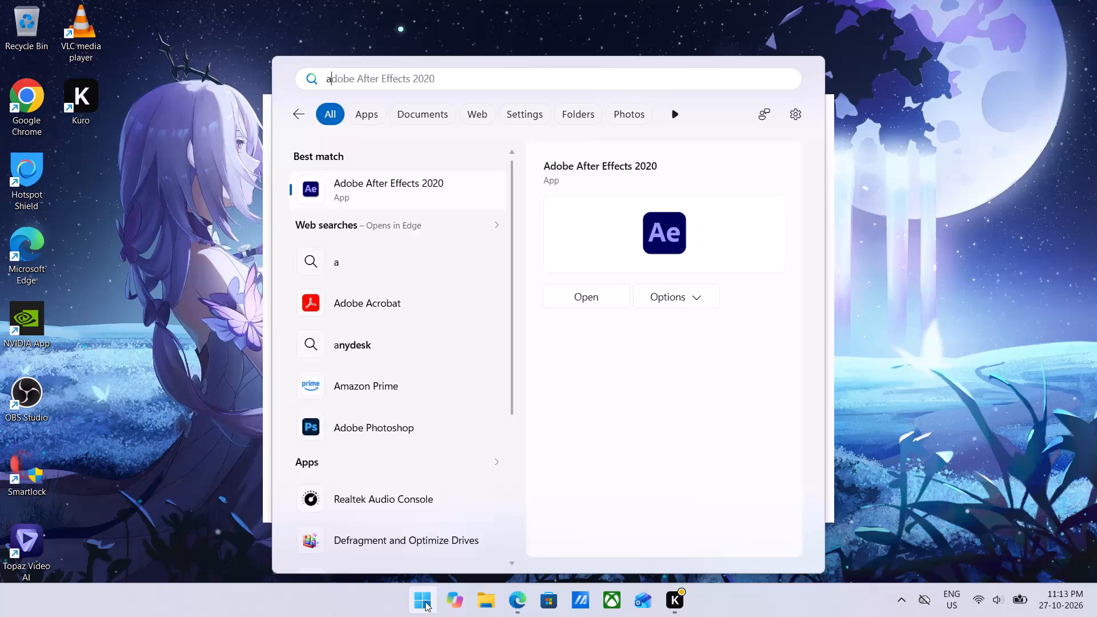
Launch Adobe After Effects 2020 and open the recent project LISA - Tarantino 1.aep.
key("d")
left_click(403, 186)
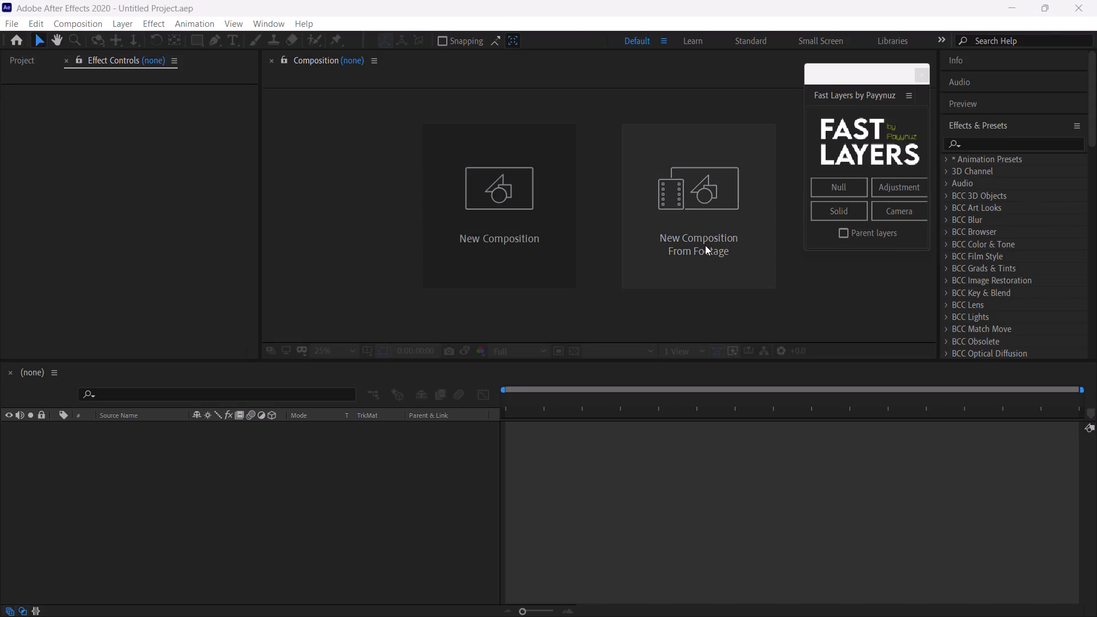
left_click(379, 238)
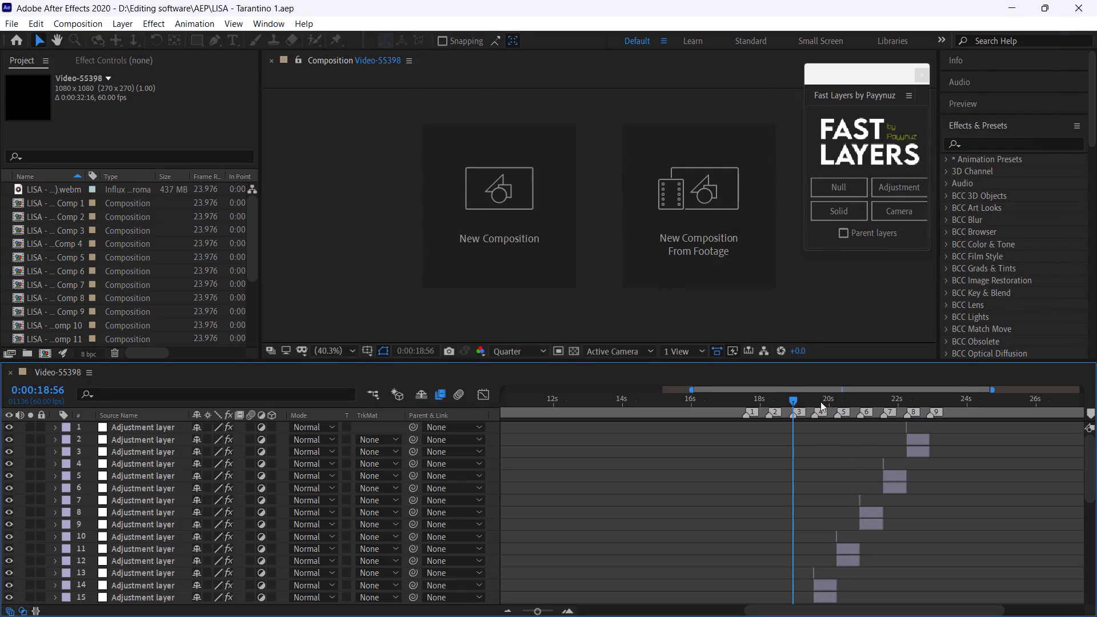
Hide the nine LISA composition layers, Comp 1 through Comp 9, in the Video-55398 timeline.
scroll(828, 512, "down", 3)
scroll(823, 510, "up", 1)
scroll(822, 508, "down", 3)
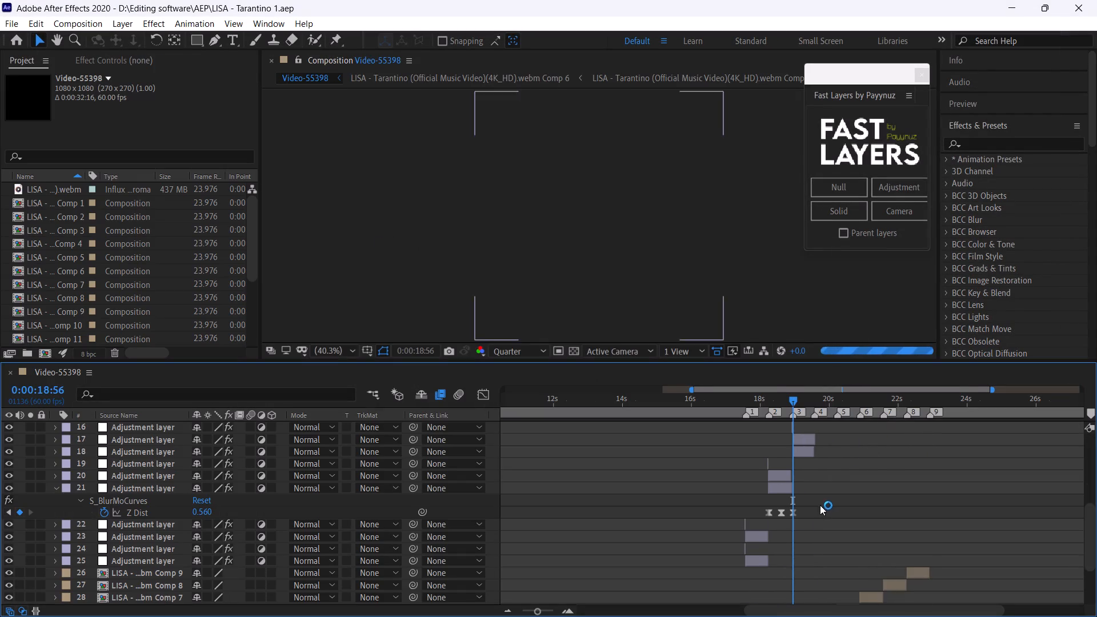
left_click(788, 490)
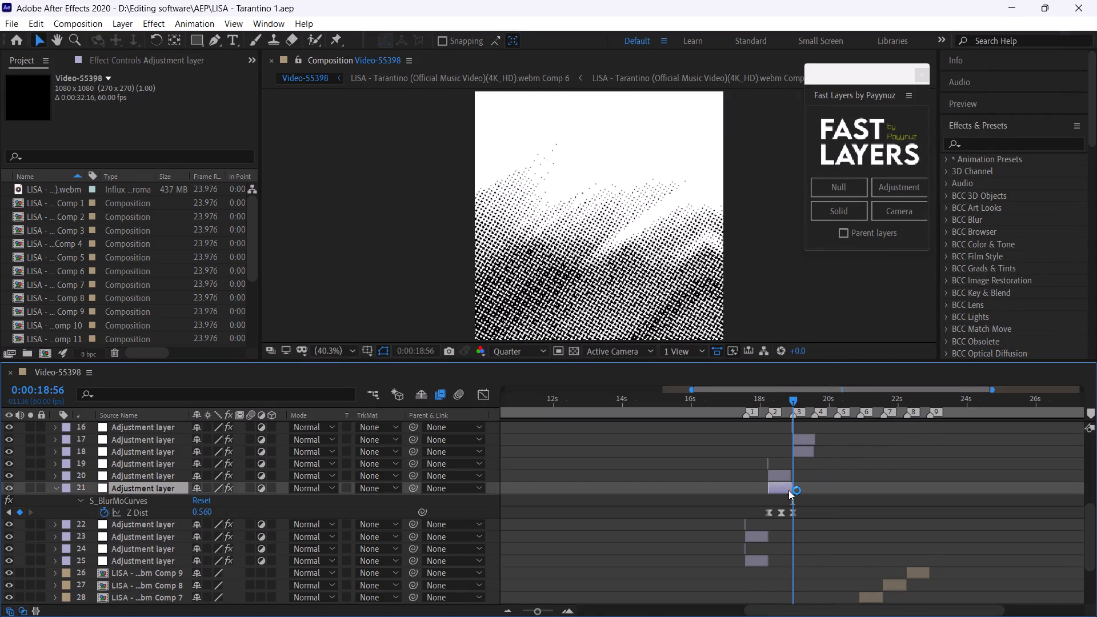
left_click(539, 612)
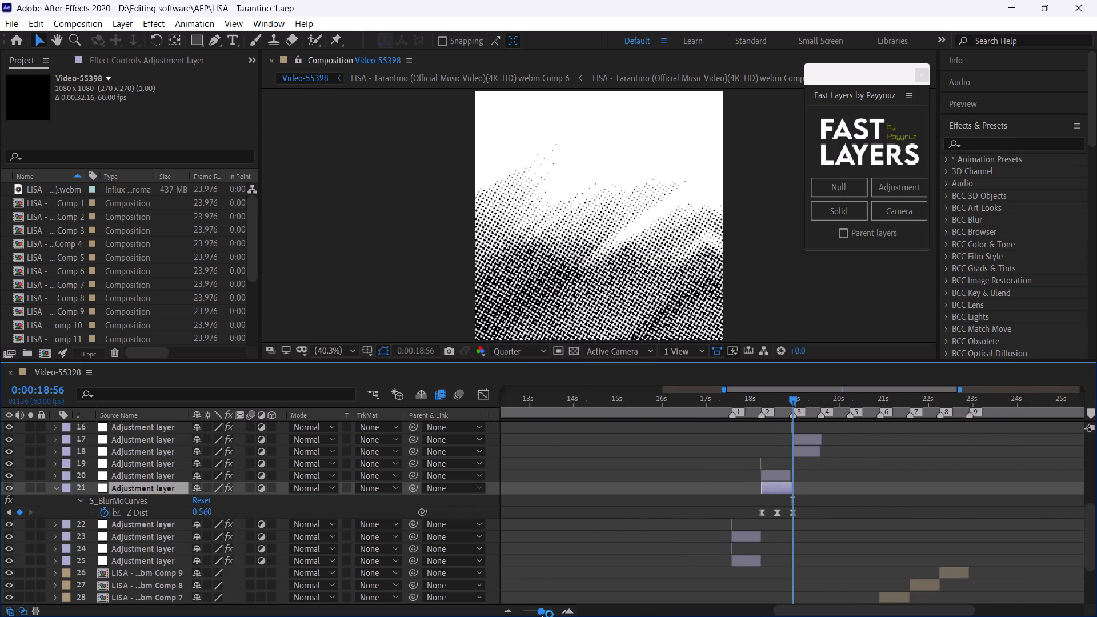
left_click(710, 483)
scroll(799, 514, "down", 1)
scroll(805, 514, "up", 1)
scroll(806, 514, "down", 4)
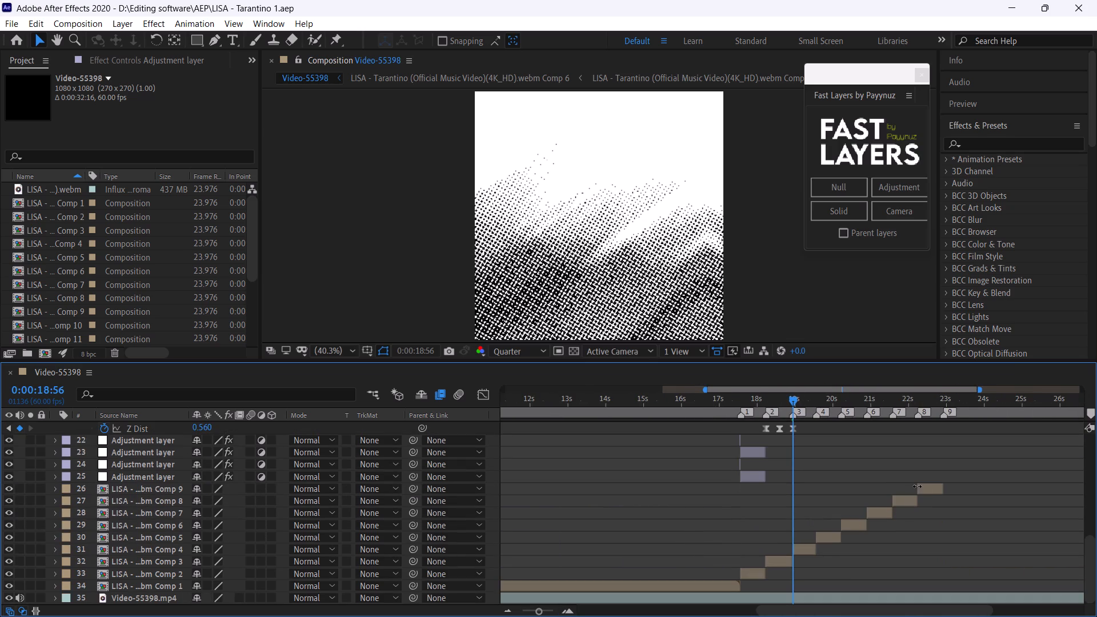
left_click(928, 487)
left_click_drag(489, 484, 492, 568)
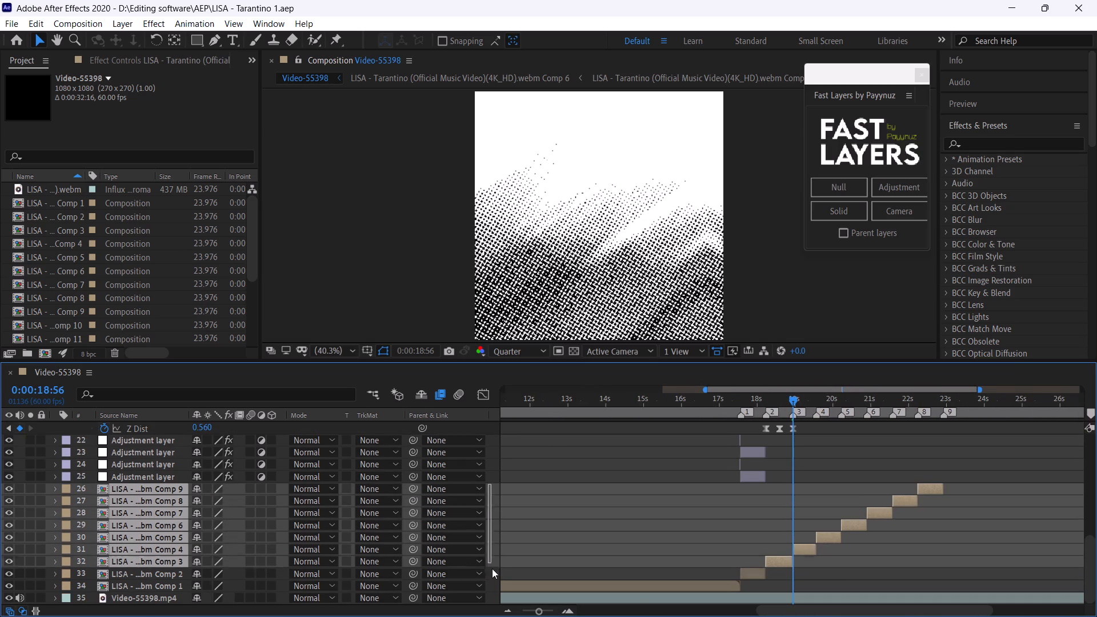
left_click_drag(492, 568, 493, 583)
left_click(9, 487)
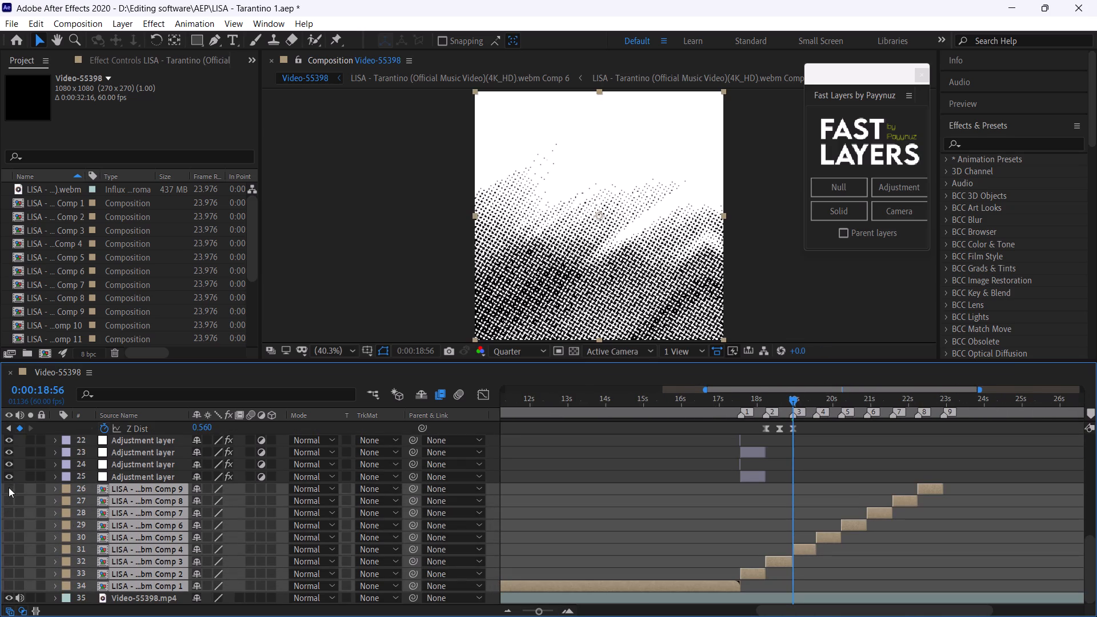
Pre-compose the nine selected LISA layers into Pre-comp 1 and save the project.
right_click(670, 588)
left_click(731, 515)
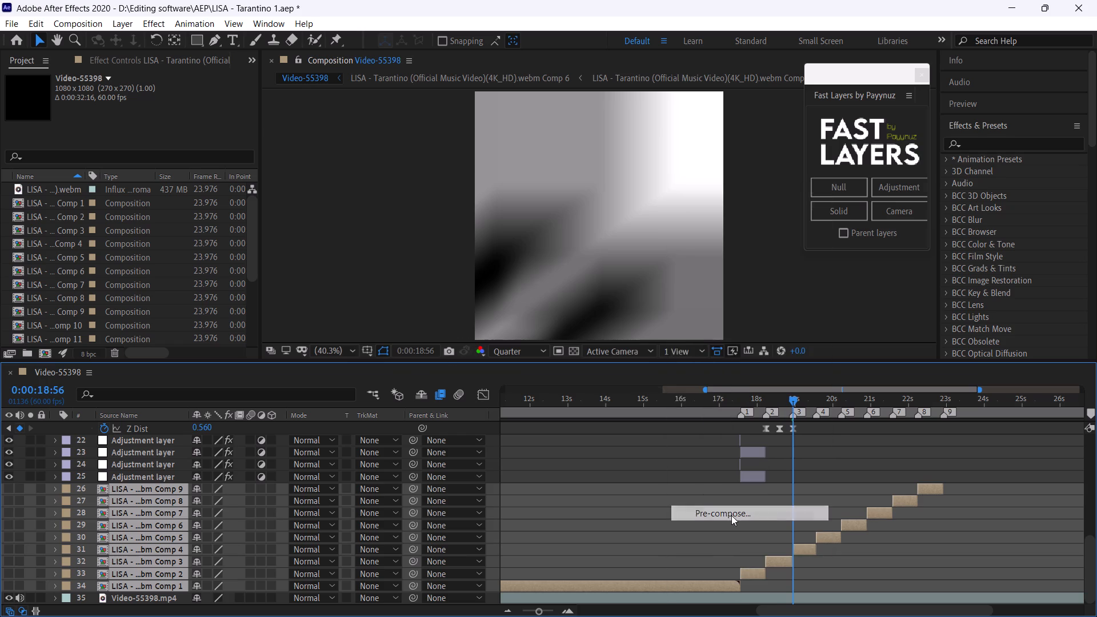
left_click(568, 404)
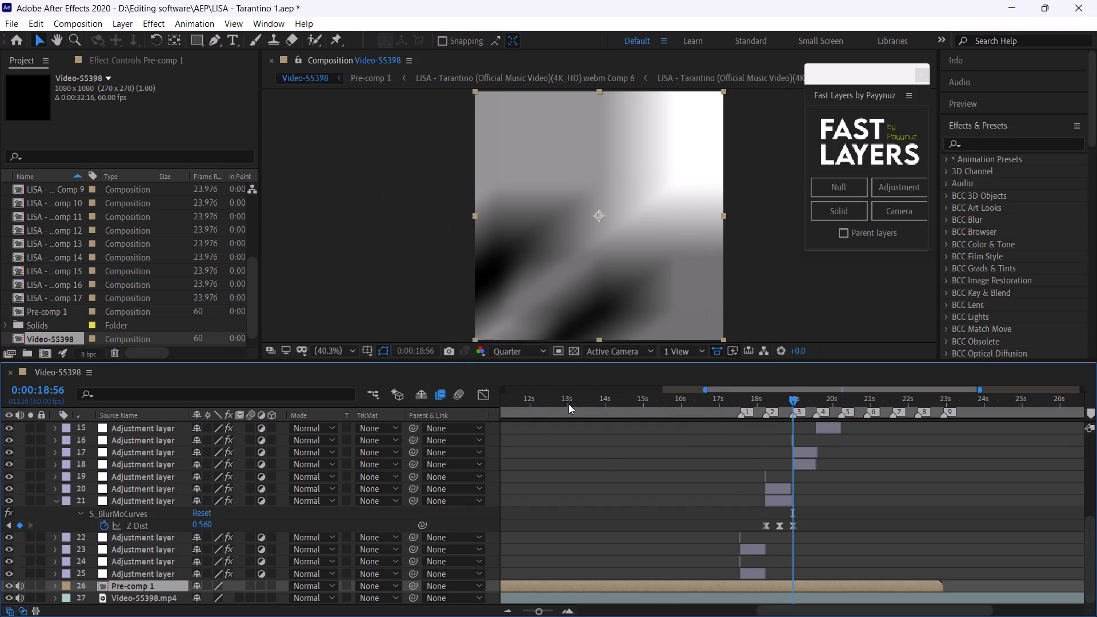
key("ctrl+s")
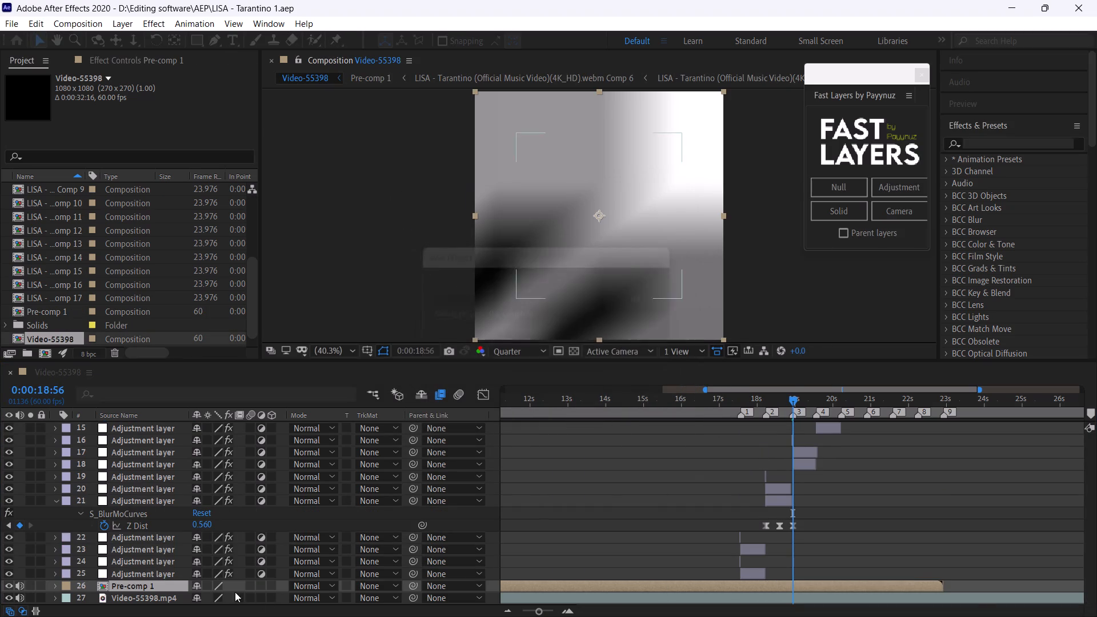
Hide the Pre-comp 1 layer in the Video-55398 timeline.
left_click_drag(22, 585, 7, 585)
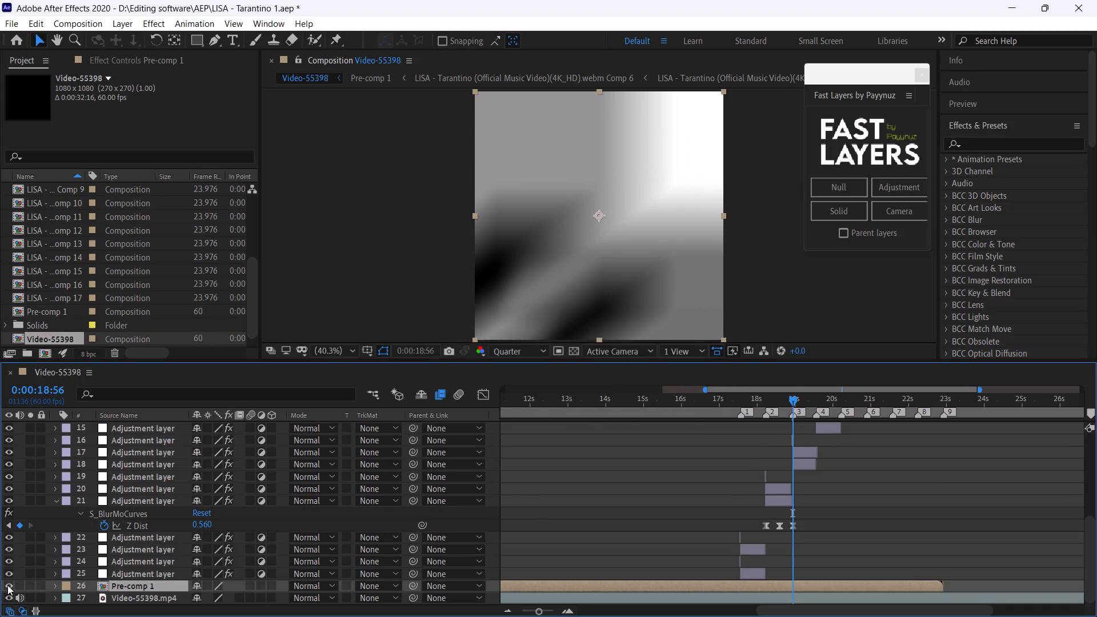
left_click(7, 585)
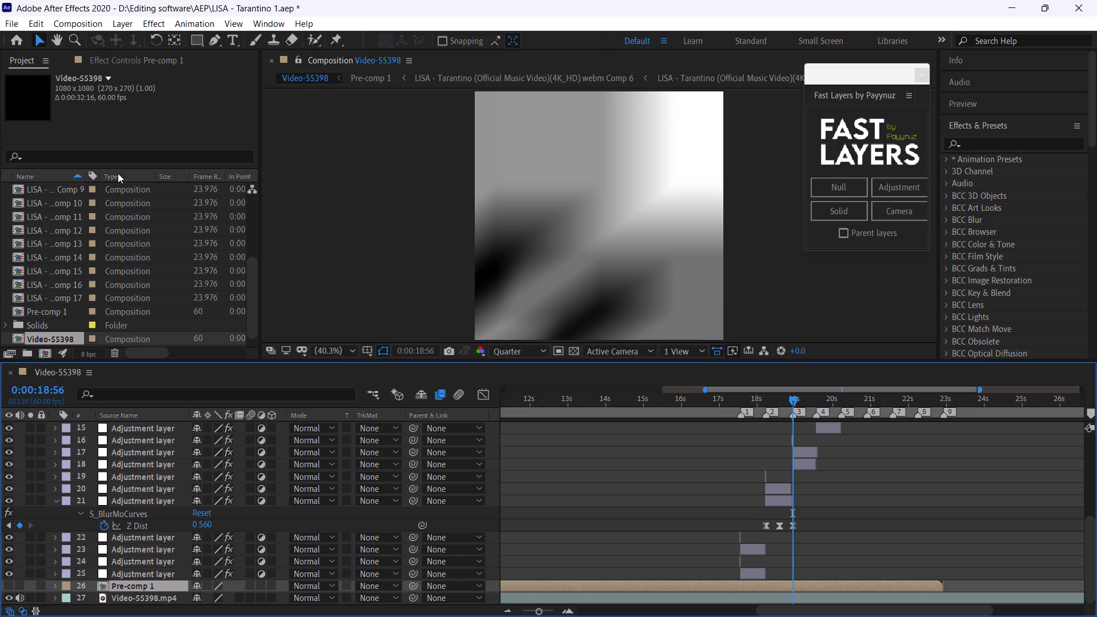
Create a new project folder named Clip.
left_click(7, 211)
scroll(60, 277, "down", 5)
scroll(60, 277, "up", 2)
scroll(61, 278, "down", 1)
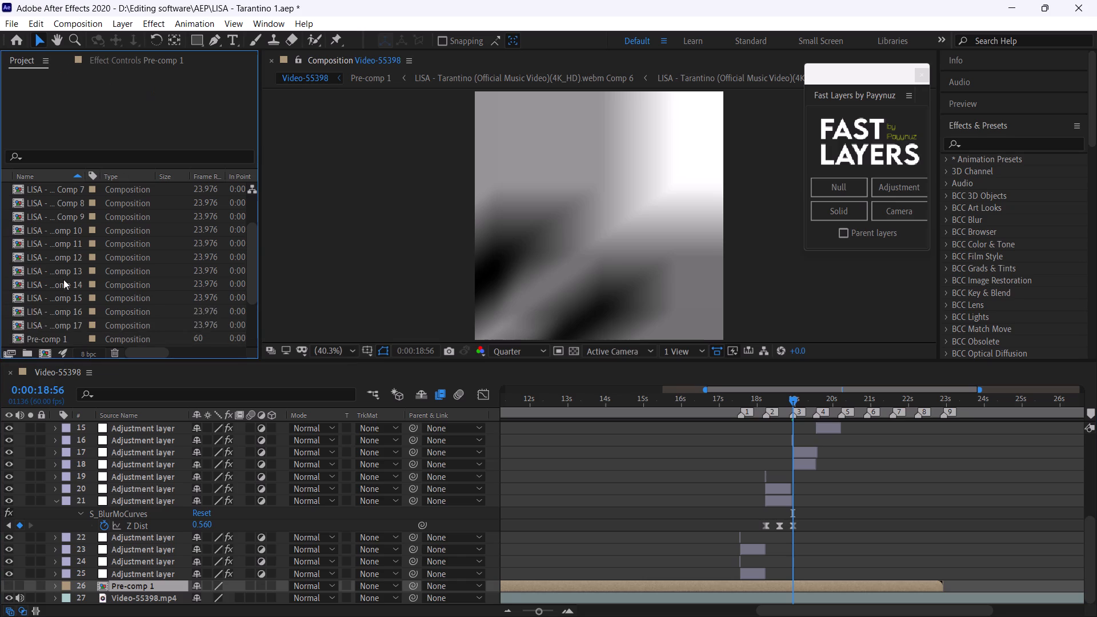
scroll(63, 279, "down", 2)
scroll(68, 286, "up", 1)
scroll(68, 286, "down", 2)
scroll(68, 286, "up", 8)
scroll(67, 286, "down", 1)
scroll(67, 286, "up", 3)
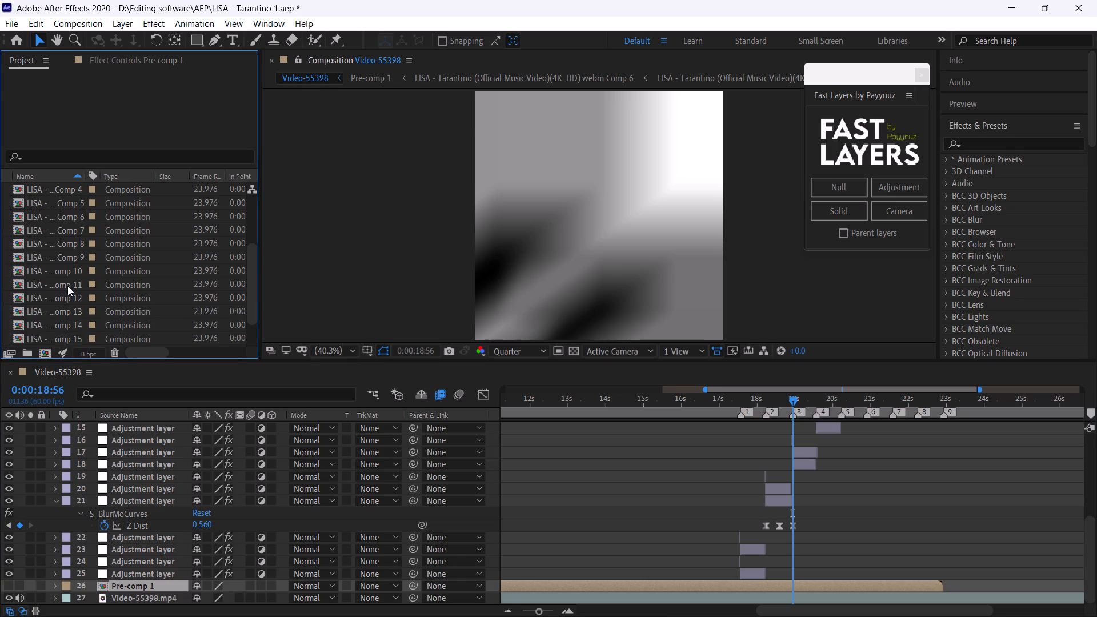
scroll(67, 286, "up", 2)
scroll(67, 286, "down", 4)
scroll(74, 290, "up", 1)
scroll(74, 290, "down", 3)
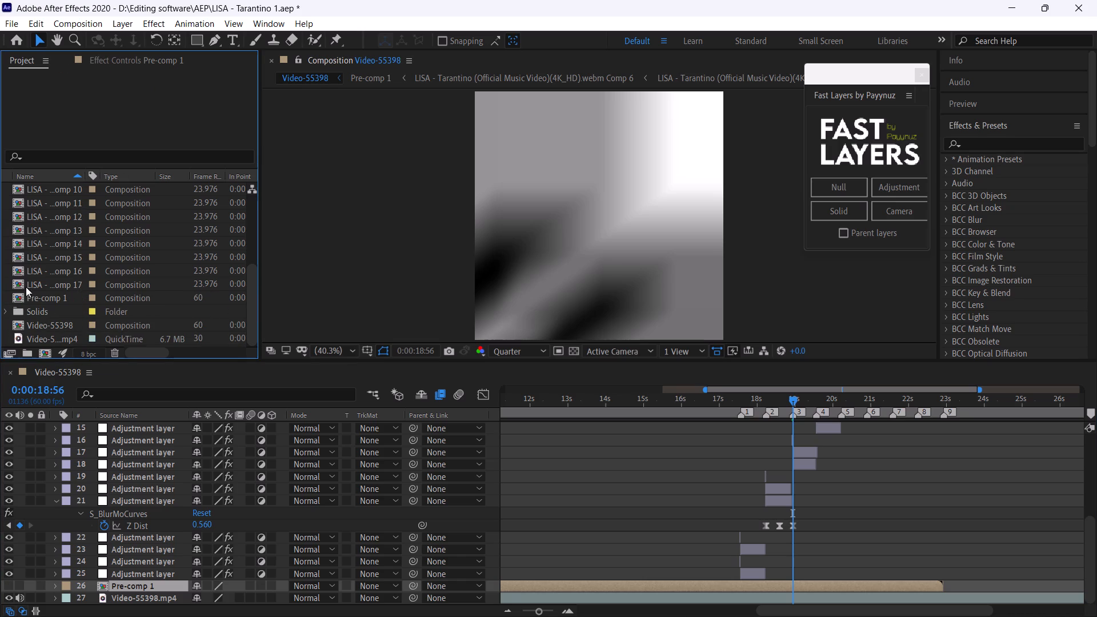
right_click(8, 330)
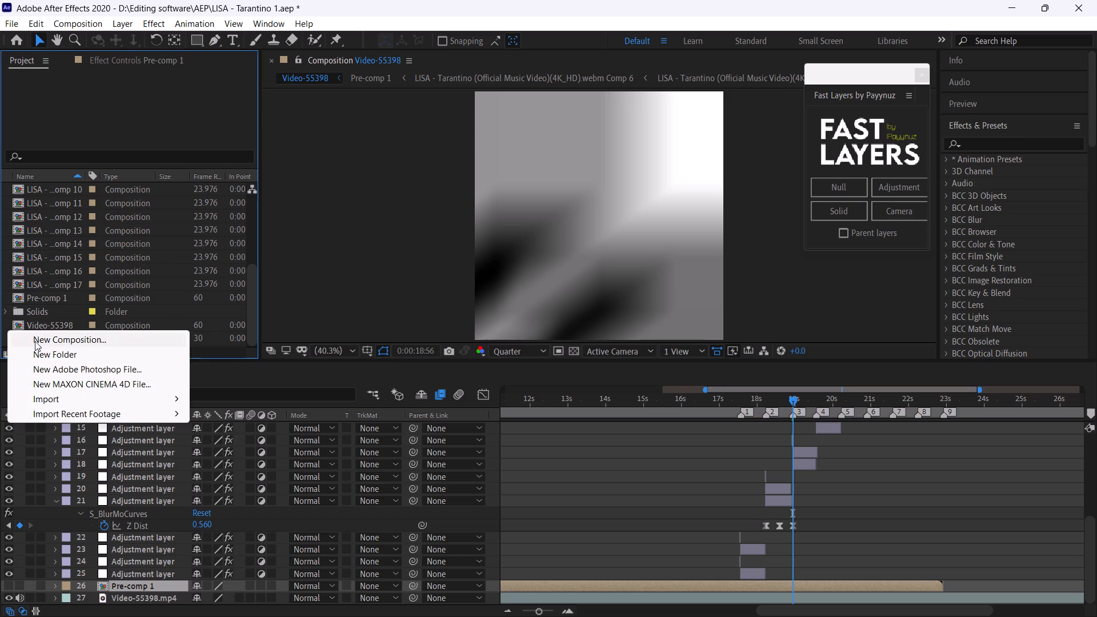
left_click(53, 355)
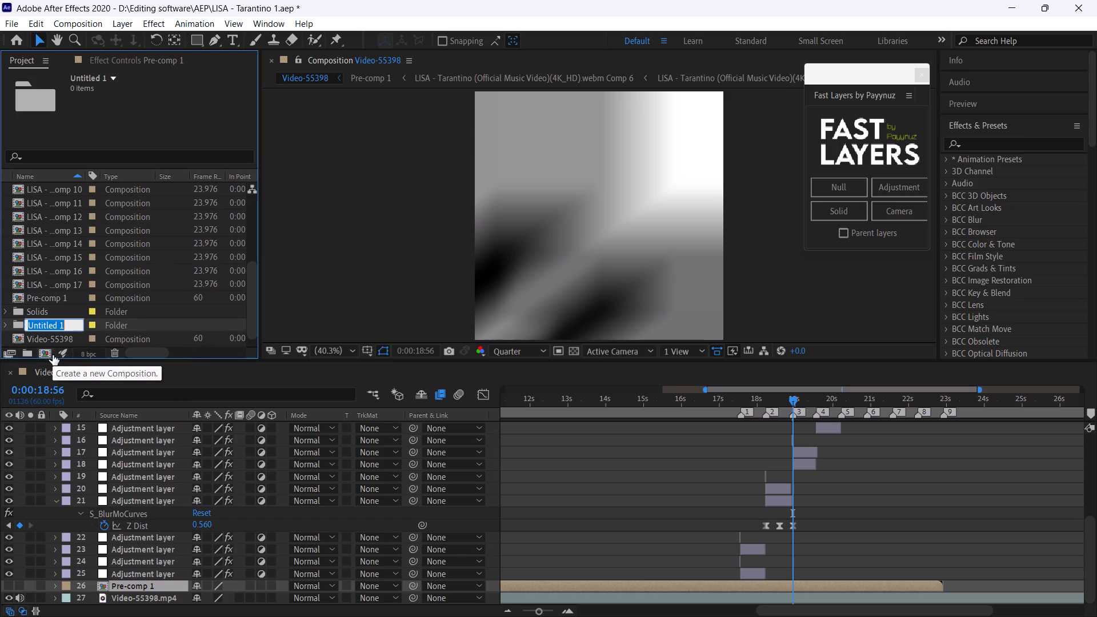
key("shift+m")
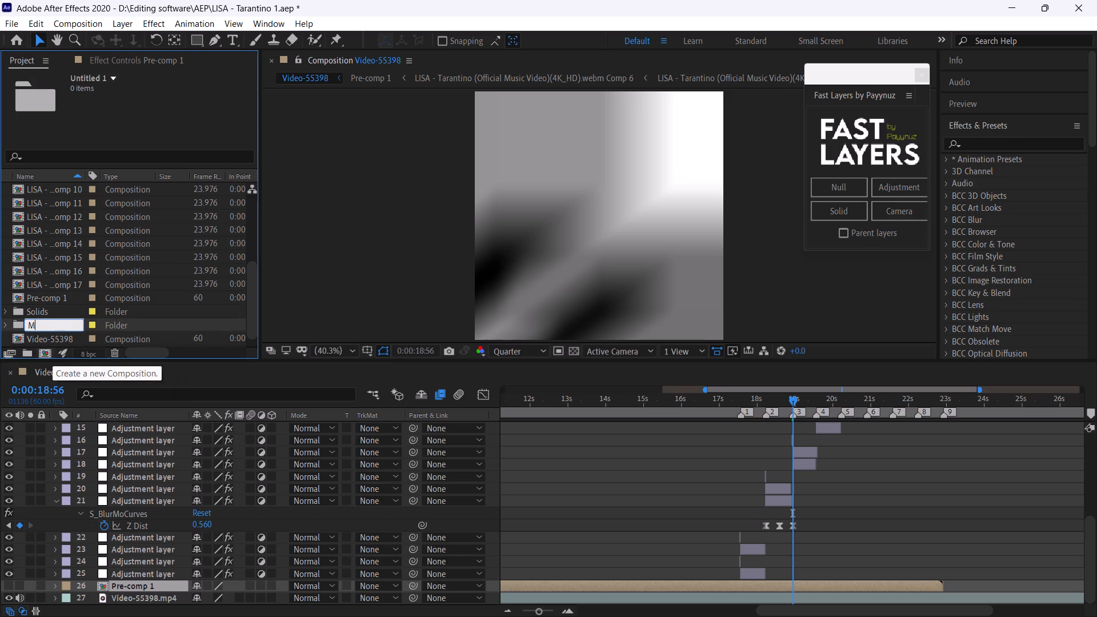
key("BackSpace")
type("Clip")
key("Return")
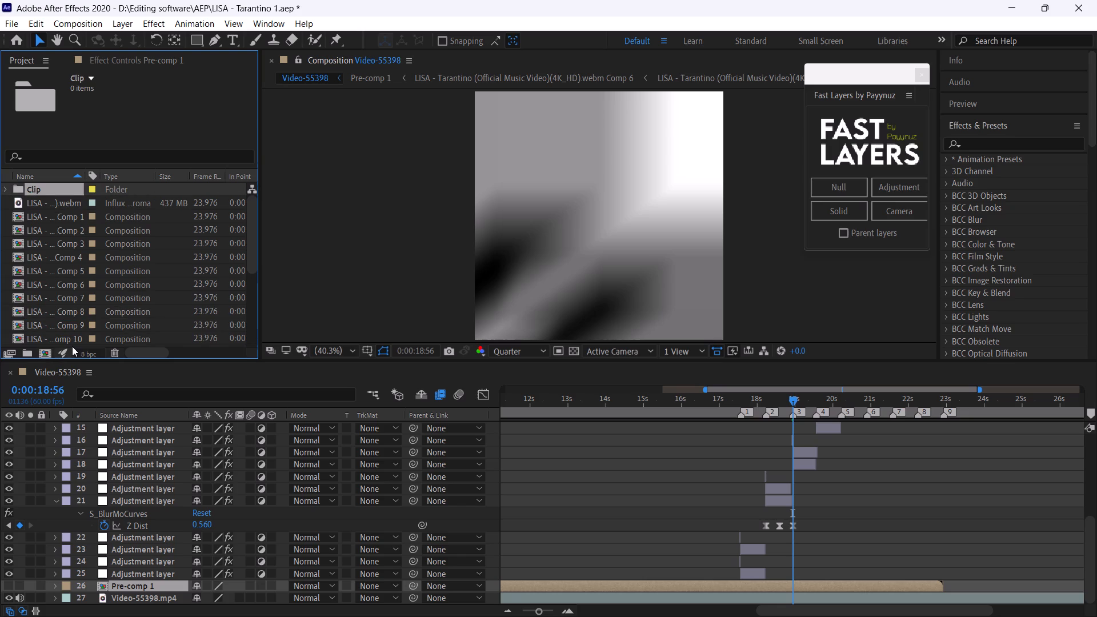
Move the LISA .webm footage and Video-55398.mp4 into the Clip folder.
left_click_drag(49, 203, 51, 191)
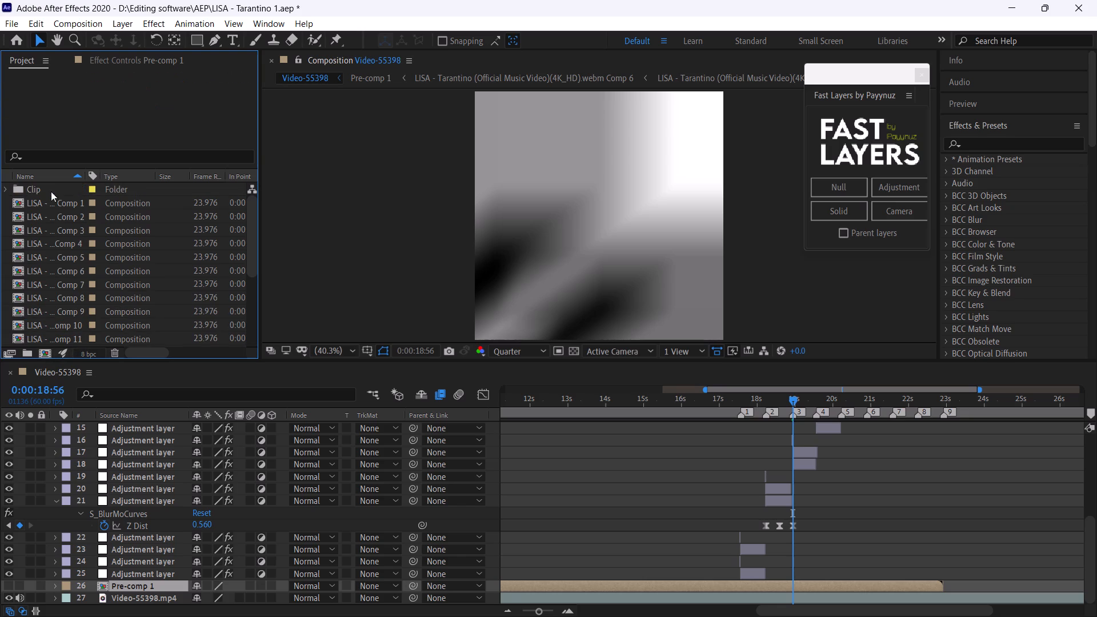
scroll(51, 222, "down", 2)
scroll(57, 229, "up", 4)
scroll(56, 241, "down", 6)
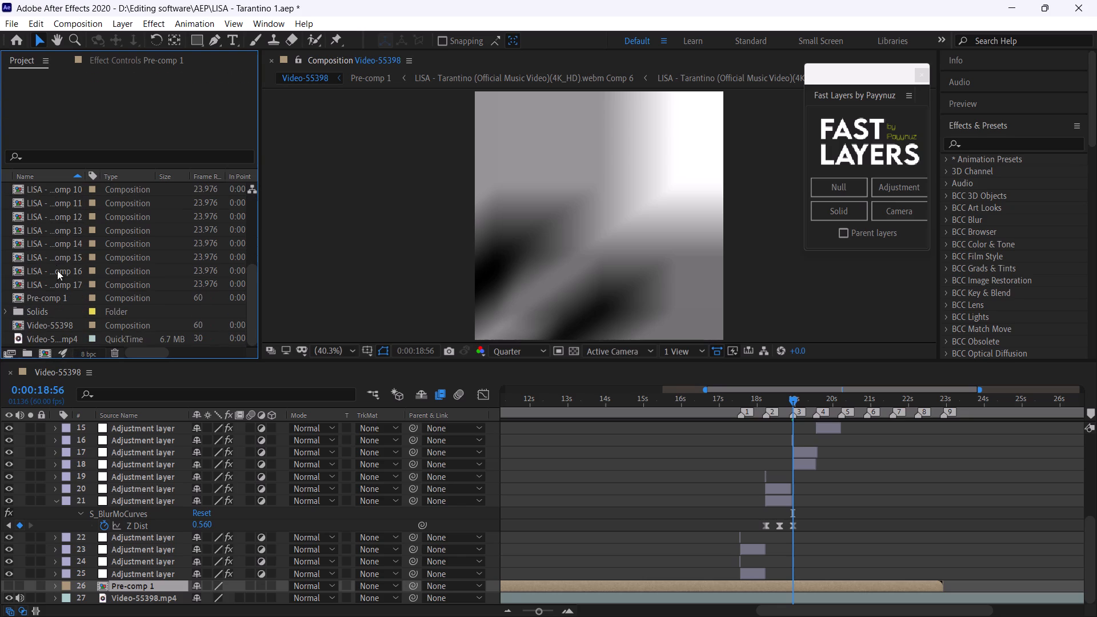
left_click_drag(52, 339, 78, 191)
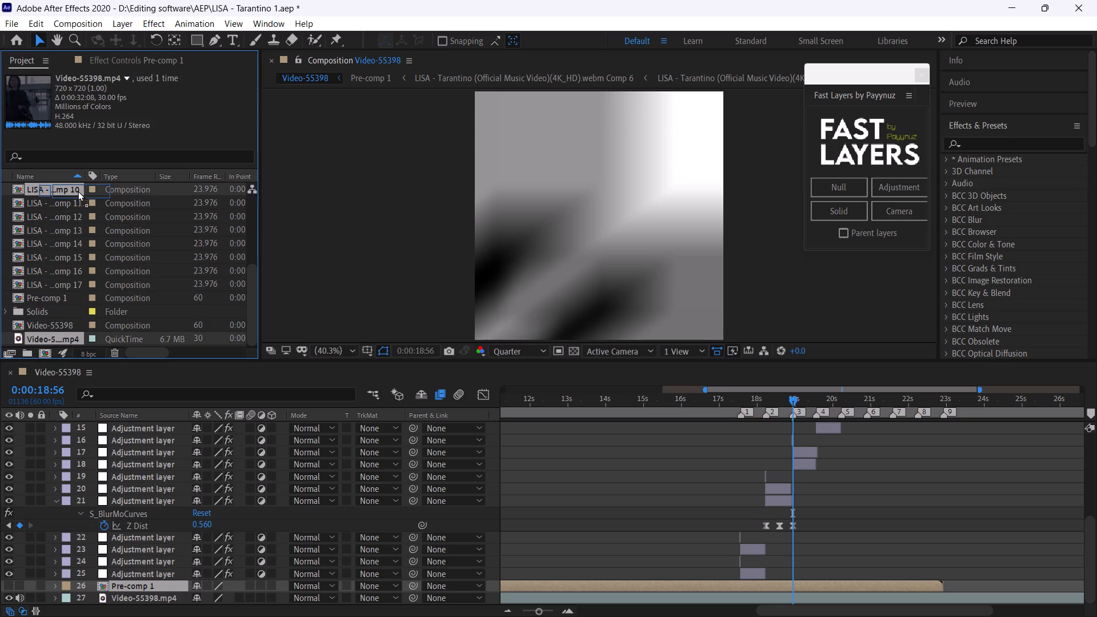
left_click_drag(78, 191, 78, 195)
left_click(6, 189)
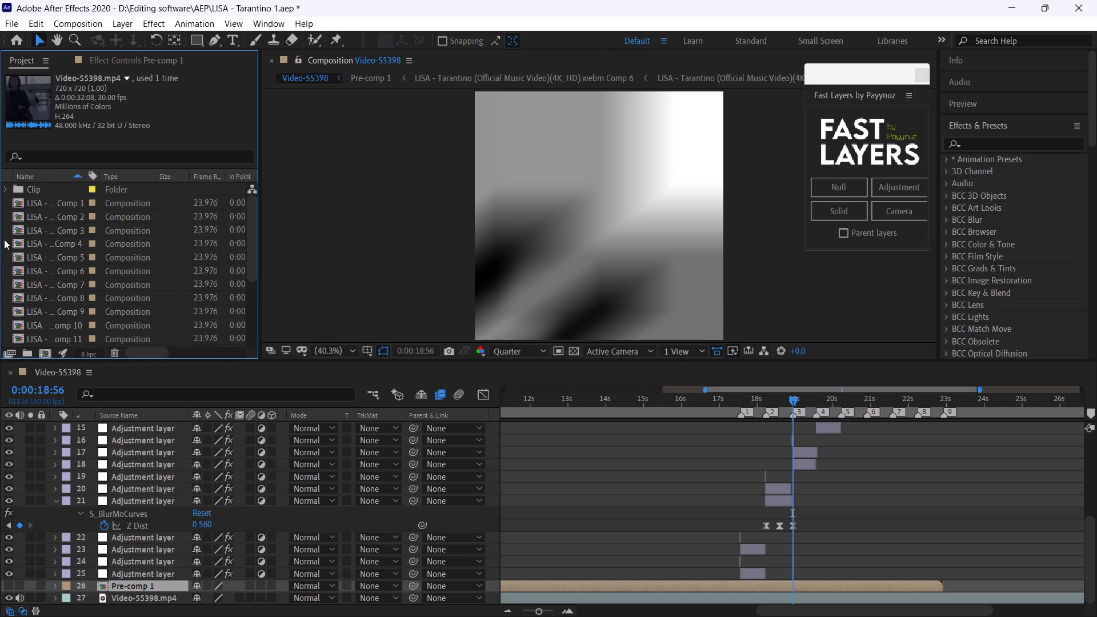
Create a new project folder named PreComp.
scroll(4, 284, "down", 2)
scroll(8, 278, "up", 1)
scroll(8, 278, "down", 3)
scroll(8, 278, "up", 1)
scroll(8, 278, "down", 1)
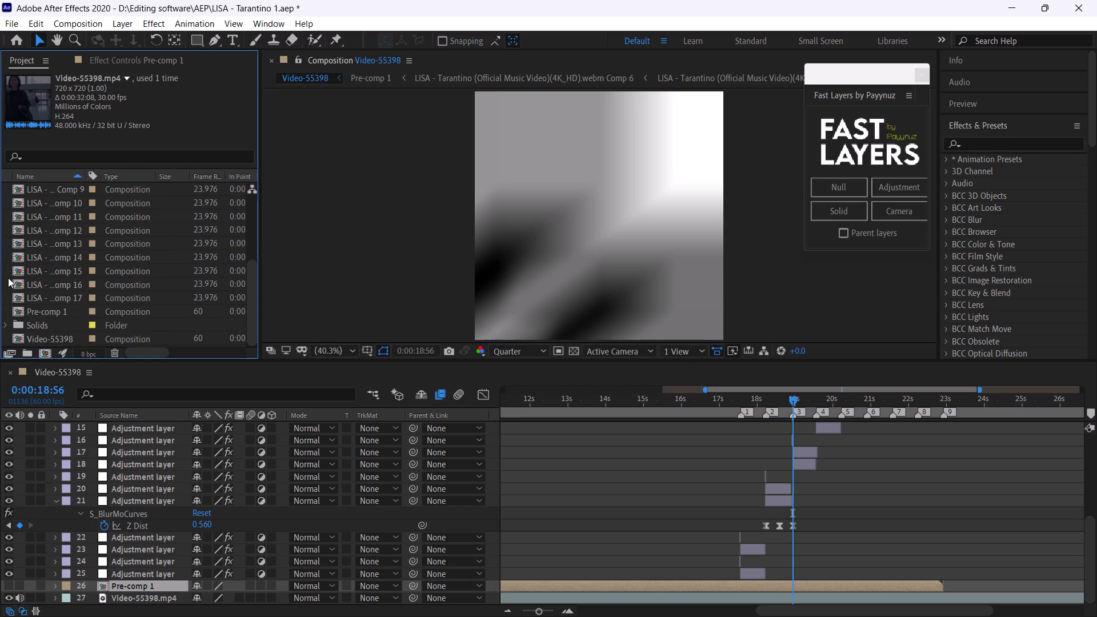
scroll(8, 278, "up", 2)
right_click(5, 262)
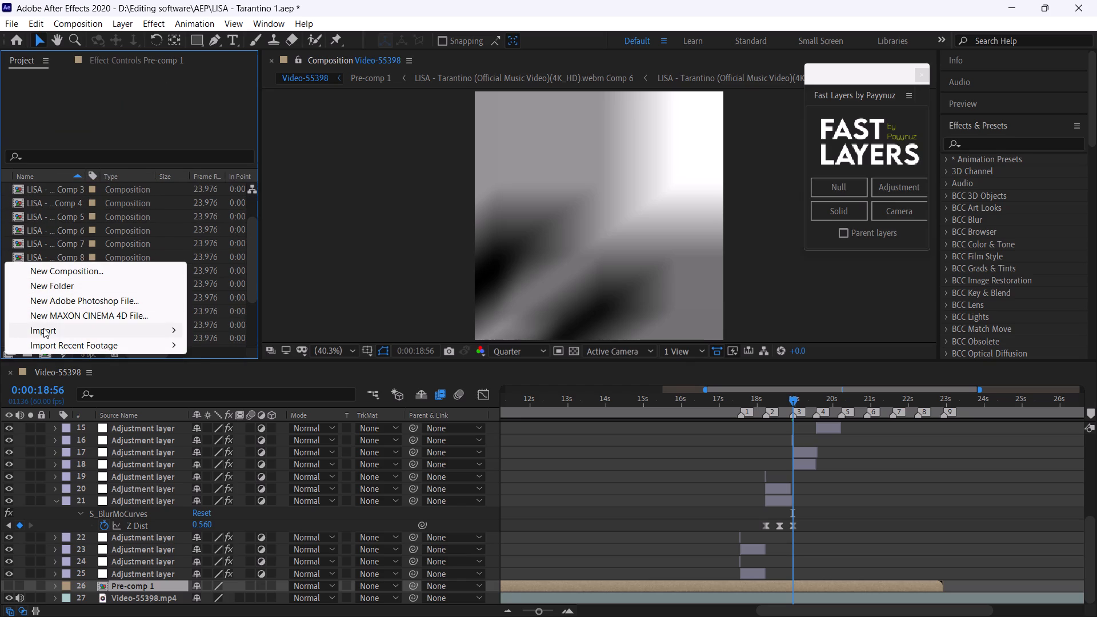
left_click(62, 286)
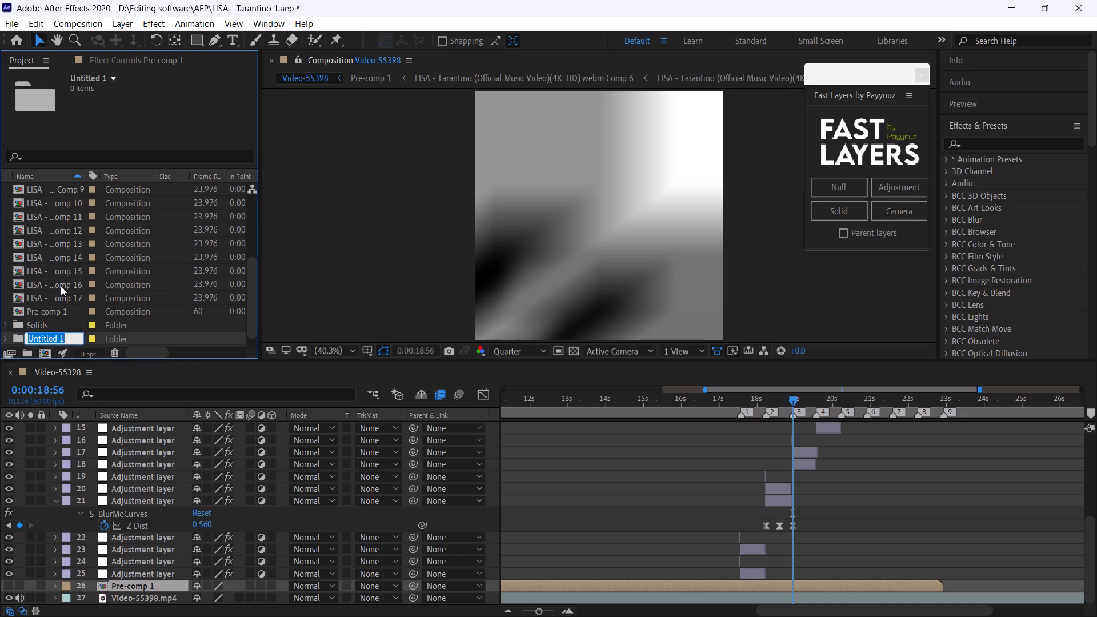
type("Pre")
type("Comp")
key("Return")
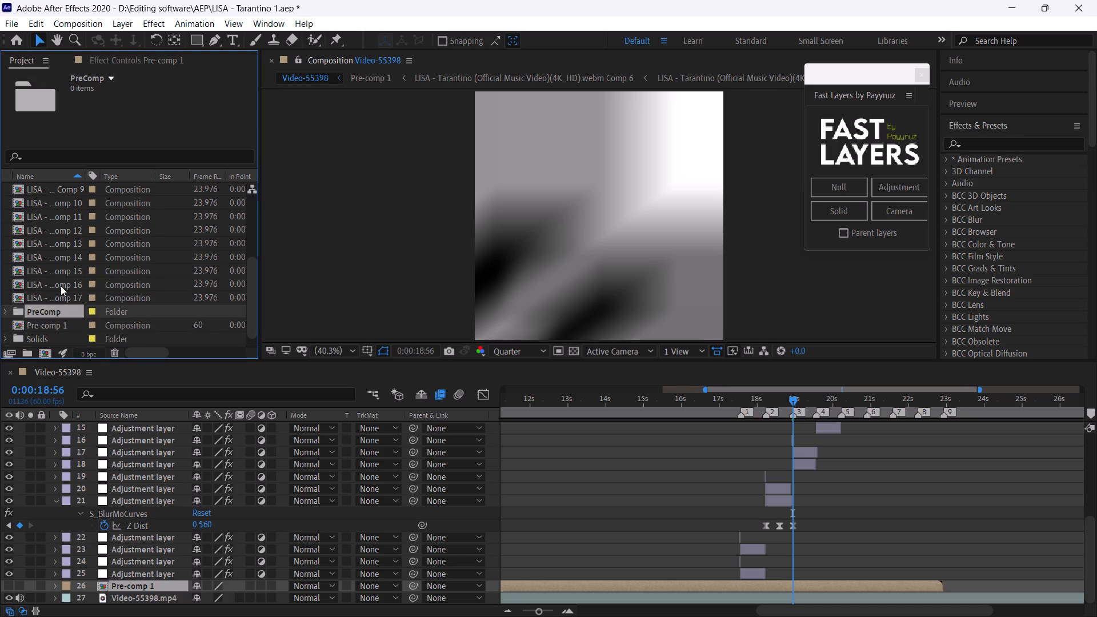
Move the LISA compositions Comp 9 through Comp 17 into the PreComp folder.
left_click_drag(7, 298, 9, 278)
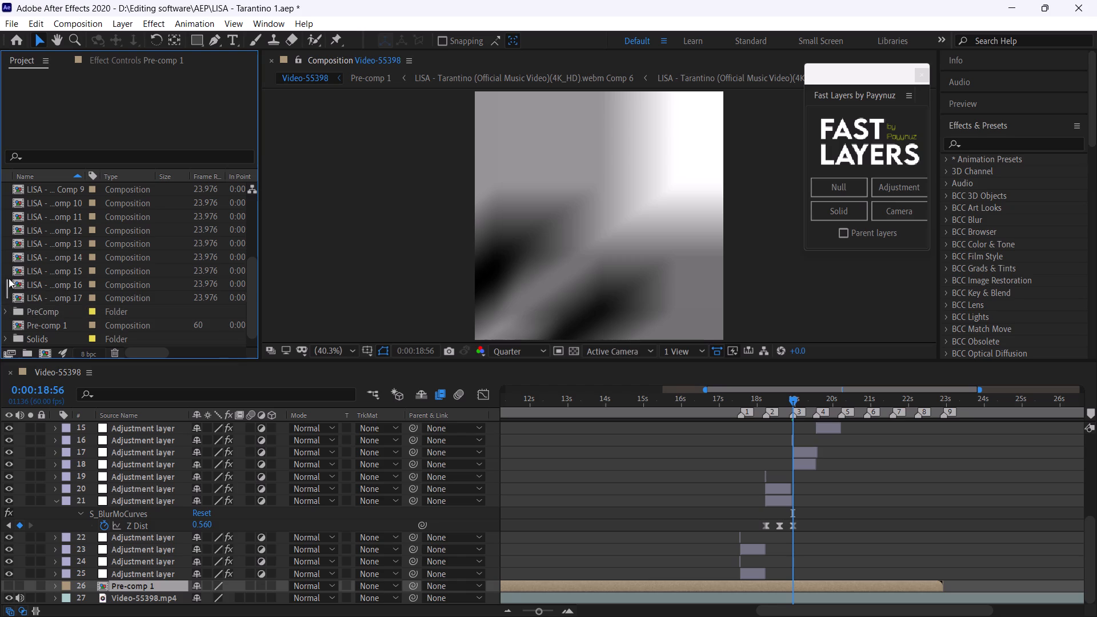
left_click_drag(9, 278, 57, 192)
left_click_drag(50, 299, 51, 303)
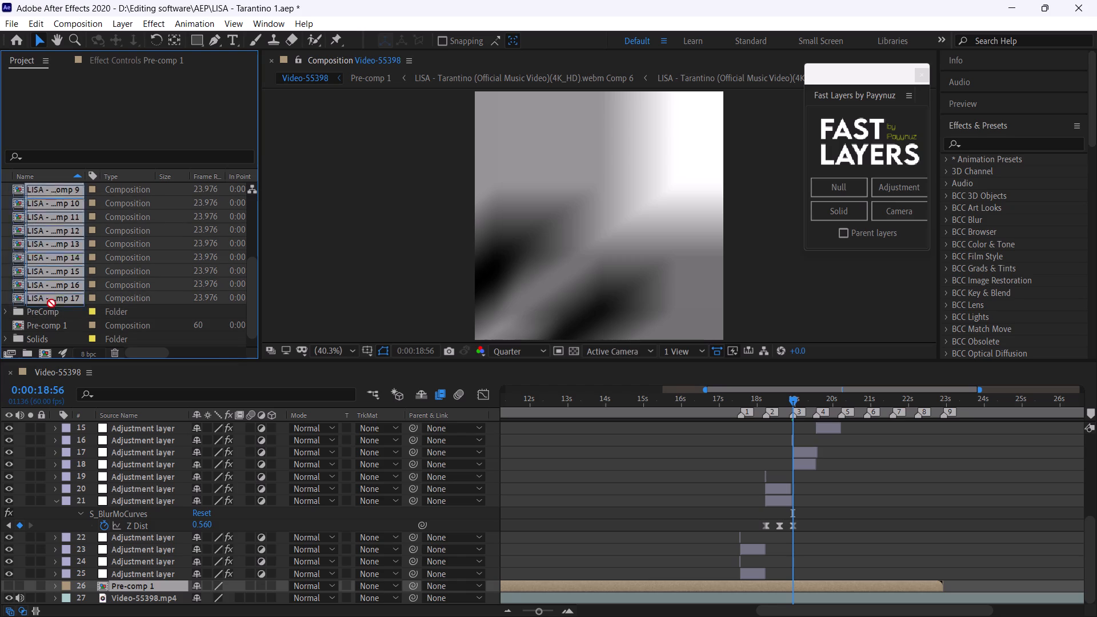
left_click_drag(51, 303, 51, 306)
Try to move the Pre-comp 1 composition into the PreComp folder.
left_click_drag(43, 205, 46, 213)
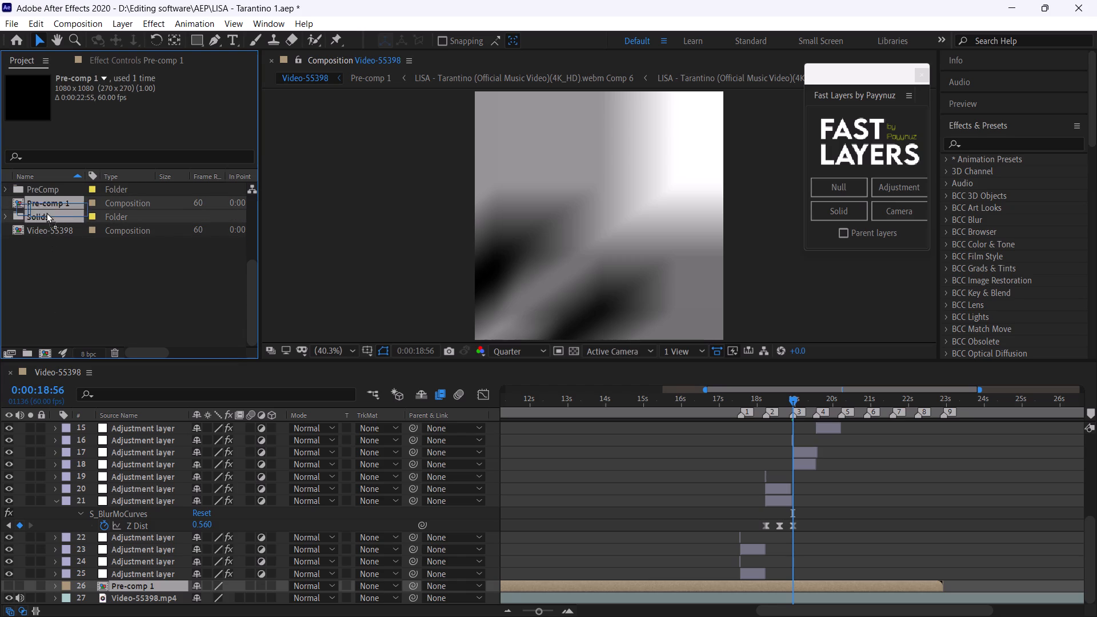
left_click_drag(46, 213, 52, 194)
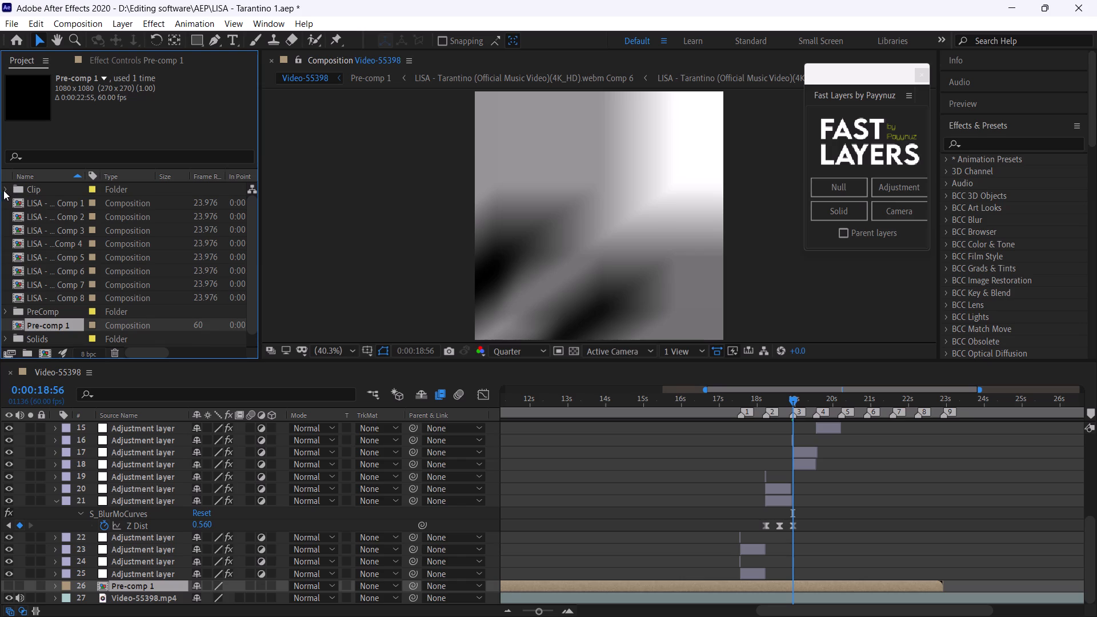
Expand the PreComp folder to check which compositions it contains.
left_click(38, 311)
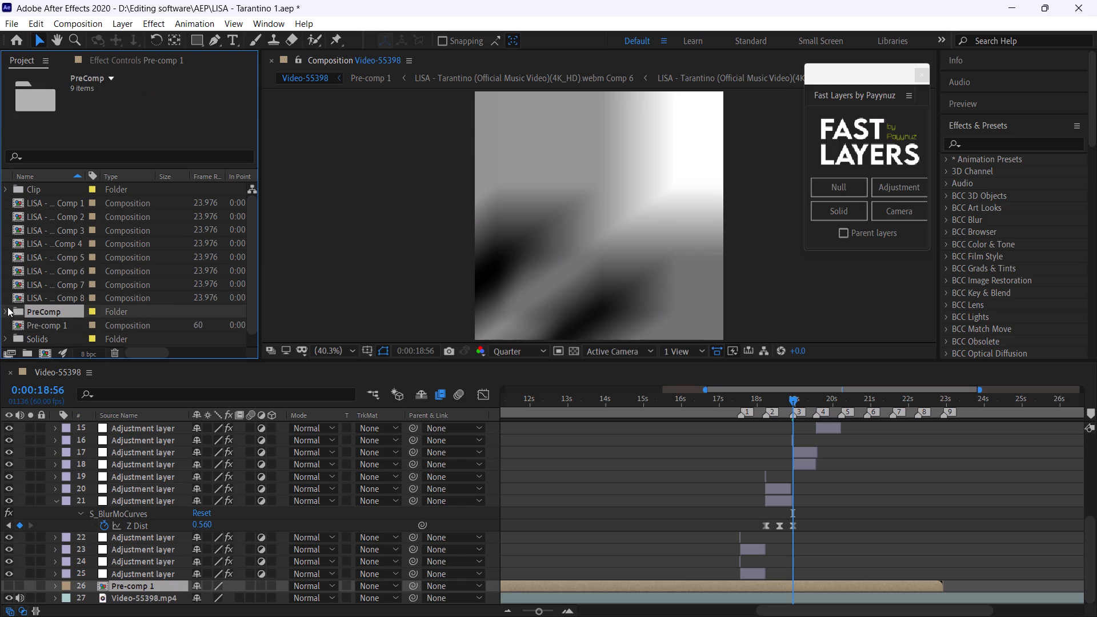
left_click(5, 312)
left_click(4, 218)
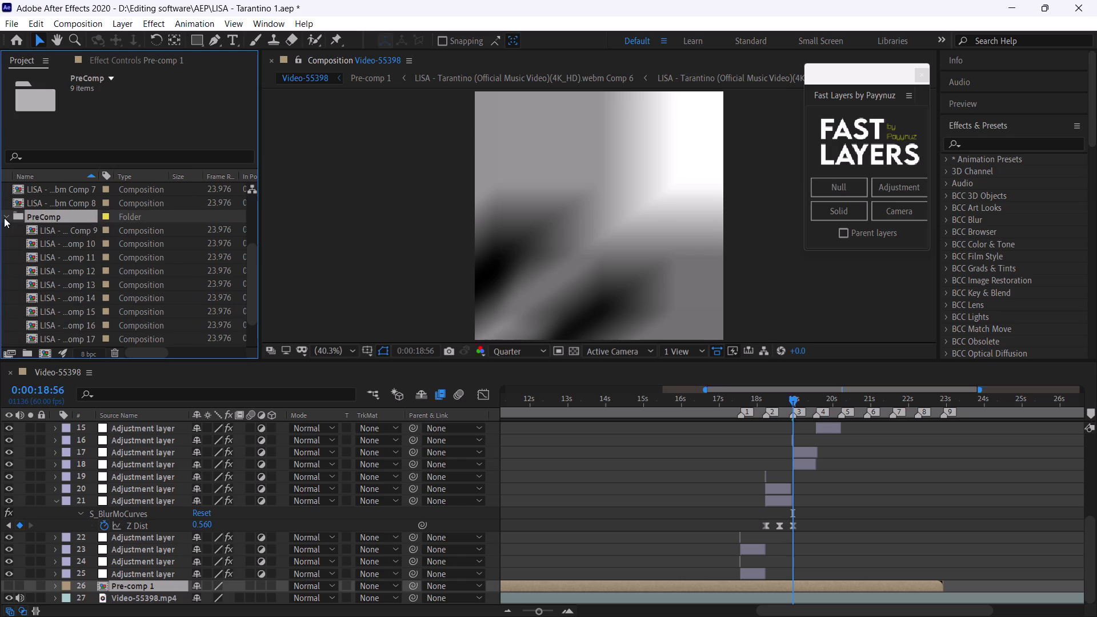
Collapse the PreComp folder and move the LISA compositions Comp 1 through Comp 8 into it.
scroll(57, 277, "up", 2)
left_click_drag(7, 201, 8, 202)
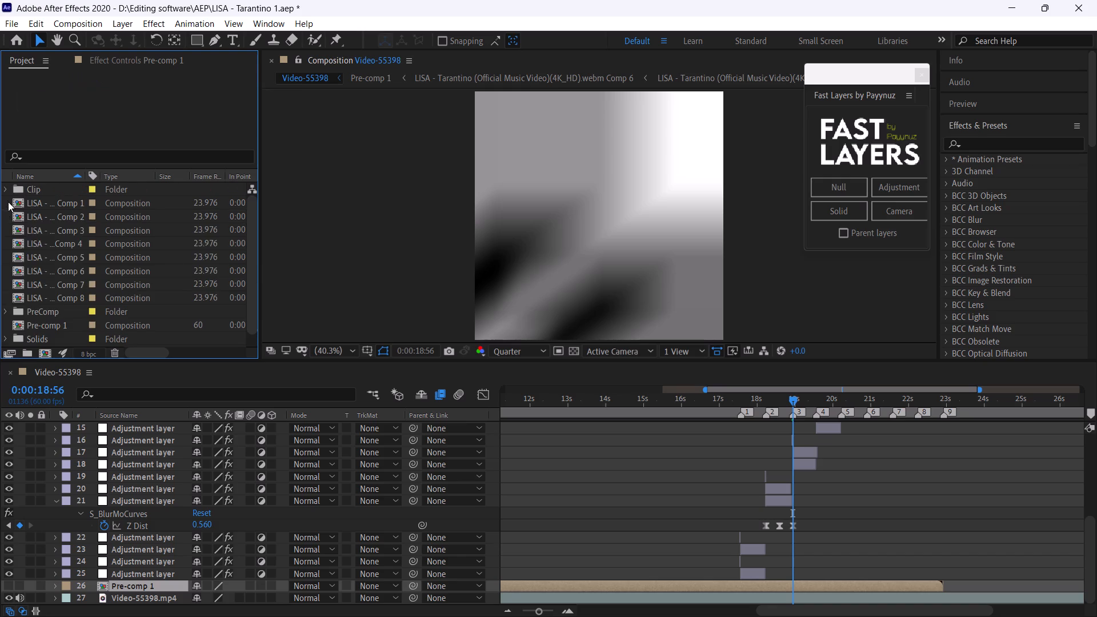
left_click_drag(8, 202, 62, 300)
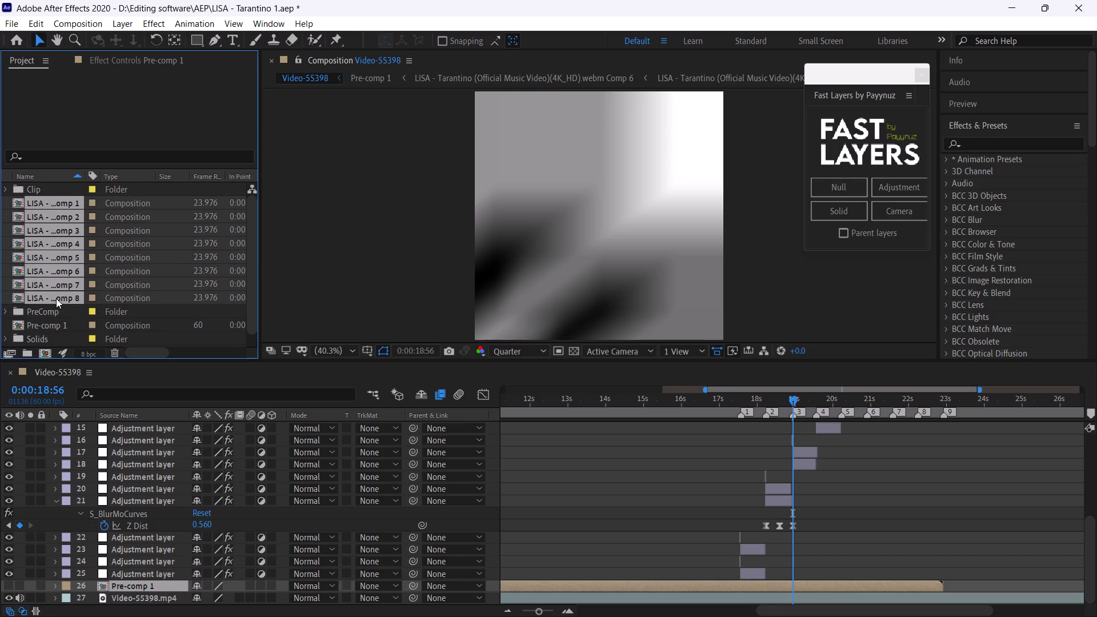
left_click_drag(55, 298, 60, 307)
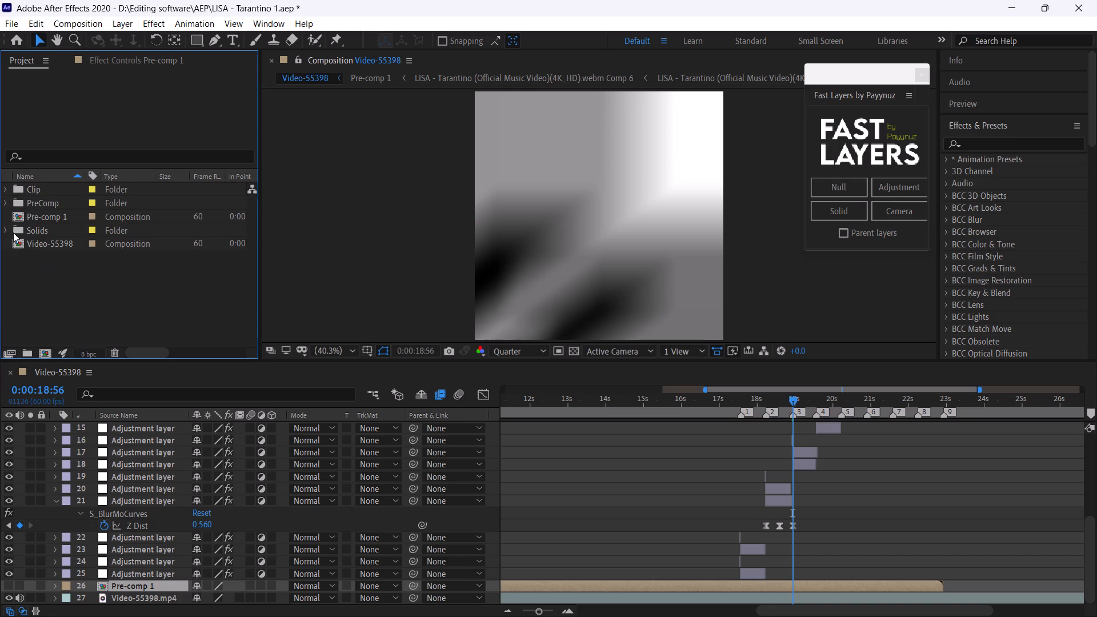
Move the Pre-comp 1 and Video-55398 compositions into the PreComp folder and save the project.
left_click_drag(24, 215, 45, 205)
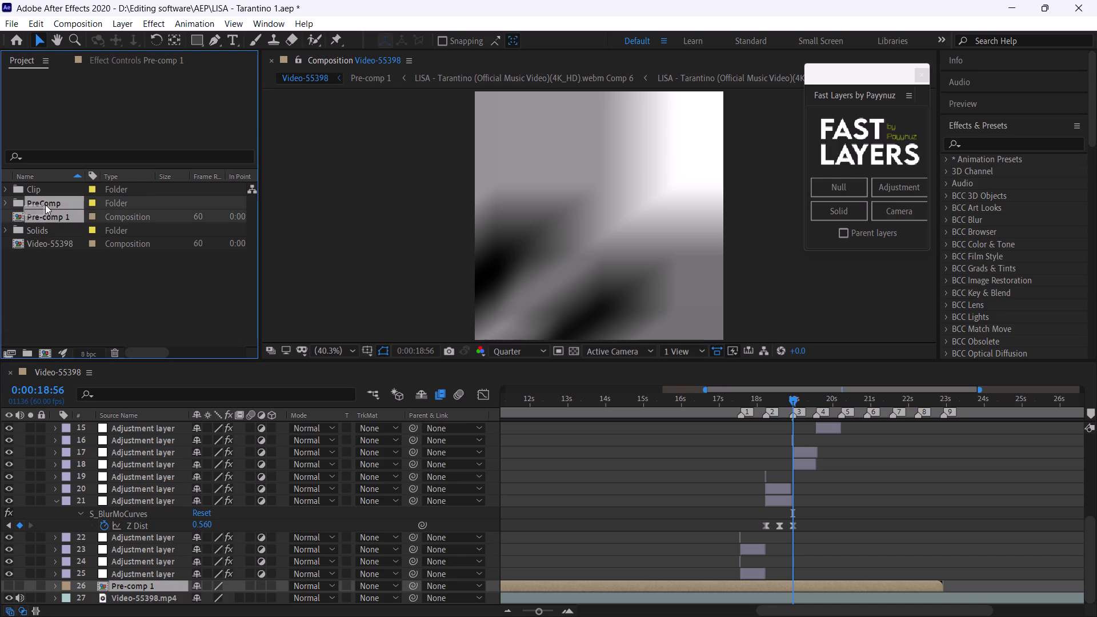
left_click_drag(45, 205, 46, 214)
left_click_drag(53, 218, 67, 205)
left_click_drag(47, 229, 62, 210)
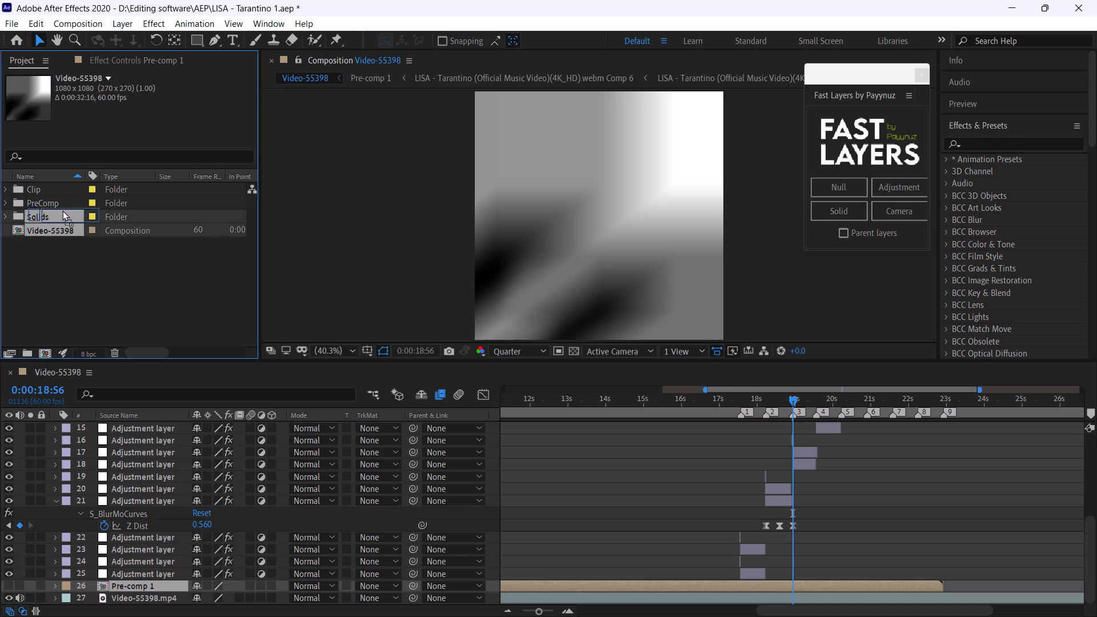
left_click_drag(62, 210, 62, 206)
left_click(72, 251)
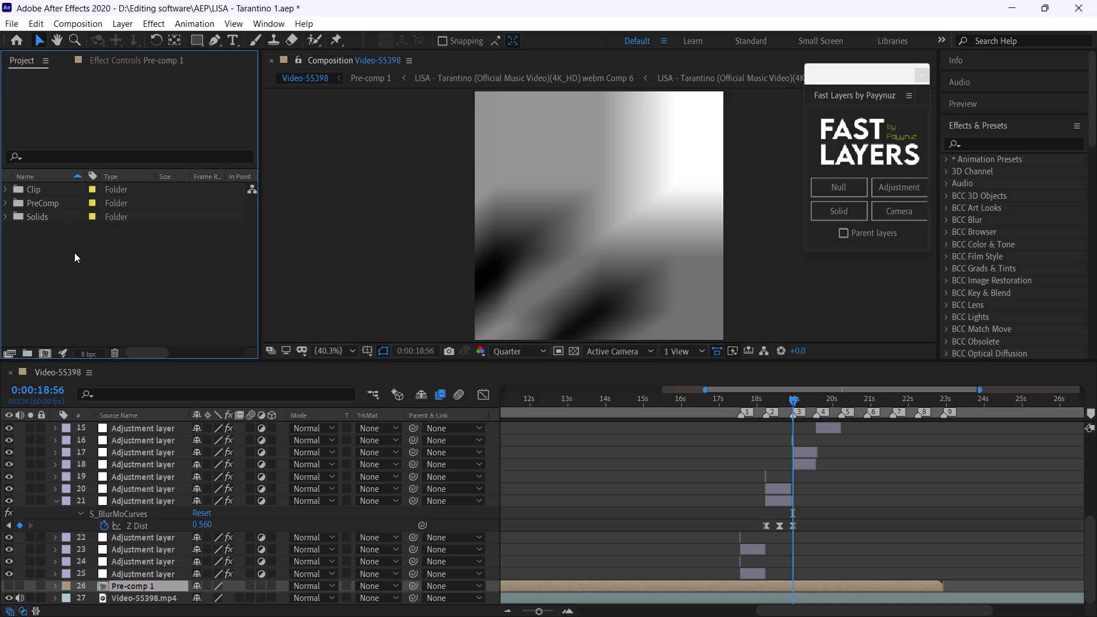
key("ctrl+s")
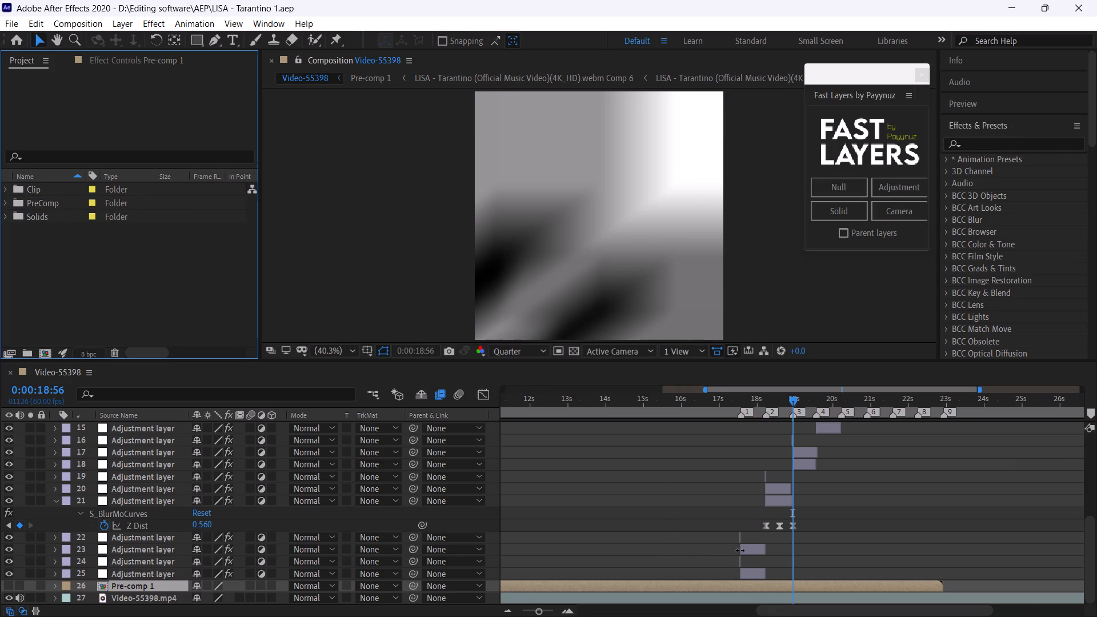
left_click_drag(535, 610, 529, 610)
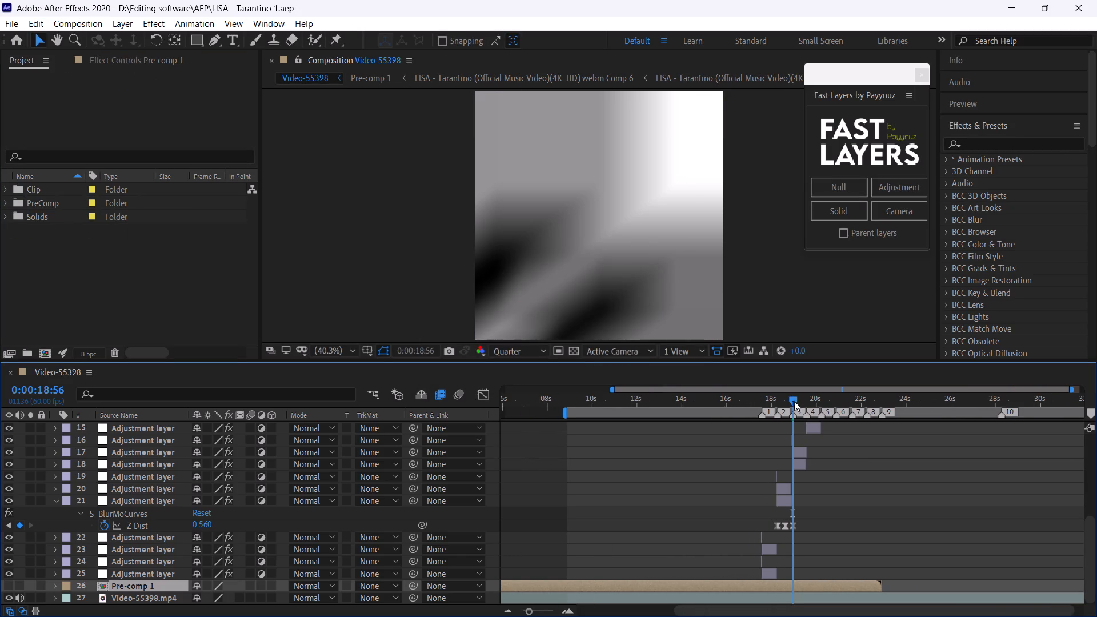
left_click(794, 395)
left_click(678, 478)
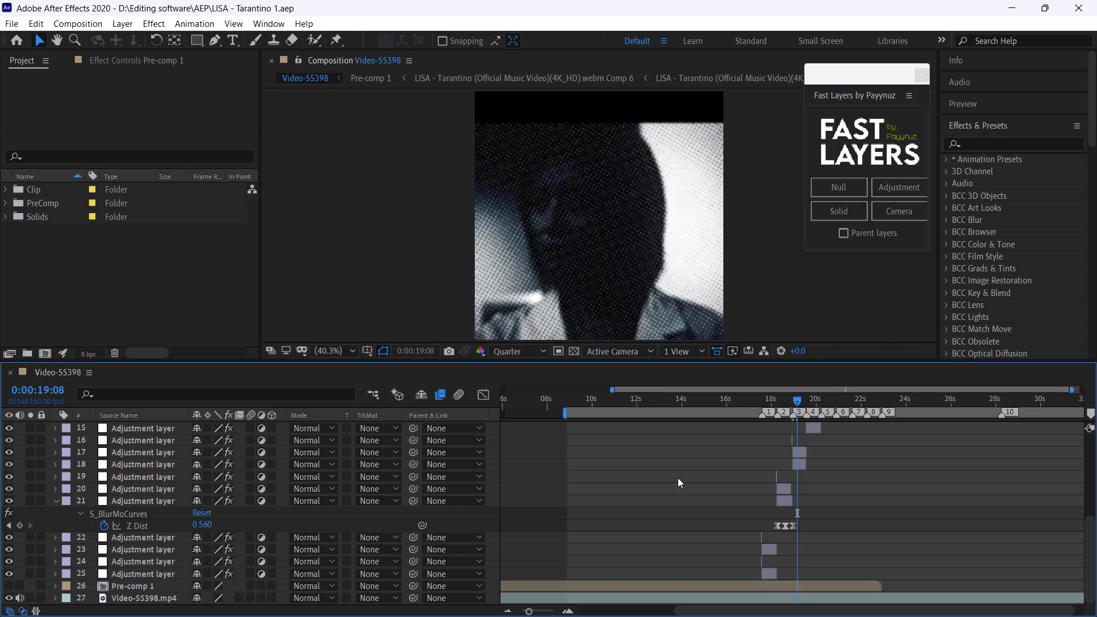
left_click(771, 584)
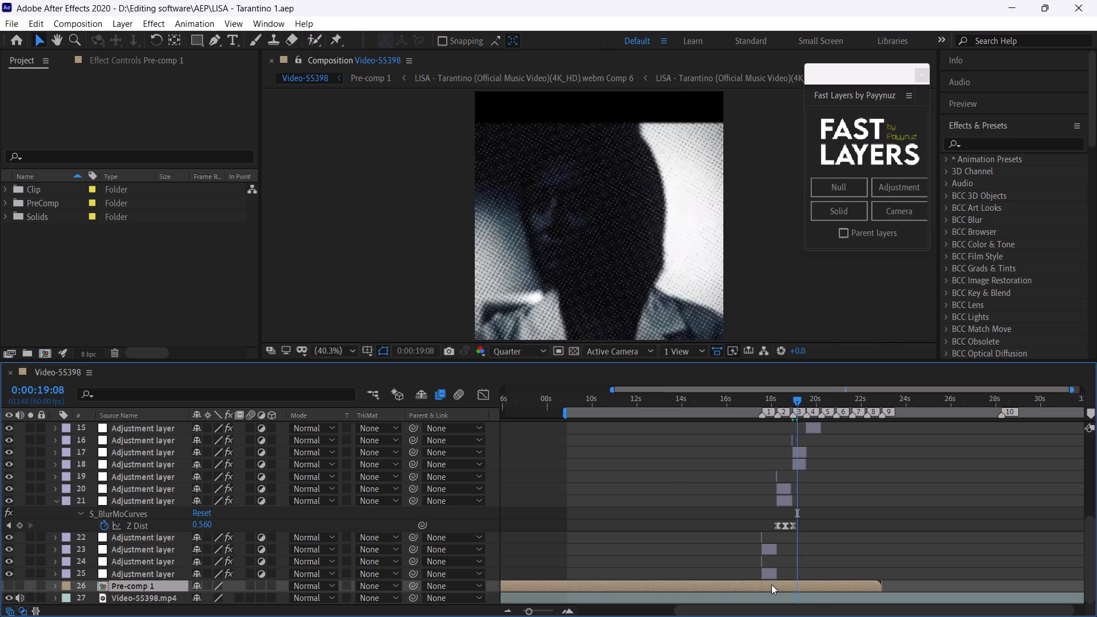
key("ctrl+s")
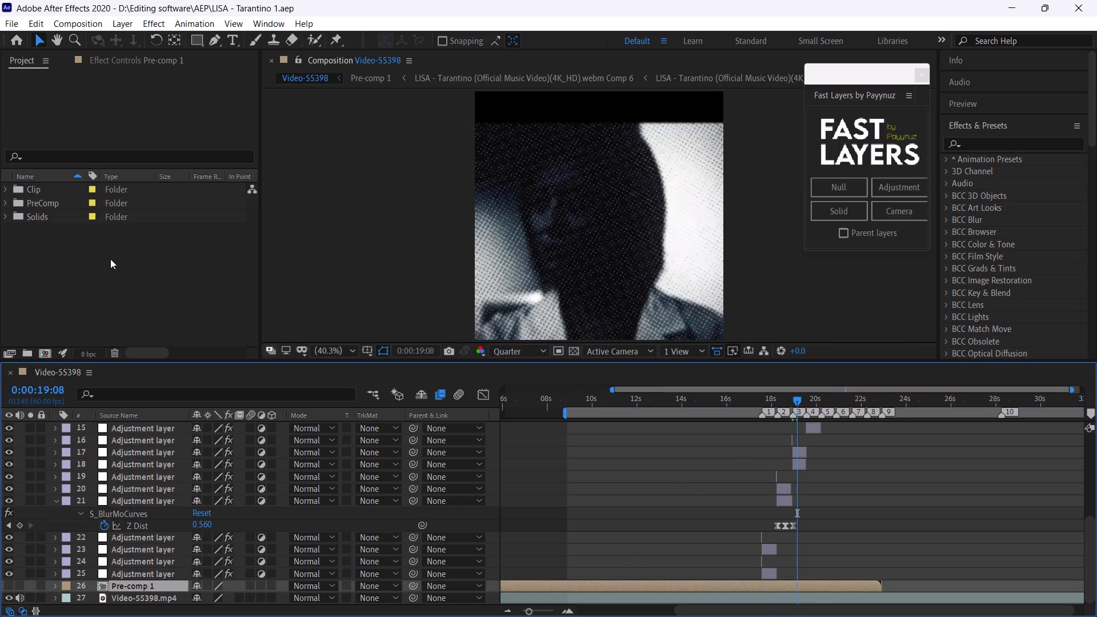
Import the Tarantino_1_prob3 video from the Kuro folder into the project as footage.
right_click(110, 259)
left_click(170, 327)
left_click(328, 330)
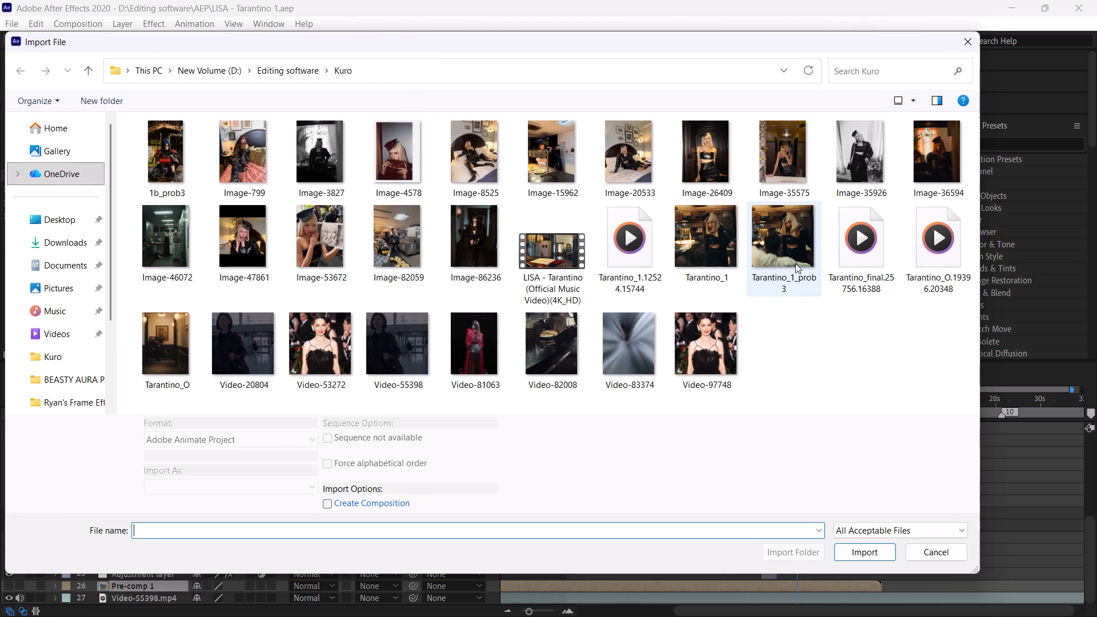
left_click(792, 259)
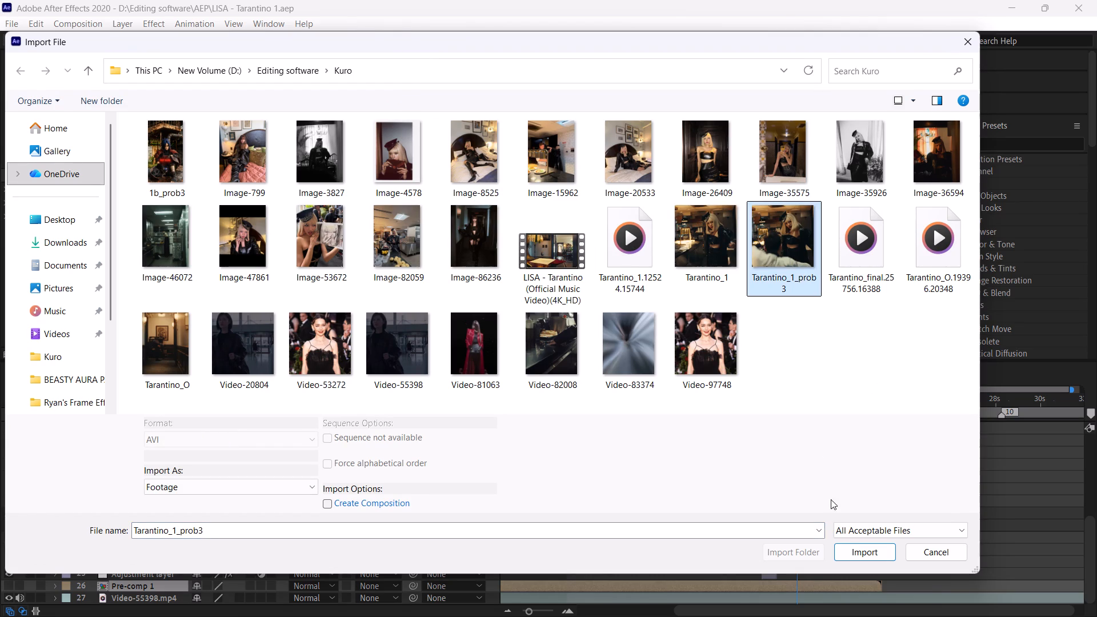
left_click(845, 548)
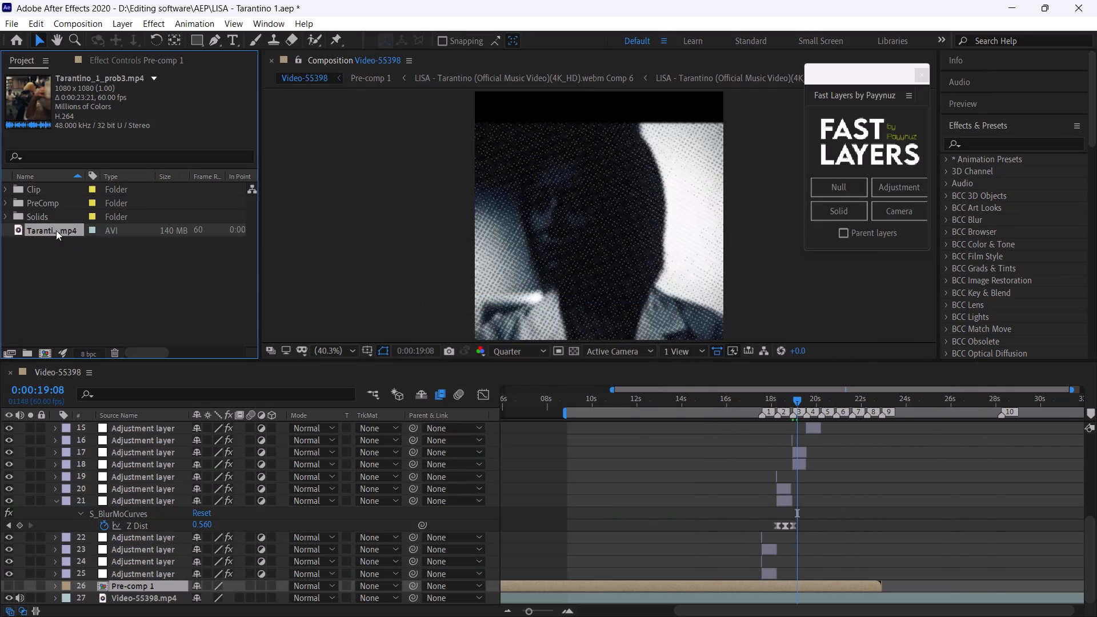
Place the Tarantino_1_prob3.mp4 clip directly above the Pre-comp 1 layer in the Video-55398 timeline and mute its audio.
left_click_drag(56, 230, 161, 578)
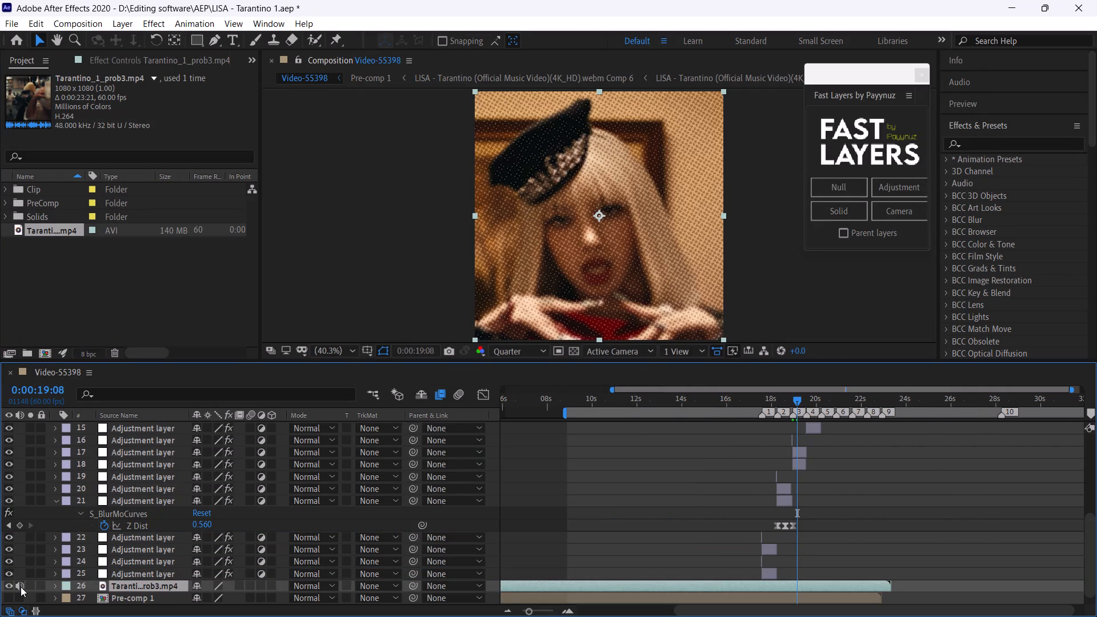
left_click(21, 587)
Show the whole timeline, set the preview resolution to Full at about 0:00:15:43, and save the project.
scroll(517, 543, "down", 3)
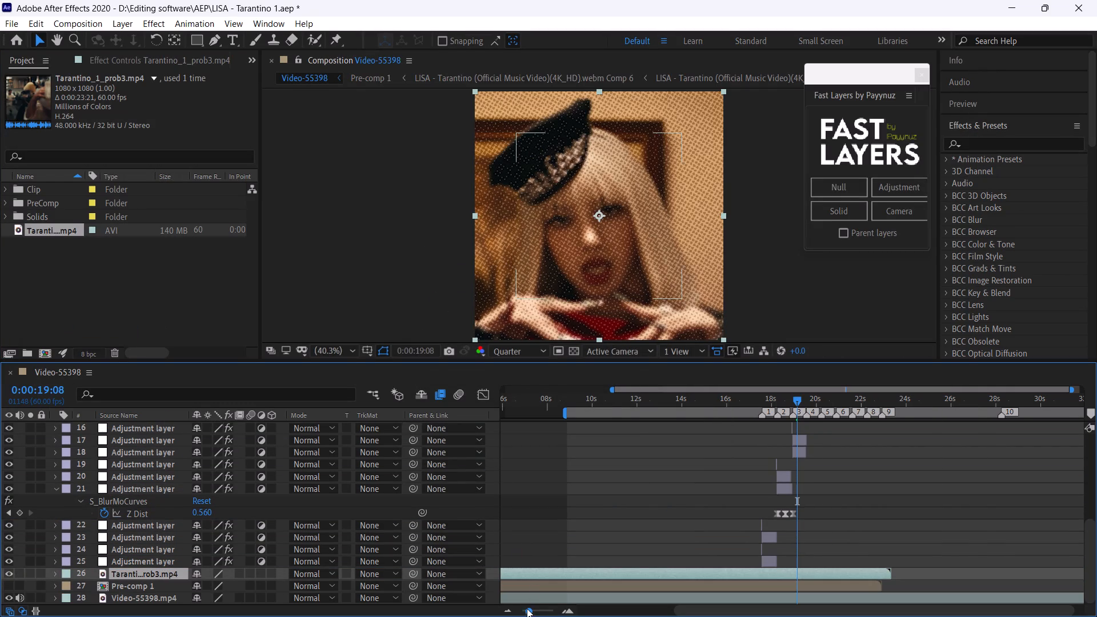
left_click_drag(526, 615, 521, 615)
left_click_drag(522, 613, 491, 608)
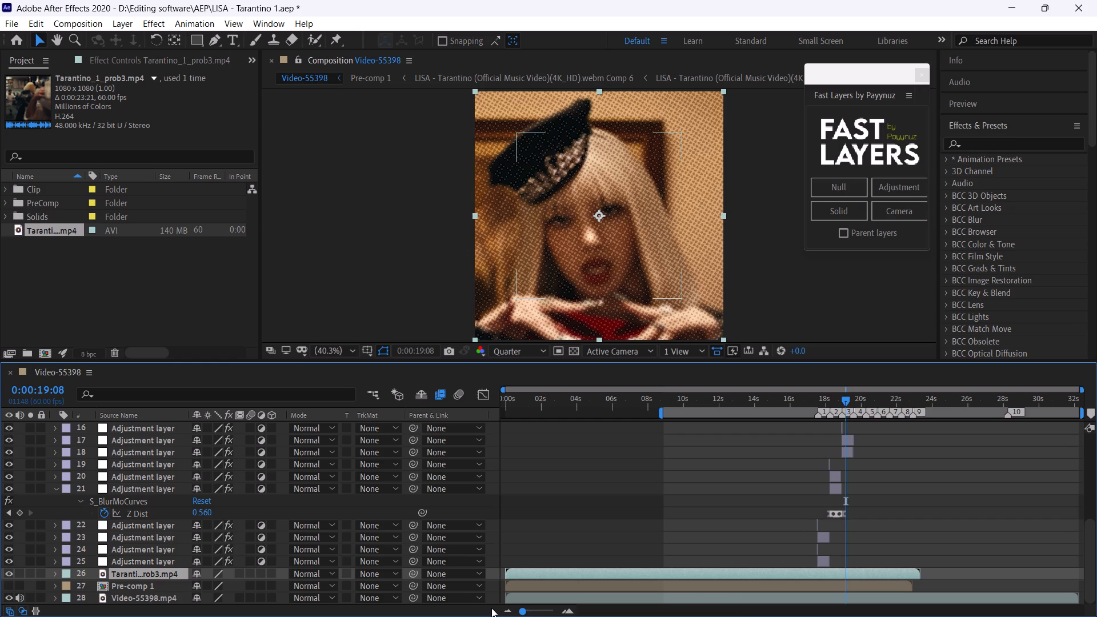
left_click_drag(491, 608, 491, 607)
left_click(785, 402)
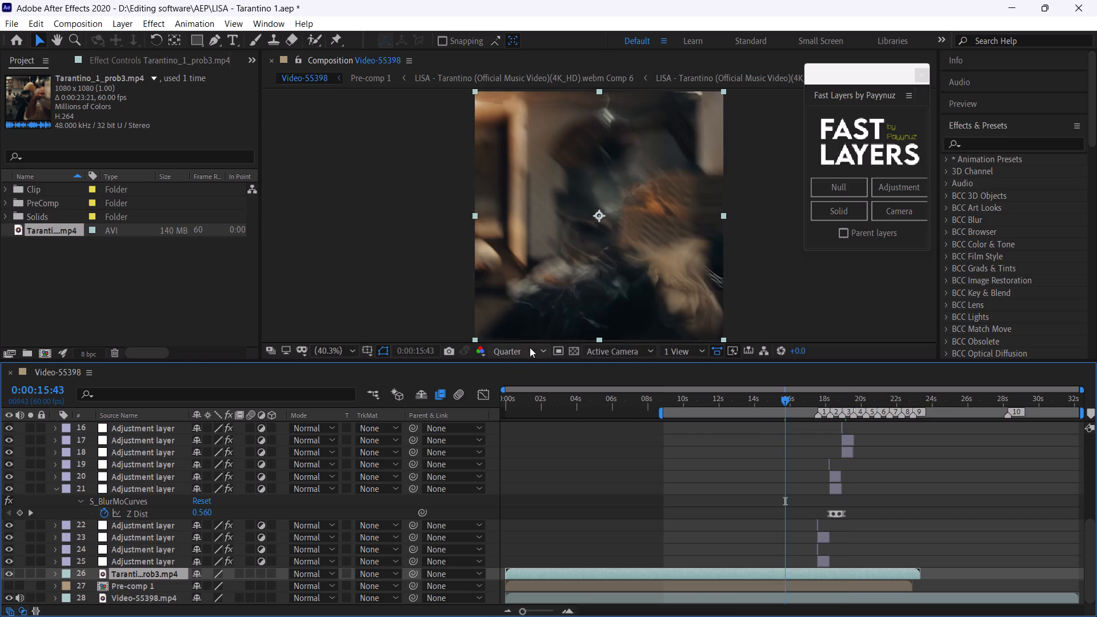
left_click(515, 356)
left_click(521, 383)
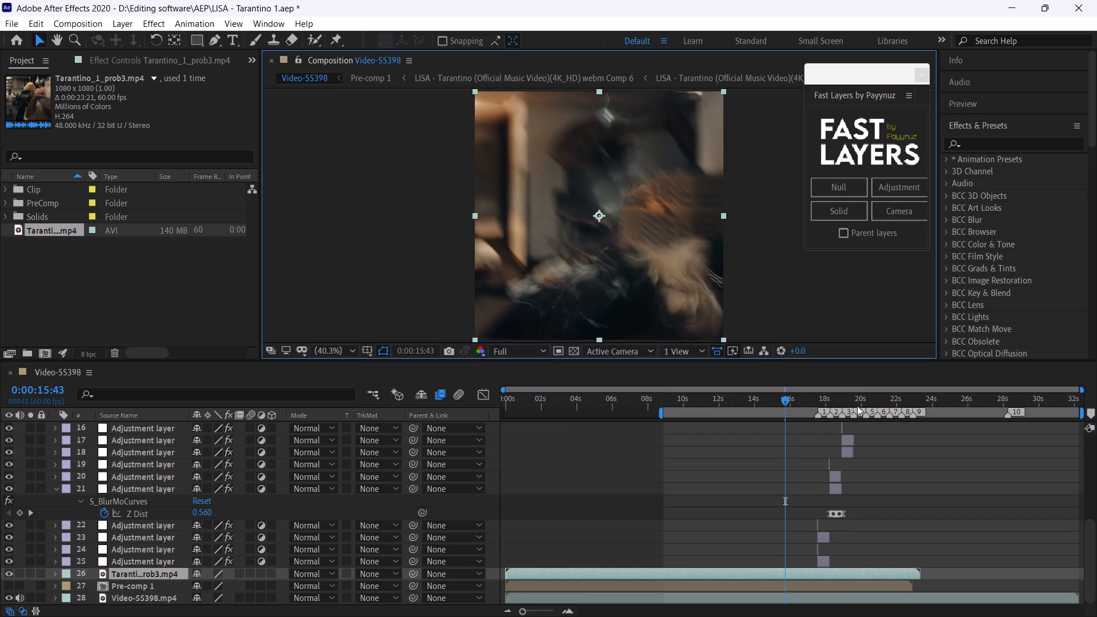
key("ctrl+s")
Play back the timeline from 0:00:15:43 and again from 0:00:17:17 to check the clip with its effects.
key("space")
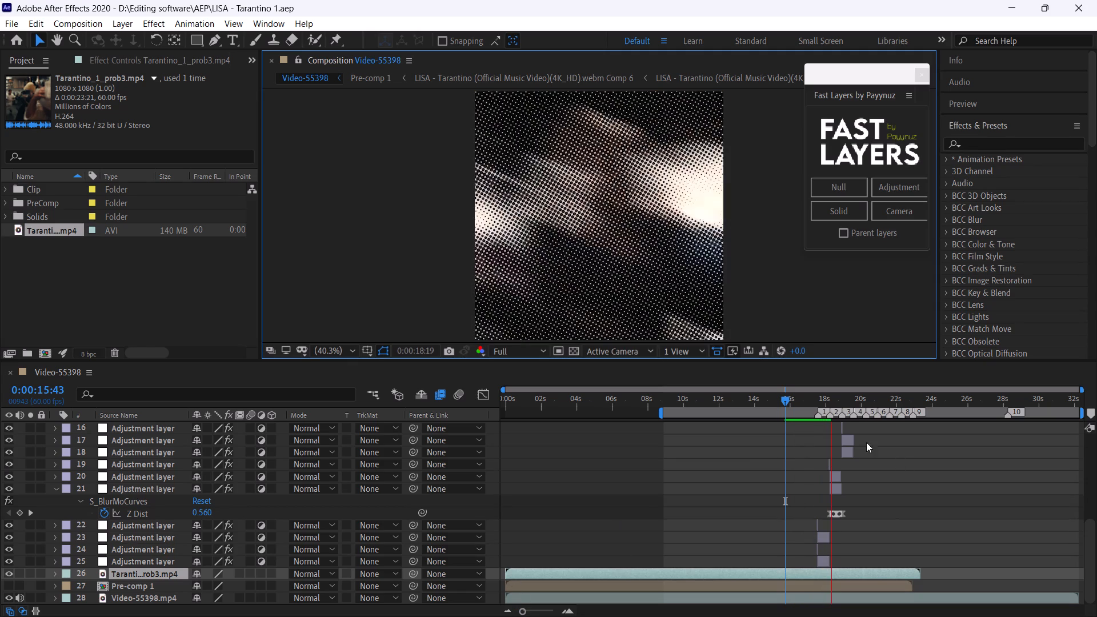
left_click(813, 397)
key("space")
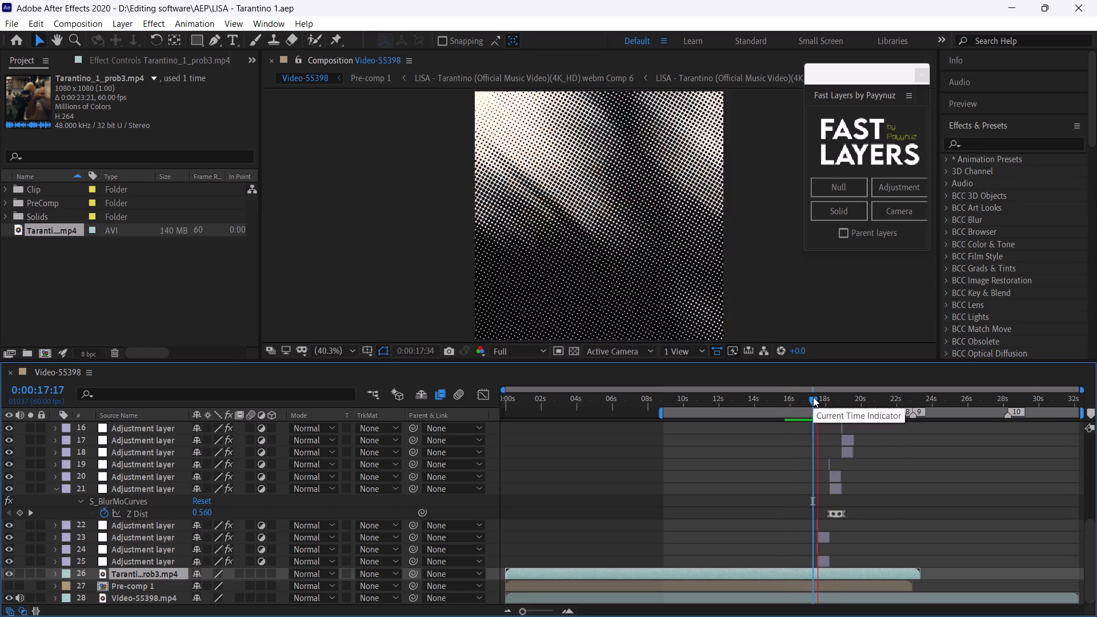
left_click(813, 397)
key("space")
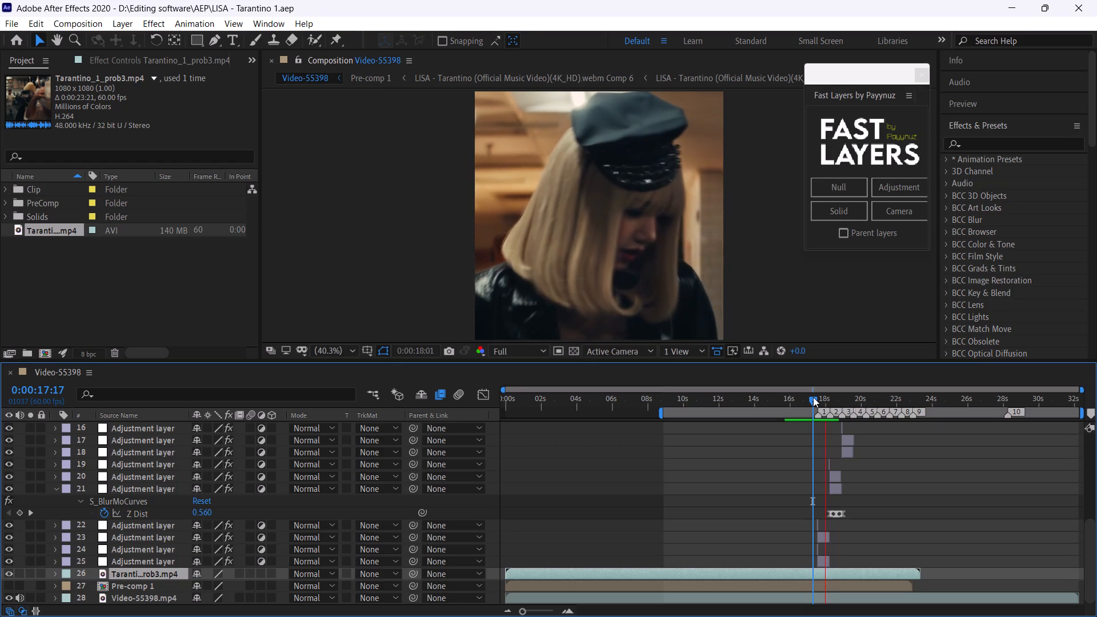
Reveal the keyframes of adjustment layer 20, which starts at marker 2, and turn off the layer's visibility.
left_click_drag(813, 397, 832, 422)
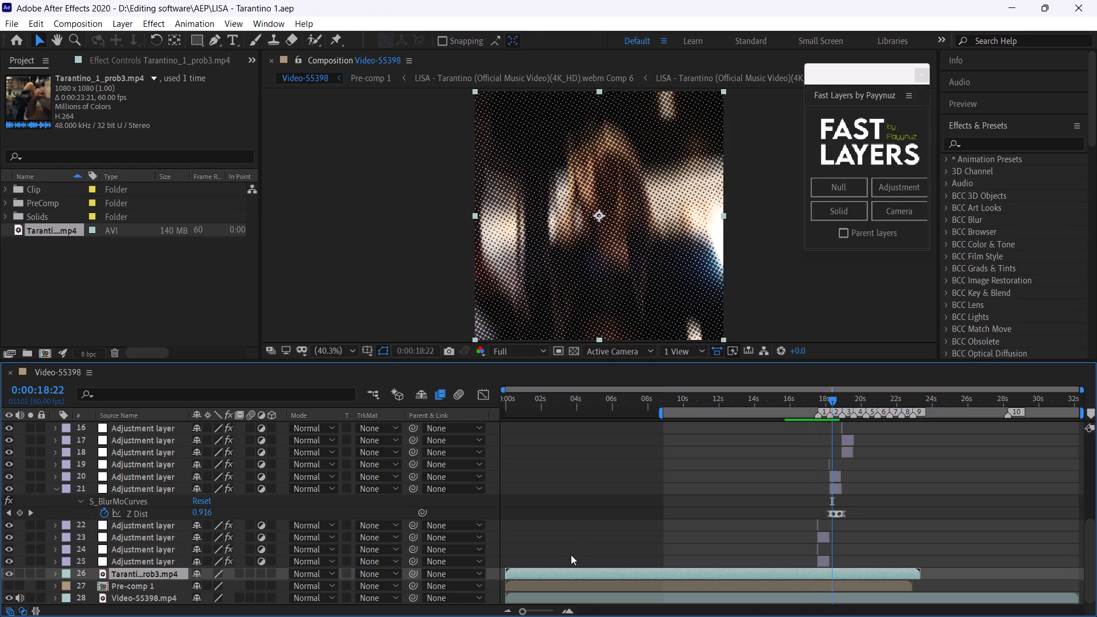
left_click_drag(538, 608, 552, 616)
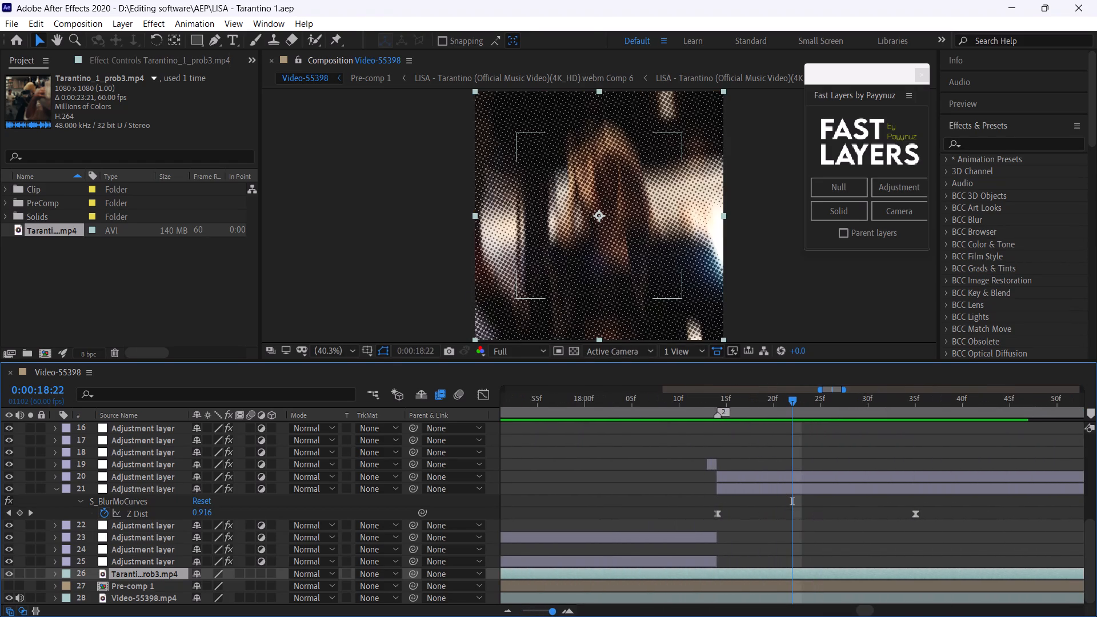
left_click_drag(552, 616, 551, 616)
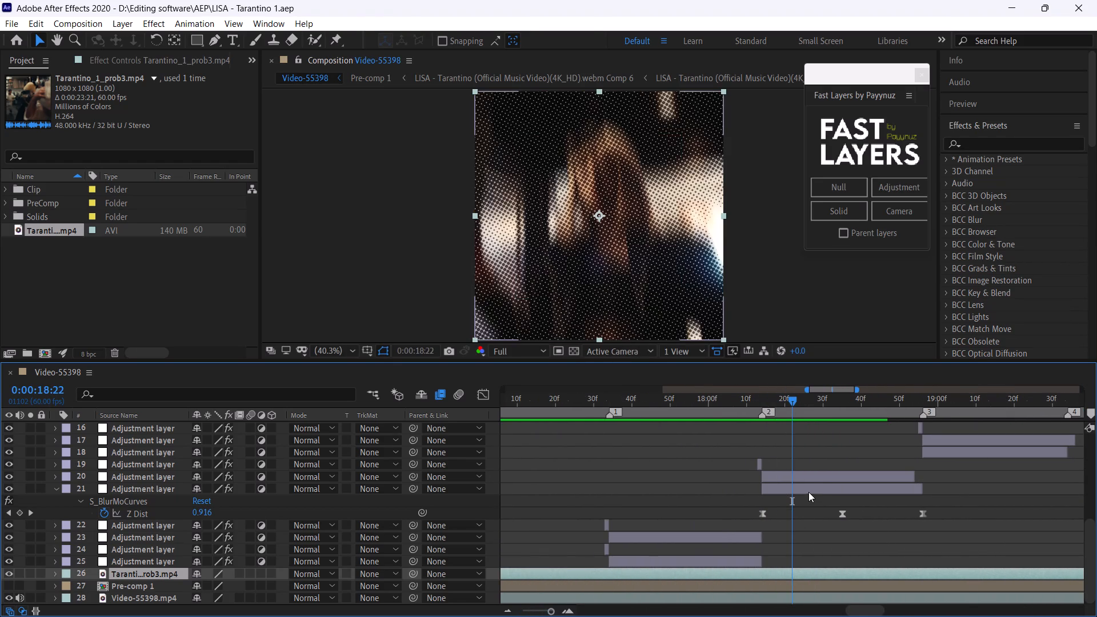
left_click(806, 477)
key("u")
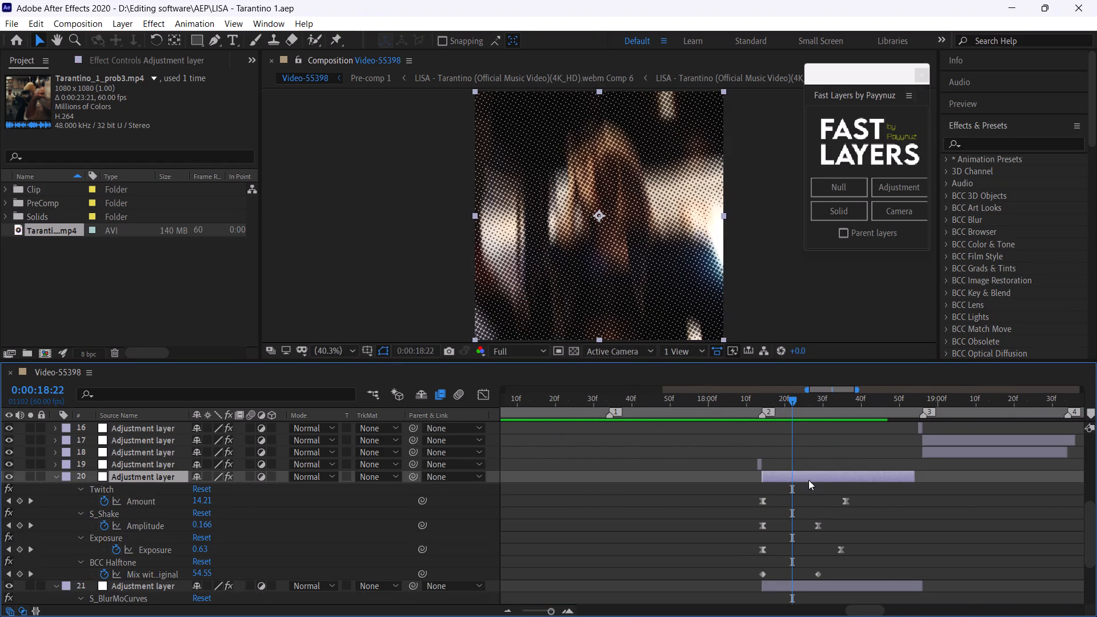
left_click(810, 478)
left_click(7, 476)
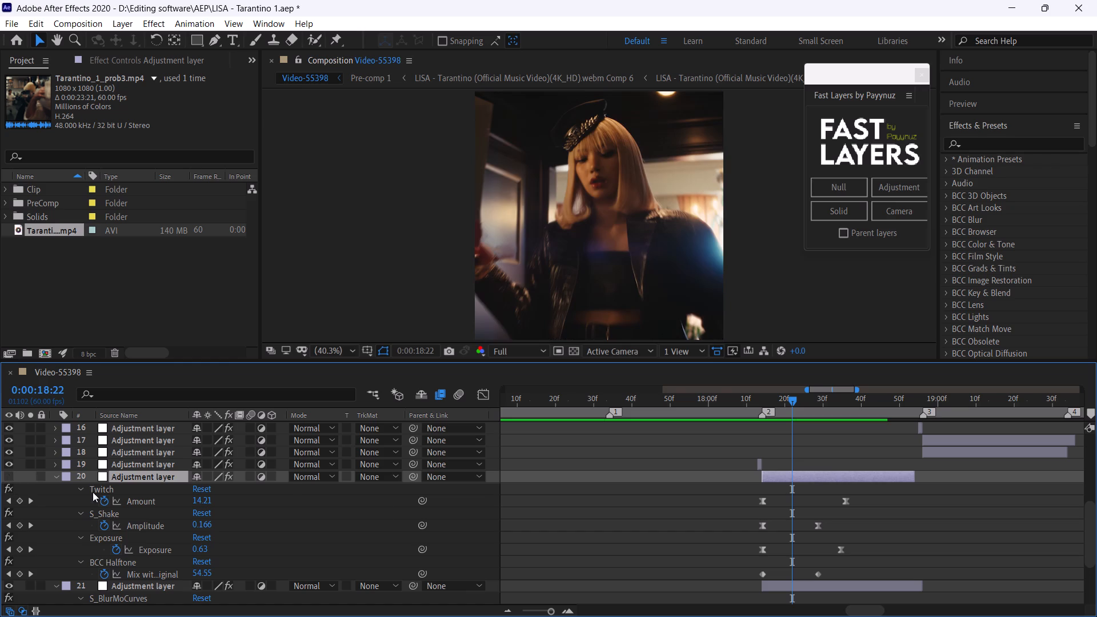
Add a new adjustment layer directly above the hidden one, spanning the same time range.
left_click(902, 188)
Apply the Alex's Updated Halftone Shake preset to the new adjustment layer at 0:00:18:14 and reveal its keyframes.
left_click_drag(770, 403, 763, 403)
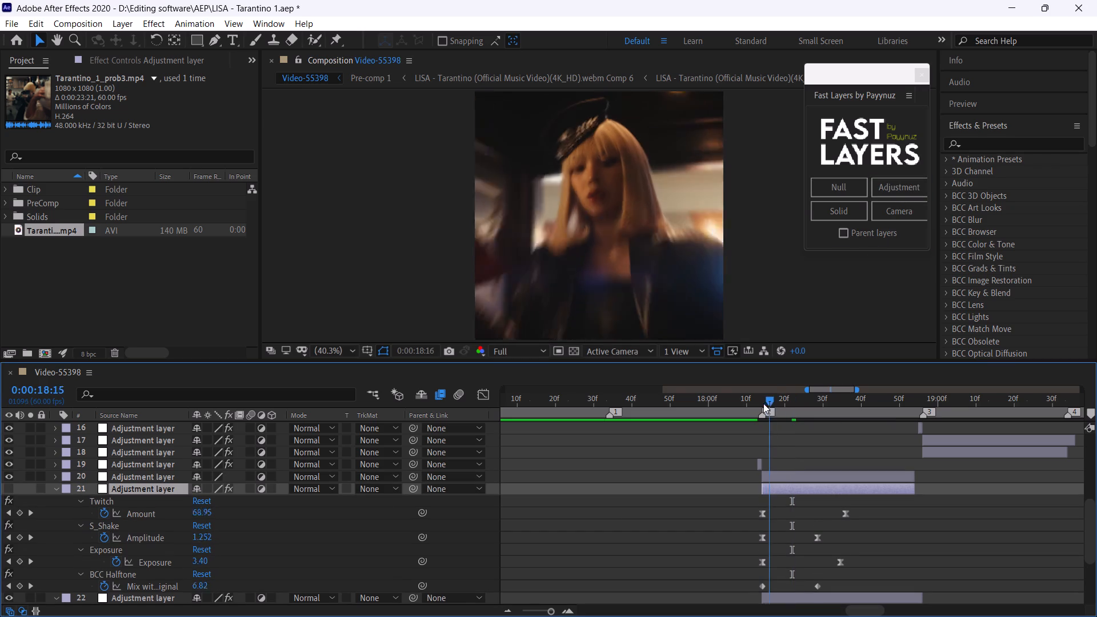
left_click_drag(763, 403, 760, 403)
left_click(778, 482)
left_click(806, 472)
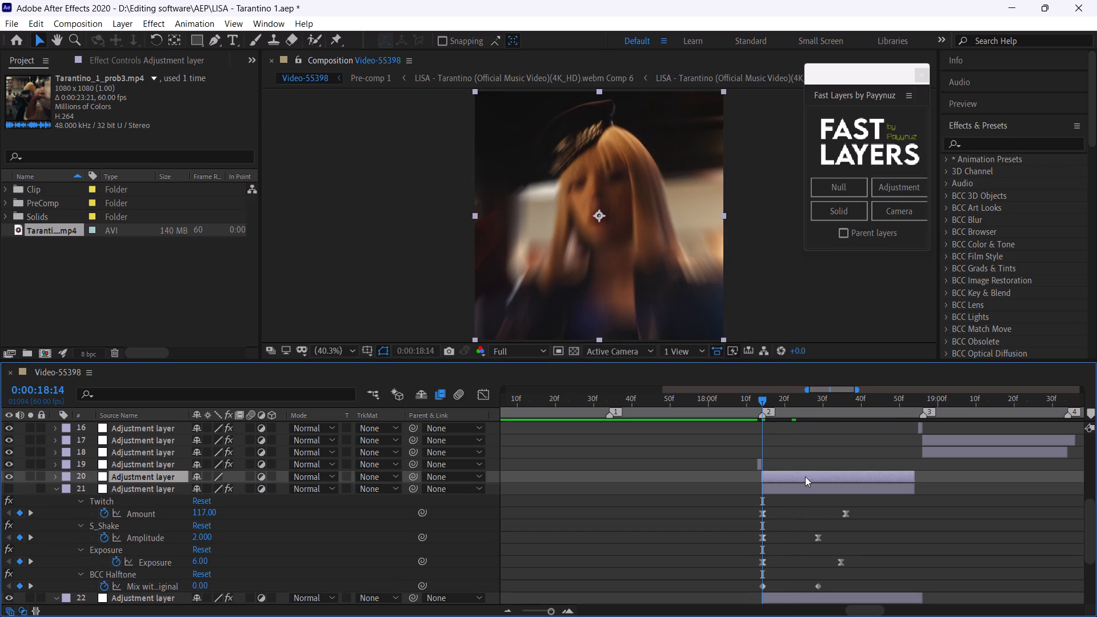
left_click(190, 20)
left_click(215, 65)
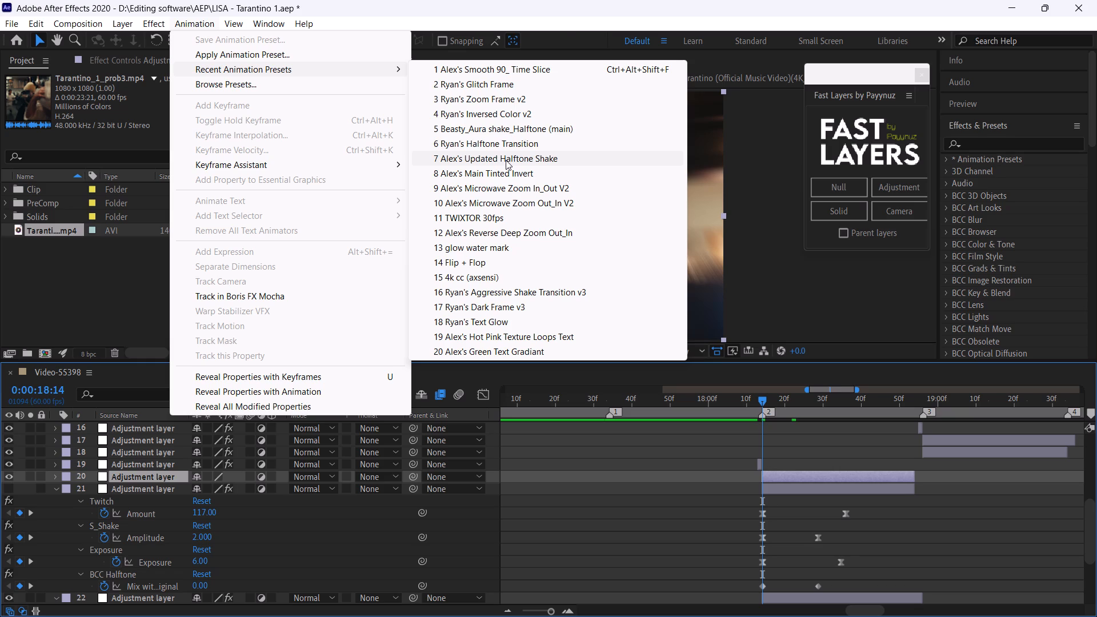
left_click(506, 160)
key("u")
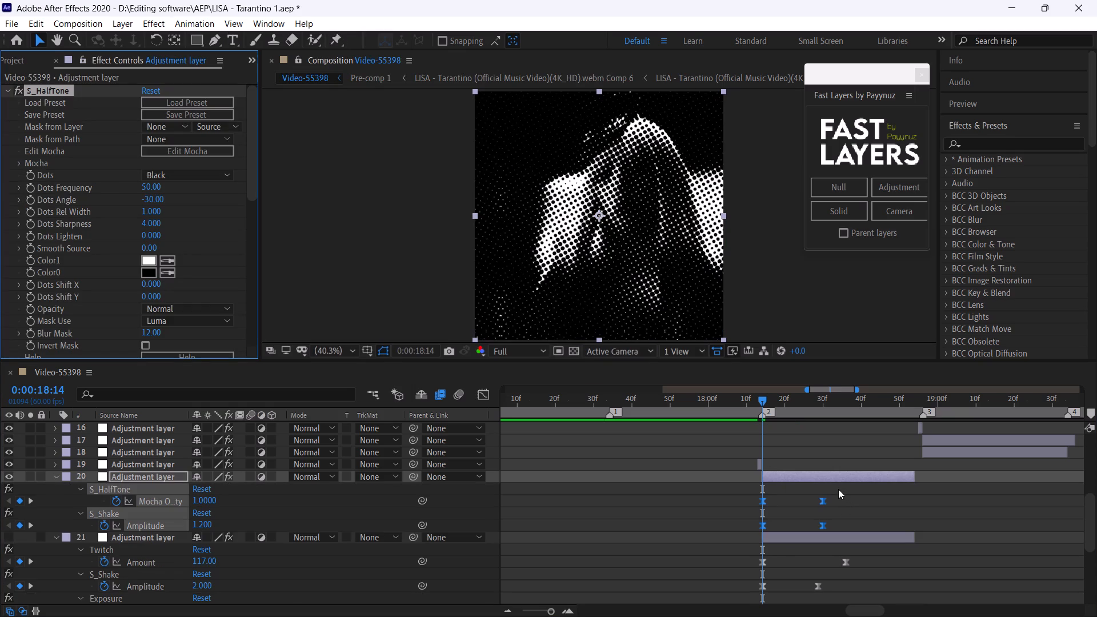
Play back the section around markers 1 and 2 from several start points to review the new halftone shake.
key("space")
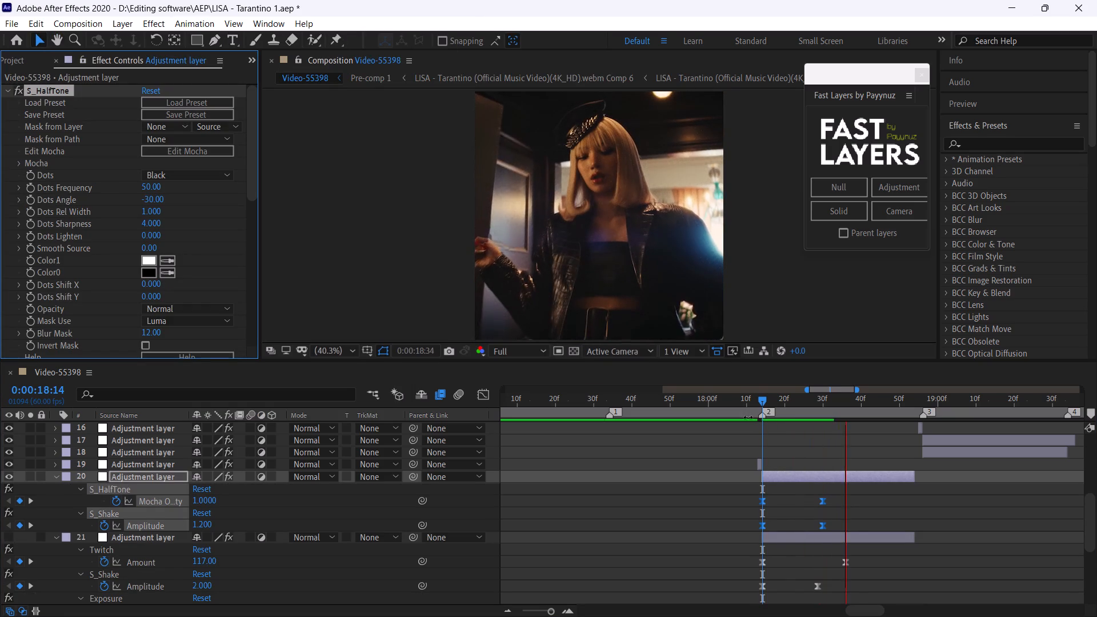
left_click(726, 407)
left_click(727, 402)
key("space")
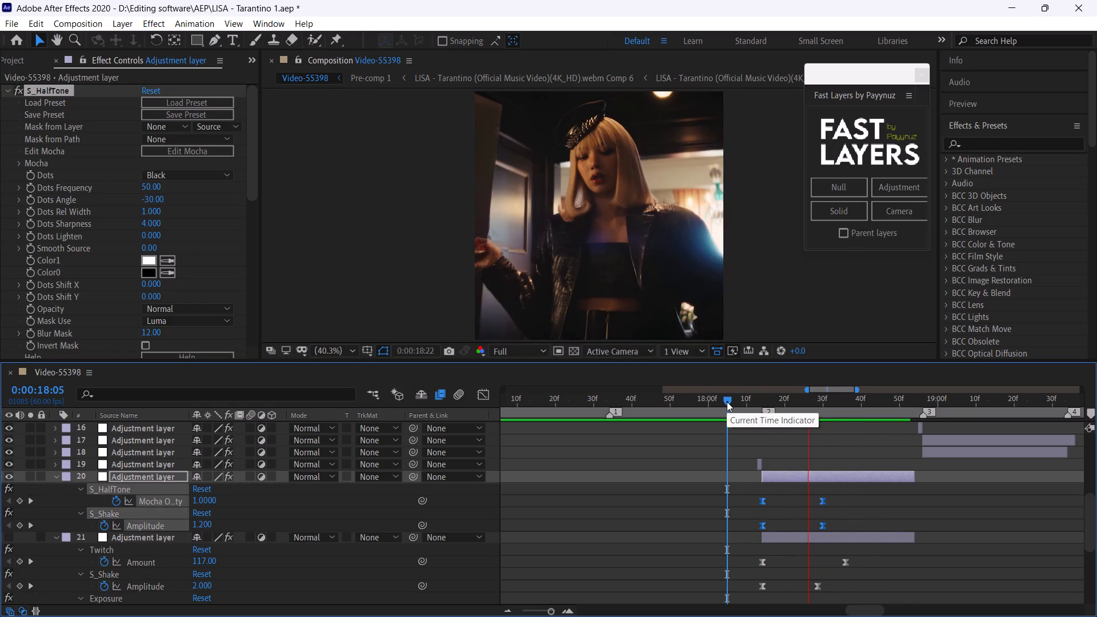
left_click(596, 407)
left_click(598, 401)
key("space")
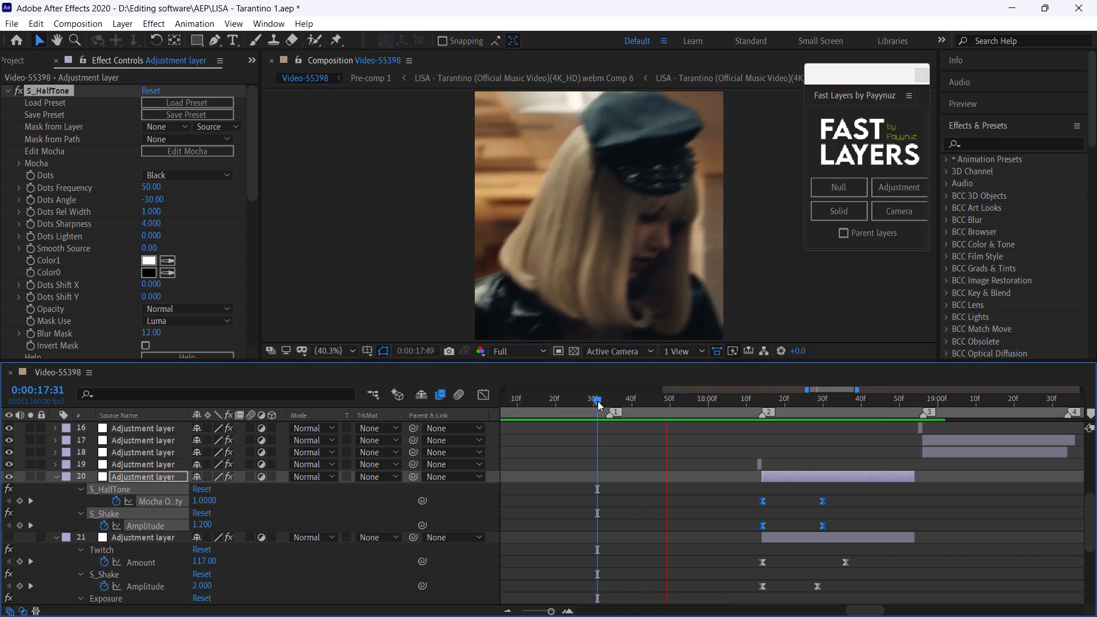
left_click(598, 401)
key("space")
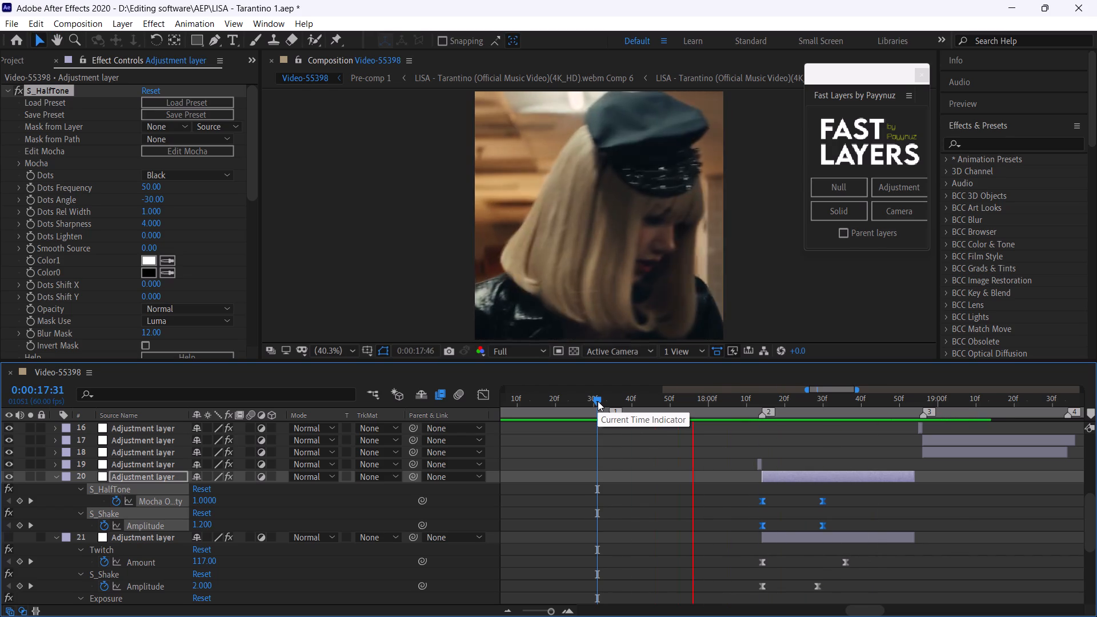
Replay the section from 0:00:17:31 through marker 2 to review the new halftone shake's timing.
left_click(598, 401)
key("space")
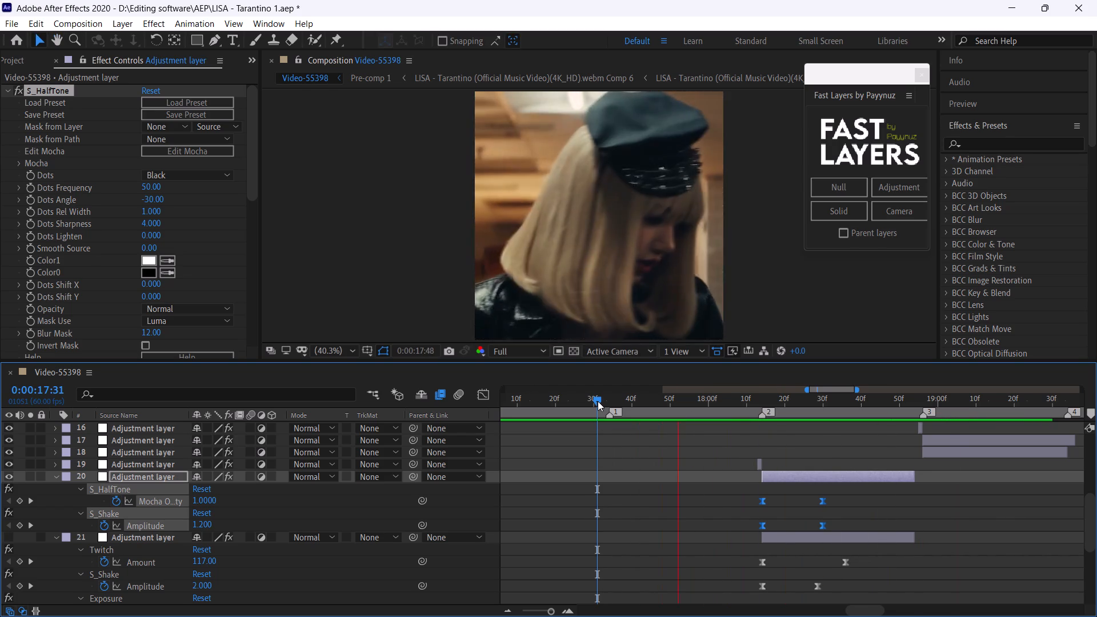
left_click(598, 401)
key("space")
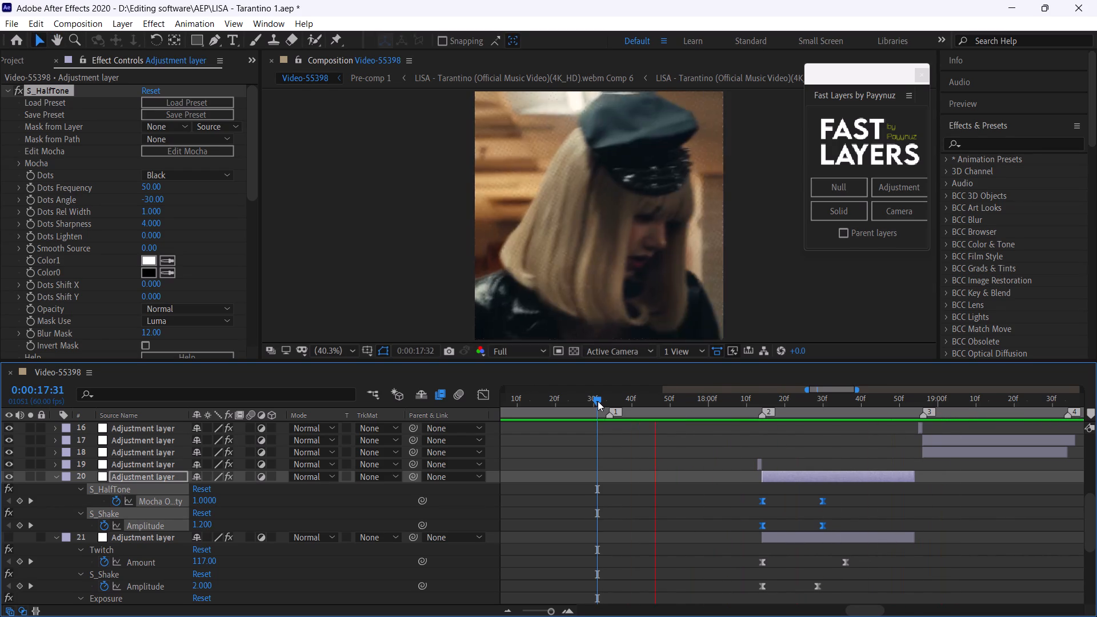
left_click(598, 401)
key("space")
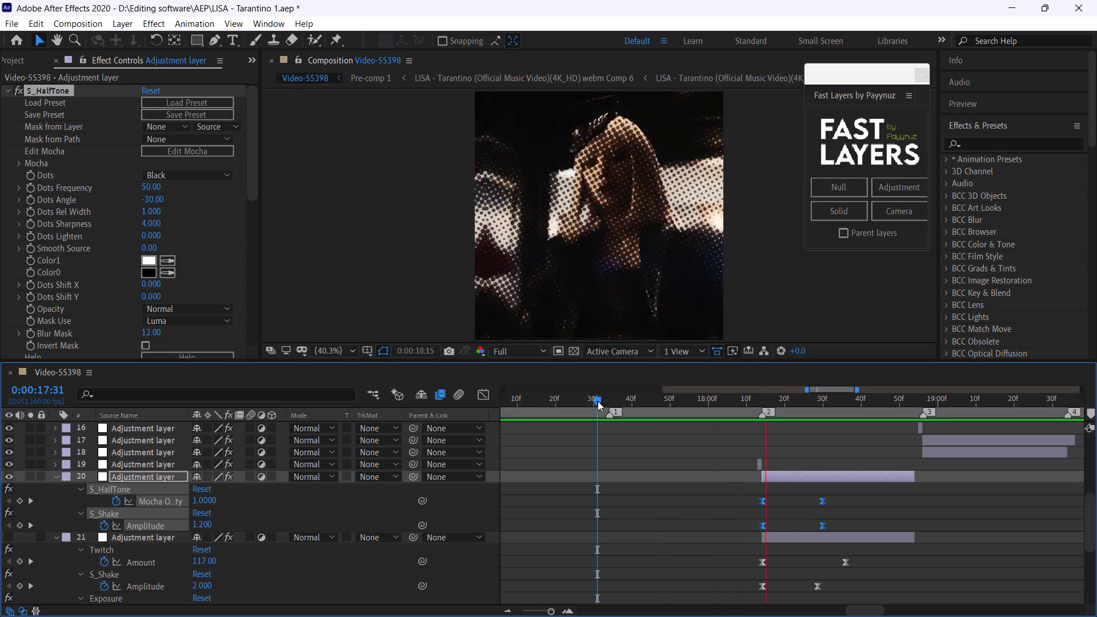
Compress the new halftone shake's S_HalfTone and S_Shake keyframes so they end at about 0:00:18:21.
left_click_drag(757, 394, 767, 411)
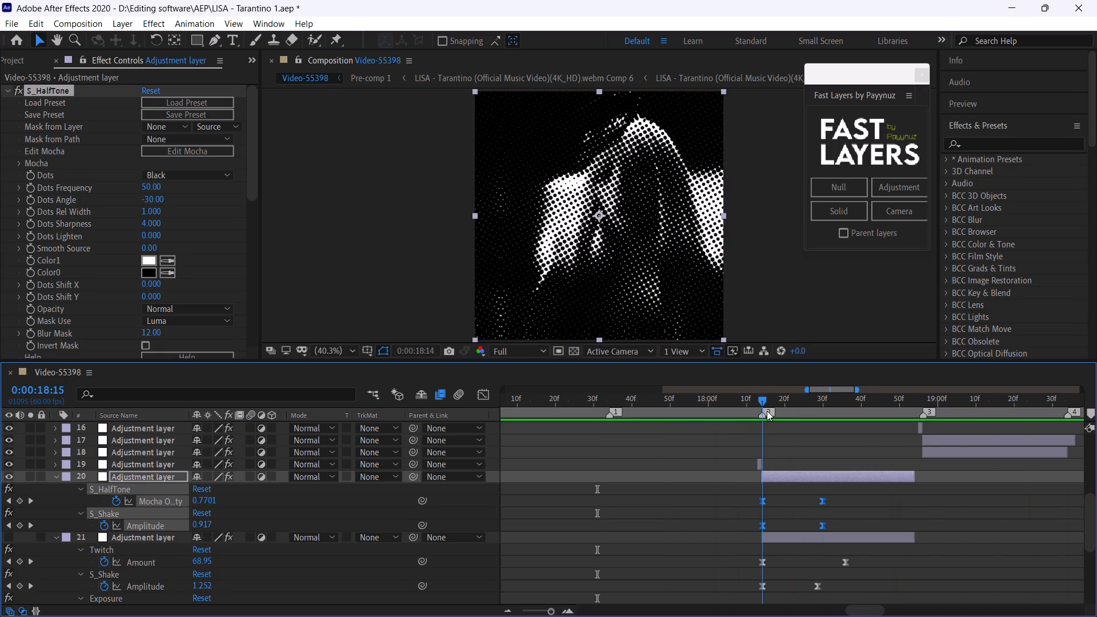
left_click_drag(767, 411, 778, 437)
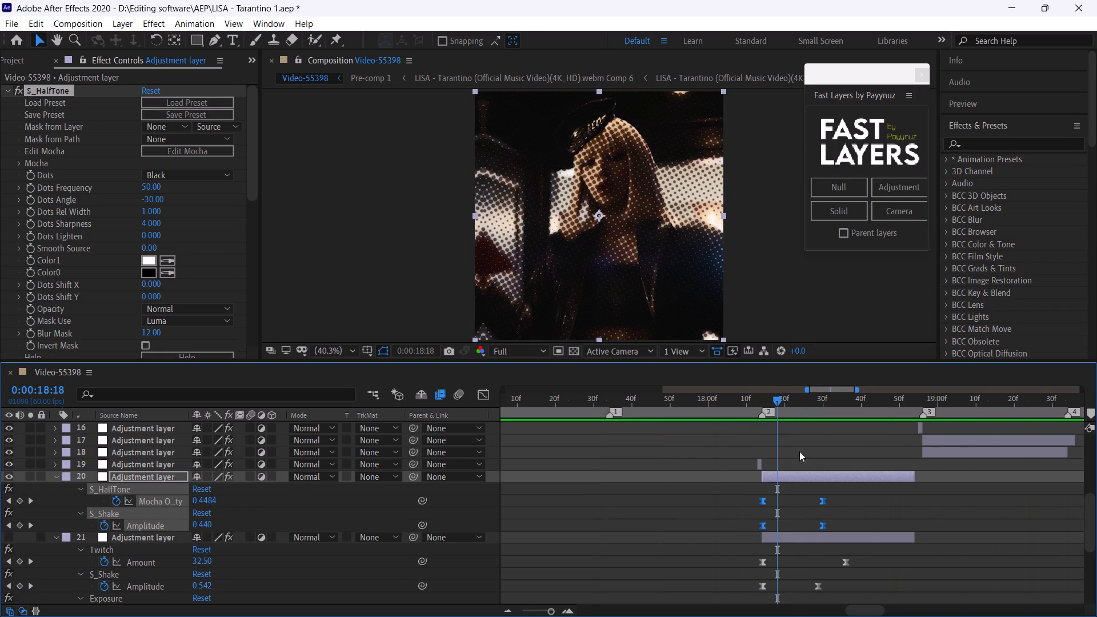
left_click_drag(822, 525, 789, 532, "alt")
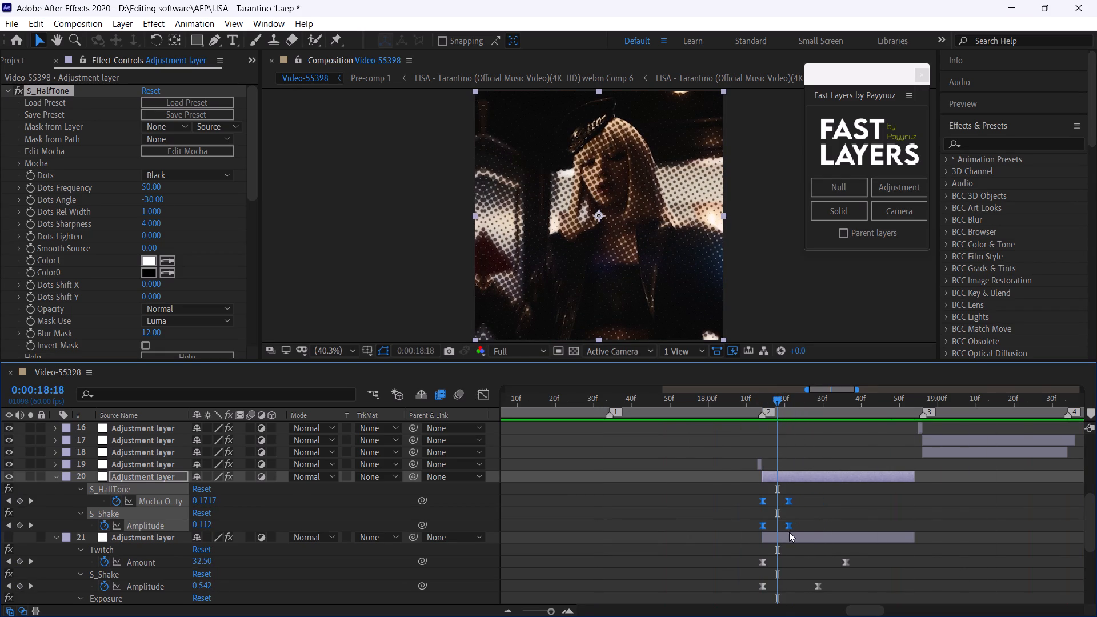
Play back the shortened halftone shake from 0:00:18:09 and the cut at marker 3 from 0:00:18:48.
left_click(742, 398)
key("space")
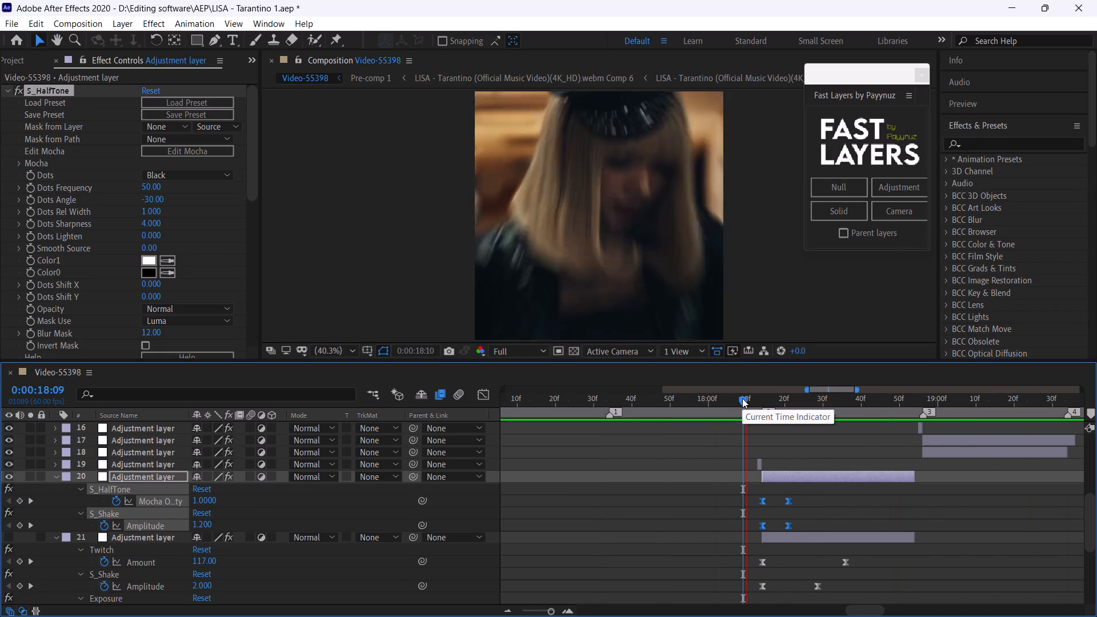
left_click(742, 398)
key("space")
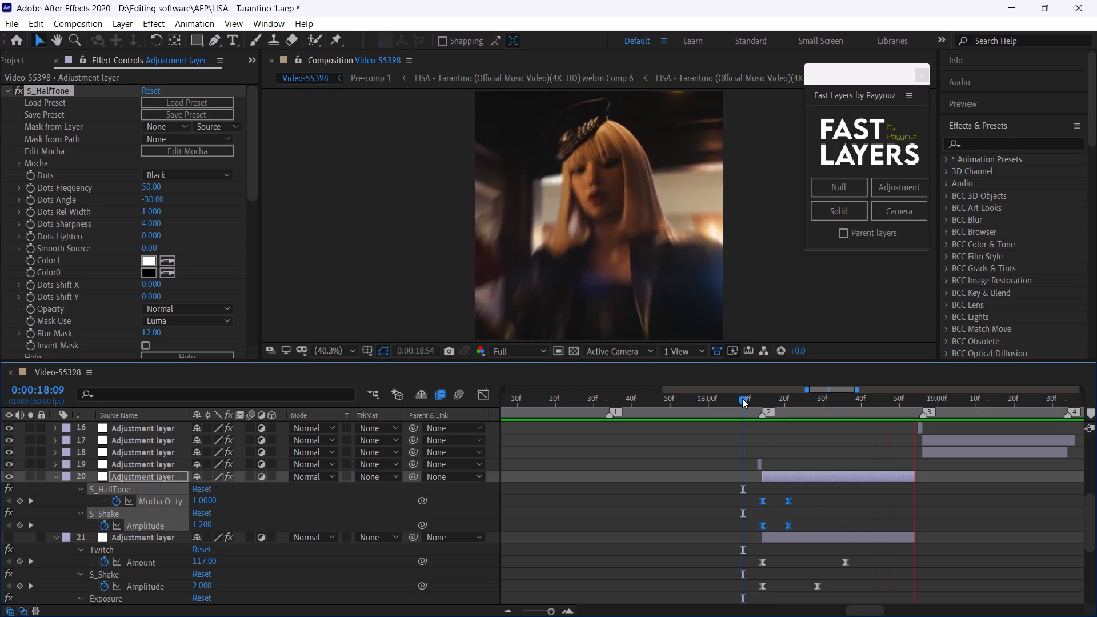
left_click(742, 398)
key("space")
left_click(742, 398)
key("space")
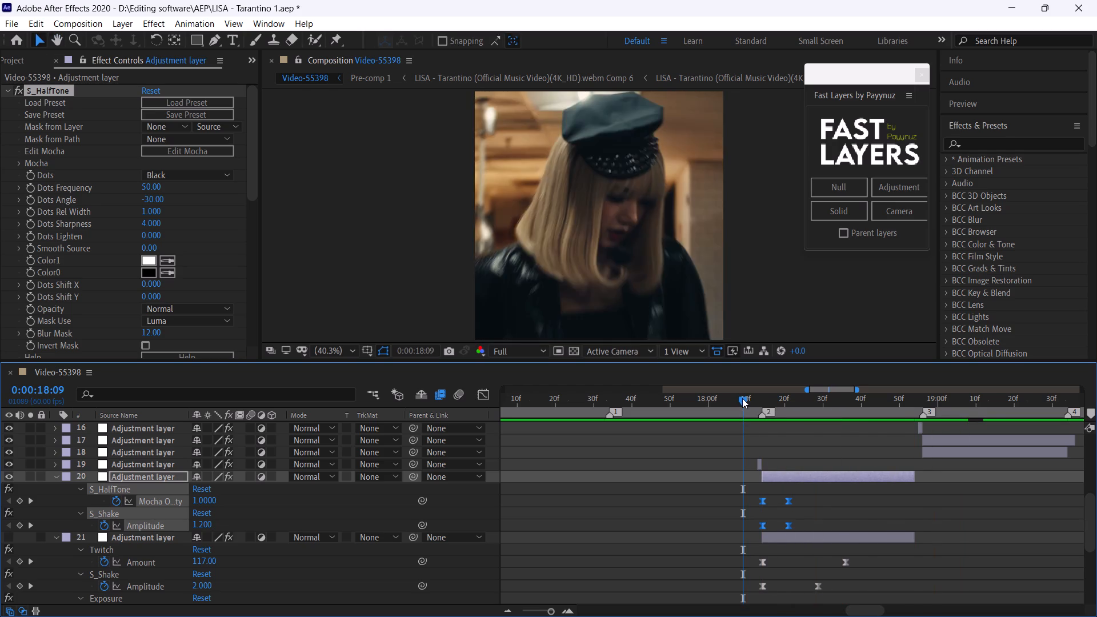
left_click(742, 398)
key("space")
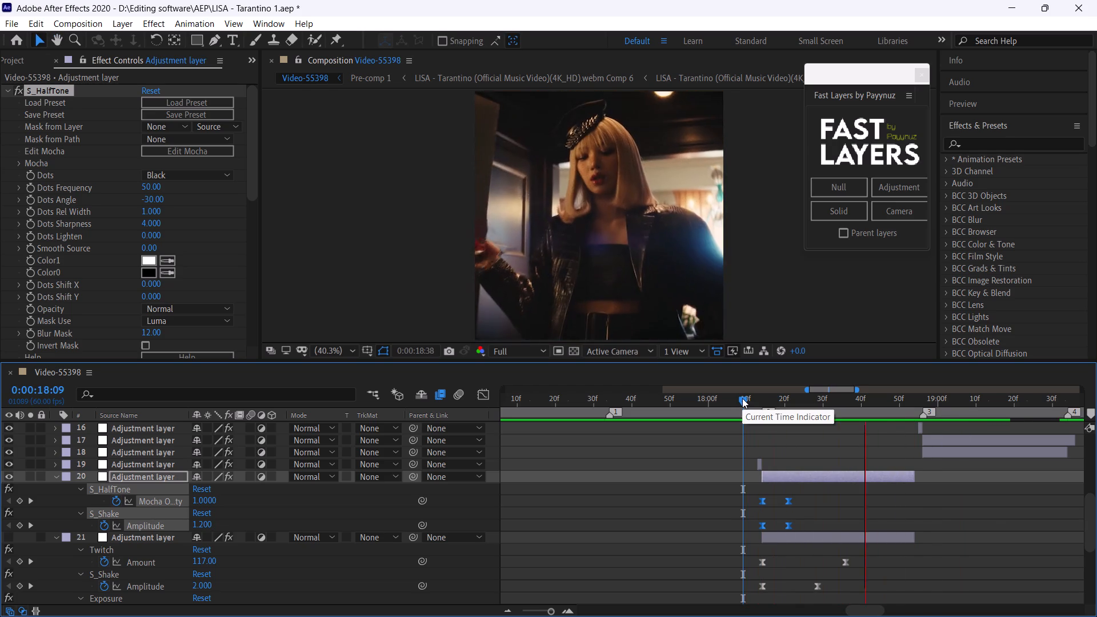
left_click(892, 398)
key("space")
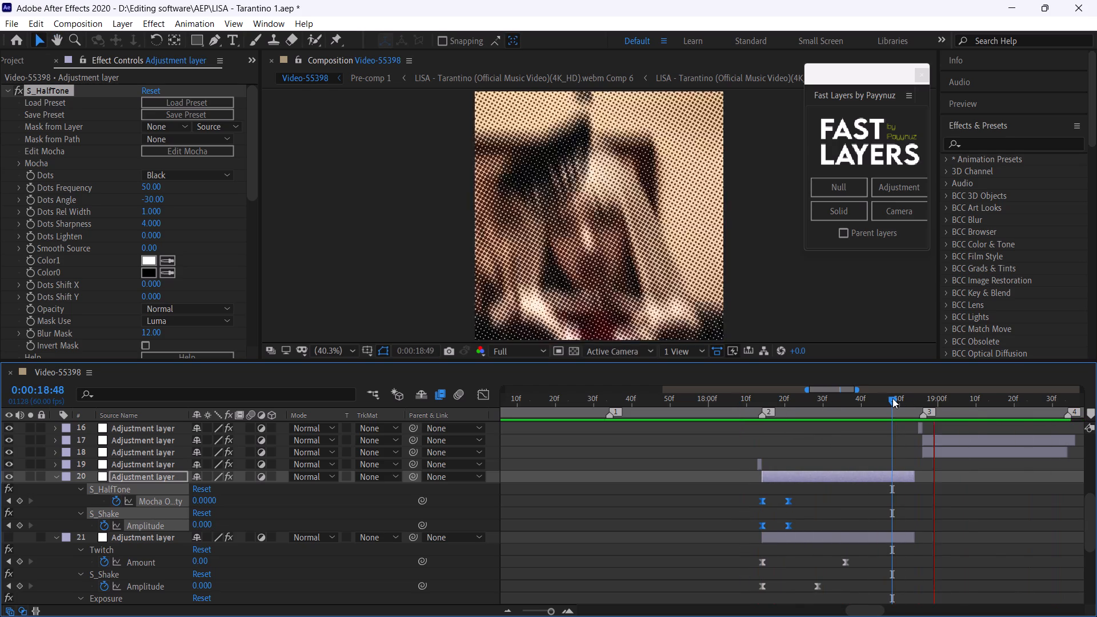
Turn off the visibility of adjustment layer 17, which starts at marker 3 at 0:00:18:56.
left_click_drag(892, 398, 924, 438)
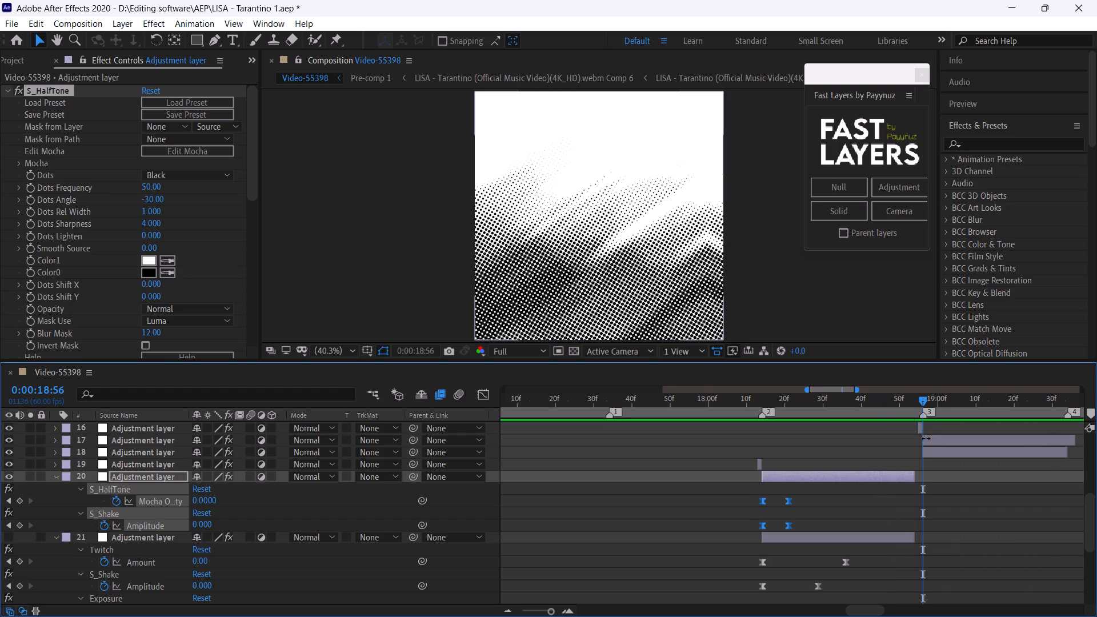
left_click(931, 442)
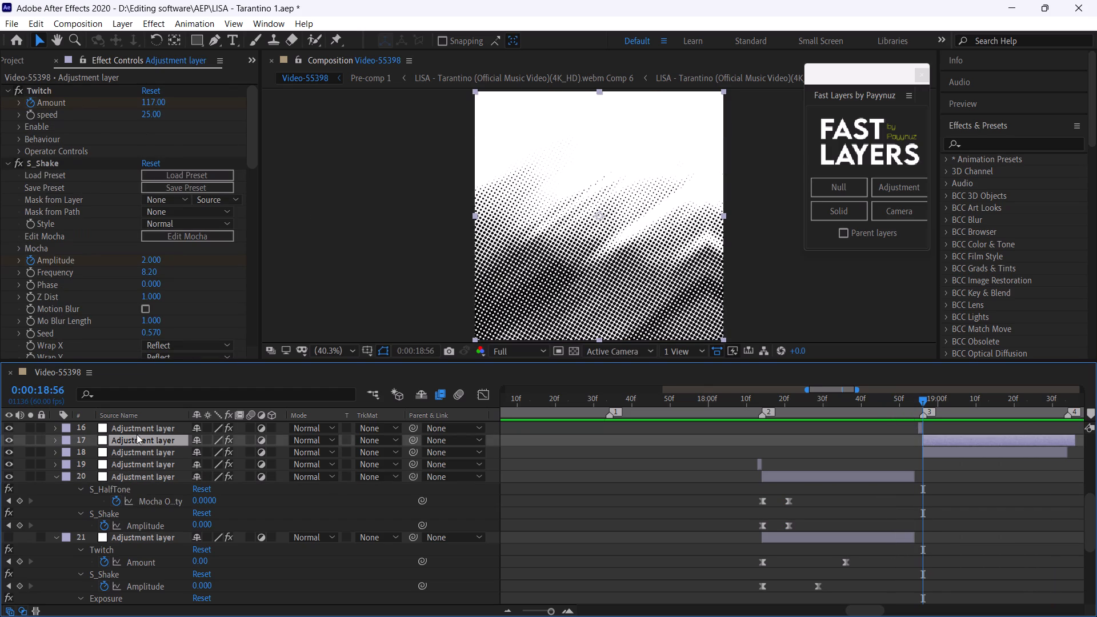
left_click(9, 442)
Add a new adjustment layer directly above the hidden one, spanning the same time range, and save the project.
left_click(892, 191)
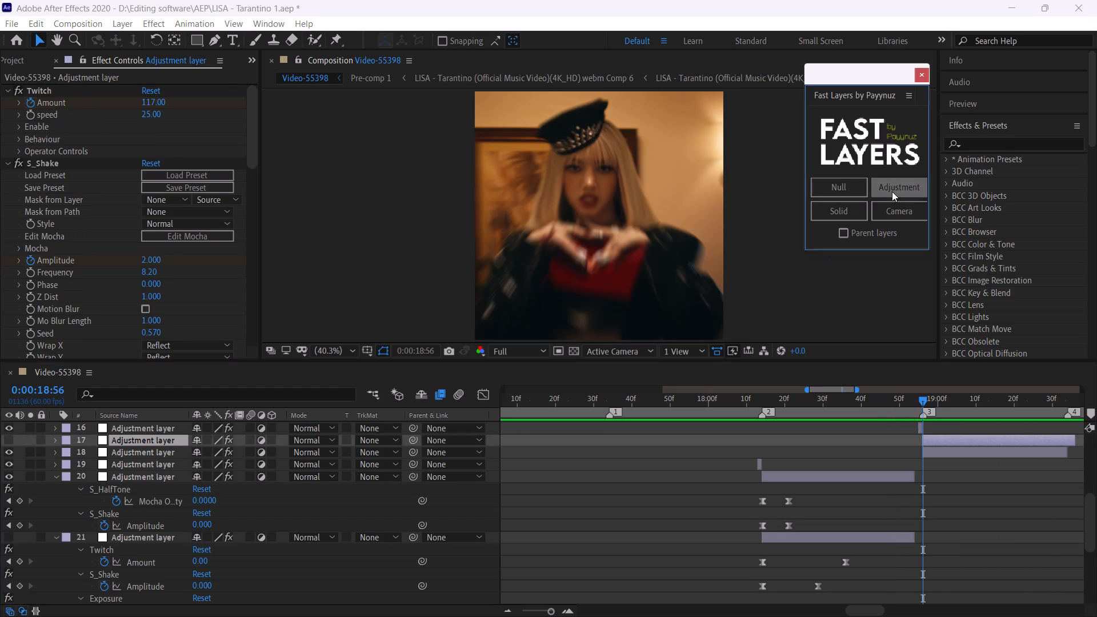
left_click(944, 430)
left_click(943, 436)
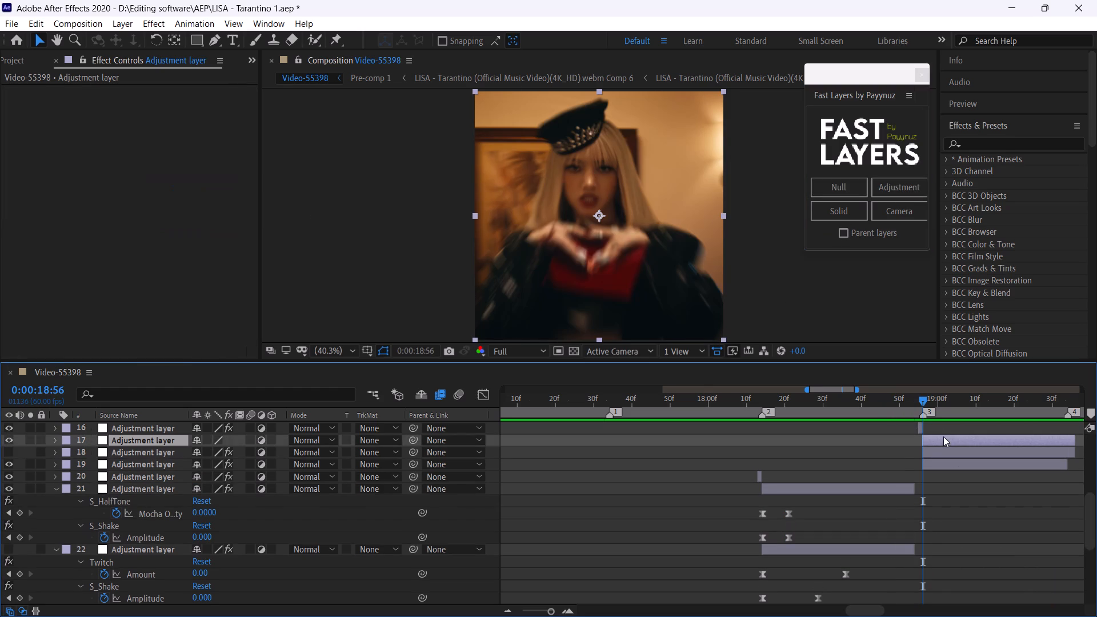
key("ctrl+s")
Apply the Ryan's Halftone Transition preset to the new adjustment layer at 0:00:18:56 and reveal its keyframes.
left_click(185, 21)
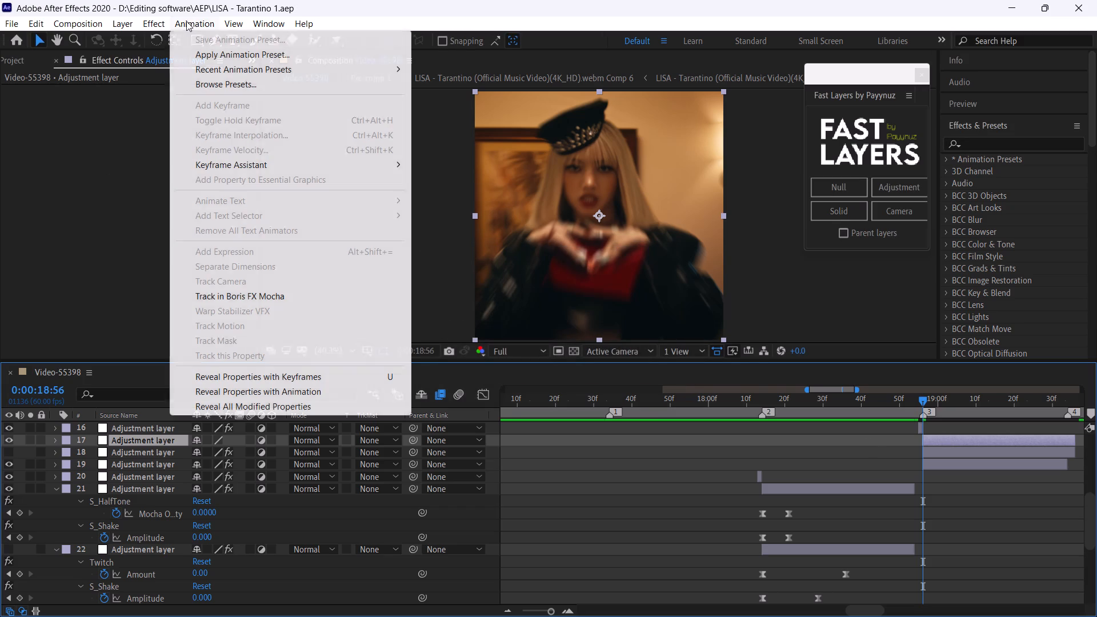
left_click(238, 71)
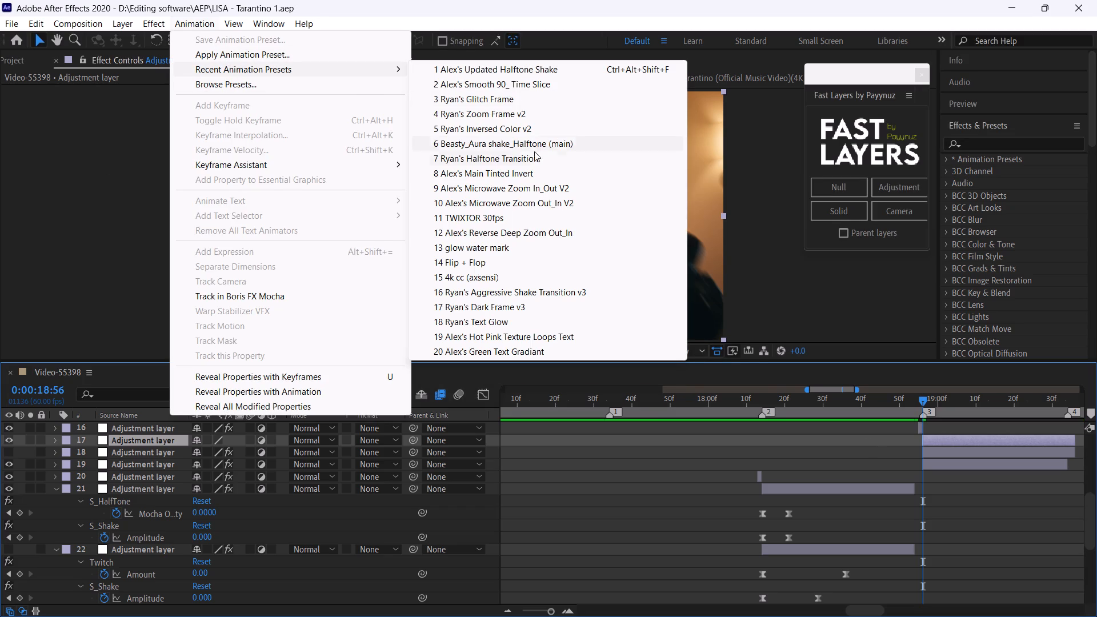
left_click(530, 157)
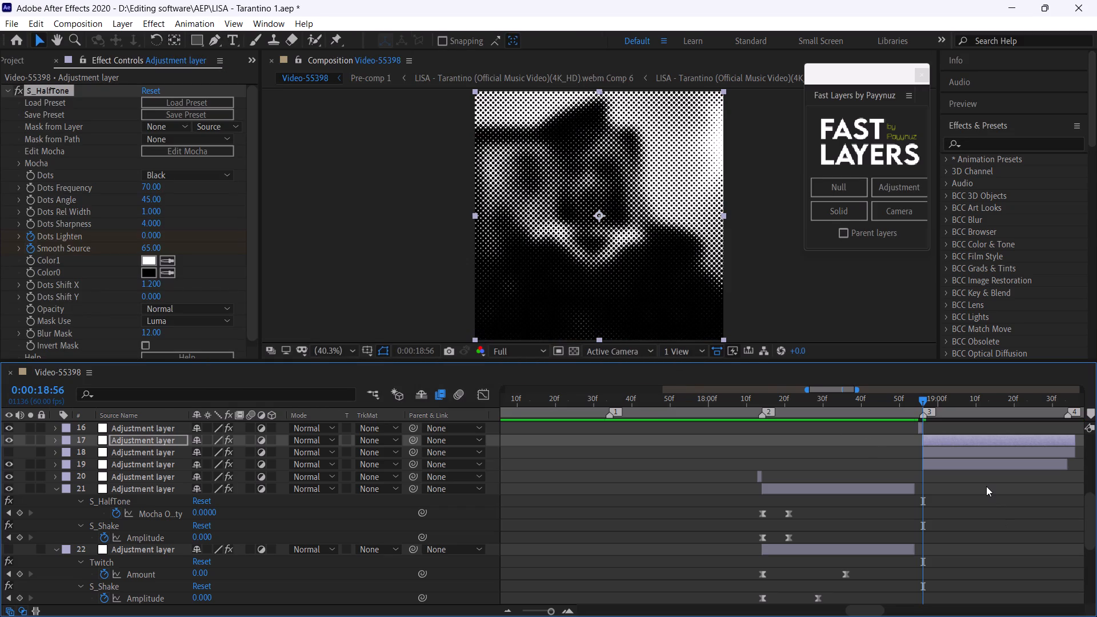
key("u")
Move the halftone transition layer earlier until its middle keyframes line up with marker 3 at 0:00:18:56.
left_click_drag(988, 440, 957, 440)
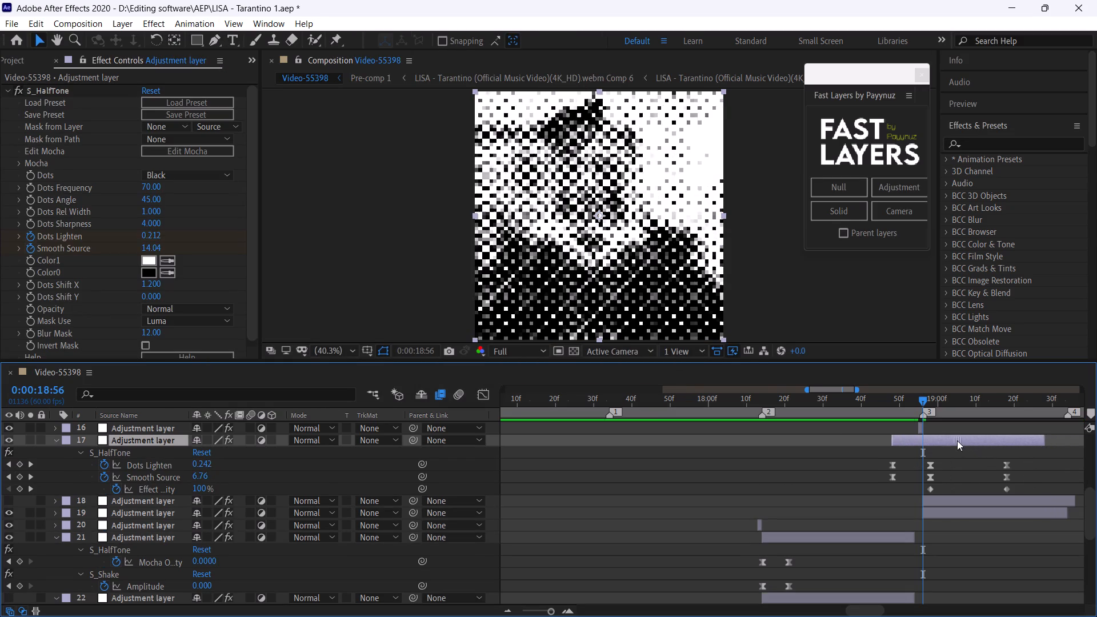
left_click_drag(957, 440, 948, 440)
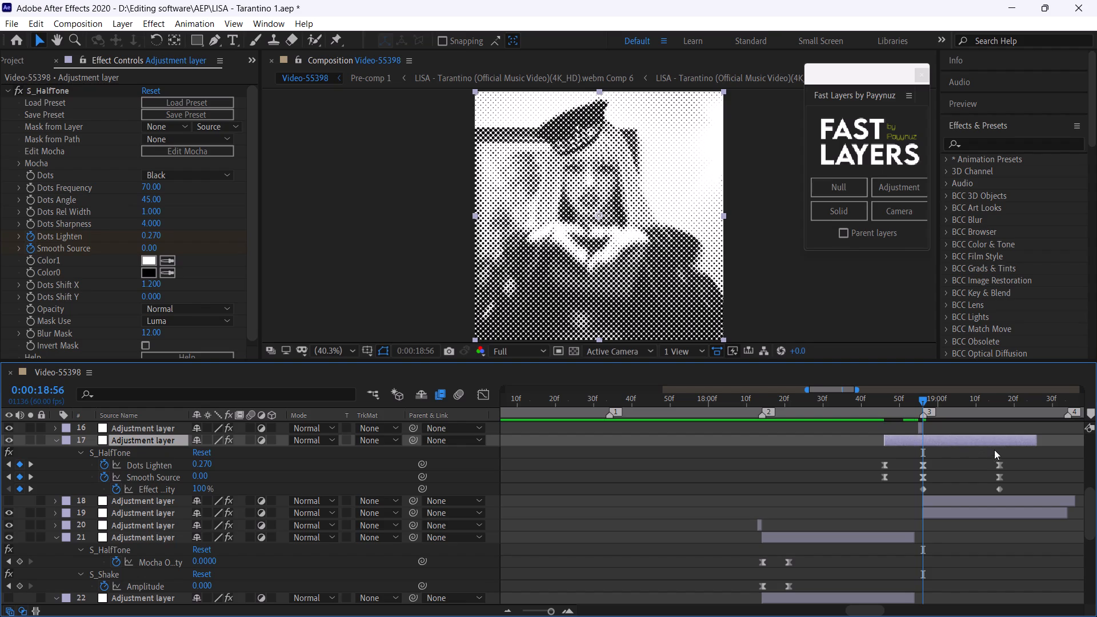
Compress all the halftone transition keyframes to span about 14 frames and shift the layer to start at about 0:00:18:51.
left_click_drag(869, 462, 1007, 491)
left_click_drag(998, 466, 946, 478, "alt")
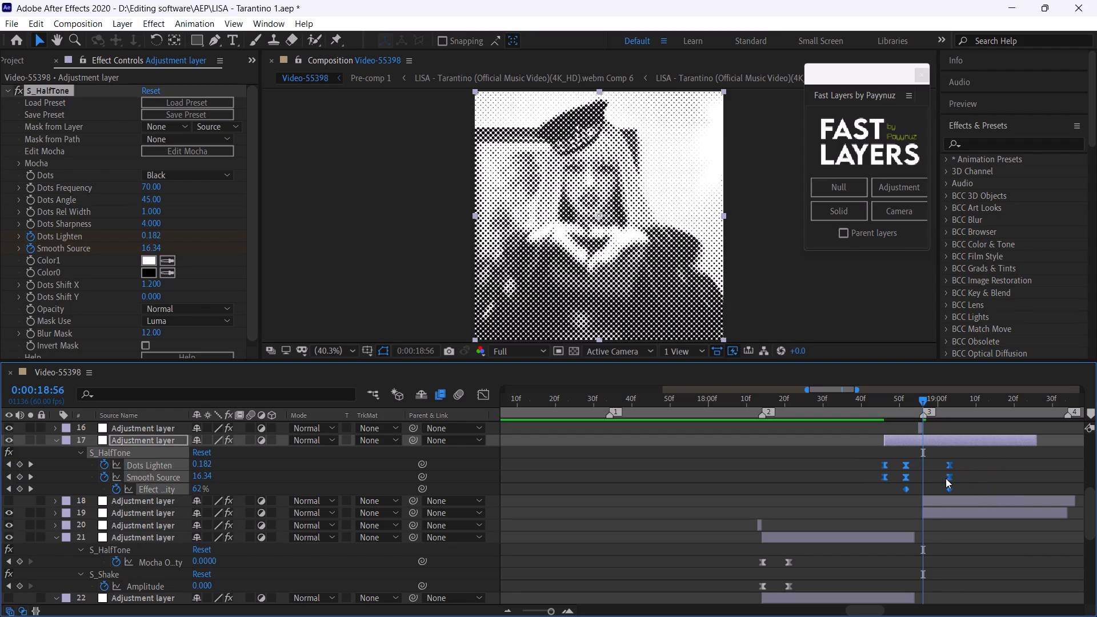
left_click_drag(946, 478, 936, 480, "alt")
left_click_drag(933, 442, 953, 445)
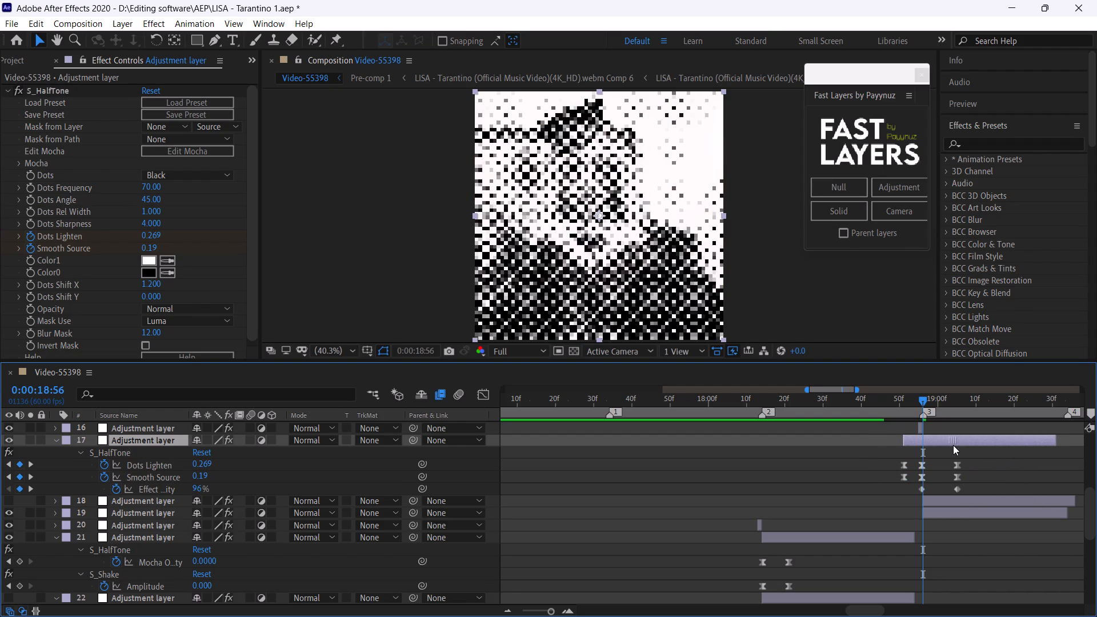
left_click_drag(953, 445, 954, 447)
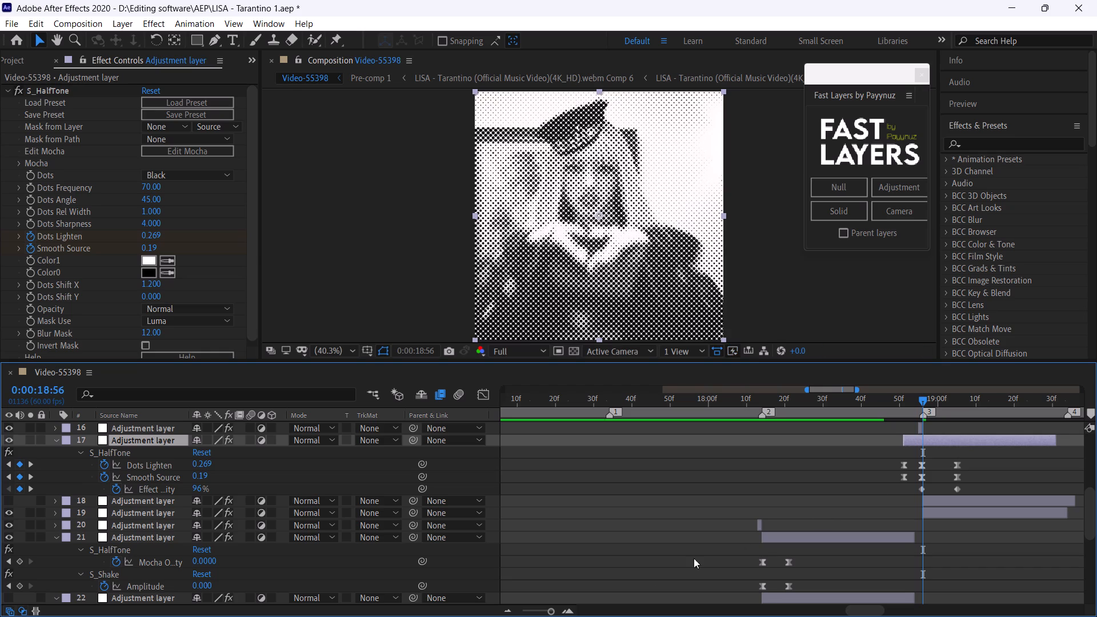
Align the middle Dots Lighten, Smooth Source and effect opacity keyframes exactly with marker 3 at 0:00:18:56.
double_click(566, 608)
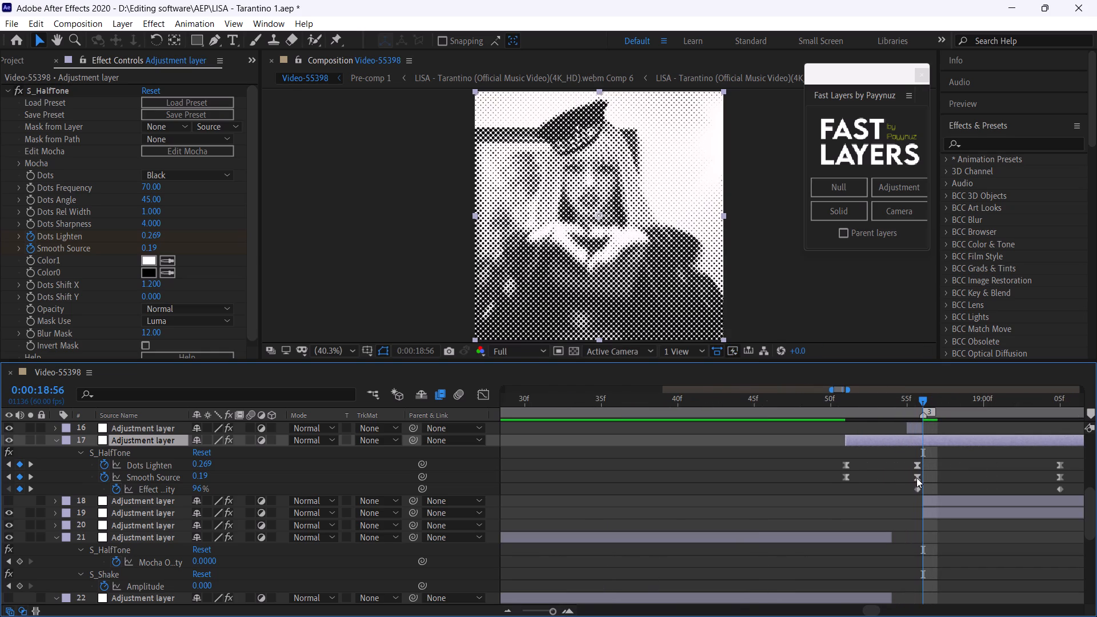
left_click_drag(916, 478, 923, 480)
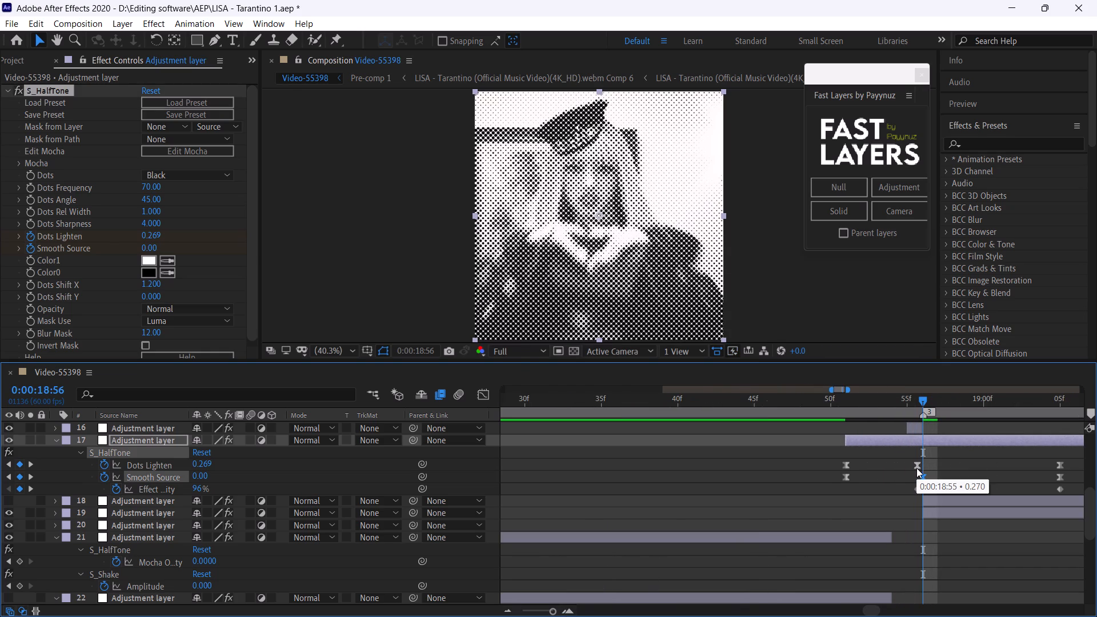
key("ctrl+z")
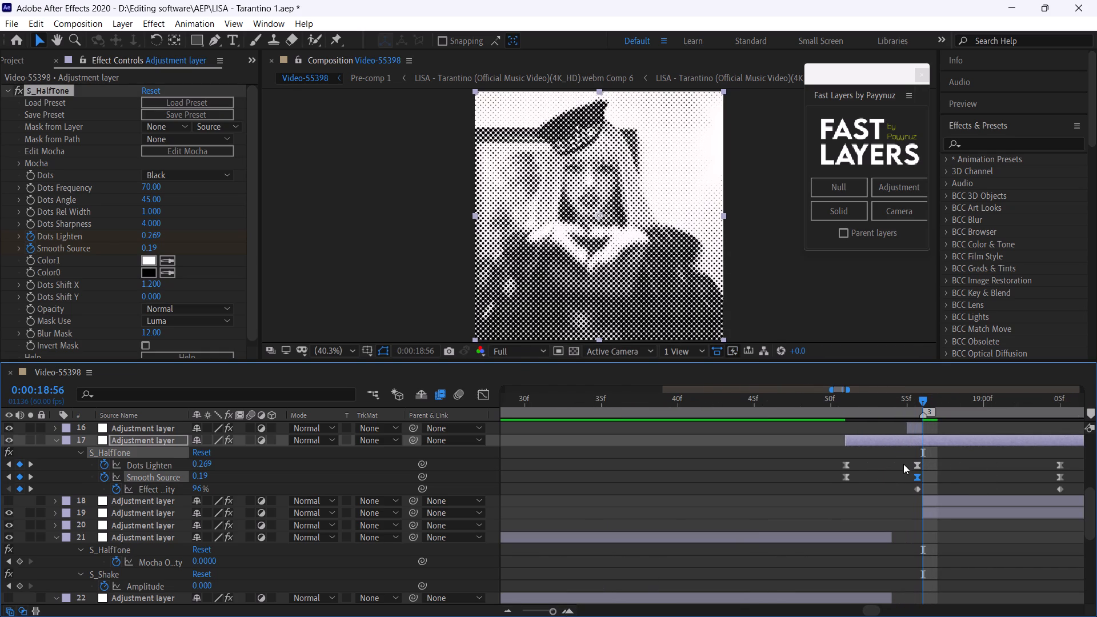
left_click_drag(907, 460, 926, 488)
left_click_drag(919, 476, 922, 478)
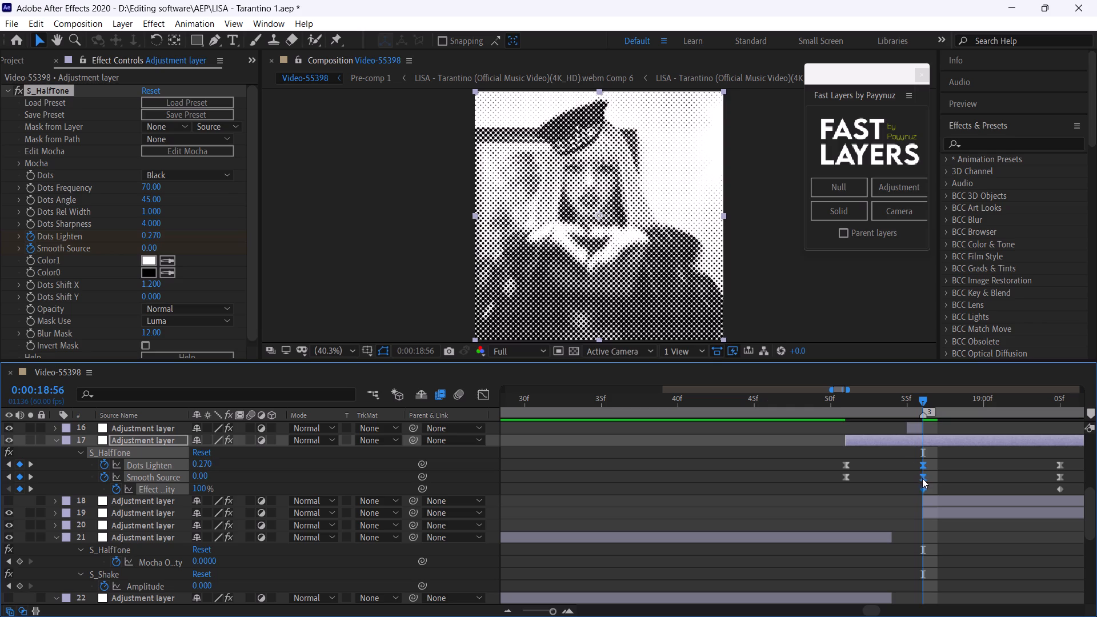
left_click_drag(922, 478, 924, 479)
Play back from 0:00:17:59 through the halftone transition and examine the frames around 0:00:19:14 between markers 3 and 4.
left_click(537, 614)
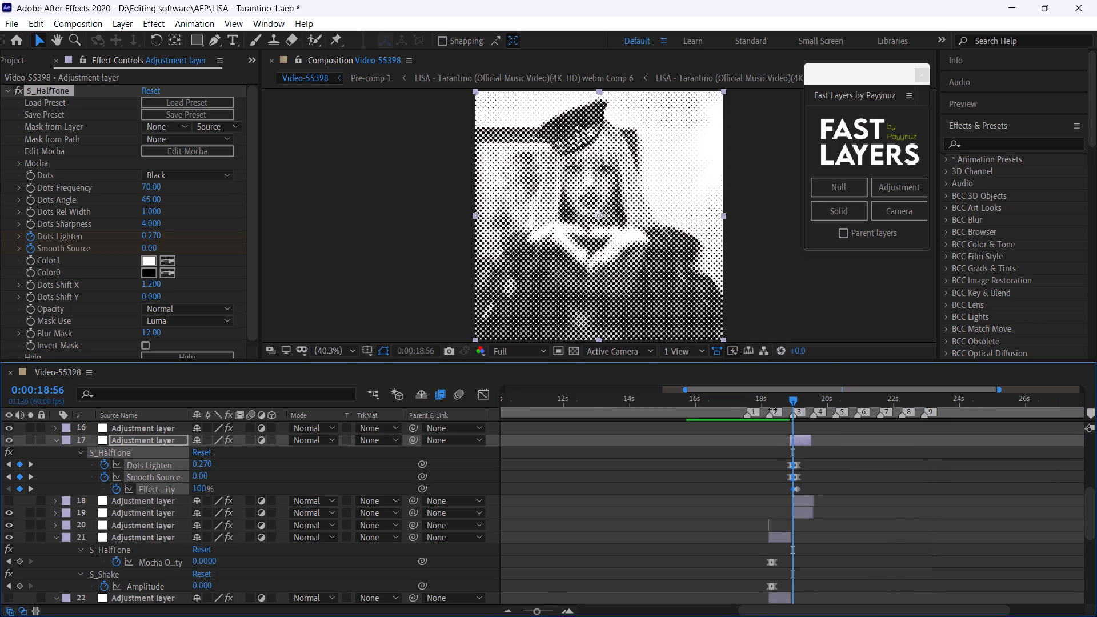
left_click(761, 402)
key("space")
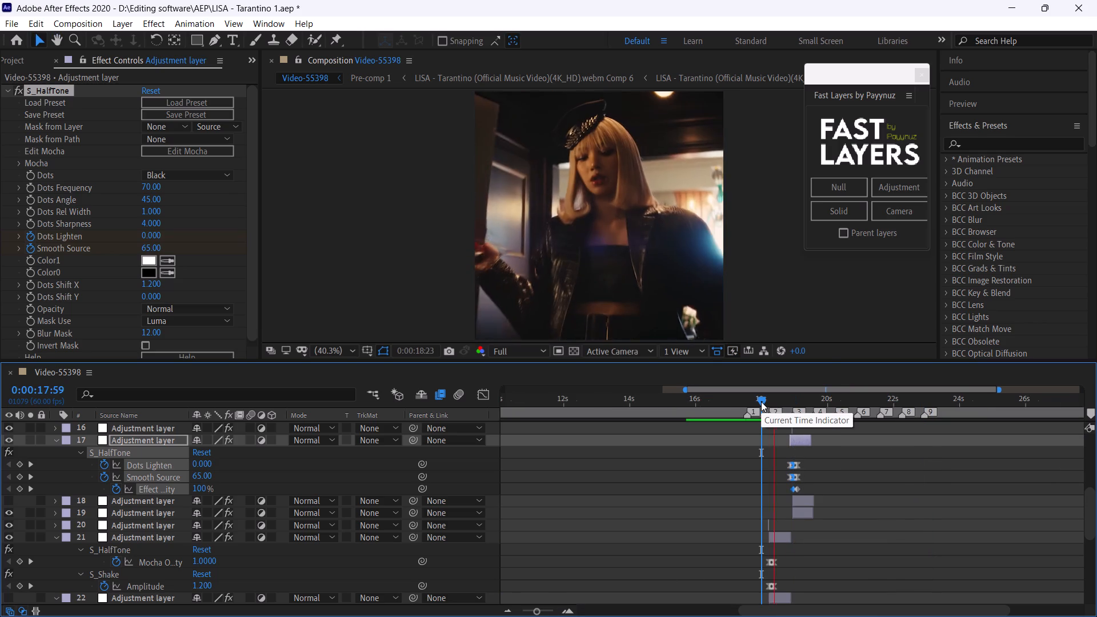
left_click(761, 402)
key("space")
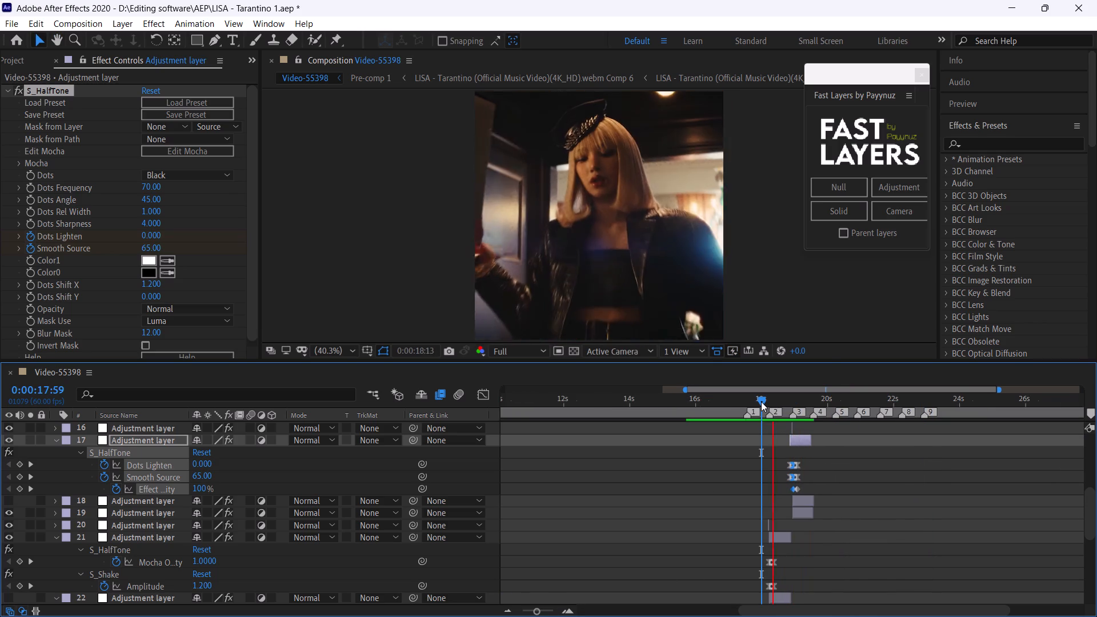
left_click(761, 402)
key("space")
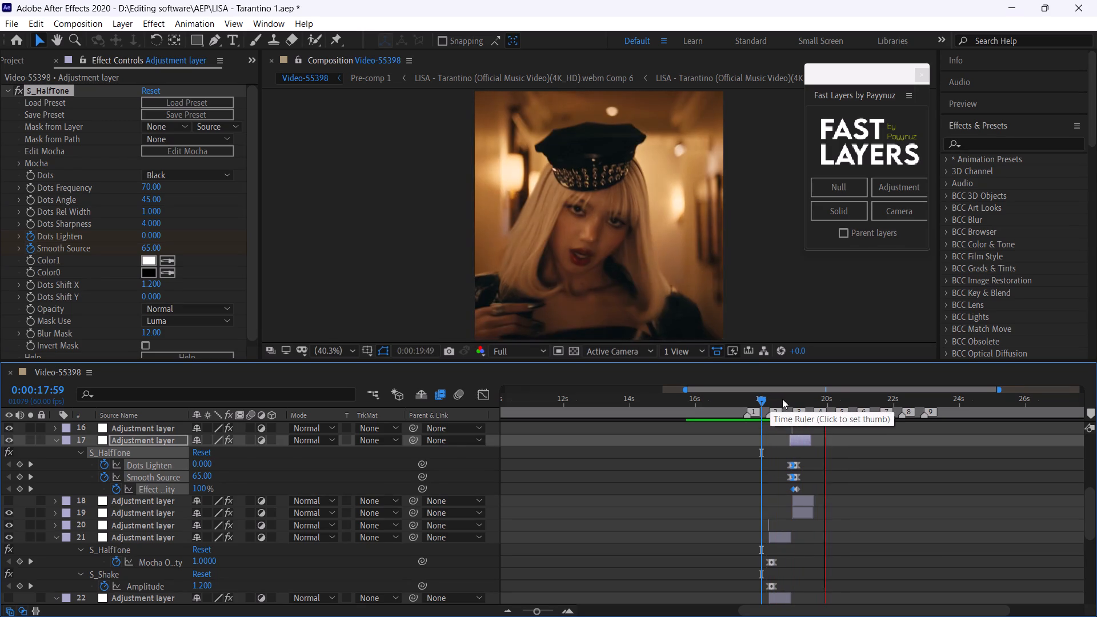
left_click_drag(789, 398, 807, 419)
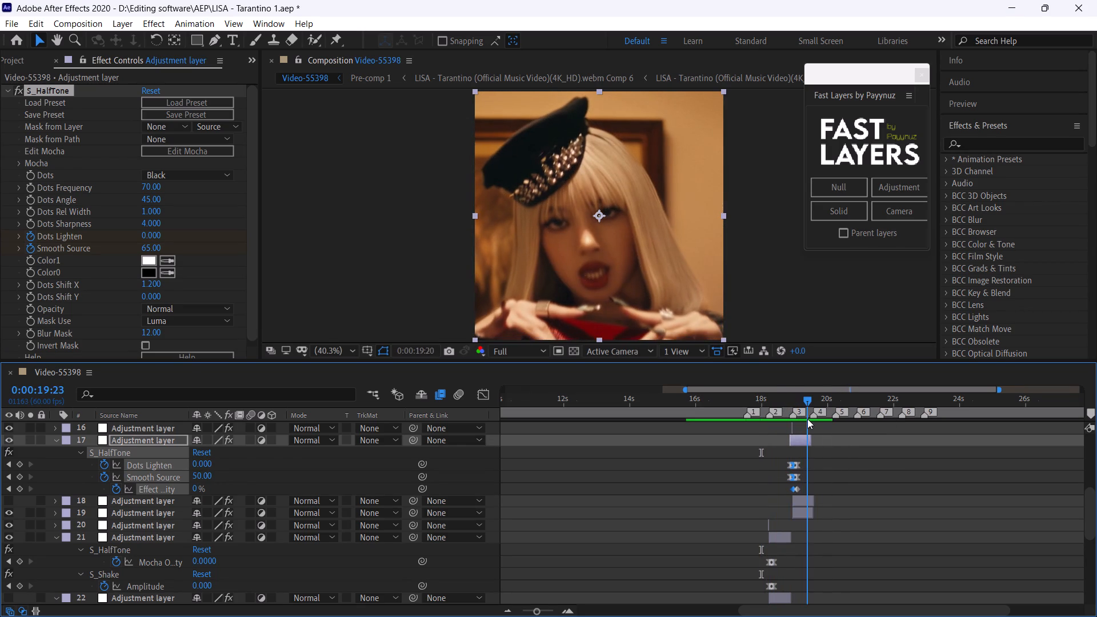
left_click_drag(807, 419, 802, 419)
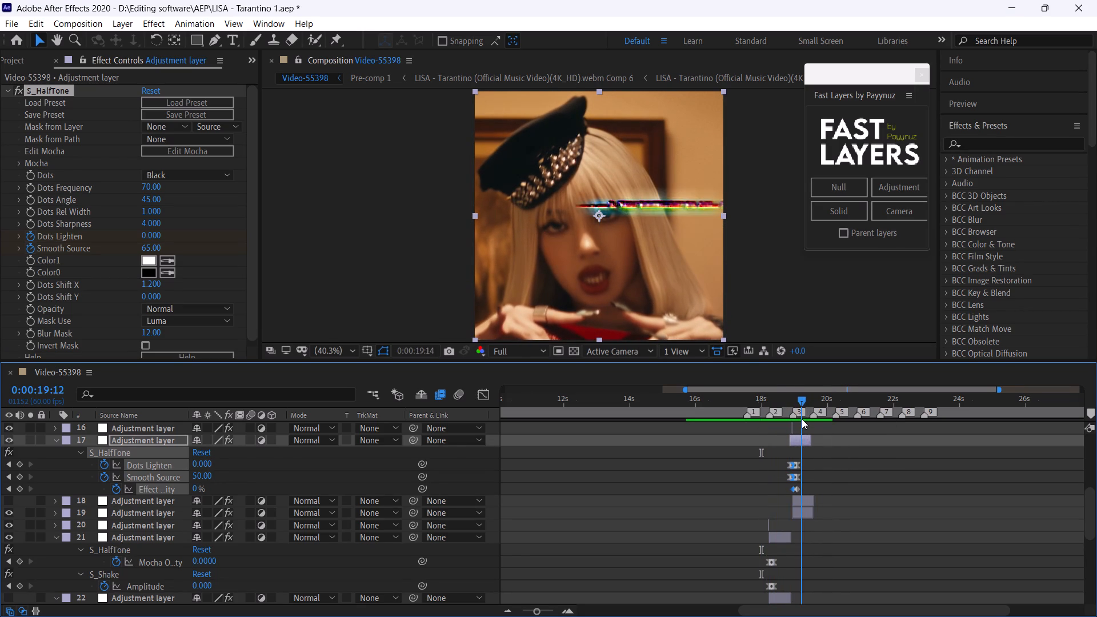
left_click_drag(802, 419, 802, 422)
Purge all memory and disk cache, and save the LISA - Tarantino 1 project.
left_click(37, 21)
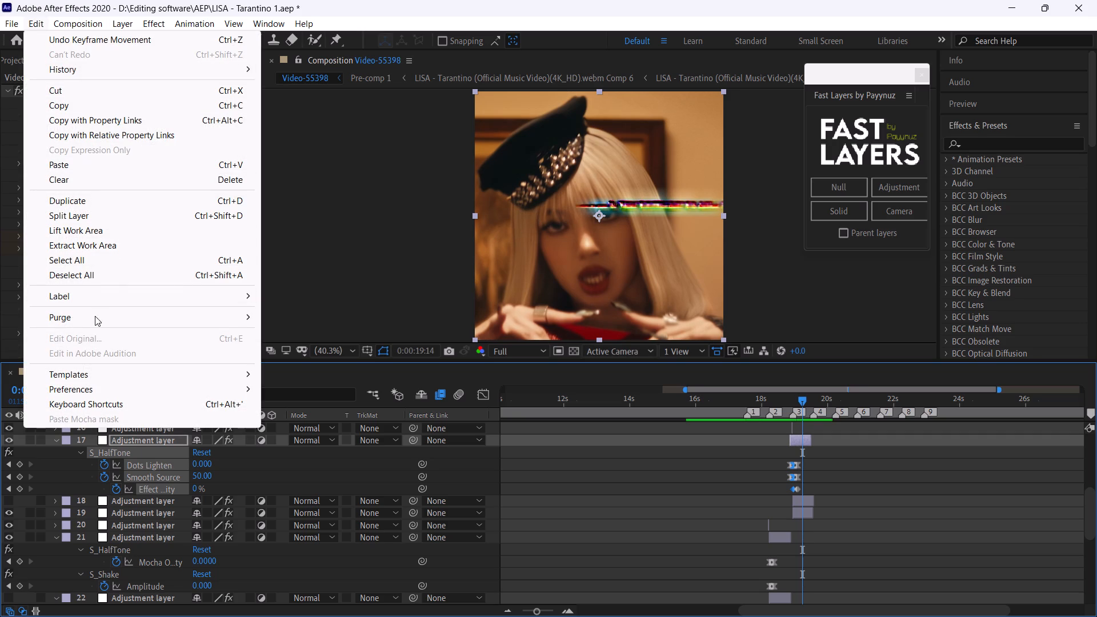
left_click(94, 318)
left_click(301, 318)
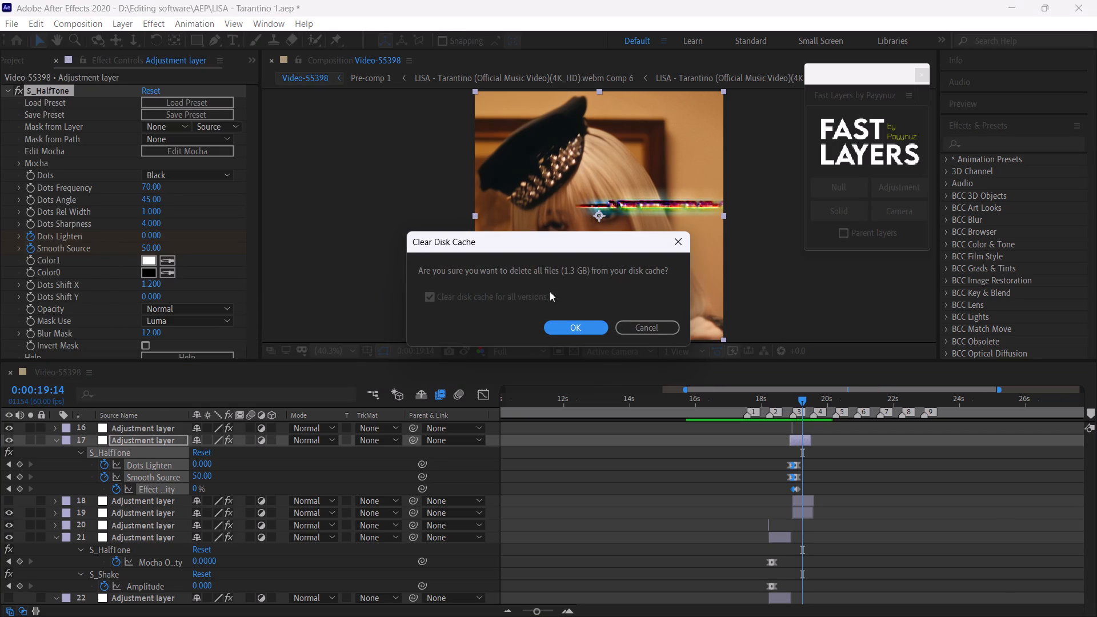
left_click(575, 326)
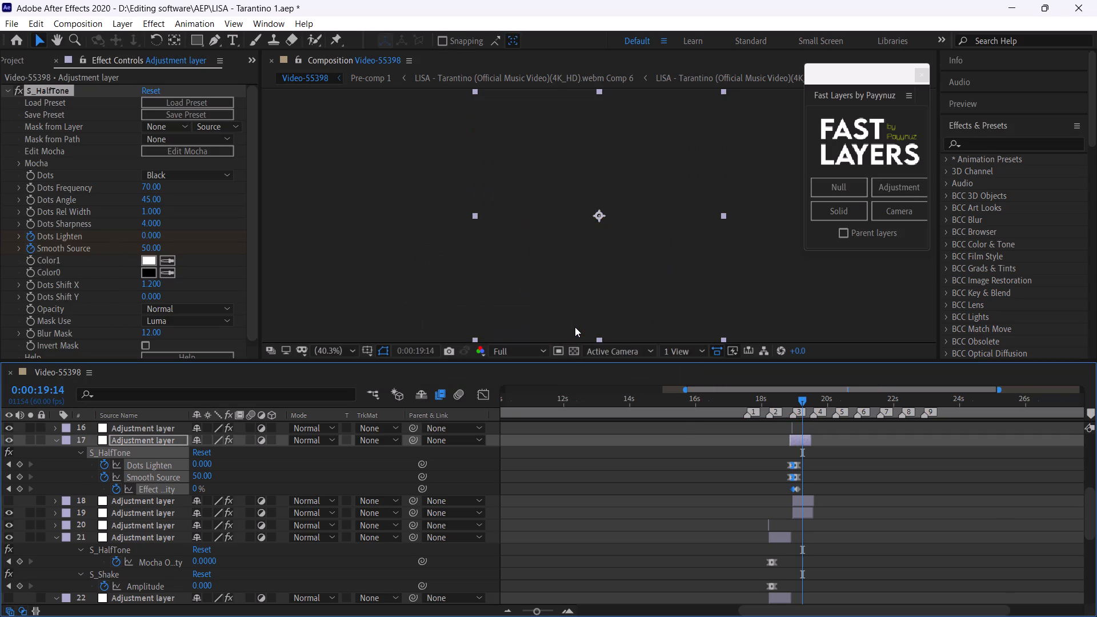
key("ctrl+s")
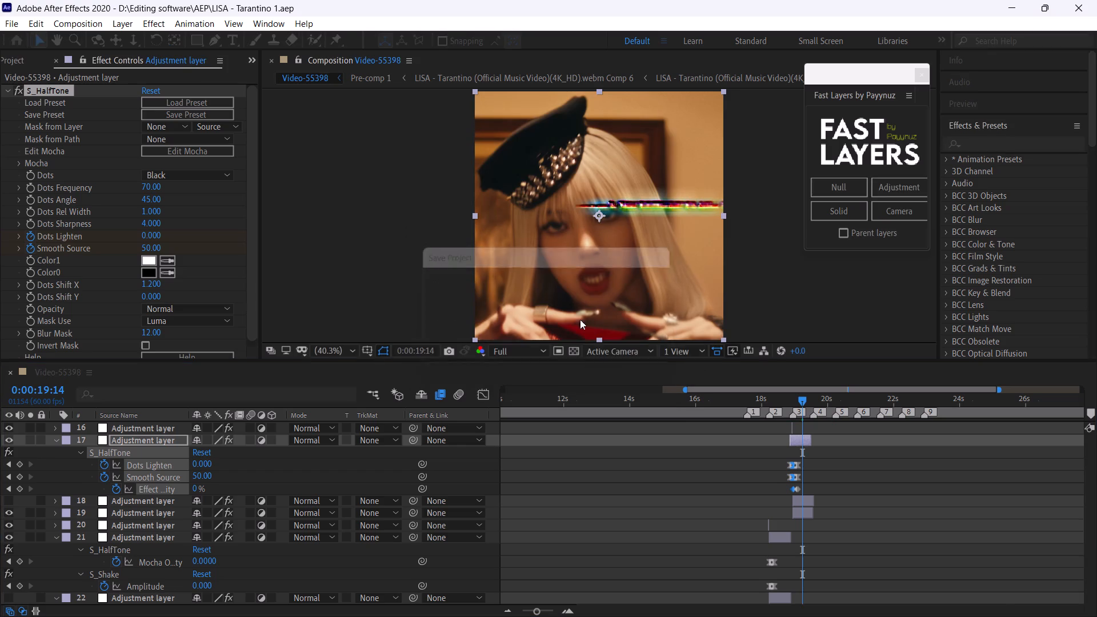
Play back from 0:00:18:12 and repeatedly from 0:00:18:37 to examine the halftone transition around marker 3 in the fitted view.
scroll(681, 191, "up", 2)
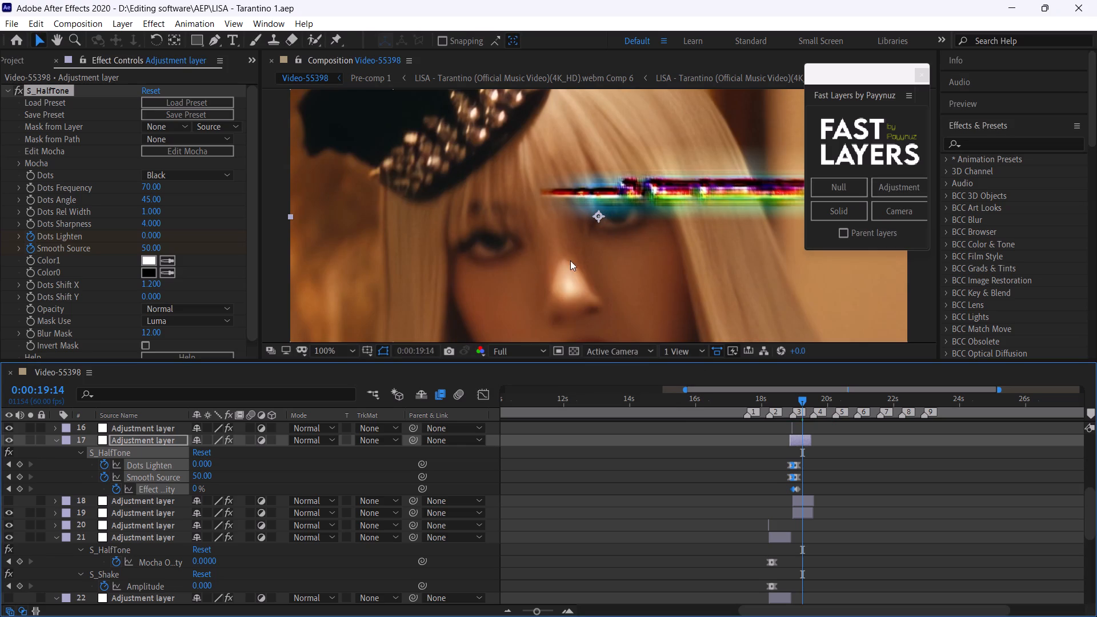
left_click(329, 352)
left_click(345, 362)
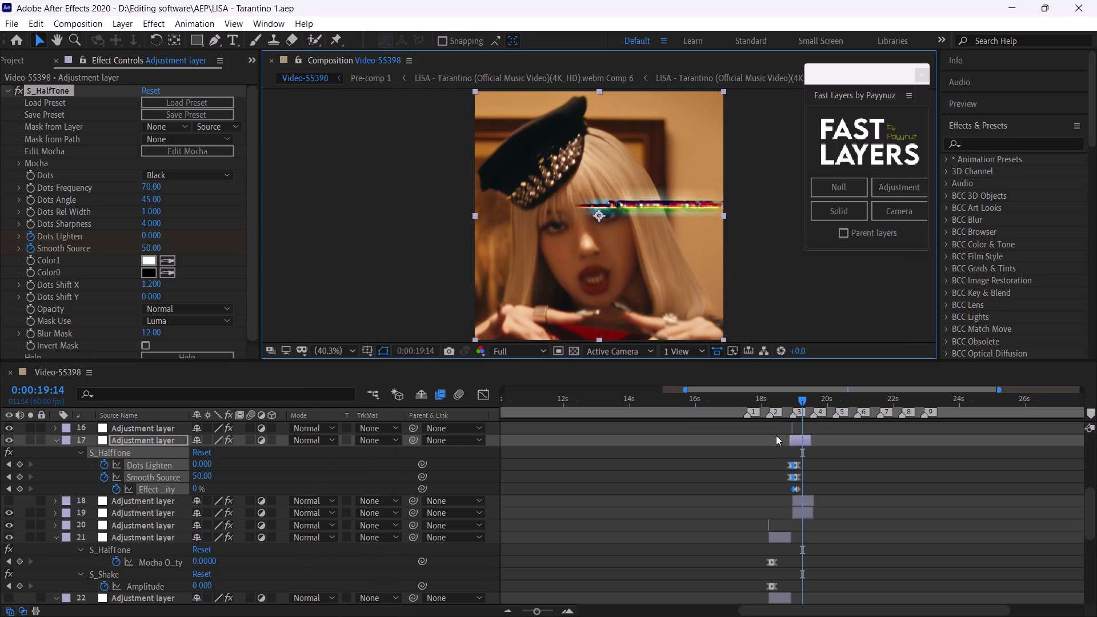
left_click(768, 398)
key("space")
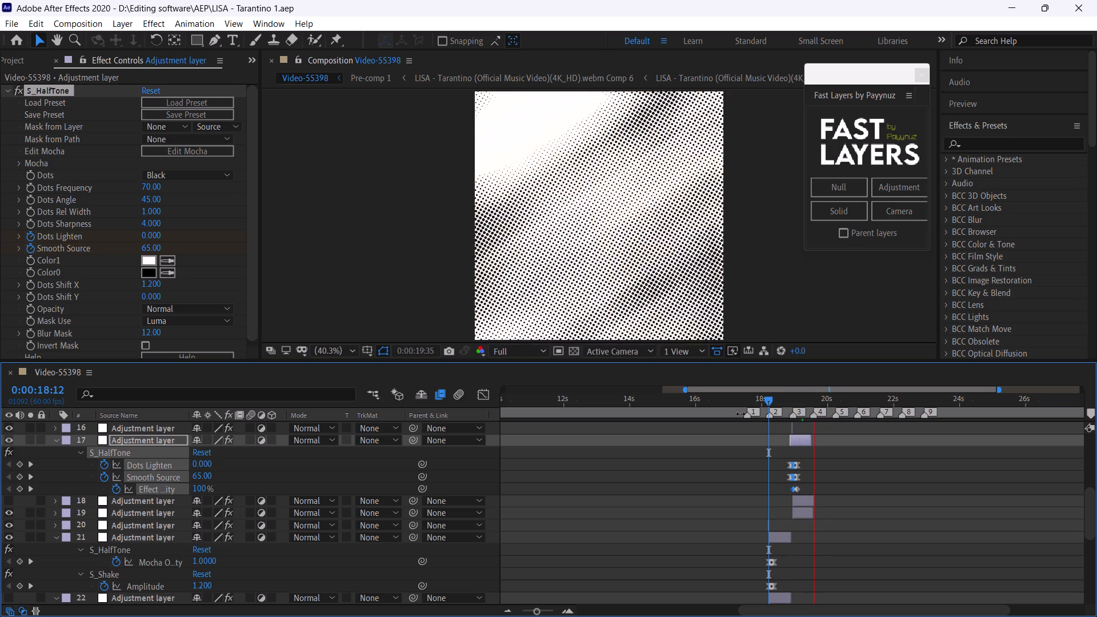
left_click(782, 400)
key("space")
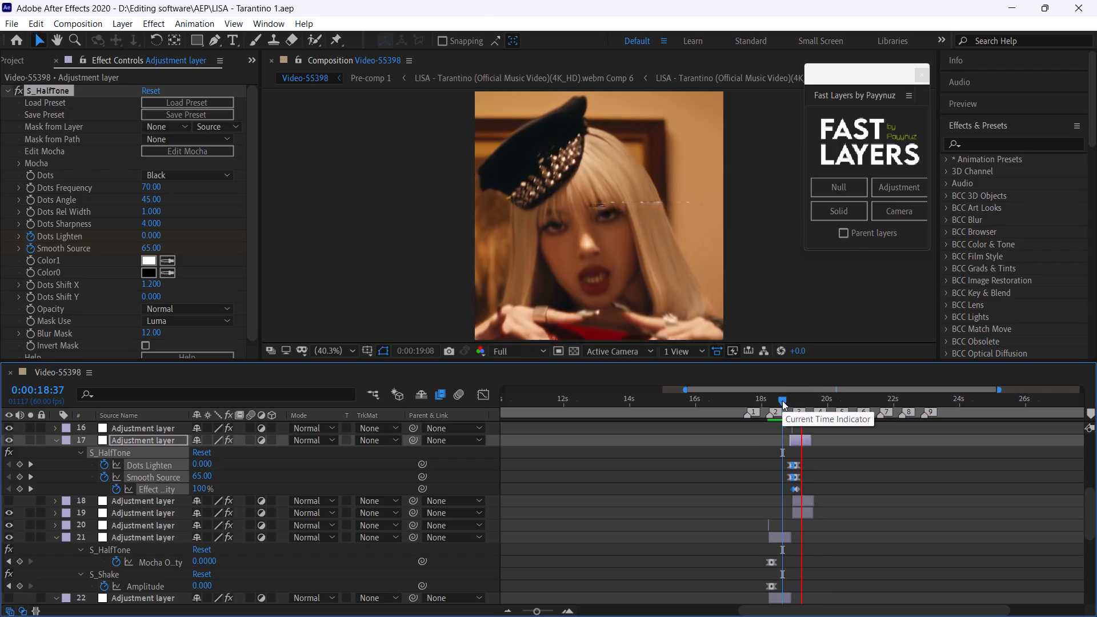
left_click(782, 400)
key("space")
left_click(782, 400)
key("space")
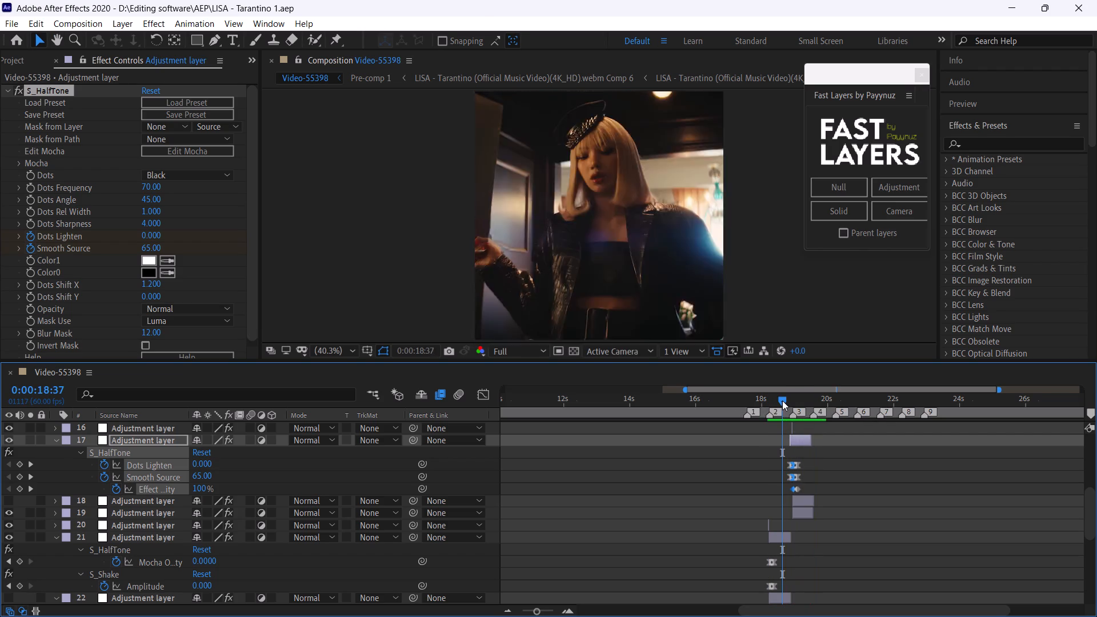
left_click(782, 400)
key("space")
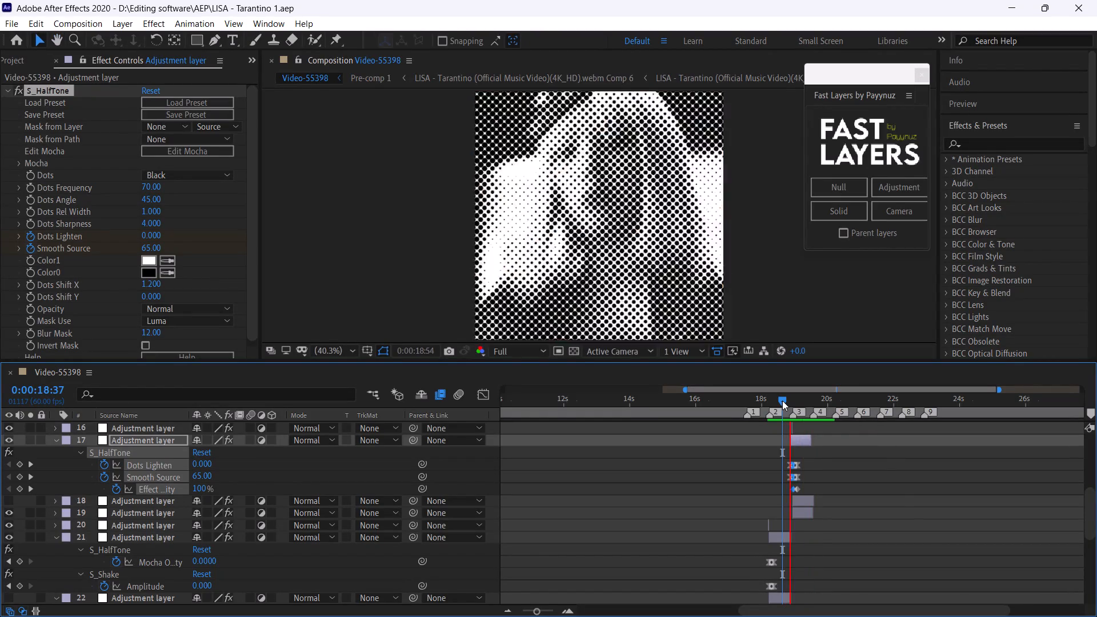
Trim the end of the halftone transition layer to its last keyframes at about 0:00:19:05.
left_click_drag(782, 400, 795, 413)
left_click_drag(539, 613, 545, 615)
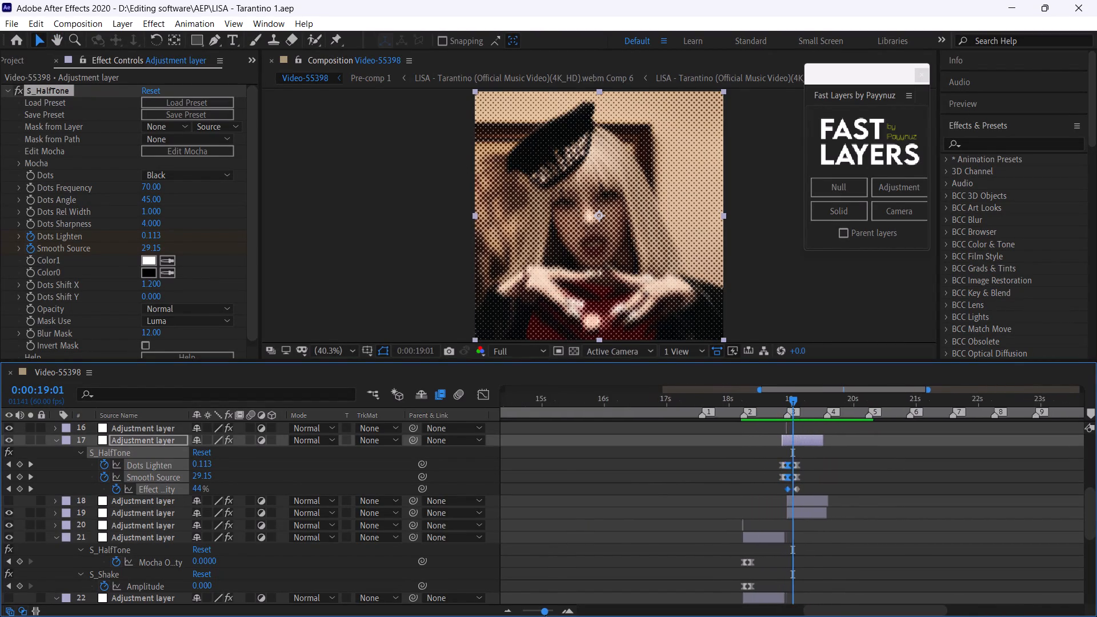
left_click_drag(545, 615, 555, 616)
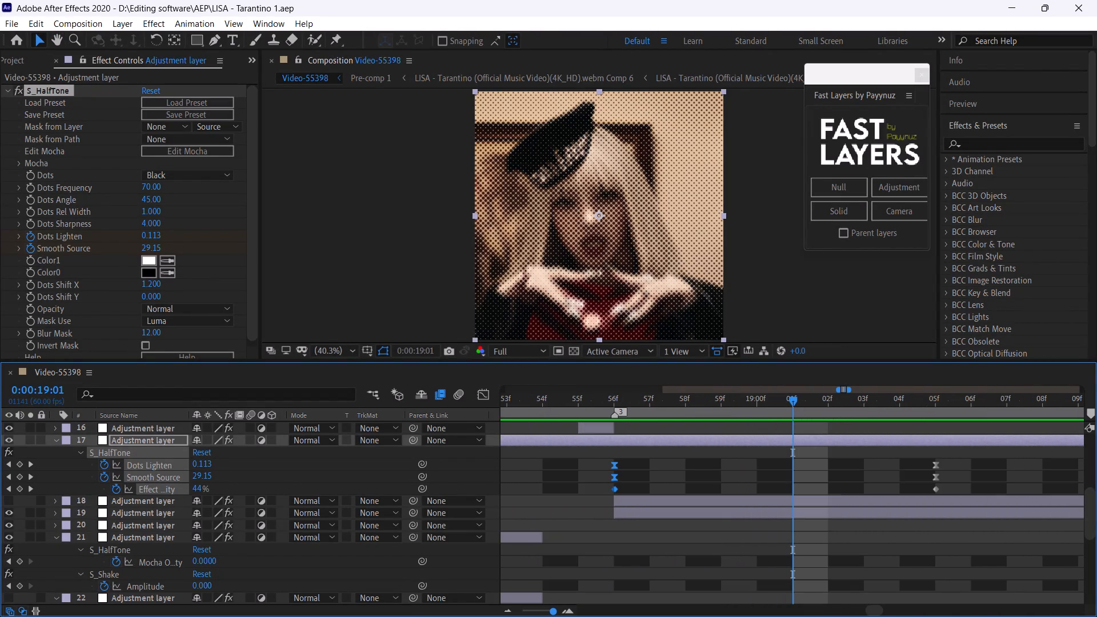
left_click_drag(555, 616, 552, 616)
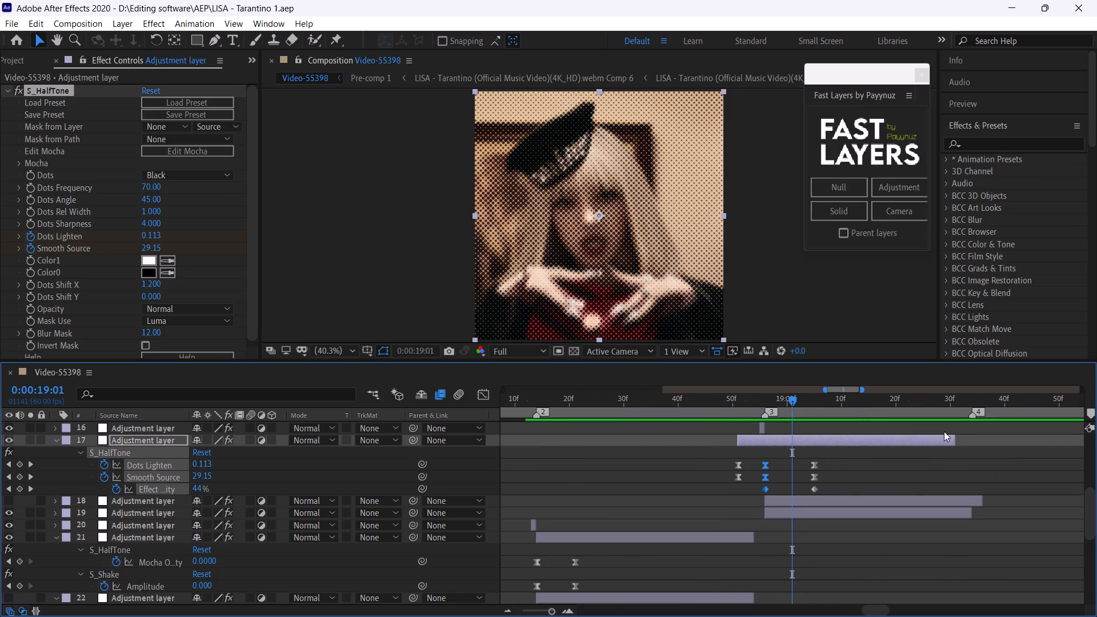
left_click_drag(957, 438, 815, 469)
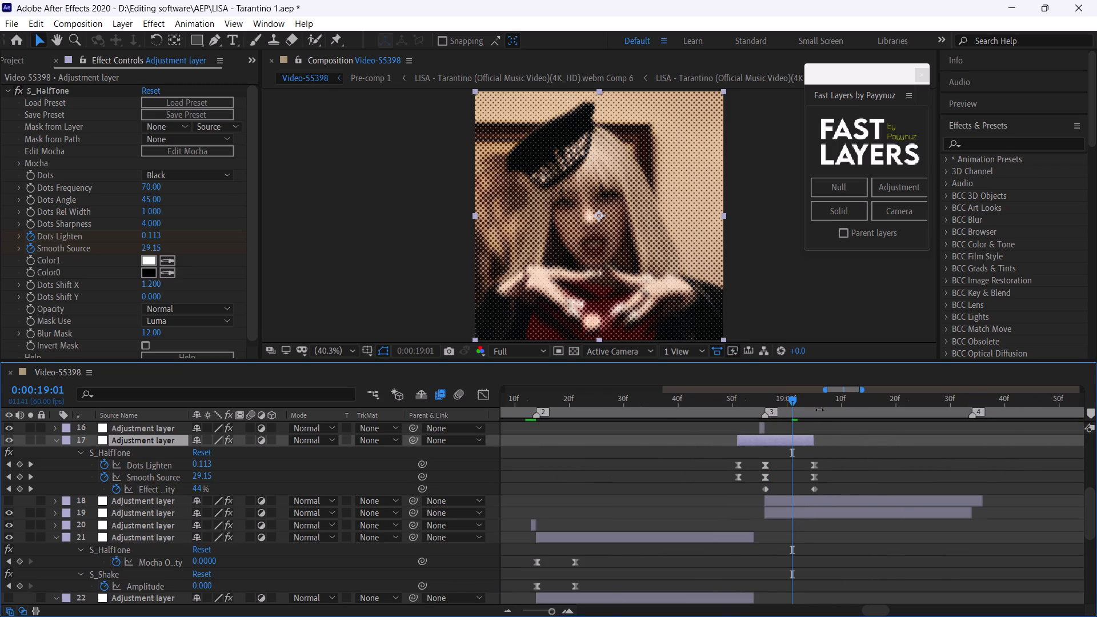
left_click_drag(803, 401, 813, 418)
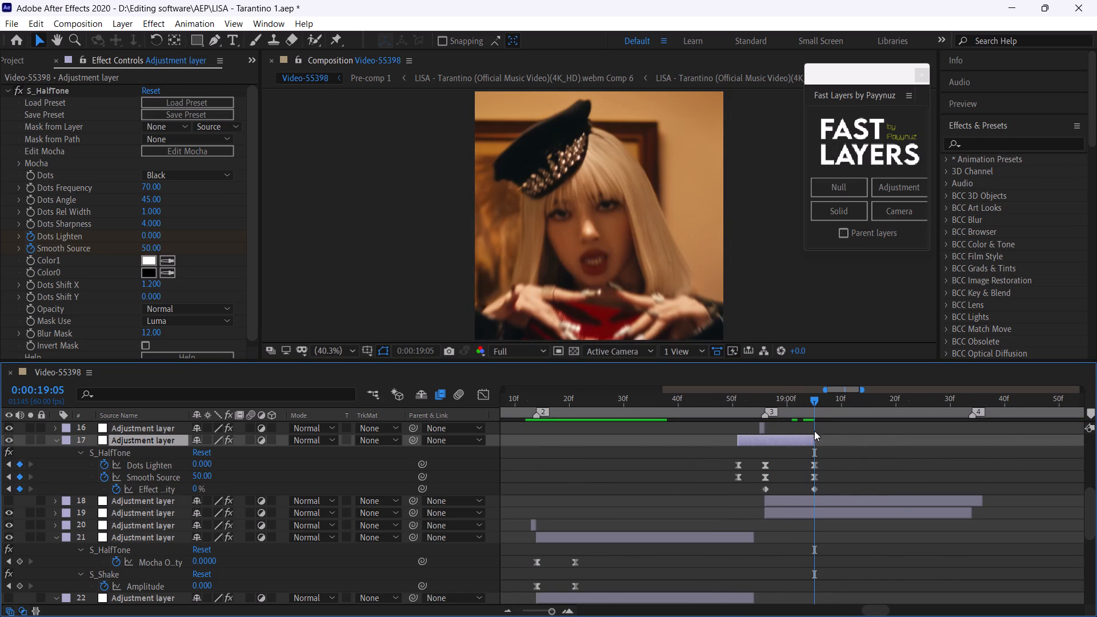
left_click(814, 435)
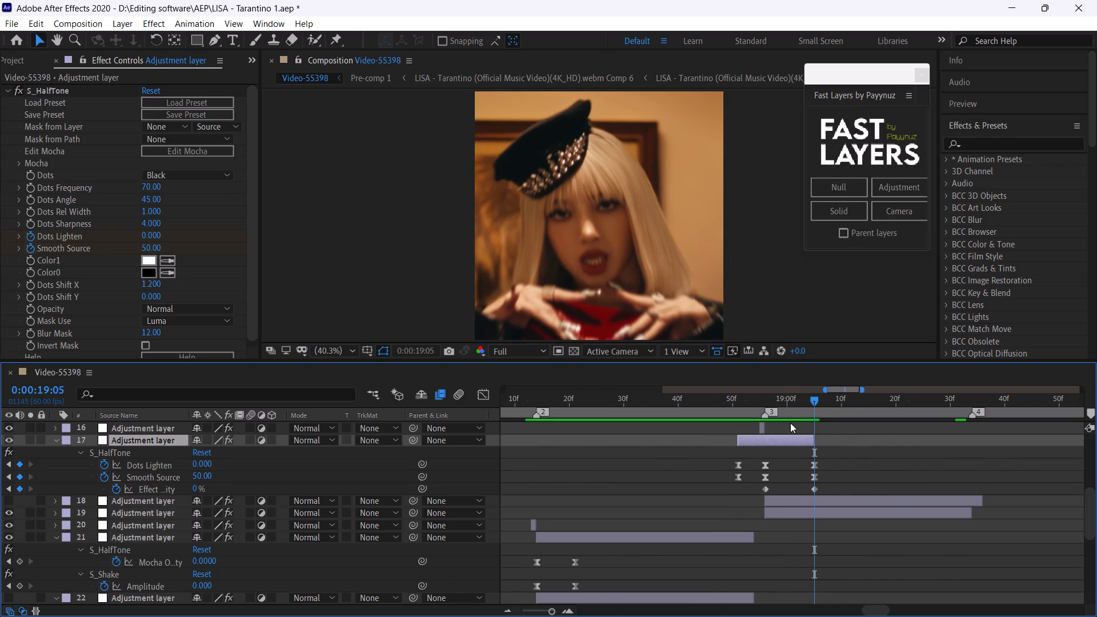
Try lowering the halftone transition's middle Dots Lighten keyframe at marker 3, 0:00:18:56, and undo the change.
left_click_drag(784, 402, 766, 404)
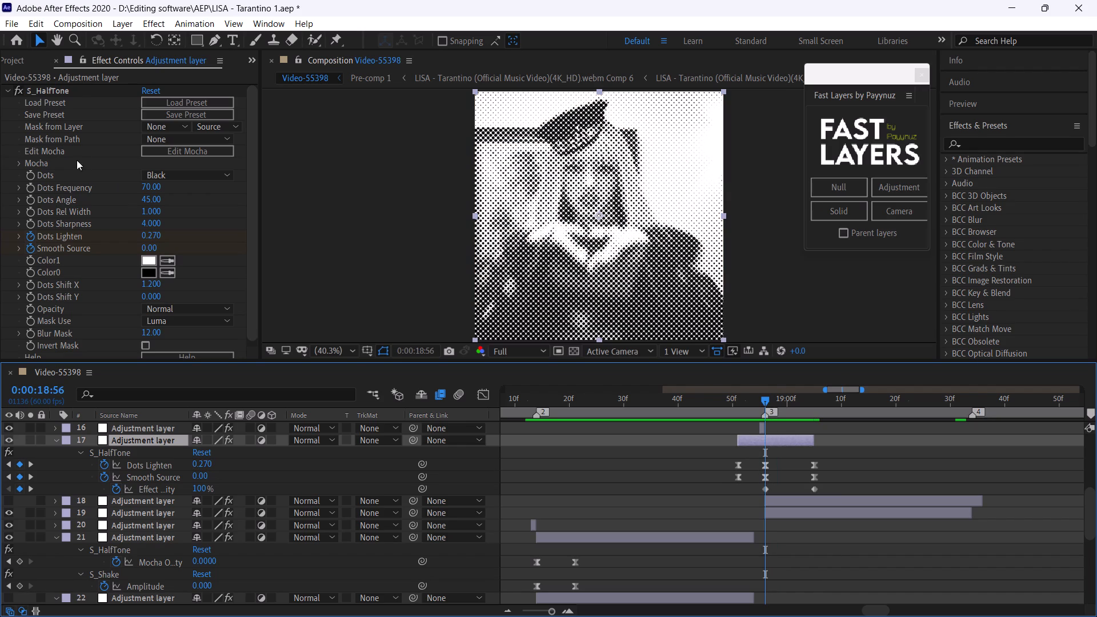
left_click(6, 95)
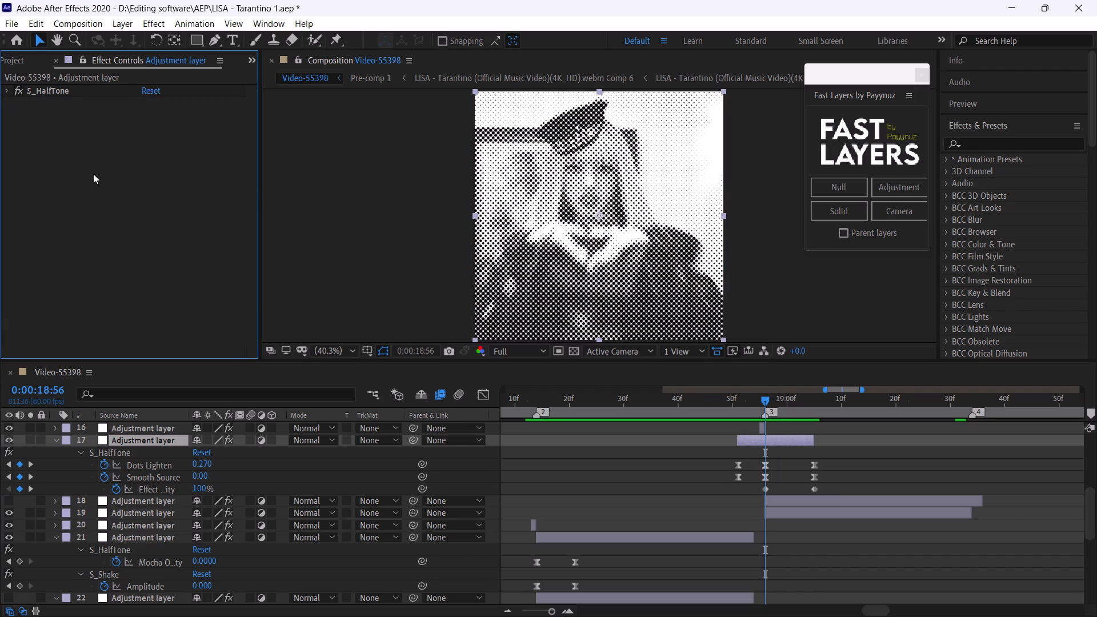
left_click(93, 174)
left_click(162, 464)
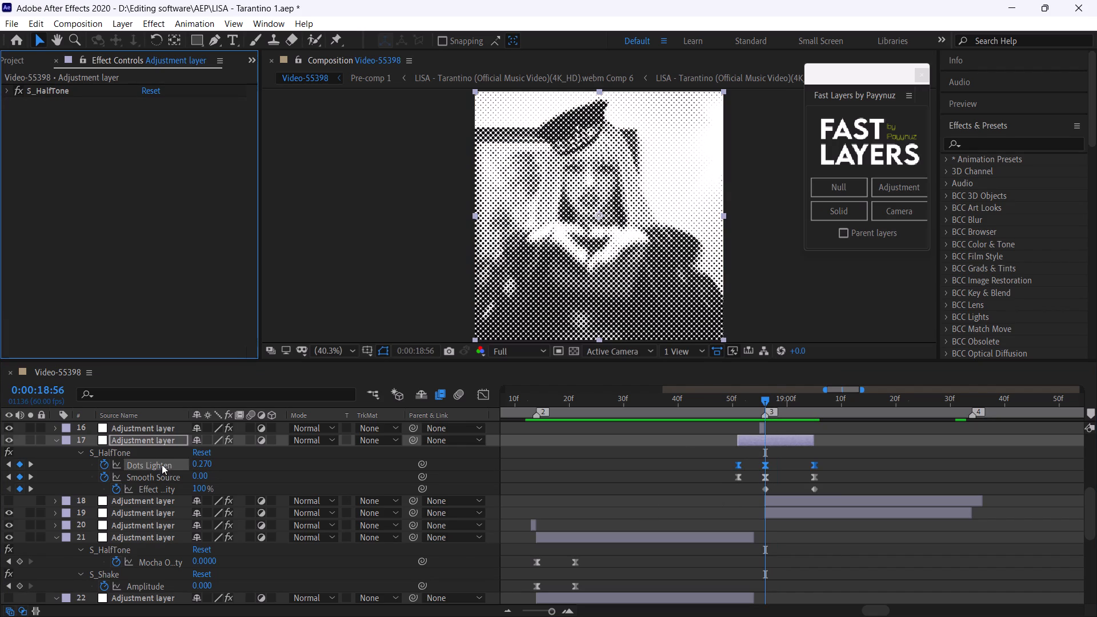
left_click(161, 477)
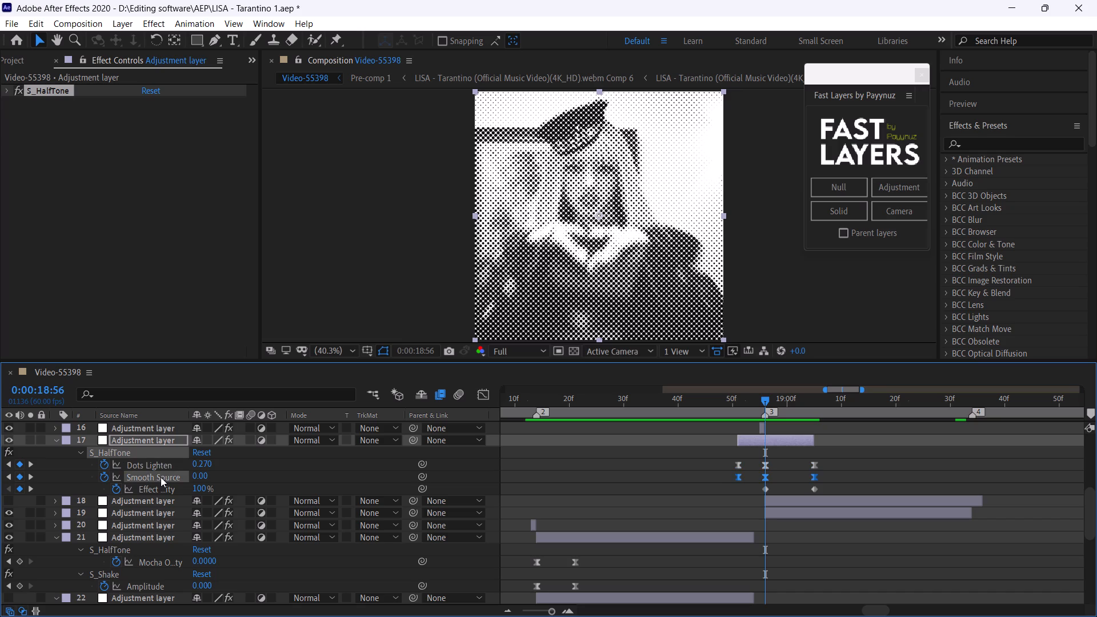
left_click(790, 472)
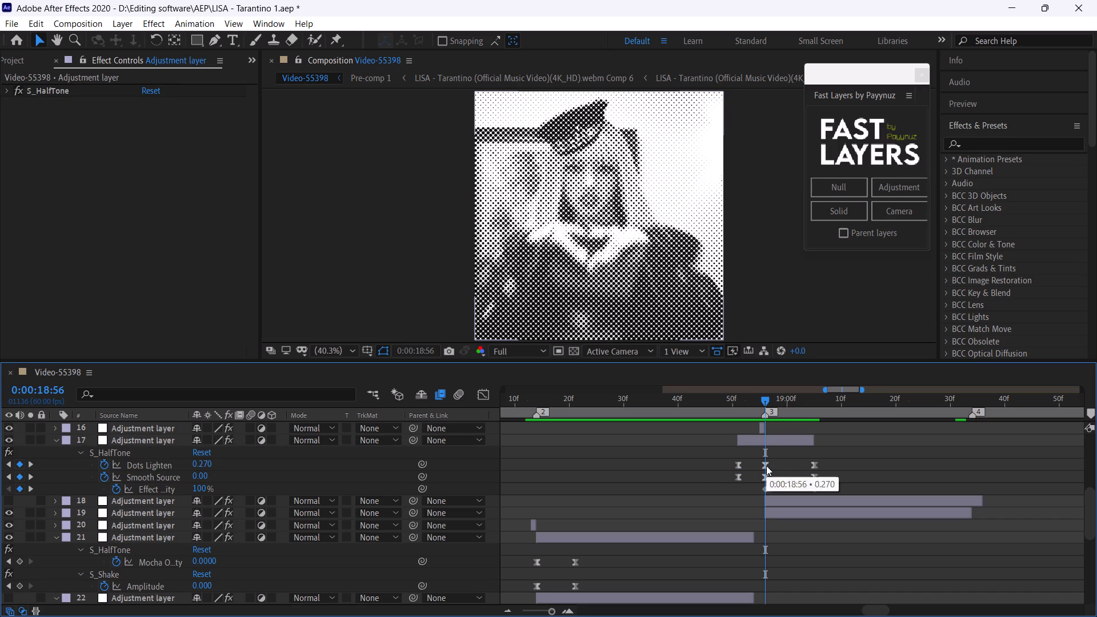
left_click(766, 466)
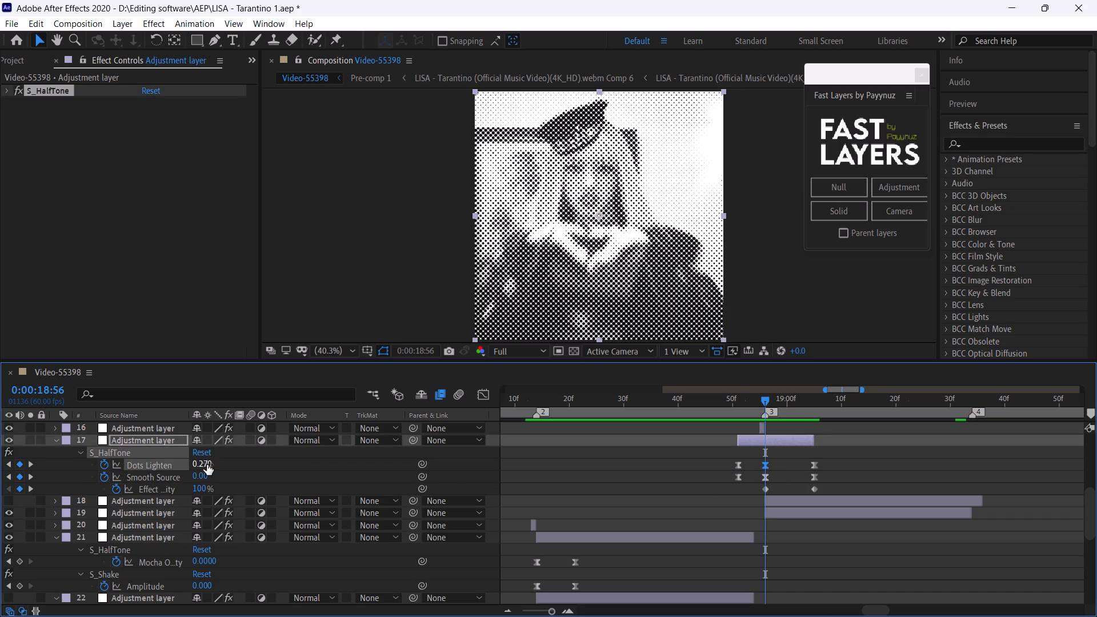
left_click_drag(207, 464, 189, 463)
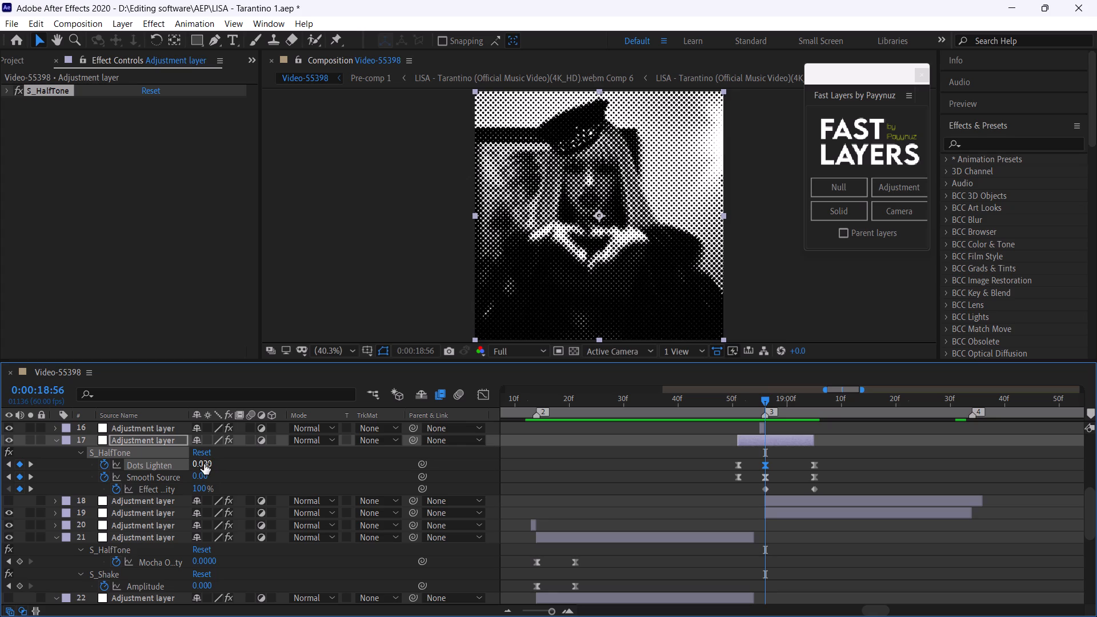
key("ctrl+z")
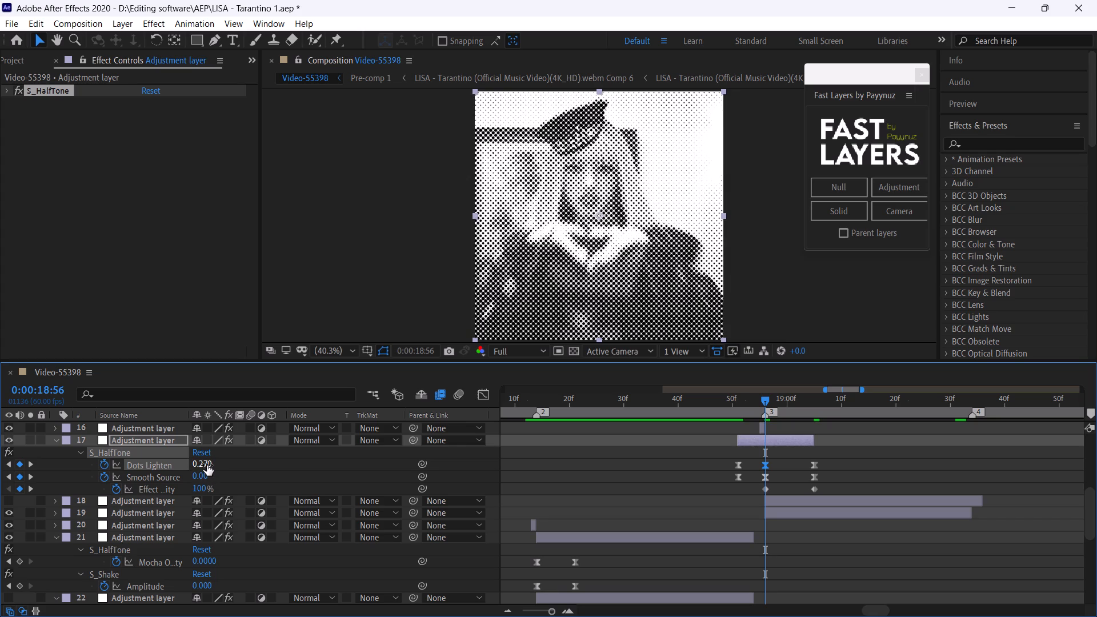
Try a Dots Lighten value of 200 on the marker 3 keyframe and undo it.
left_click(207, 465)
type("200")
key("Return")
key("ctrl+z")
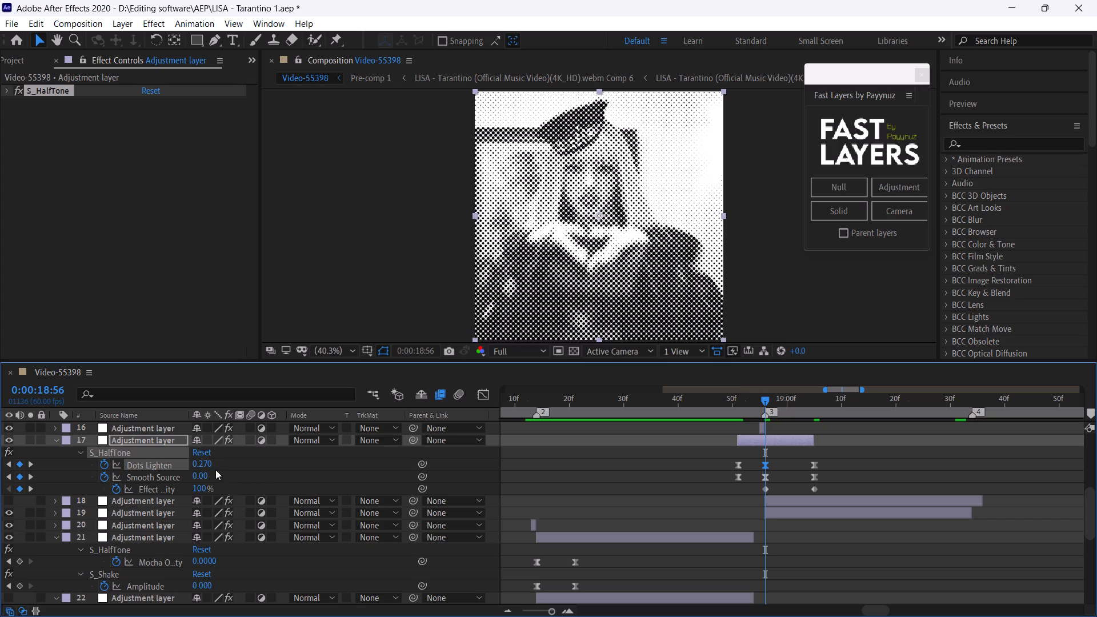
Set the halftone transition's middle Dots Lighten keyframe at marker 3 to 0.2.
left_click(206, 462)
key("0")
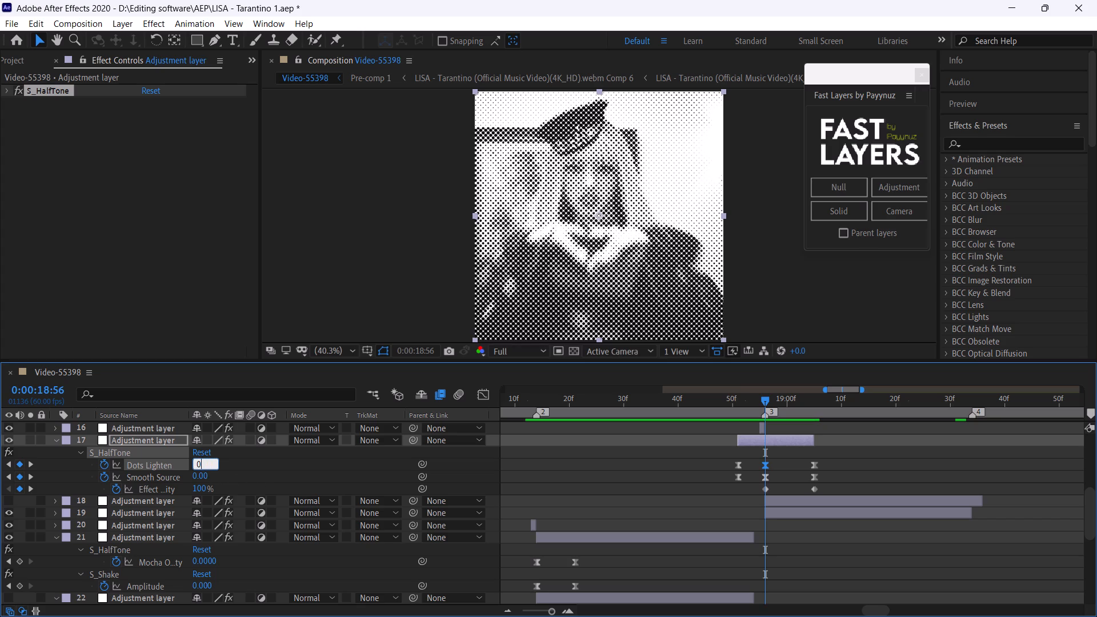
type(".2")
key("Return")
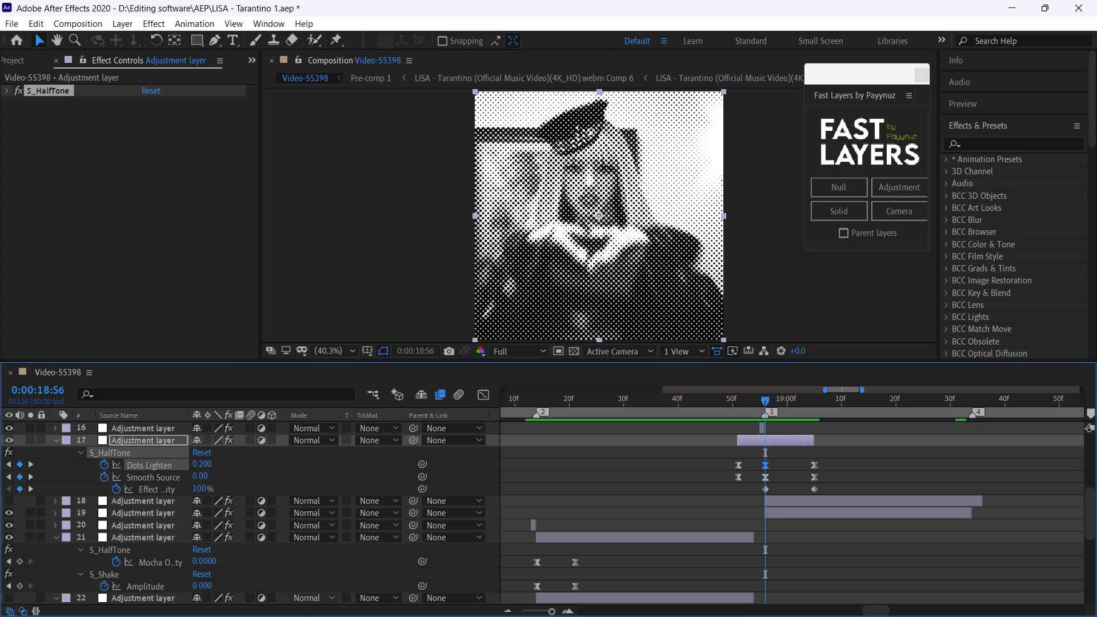
Set the halftone transition's middle Dots Lighten keyframe at marker 3 to 0.1.
left_click(207, 463)
key("0")
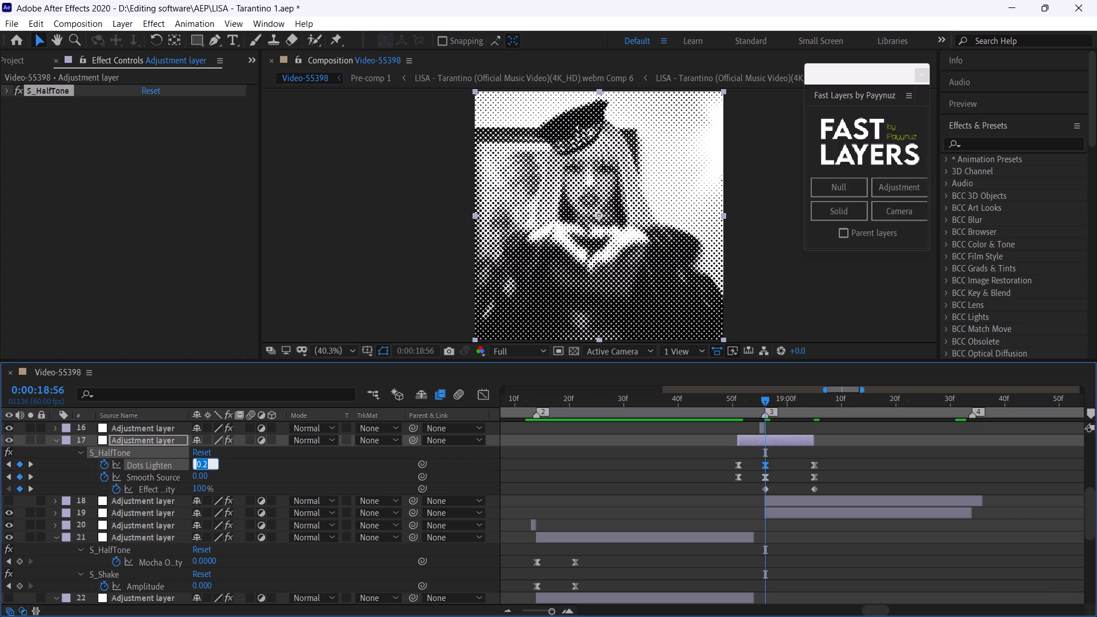
type(".1")
key("Return")
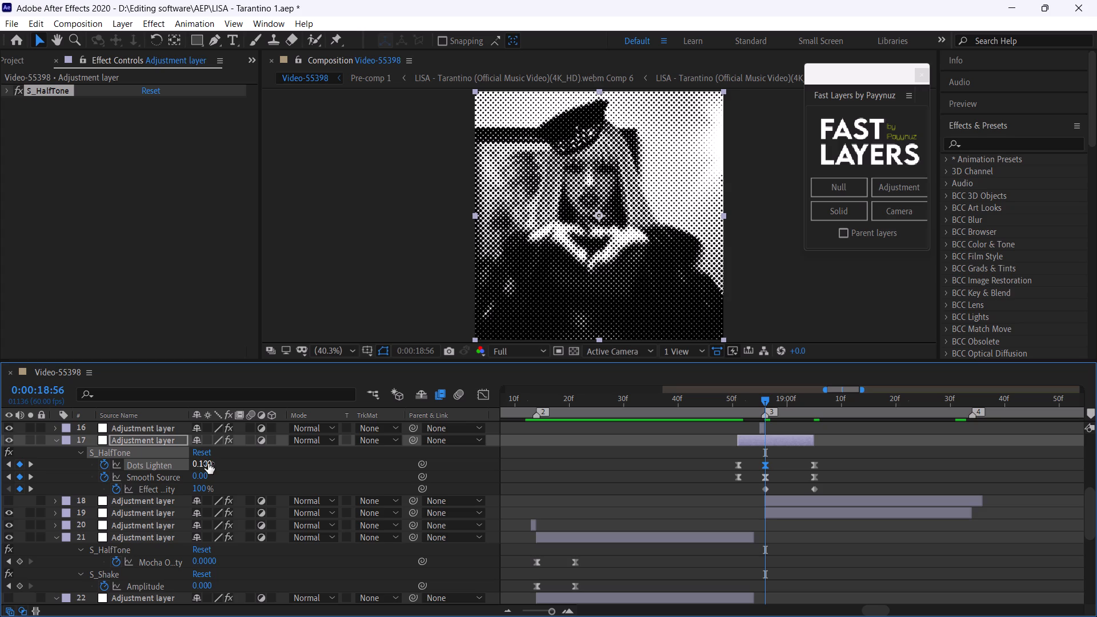
Preview the halftone transition around marker 3 from 0:00:18:45, playing it repeatedly and scrubbing between its keyframes.
left_click(704, 404)
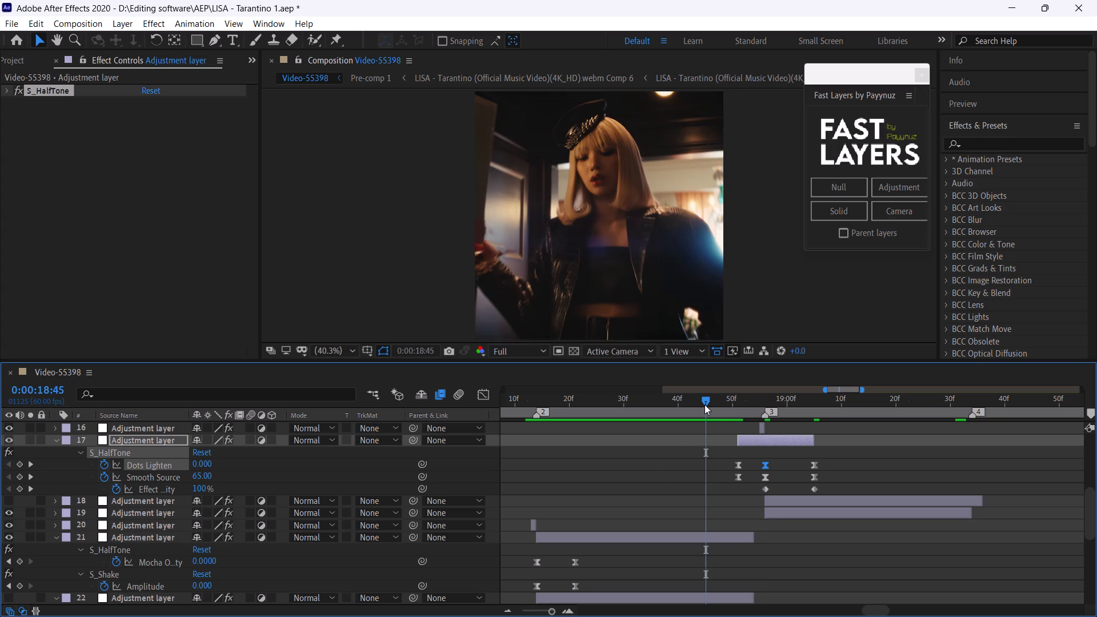
key("space")
left_click(704, 404)
key("space")
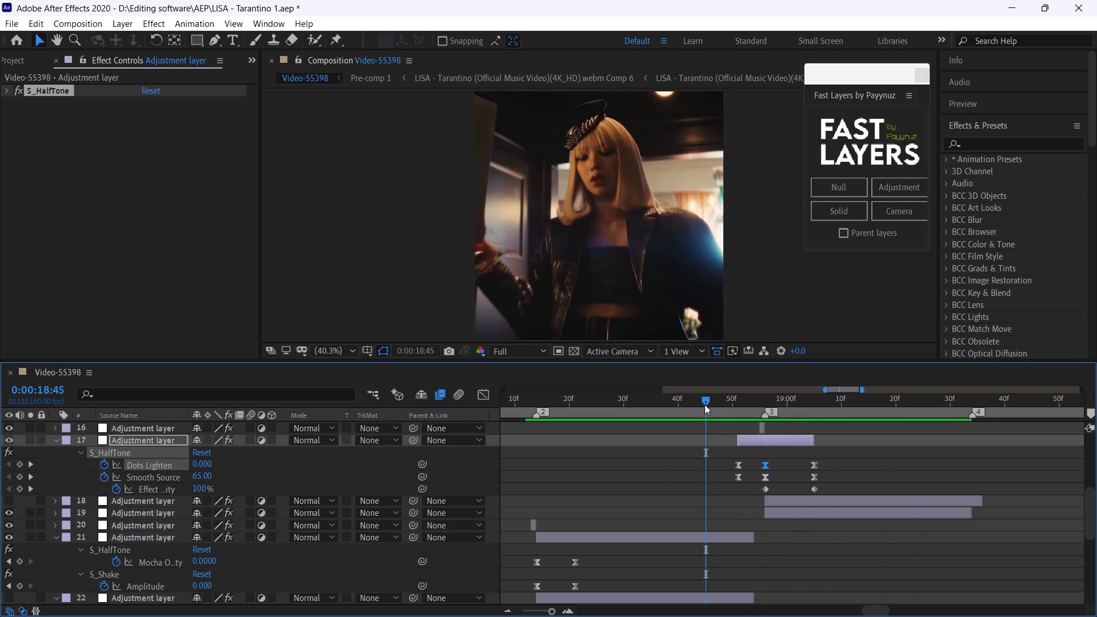
left_click(704, 404)
key("space")
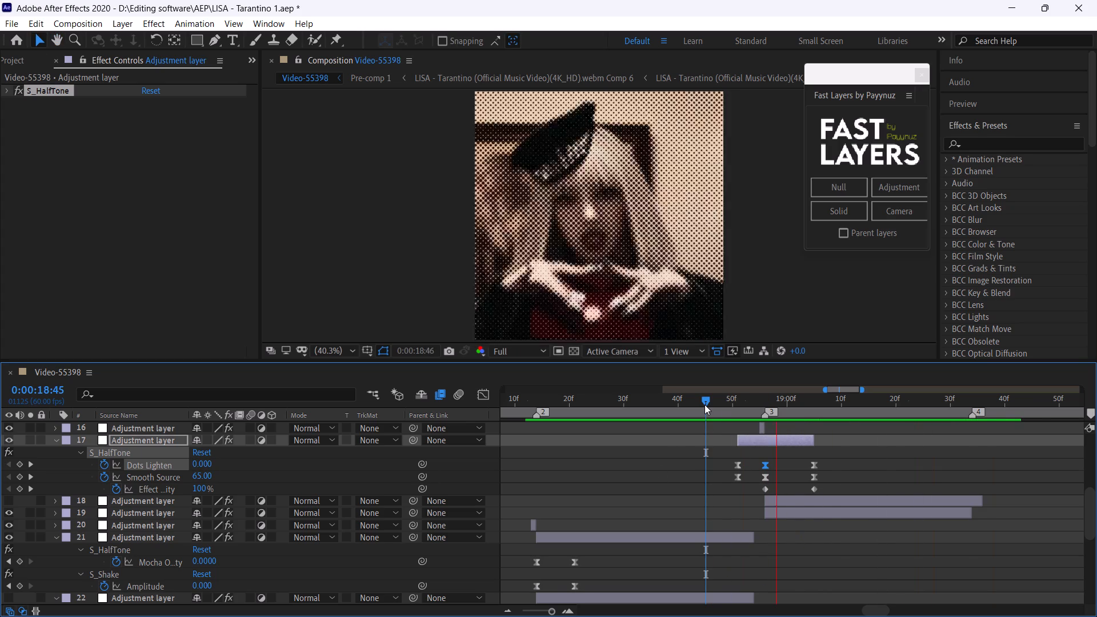
left_click(704, 404)
key("space")
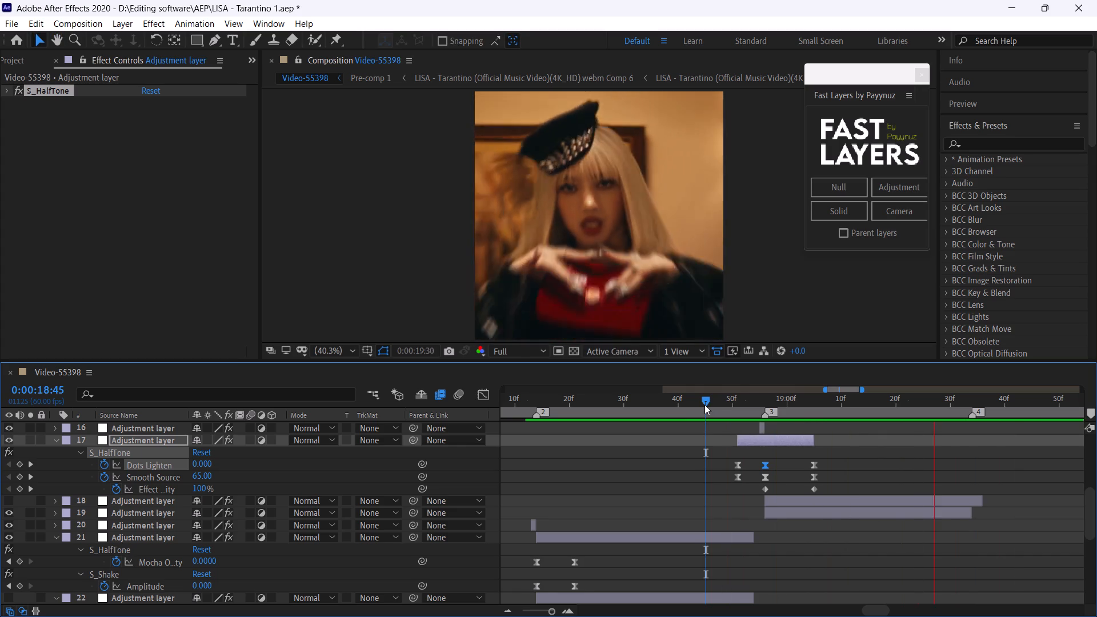
left_click(704, 404)
key("space")
left_click_drag(704, 404, 750, 432)
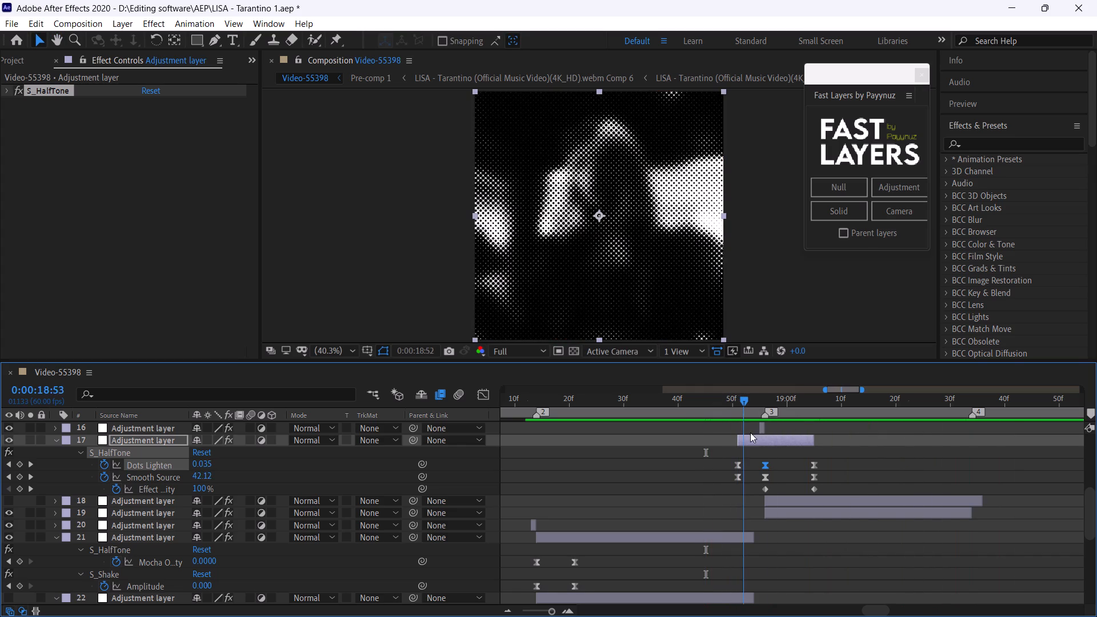
left_click_drag(750, 432, 802, 460)
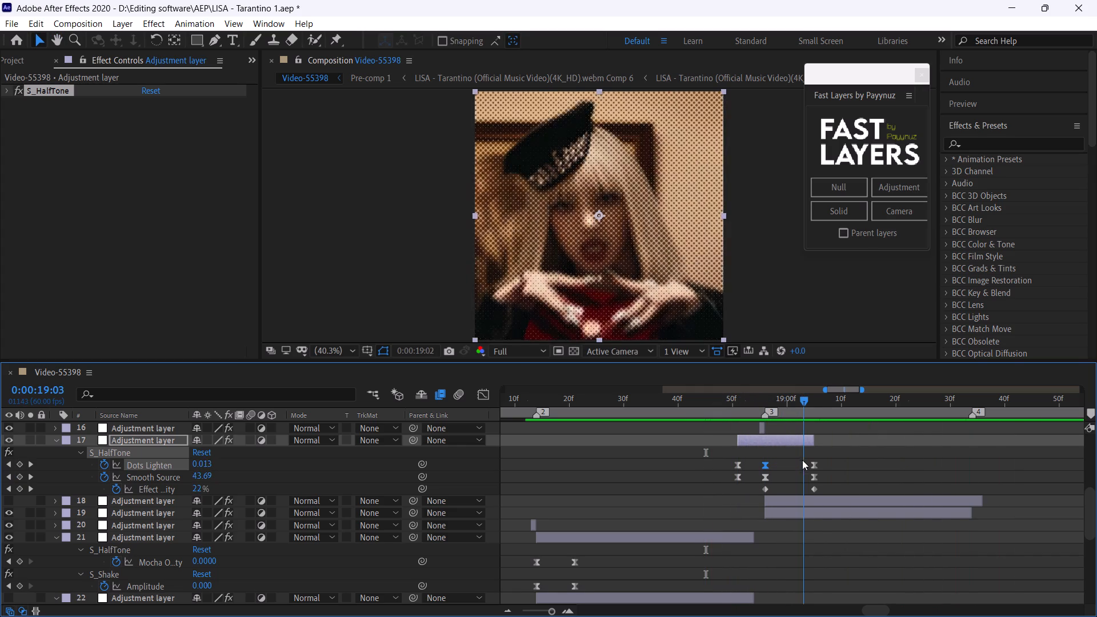
left_click_drag(802, 460, 761, 472)
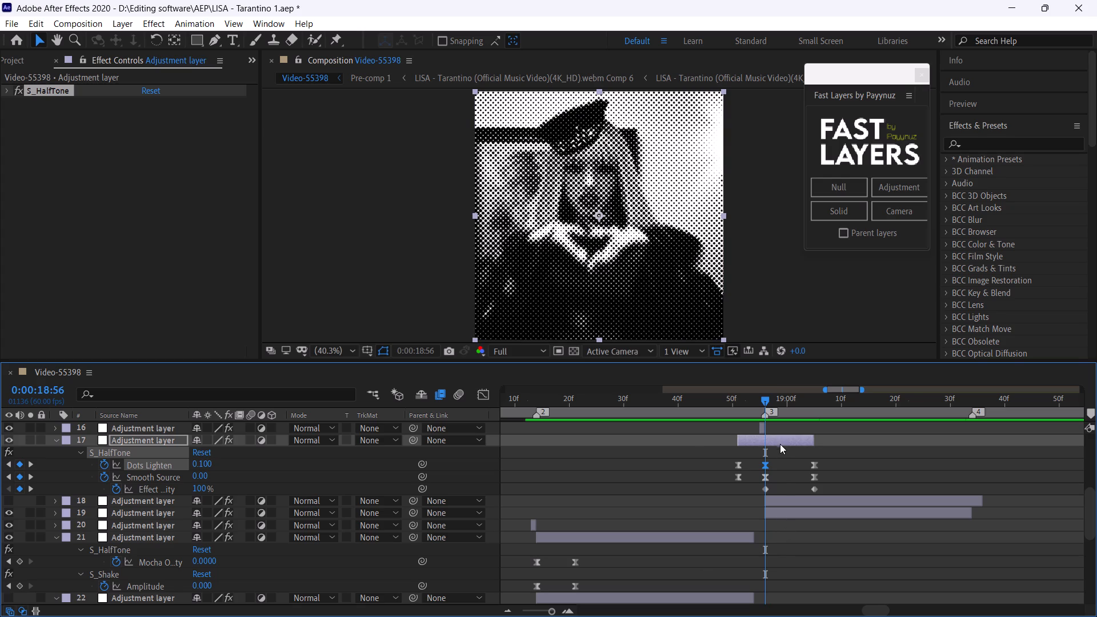
Collapse the transition layer's keyframes and play the edit from 0:00:18:02 and from 0:00:17:04 to review the transition in context.
key("u")
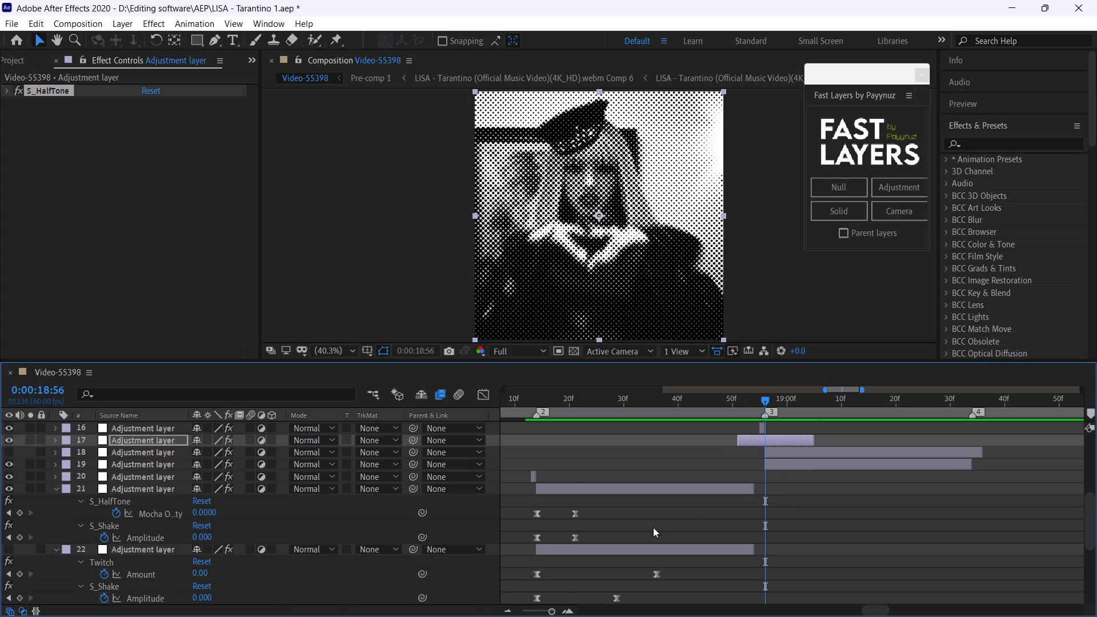
left_click(540, 611)
left_click(757, 401)
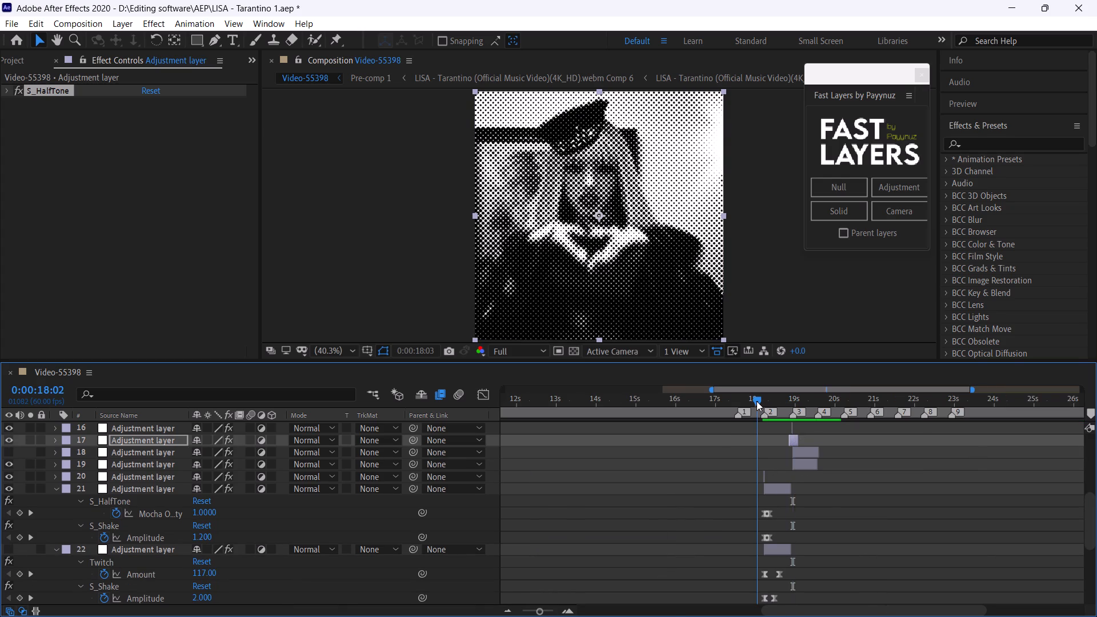
key("space")
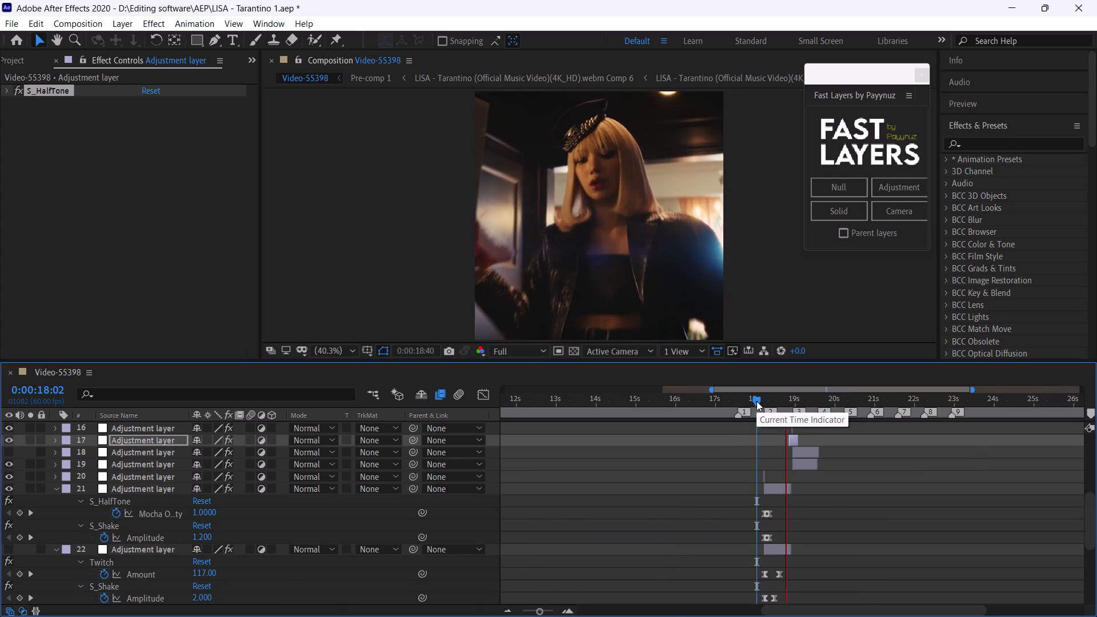
left_click(756, 401)
key("space")
left_click(756, 401)
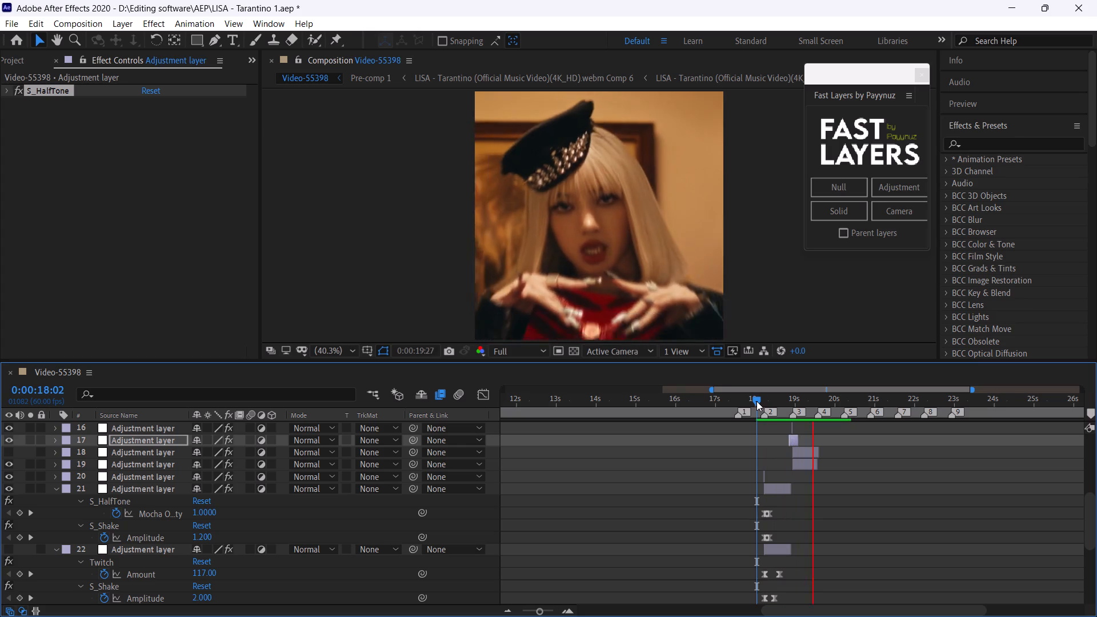
key("space")
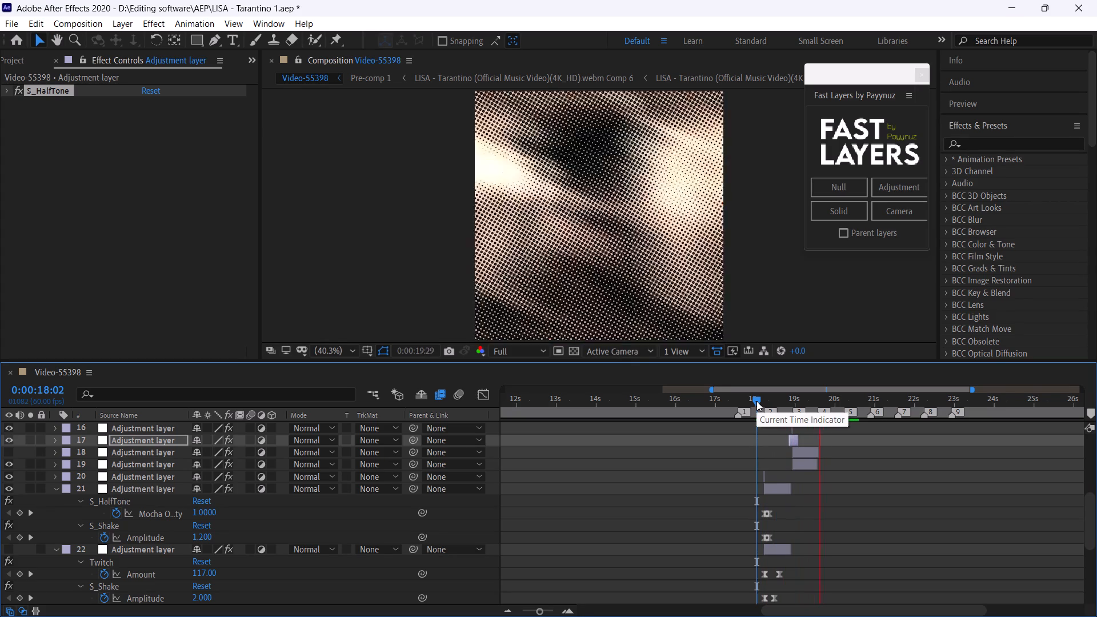
left_click(756, 401)
key("space")
left_click(718, 400)
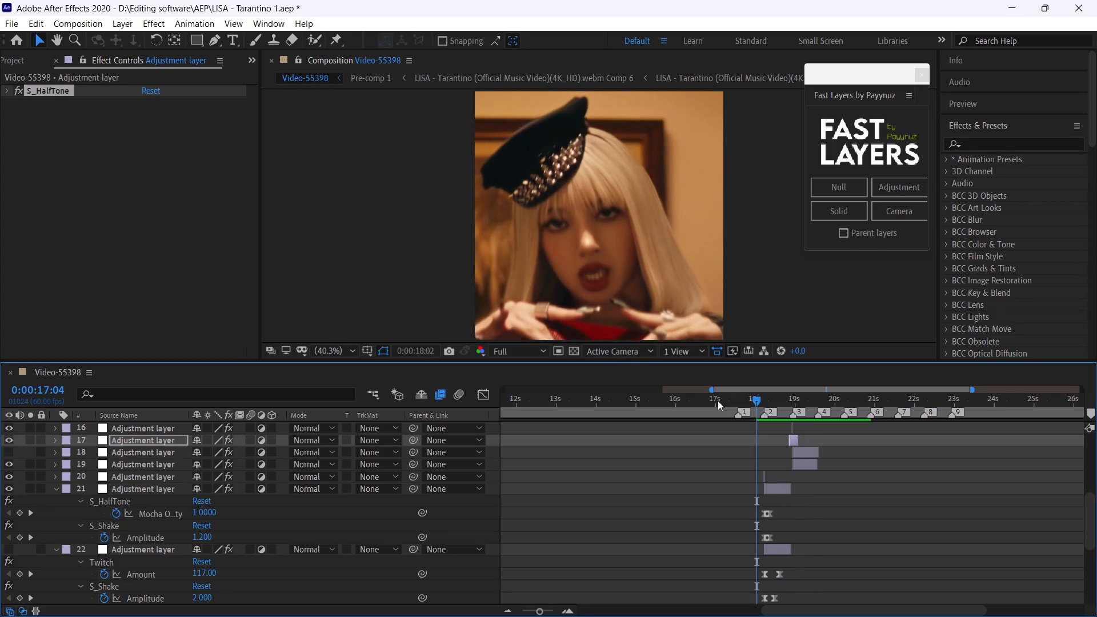
key("space")
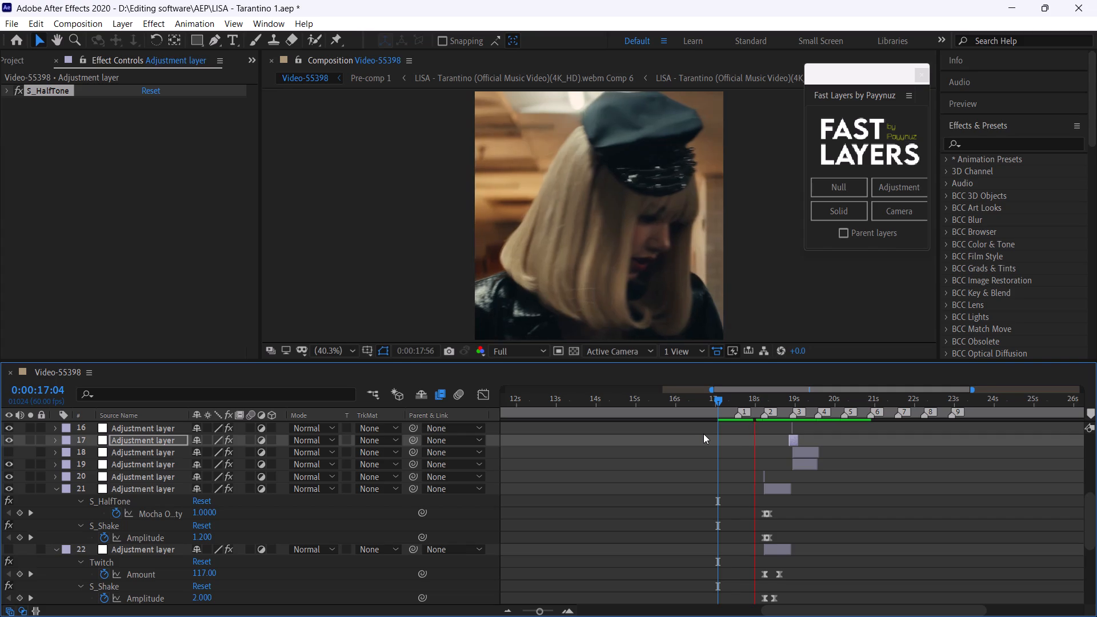
Play back the sequence across markers 1 to 9 from several start points between 0:00:17:25 and 0:00:19:54 to compare the beat effects.
left_click(732, 400)
key("space")
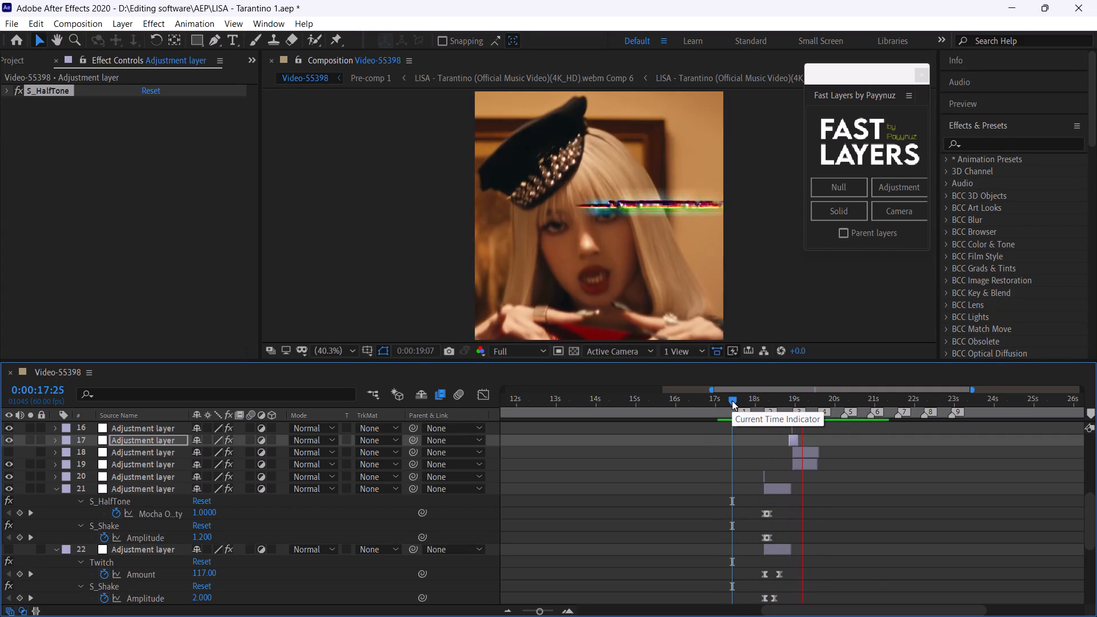
left_click(735, 400)
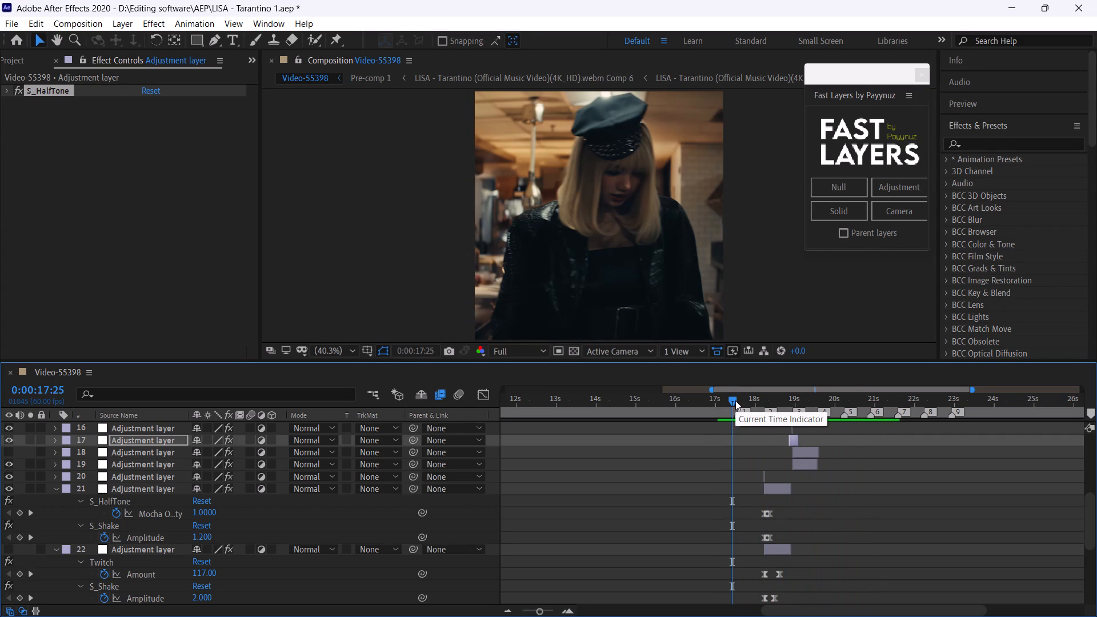
key("space")
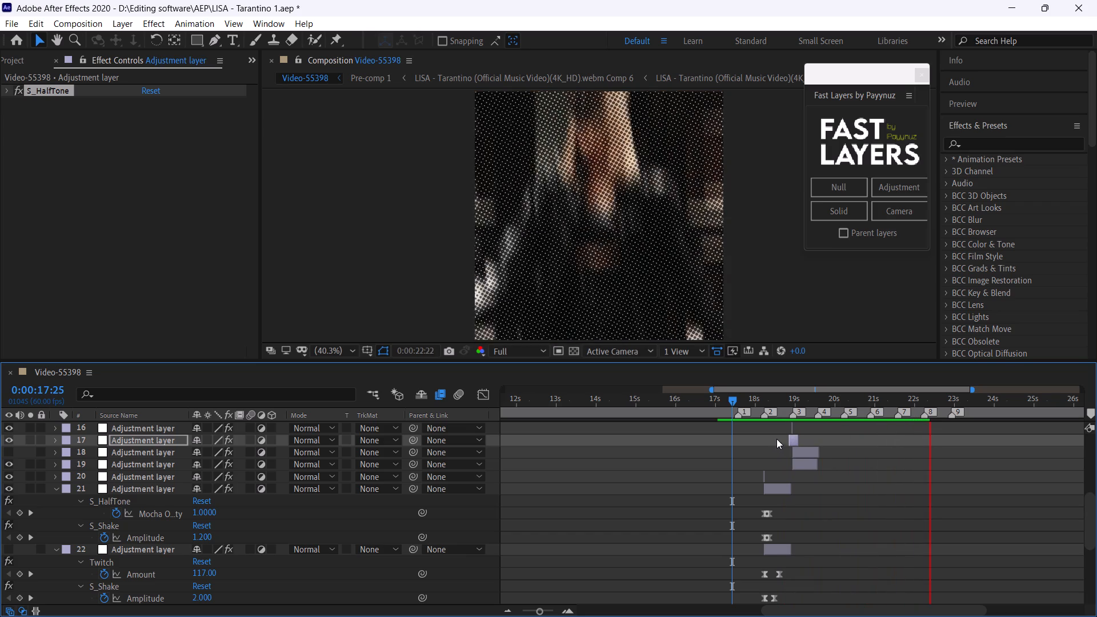
left_click(756, 397)
key("space")
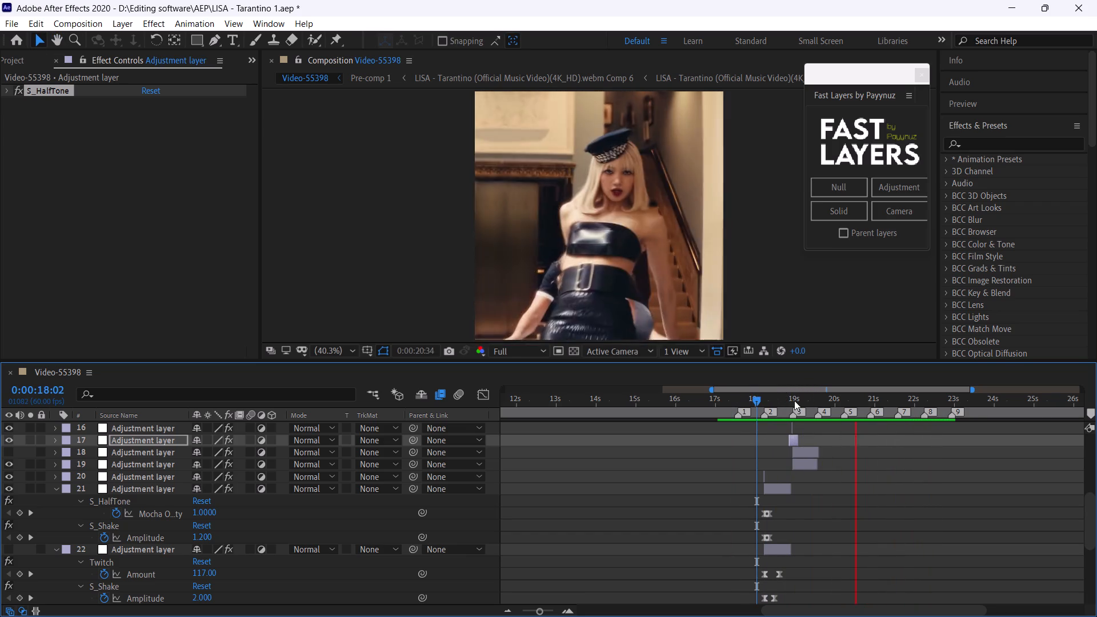
left_click(773, 403)
key("space")
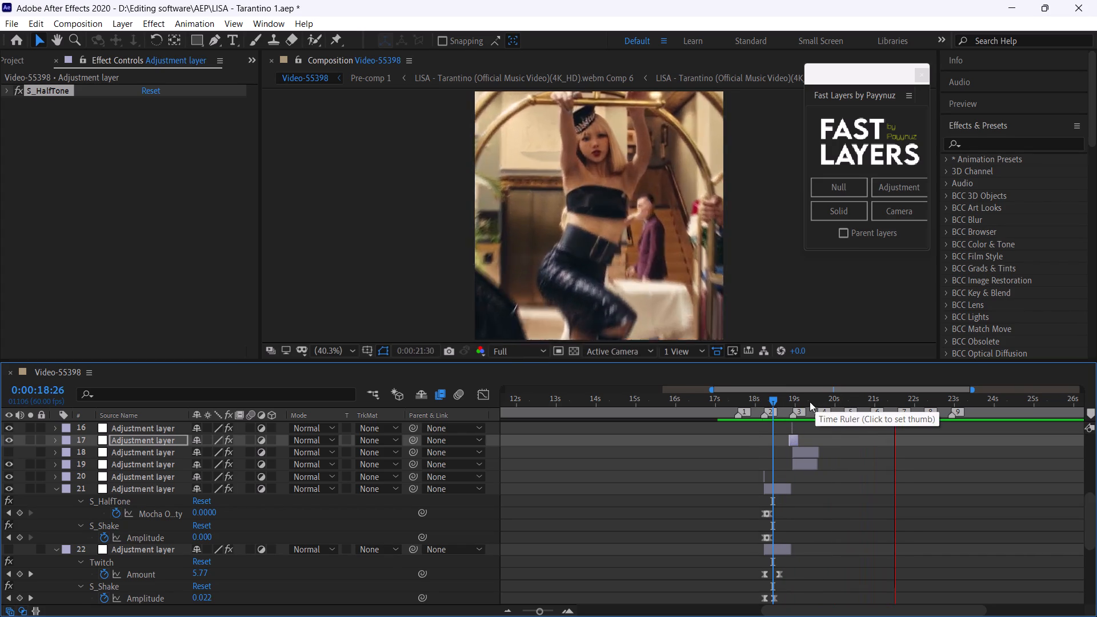
left_click(787, 400)
key("space")
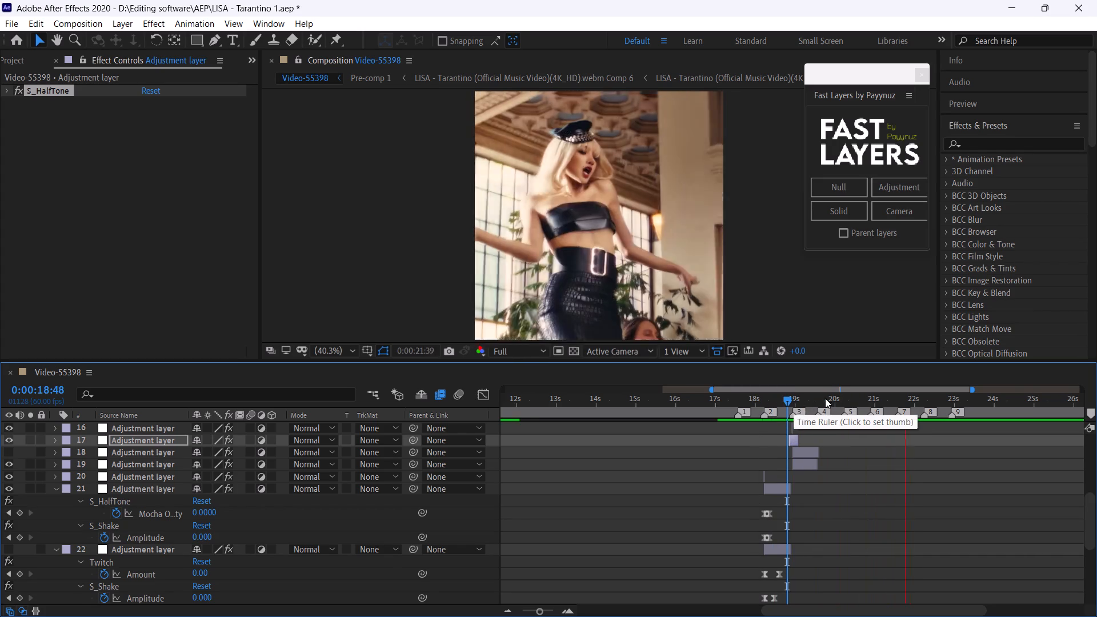
left_click(790, 401)
key("space")
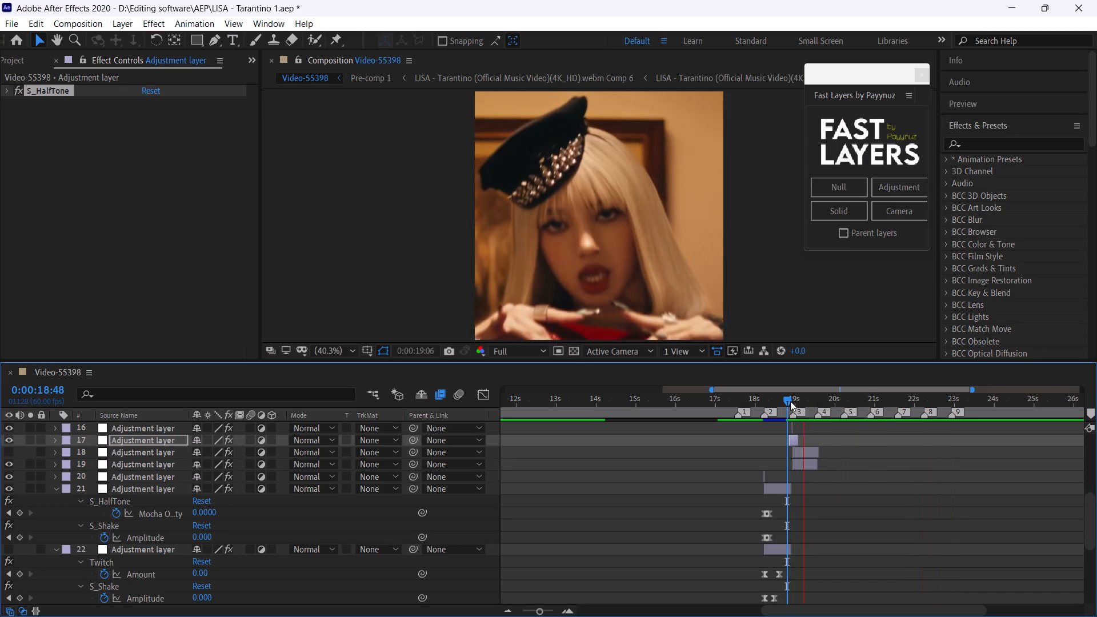
left_click(819, 404)
key("space")
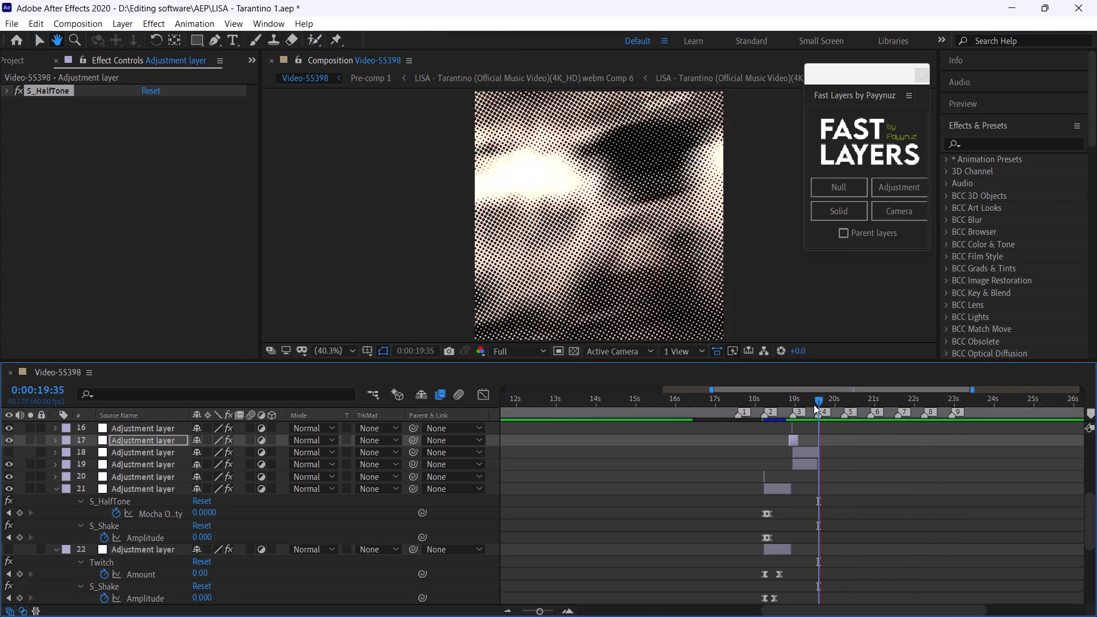
left_click(831, 403)
key("space")
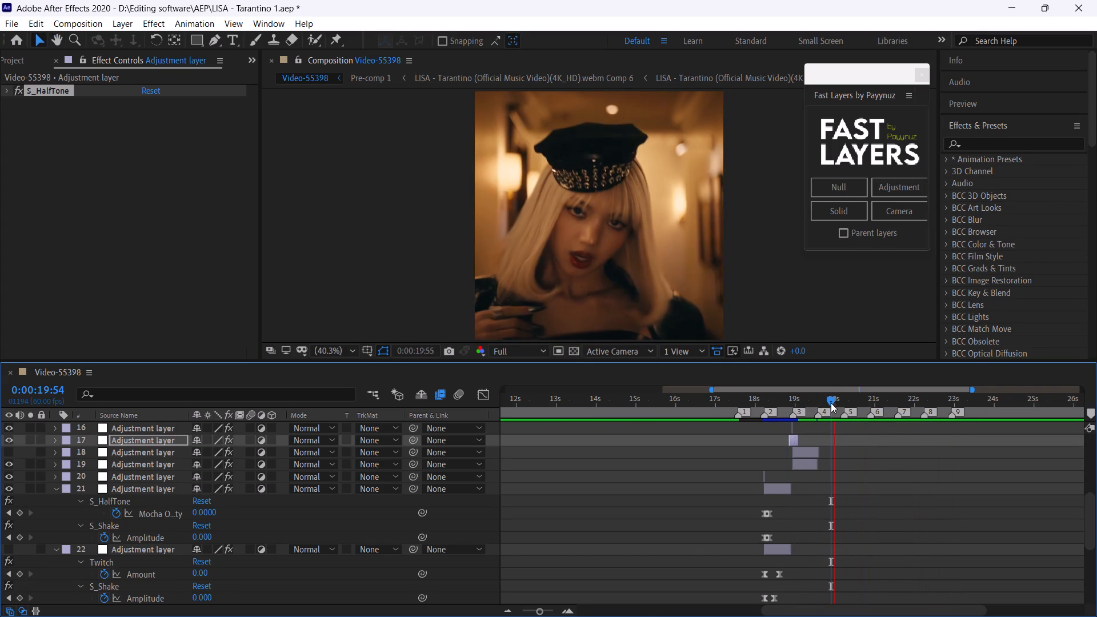
Duplicate the marker 3 halftone transition layer, place the copy directly above the marker 5 shake layers, and shift it to start at marker 5.
left_click_drag(831, 403, 846, 418)
scroll(861, 468, "down", 1)
scroll(861, 468, "up", 4)
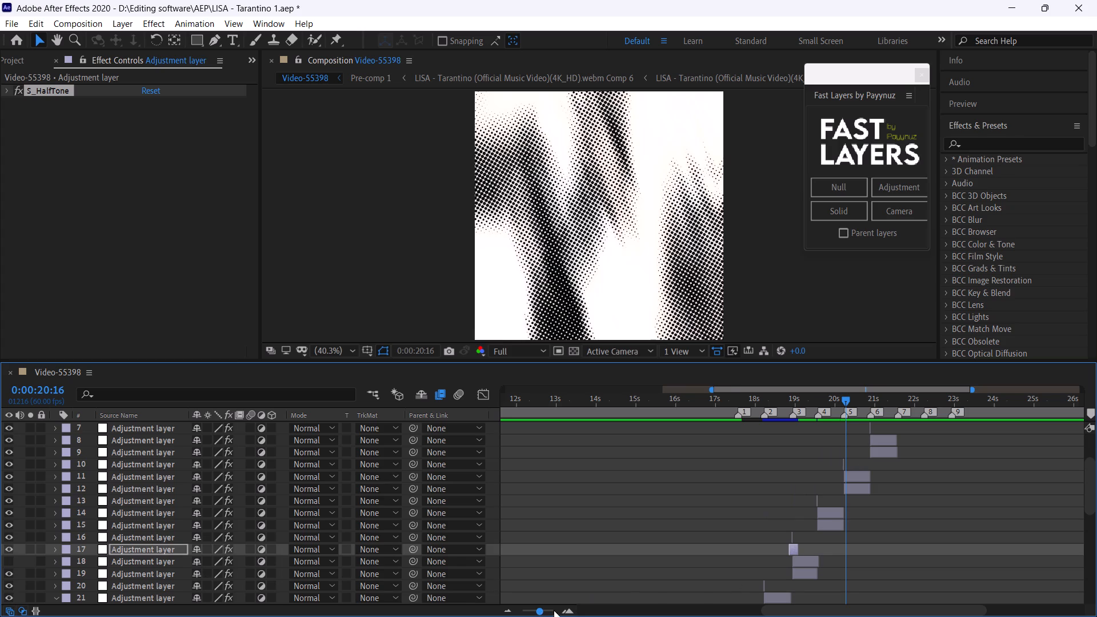
left_click(546, 610)
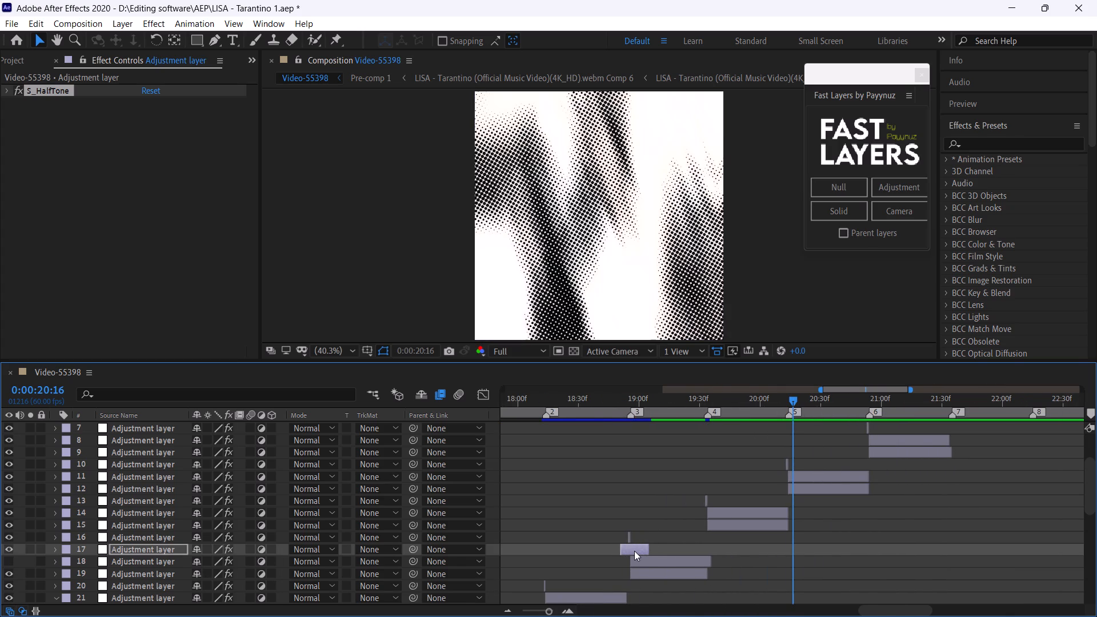
key("ctrl+d")
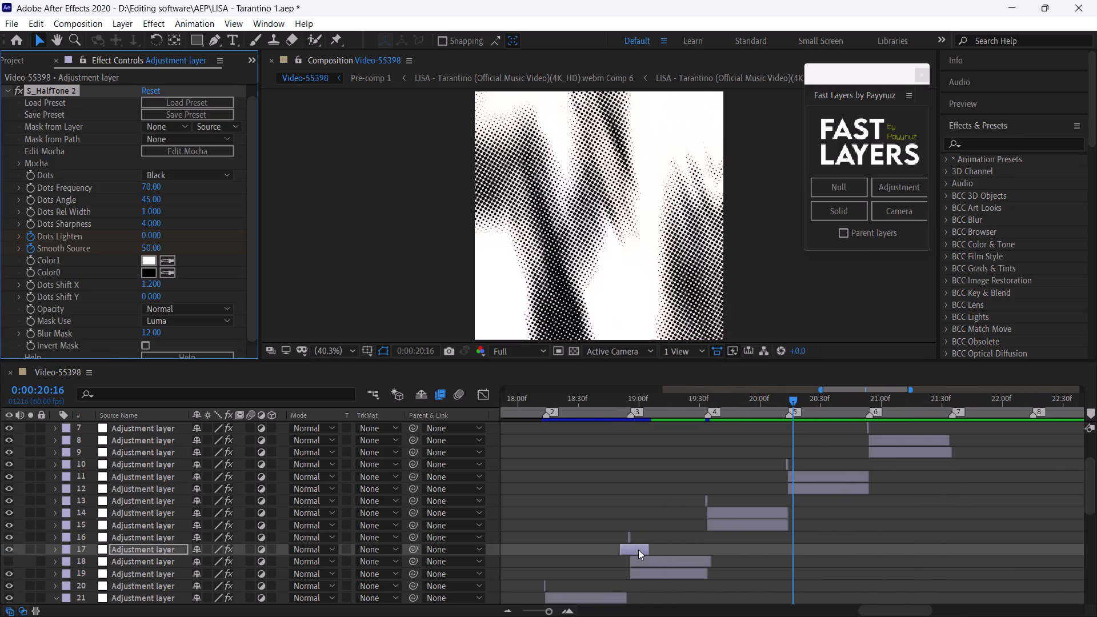
key("ctrl+z")
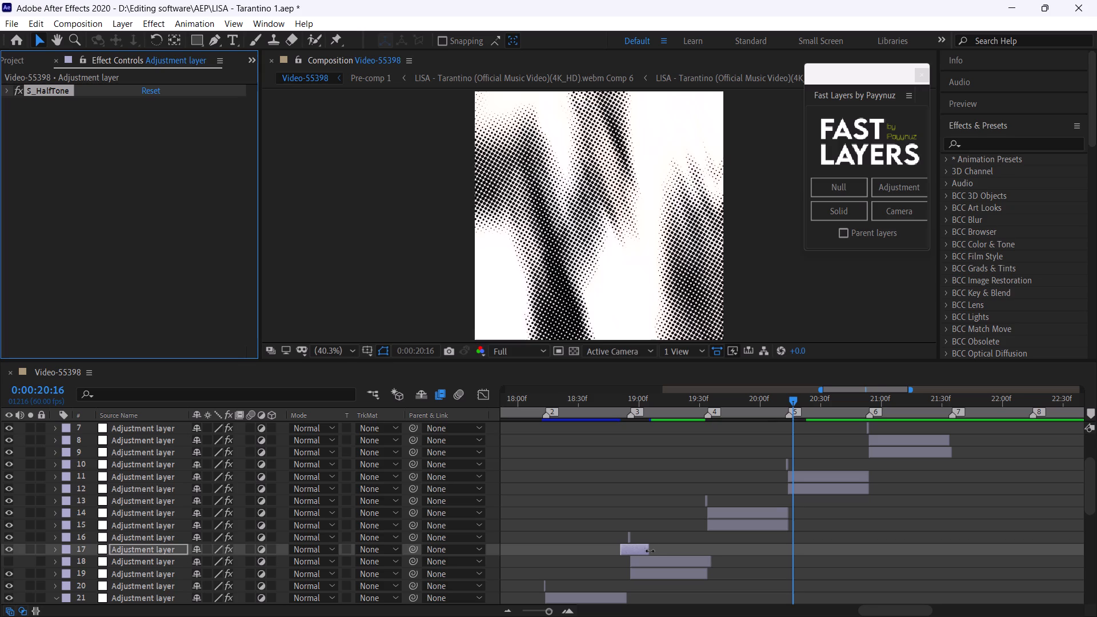
left_click(673, 548)
left_click(643, 548)
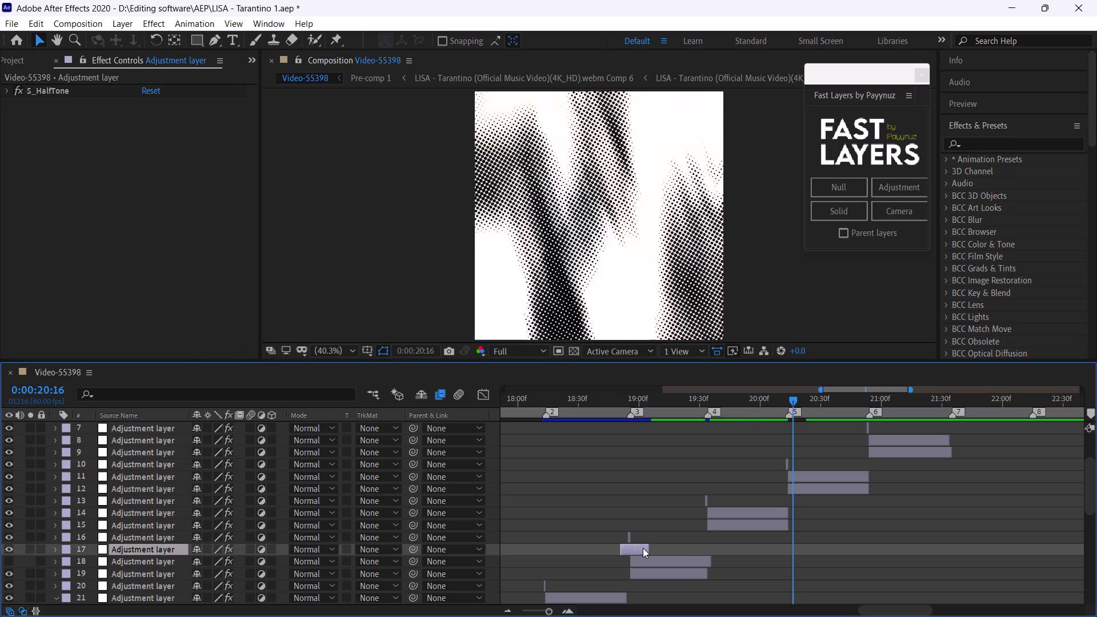
key("ctrl+d")
left_click_drag(165, 550, 175, 496)
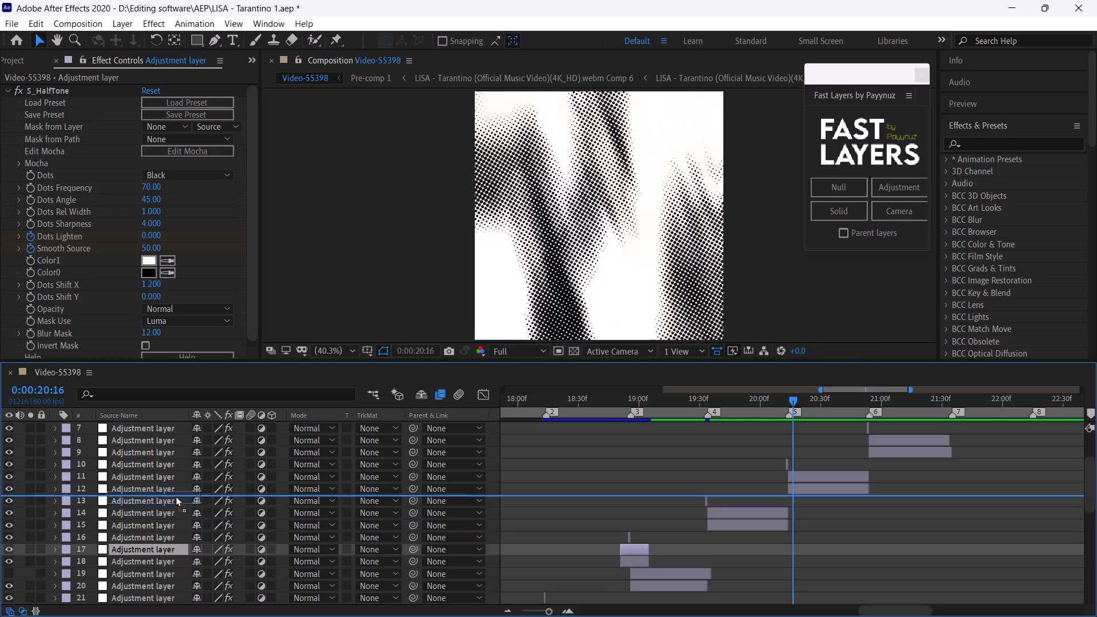
left_click_drag(175, 496, 182, 474)
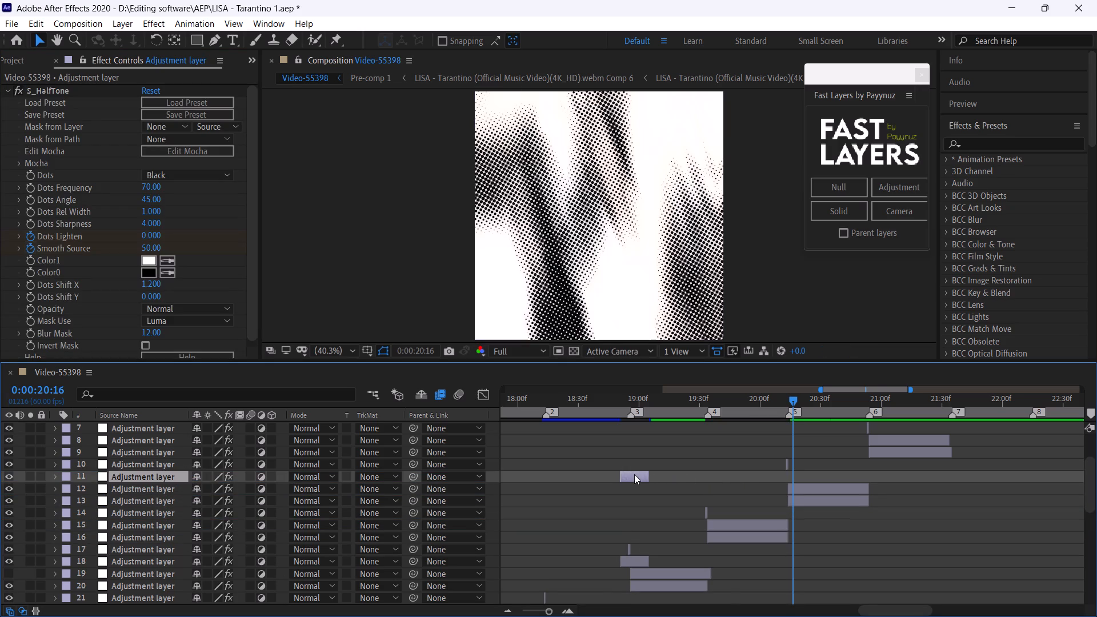
left_click_drag(634, 474, 801, 494)
Hide the Twitch and S_Shake adjustment layer directly below the copied transition at marker 5.
left_click(802, 491)
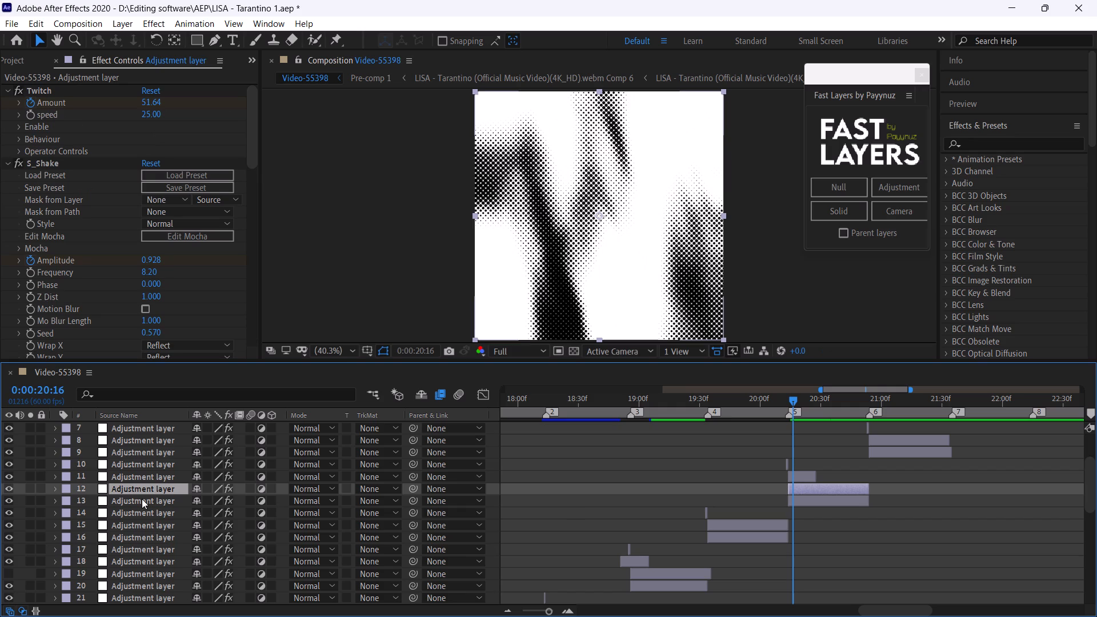
left_click(5, 490)
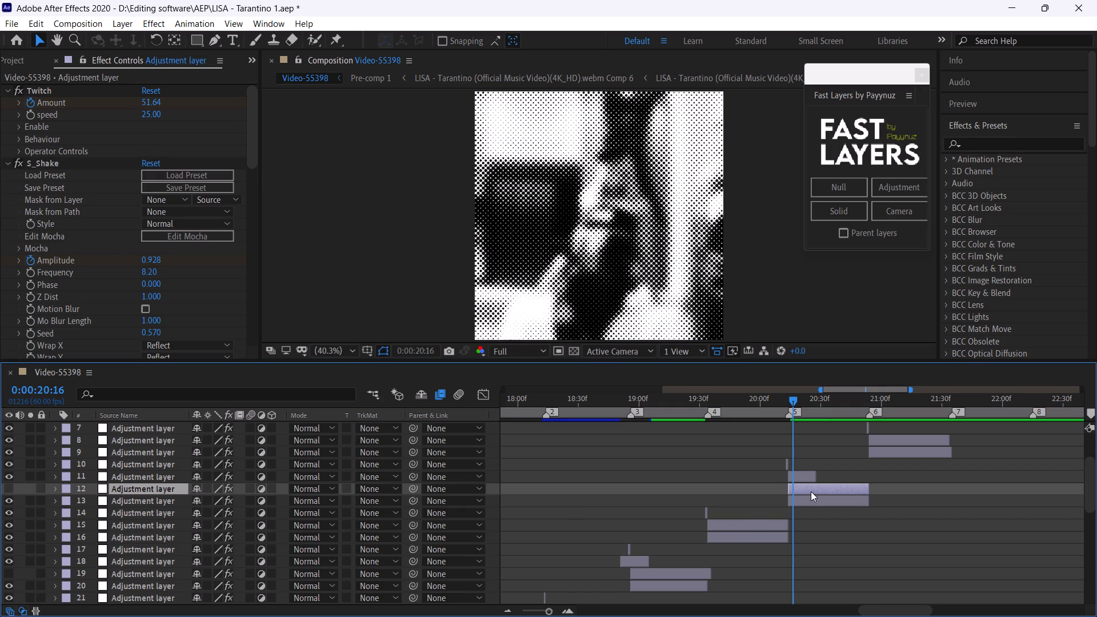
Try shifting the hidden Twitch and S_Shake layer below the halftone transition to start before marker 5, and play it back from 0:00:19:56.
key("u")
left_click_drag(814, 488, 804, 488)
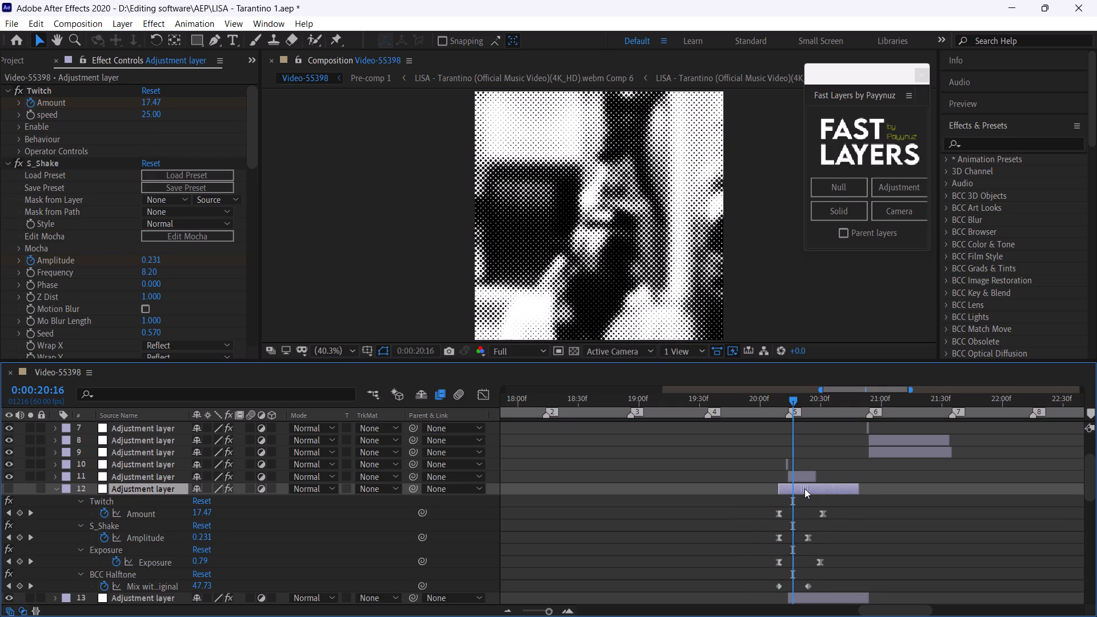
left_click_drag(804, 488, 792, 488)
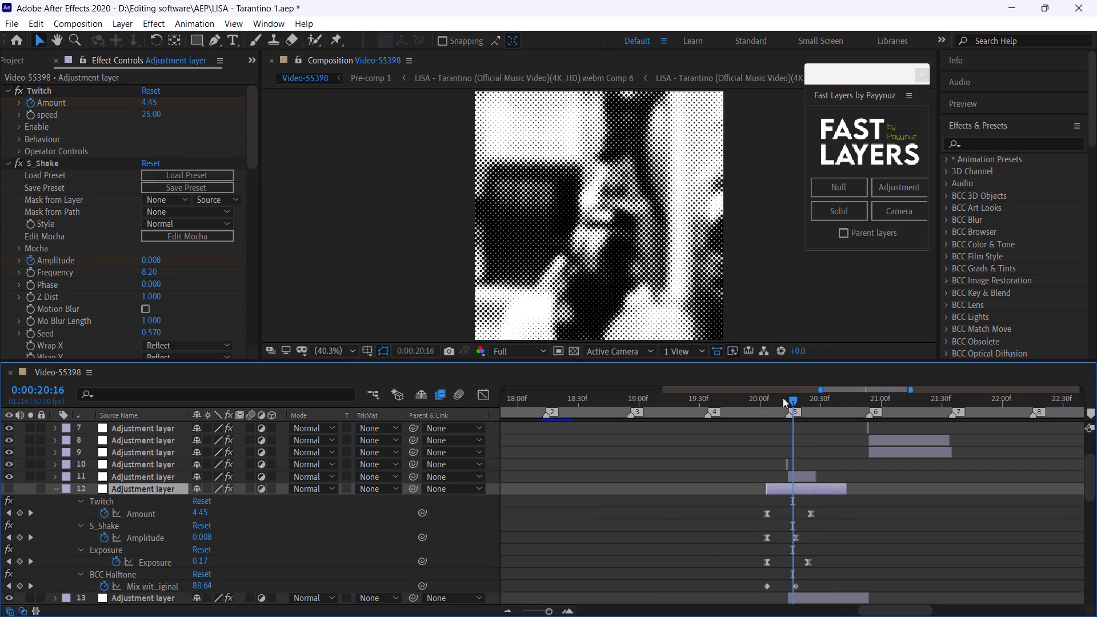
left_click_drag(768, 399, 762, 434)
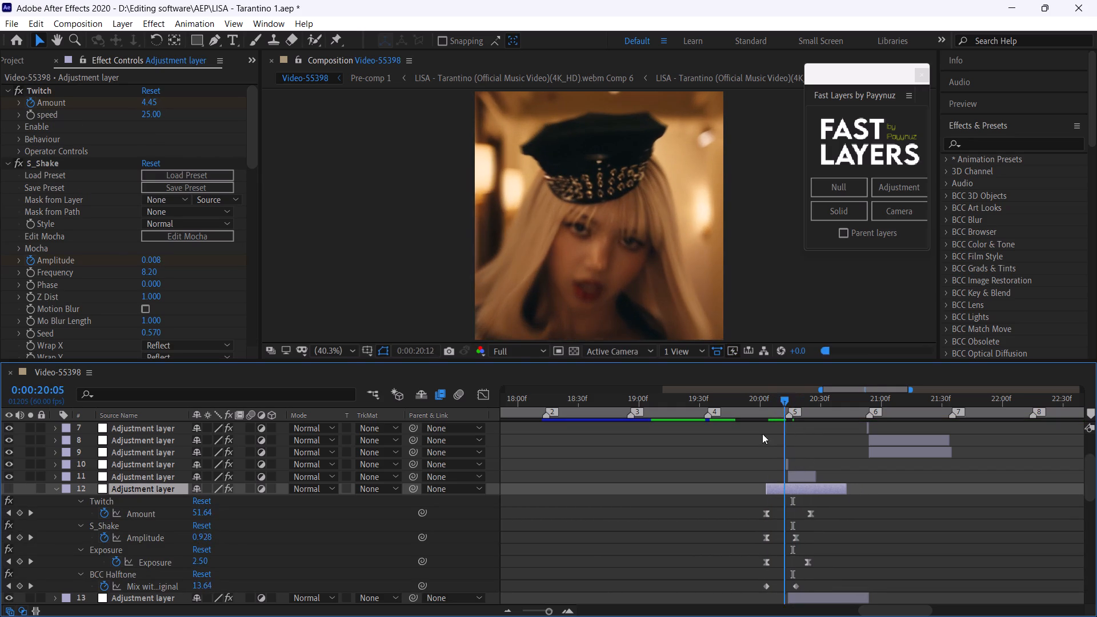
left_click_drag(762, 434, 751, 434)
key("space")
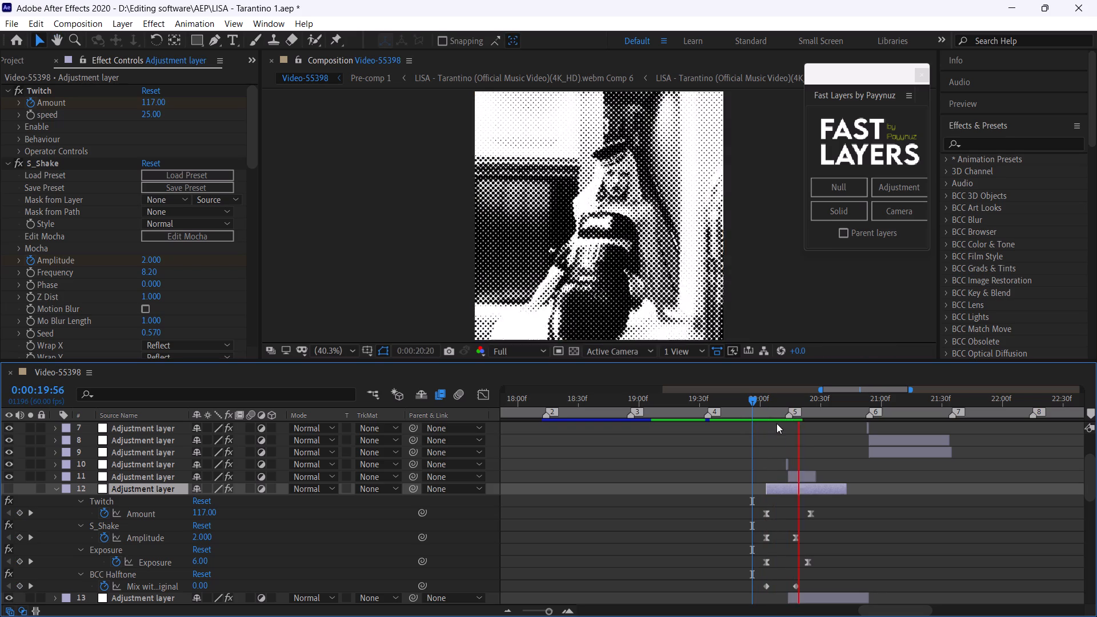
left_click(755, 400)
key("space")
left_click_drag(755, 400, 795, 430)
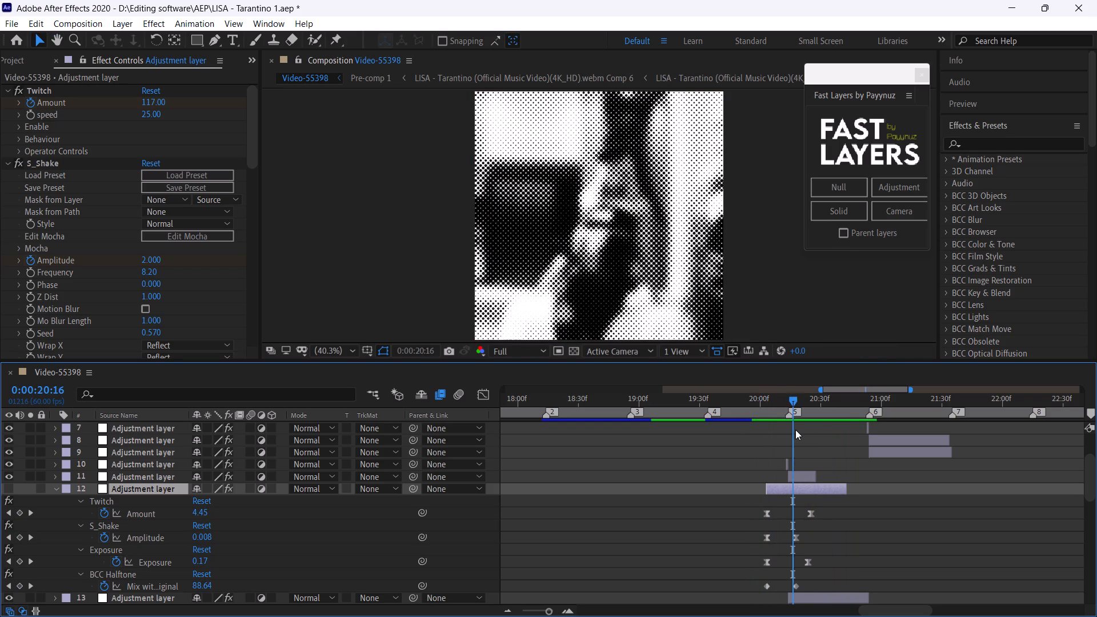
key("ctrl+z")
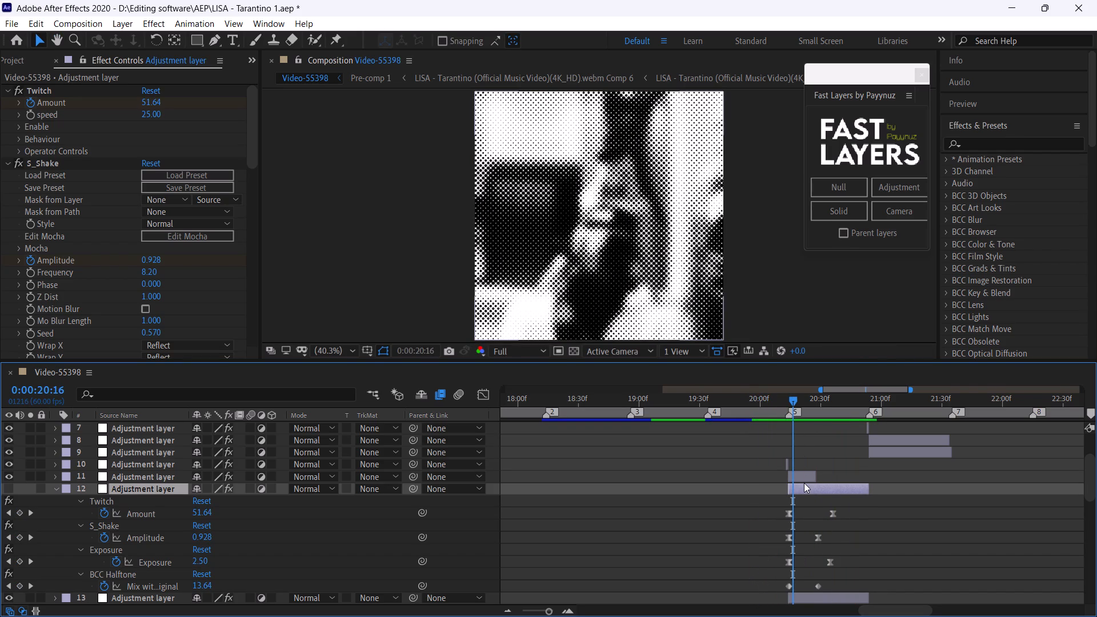
Reveal the keyframes of the S_HalfTone layer at marker 5 and shift the layer about 5 frames earlier so its middle keyframes meet the marker.
left_click(809, 472)
key("u")
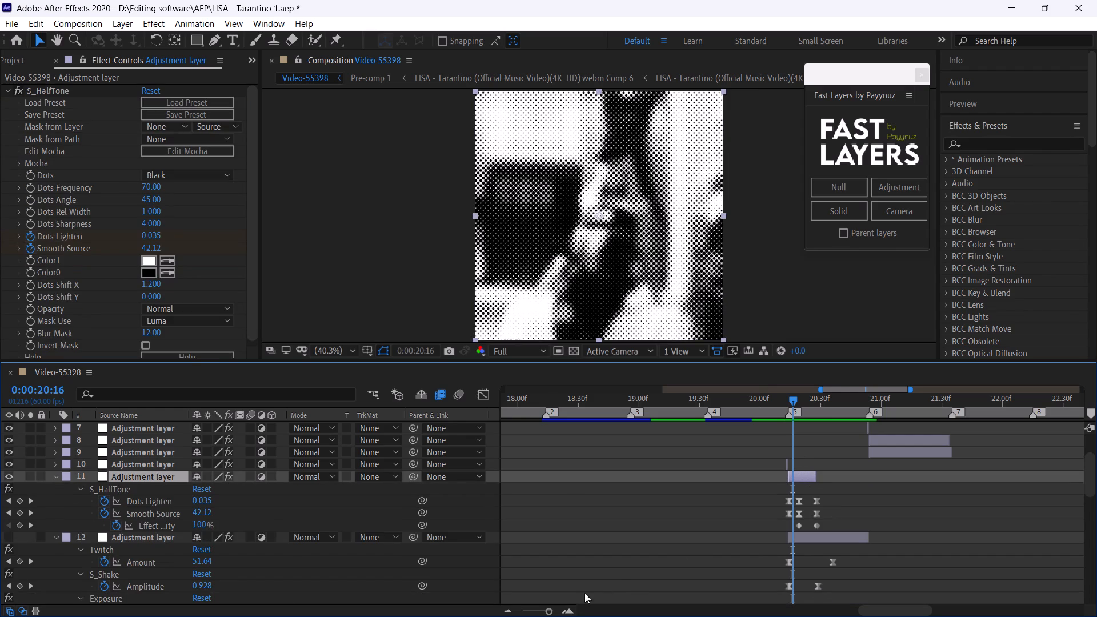
left_click_drag(548, 607, 558, 613)
left_click(552, 608)
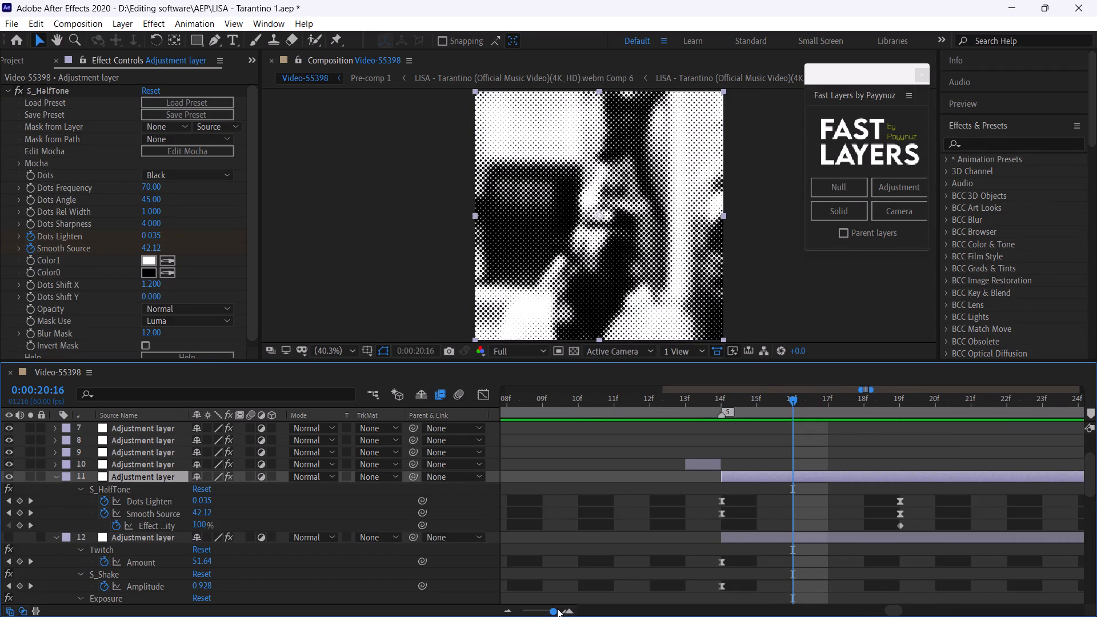
left_click_drag(816, 479, 815, 478)
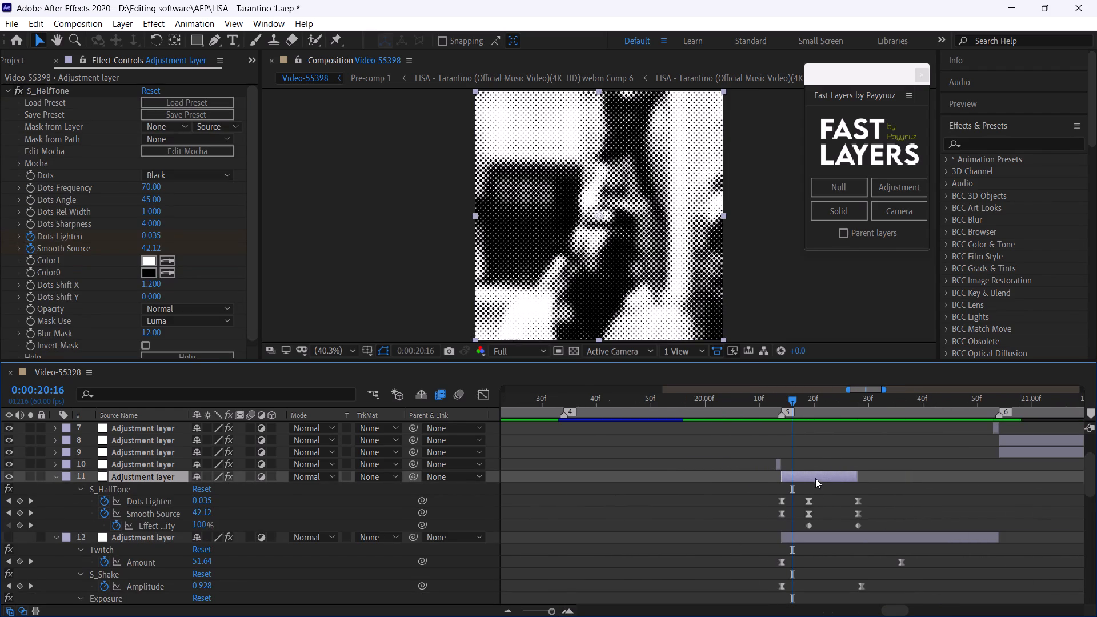
left_click_drag(815, 478, 789, 478)
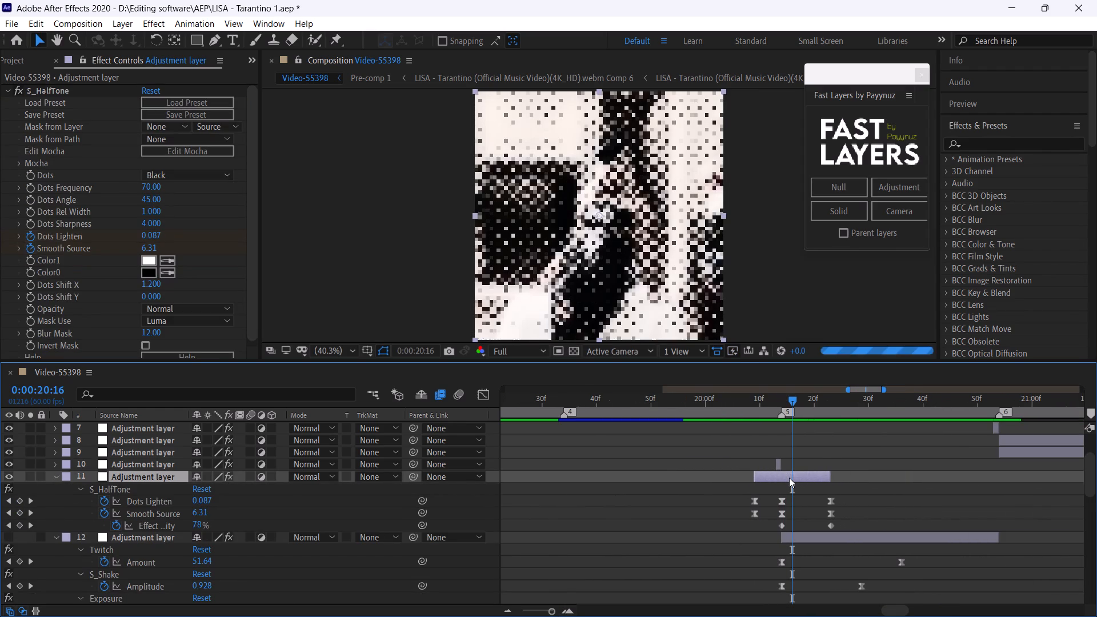
Add a new adjustment layer directly above the halftone transition and shift it to start at marker 5, 0:00:20:14.
left_click_drag(773, 396, 782, 417)
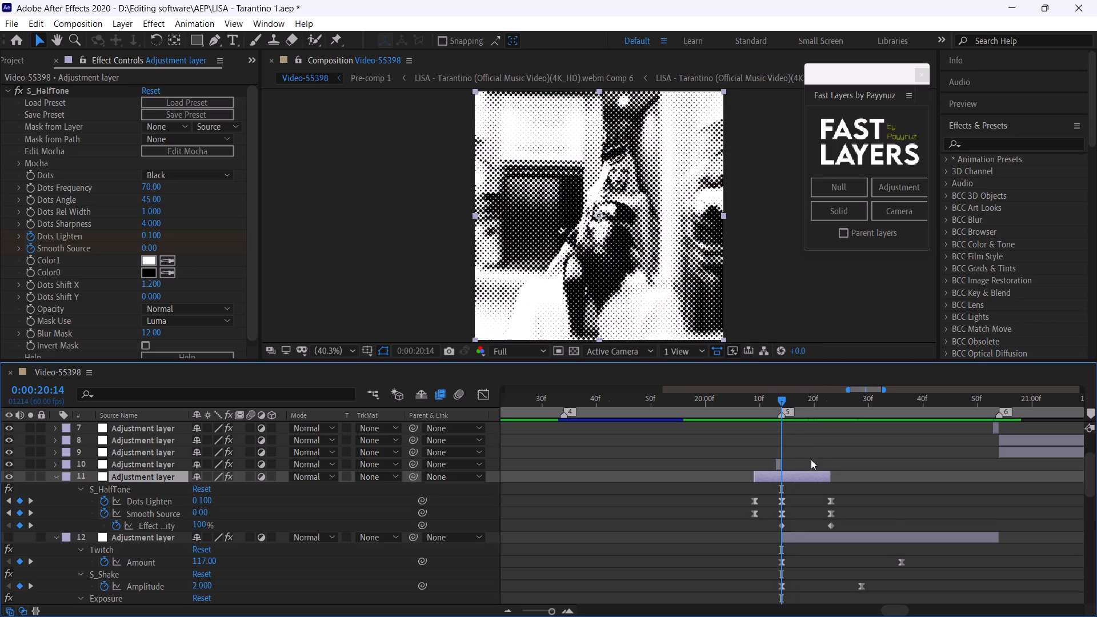
left_click(901, 189)
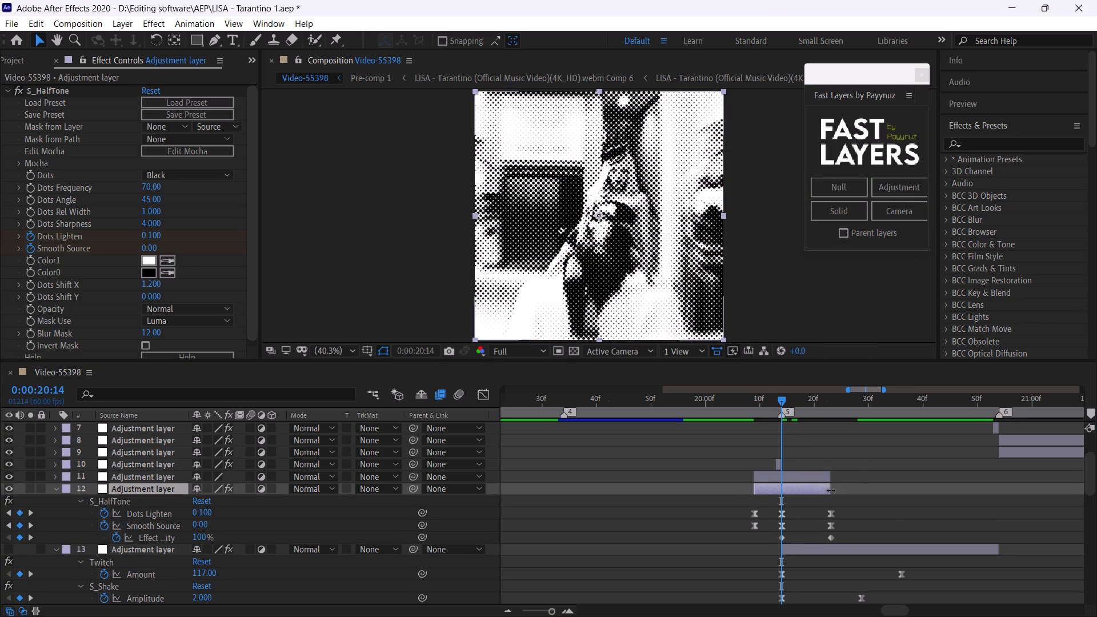
left_click_drag(795, 476, 824, 476)
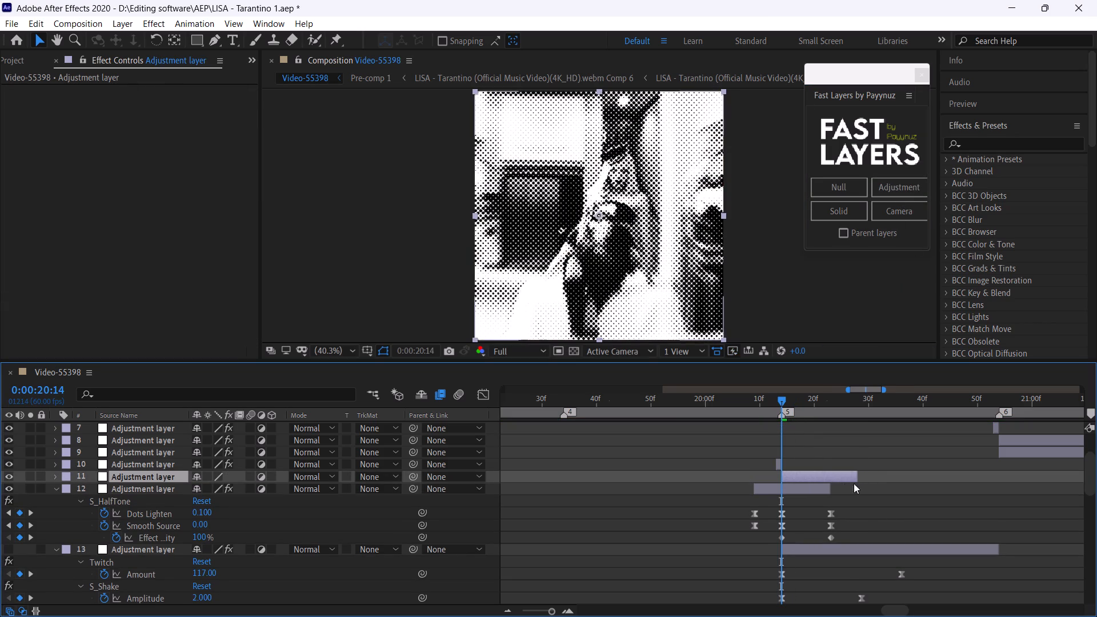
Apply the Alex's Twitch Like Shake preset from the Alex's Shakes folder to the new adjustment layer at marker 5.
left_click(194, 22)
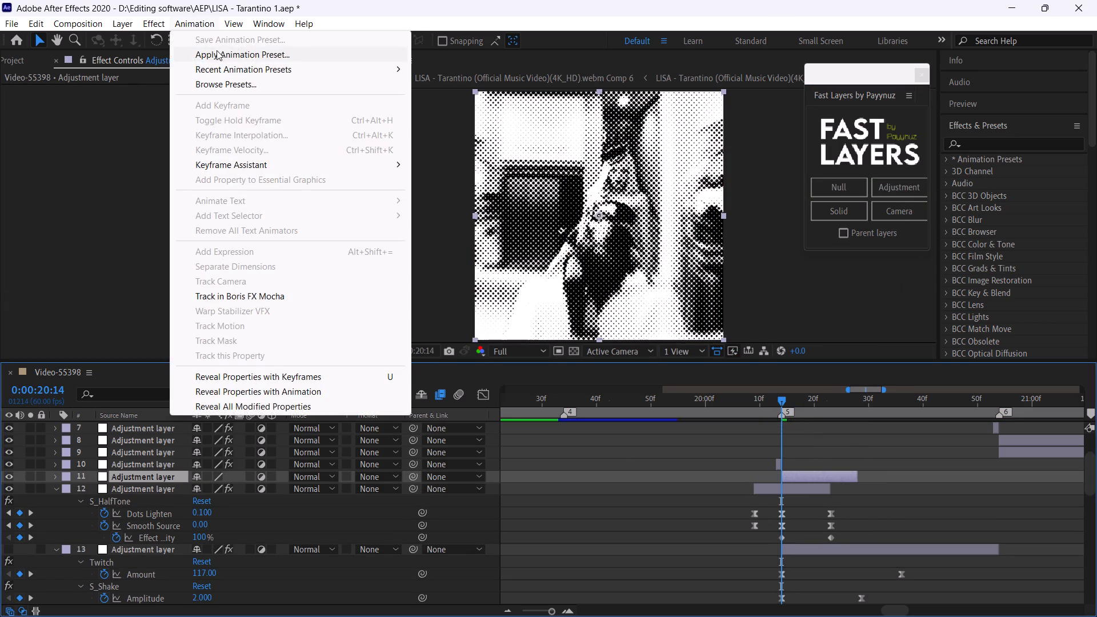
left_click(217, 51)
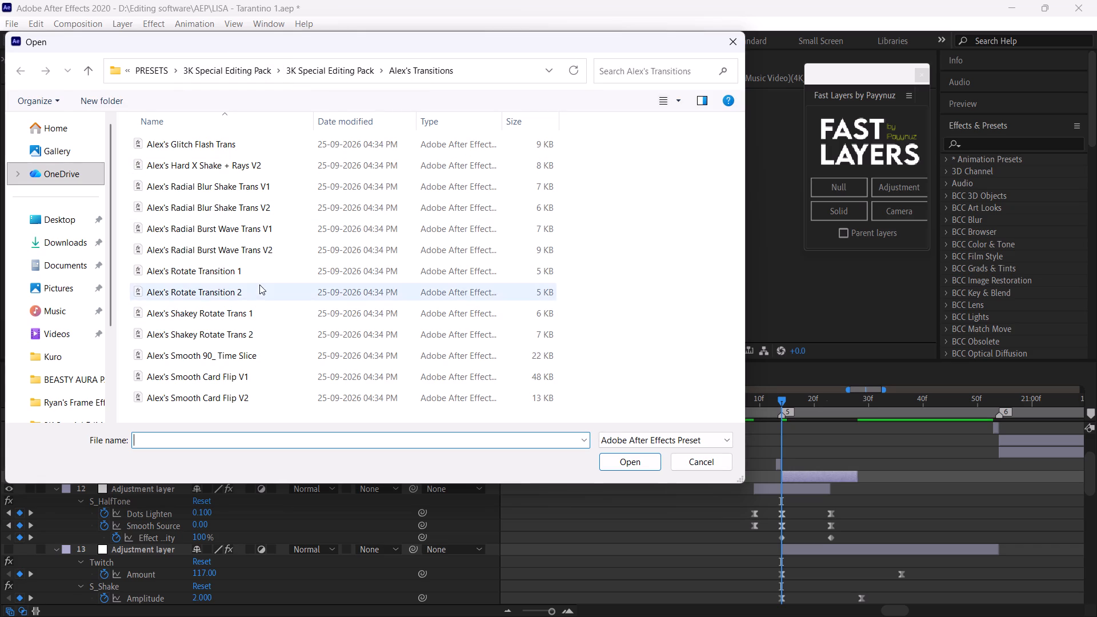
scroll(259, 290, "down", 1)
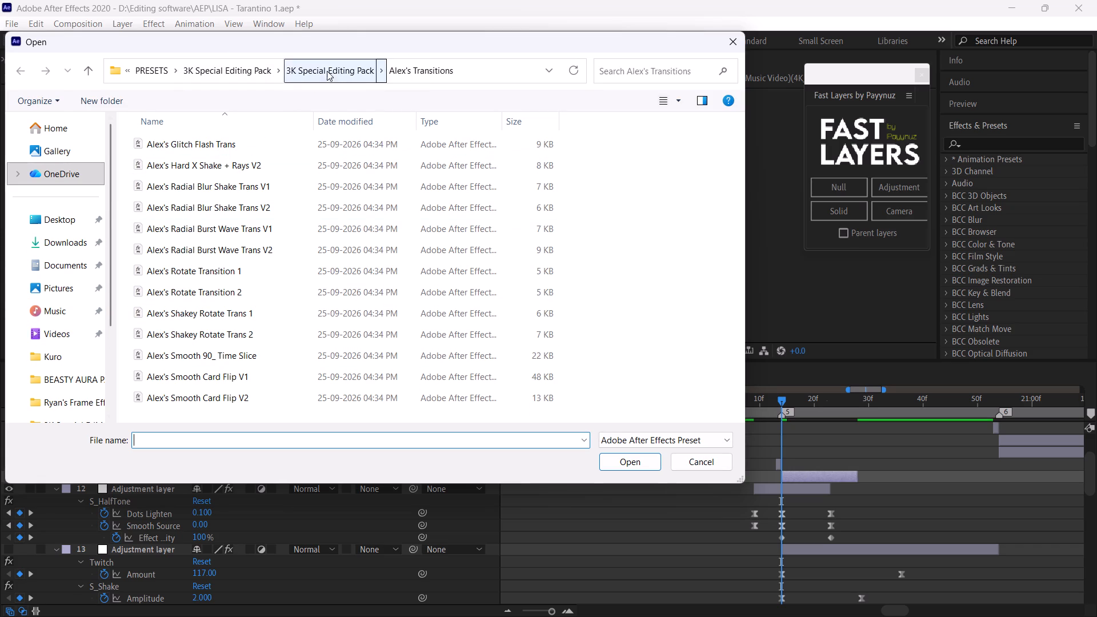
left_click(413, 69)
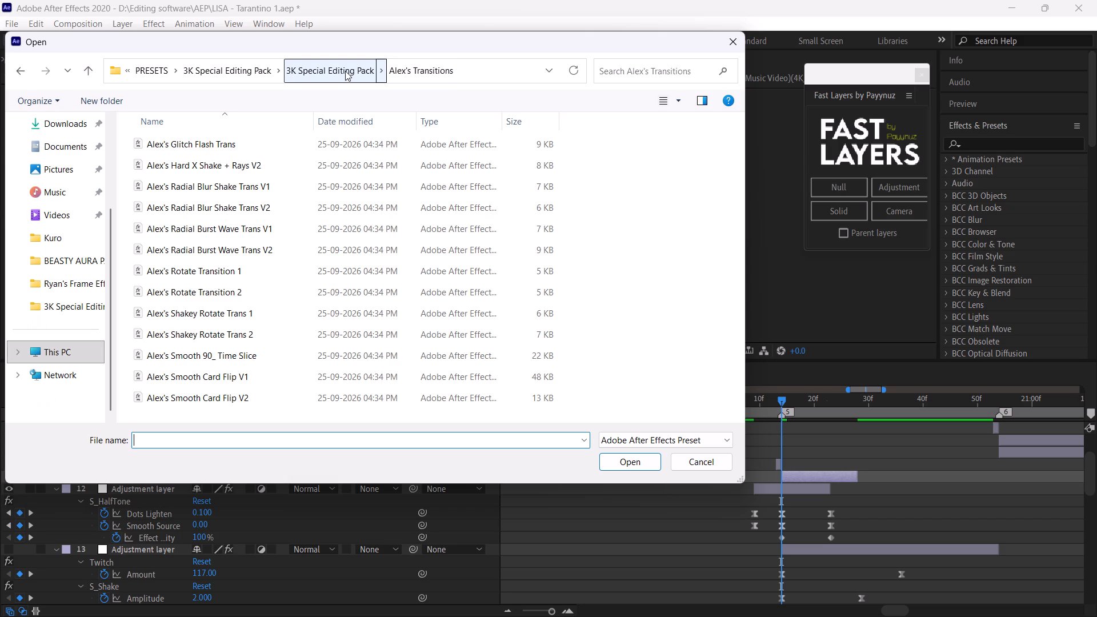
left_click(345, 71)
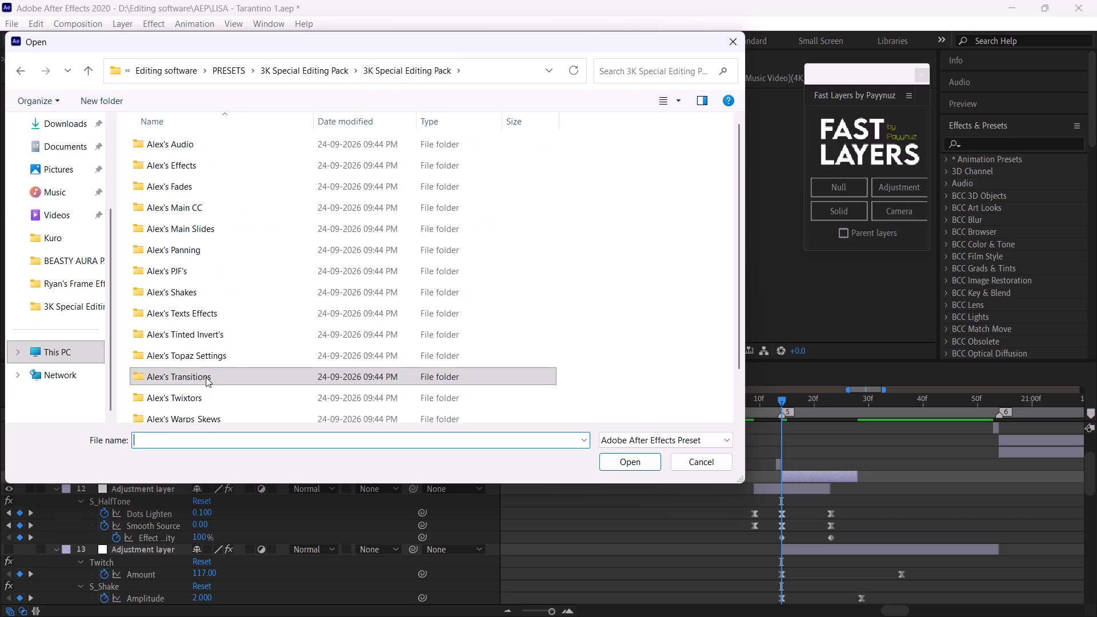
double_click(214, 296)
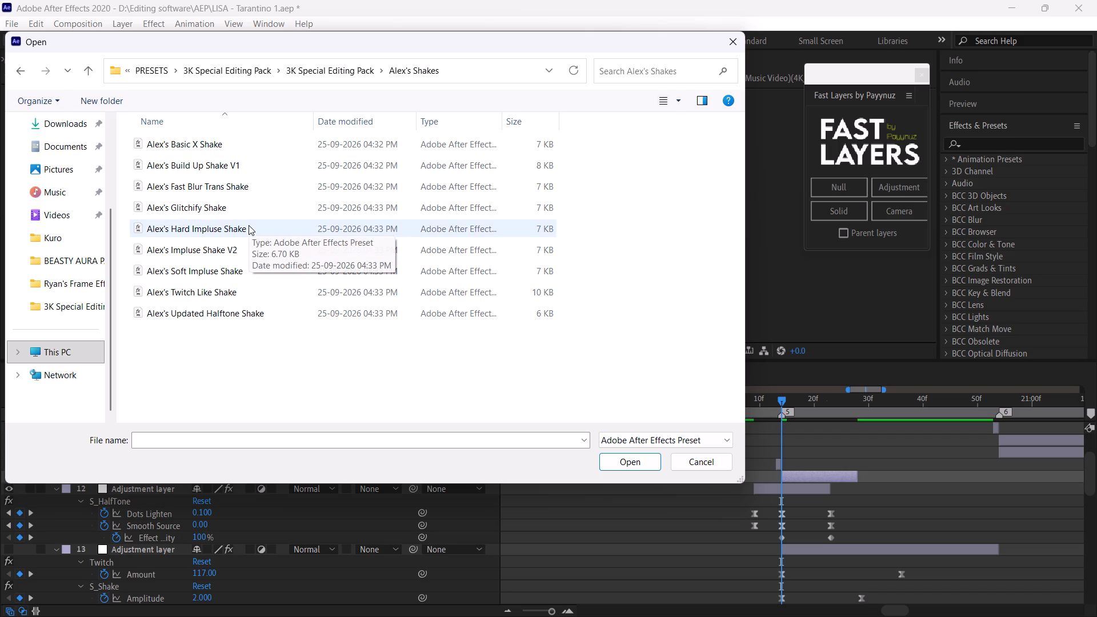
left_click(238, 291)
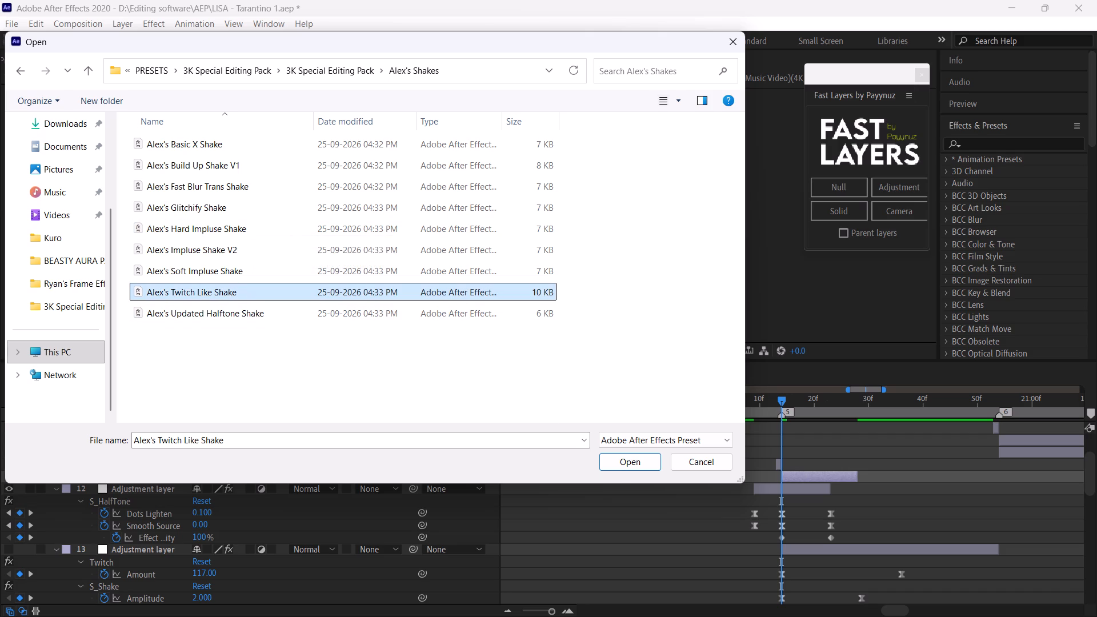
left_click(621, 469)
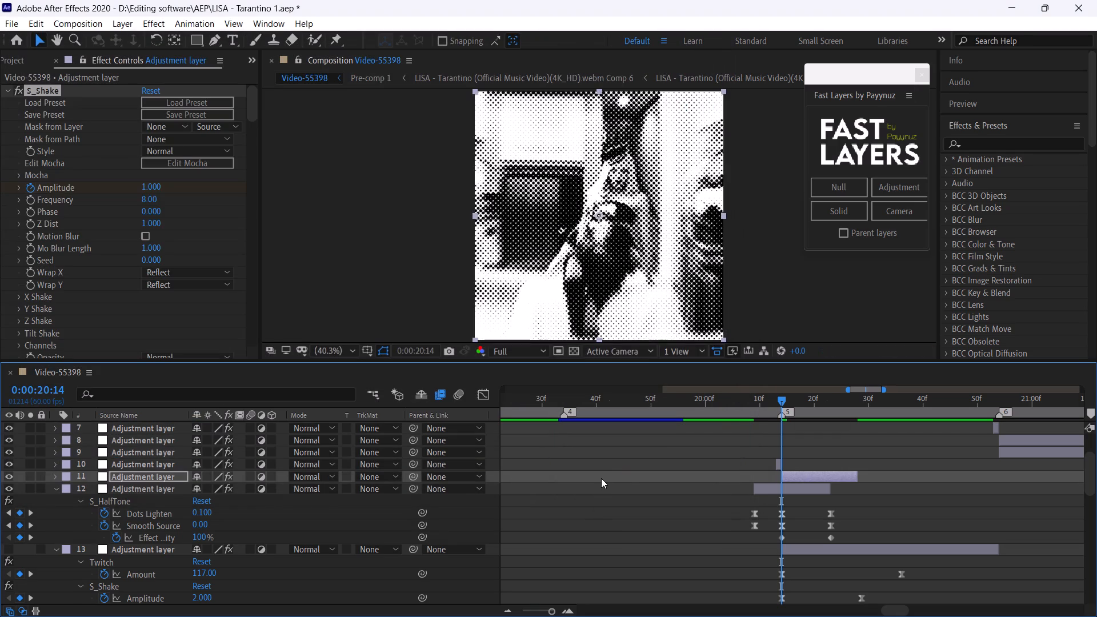
Play back the marker 5 transition from 0:00:20:14 and repeatedly from 0:00:20:03 to review the halftone and shake together.
key("space")
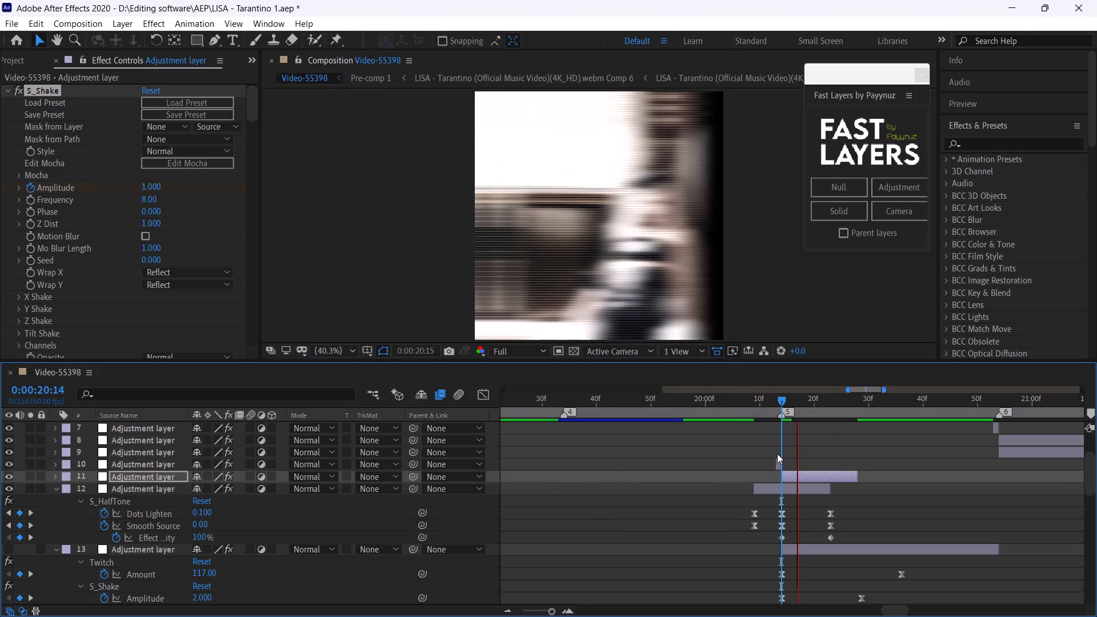
left_click(723, 403)
key("space")
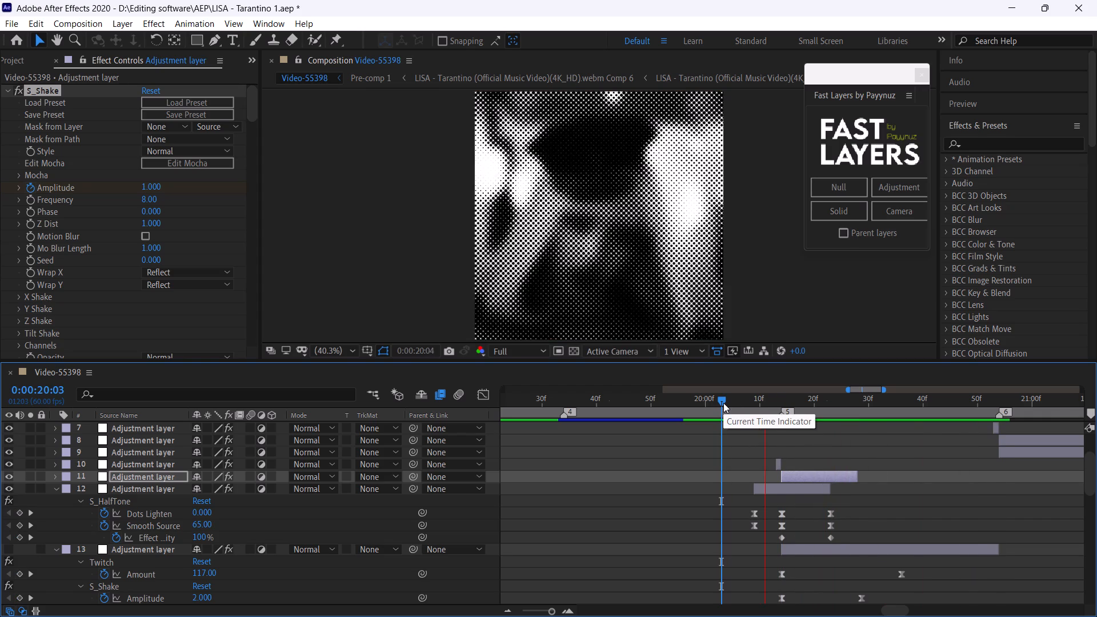
left_click(723, 403)
key("space")
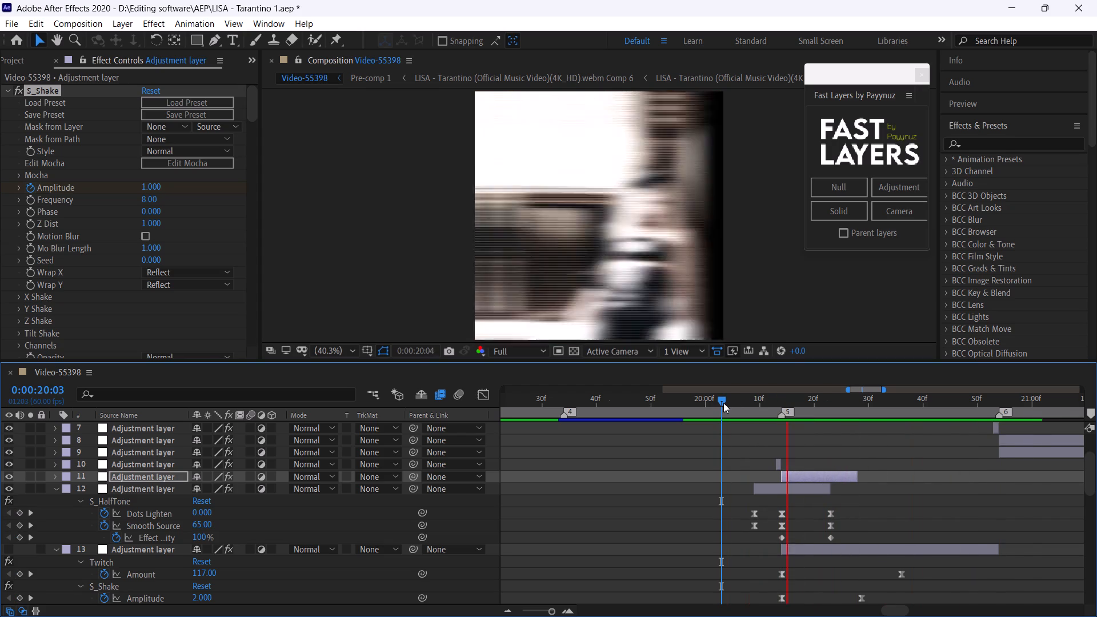
left_click(723, 403)
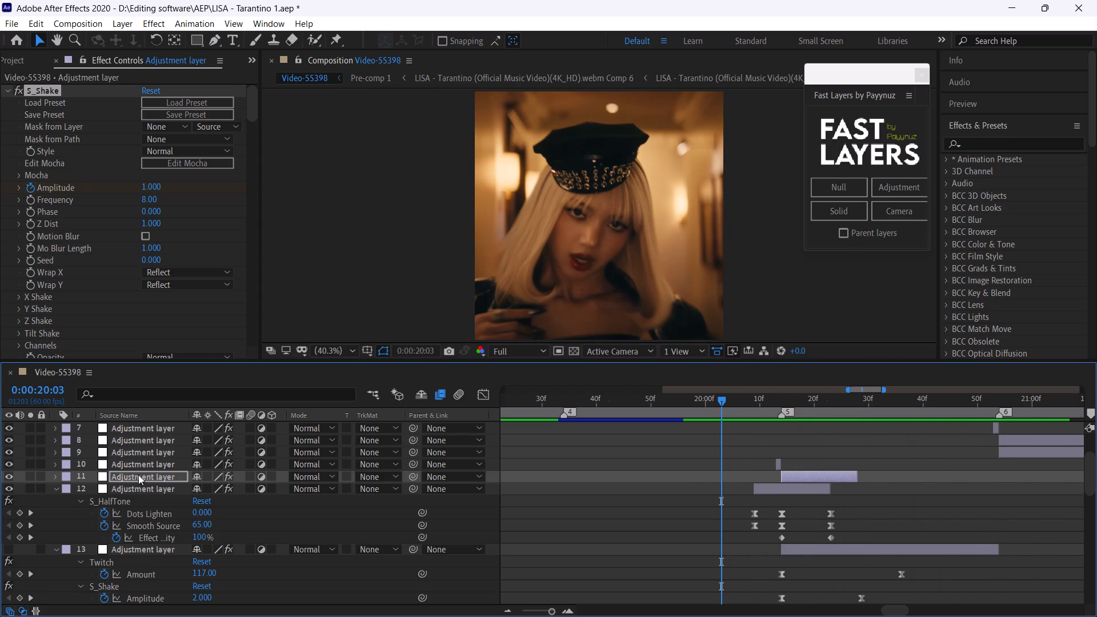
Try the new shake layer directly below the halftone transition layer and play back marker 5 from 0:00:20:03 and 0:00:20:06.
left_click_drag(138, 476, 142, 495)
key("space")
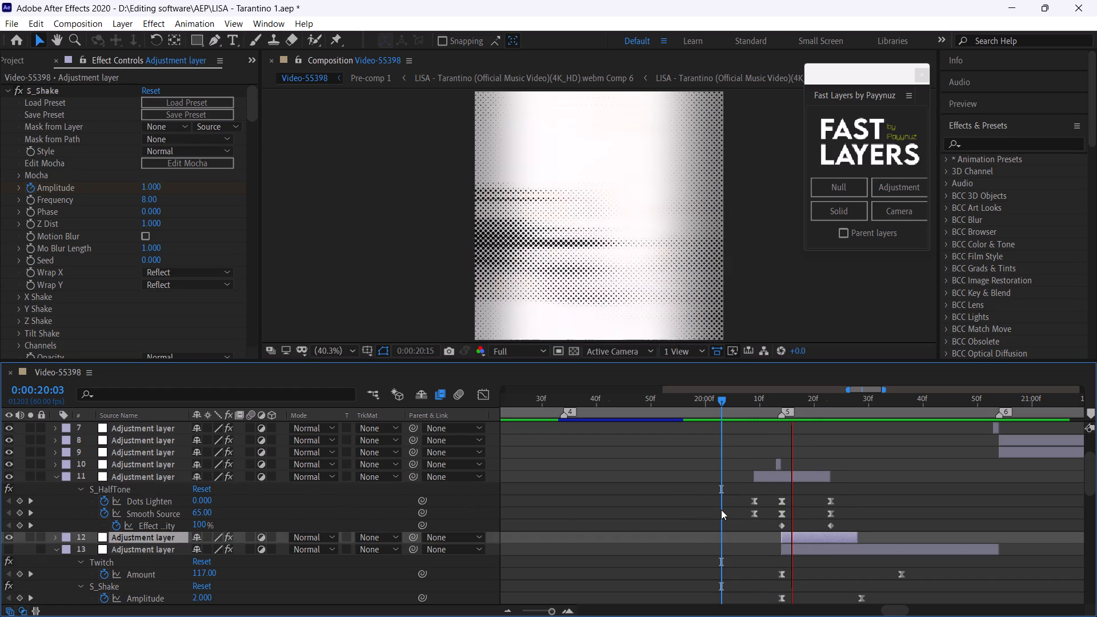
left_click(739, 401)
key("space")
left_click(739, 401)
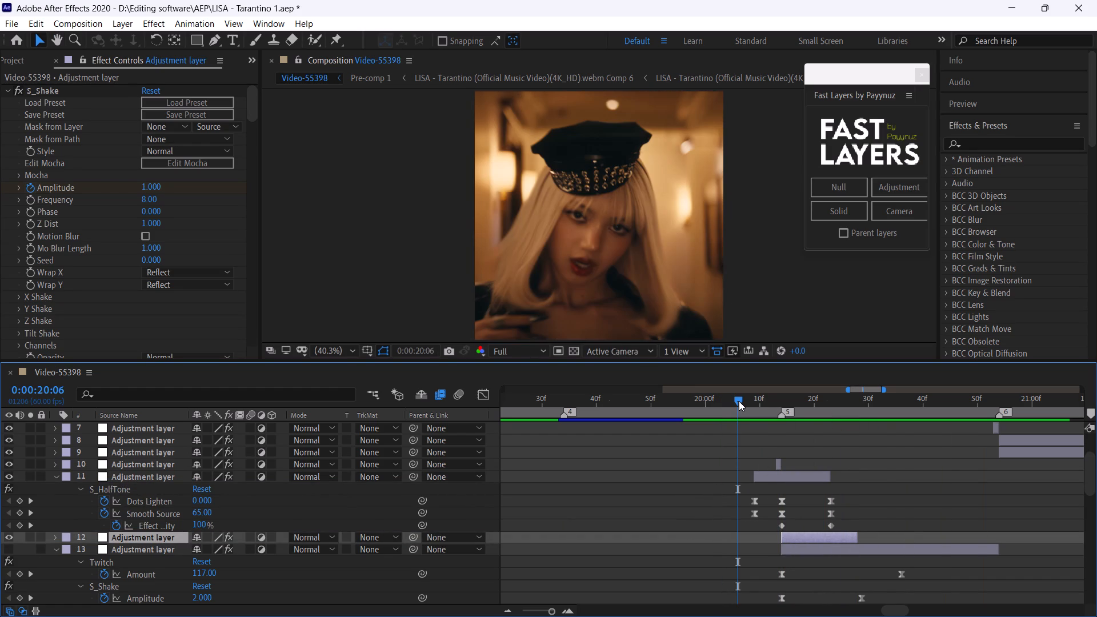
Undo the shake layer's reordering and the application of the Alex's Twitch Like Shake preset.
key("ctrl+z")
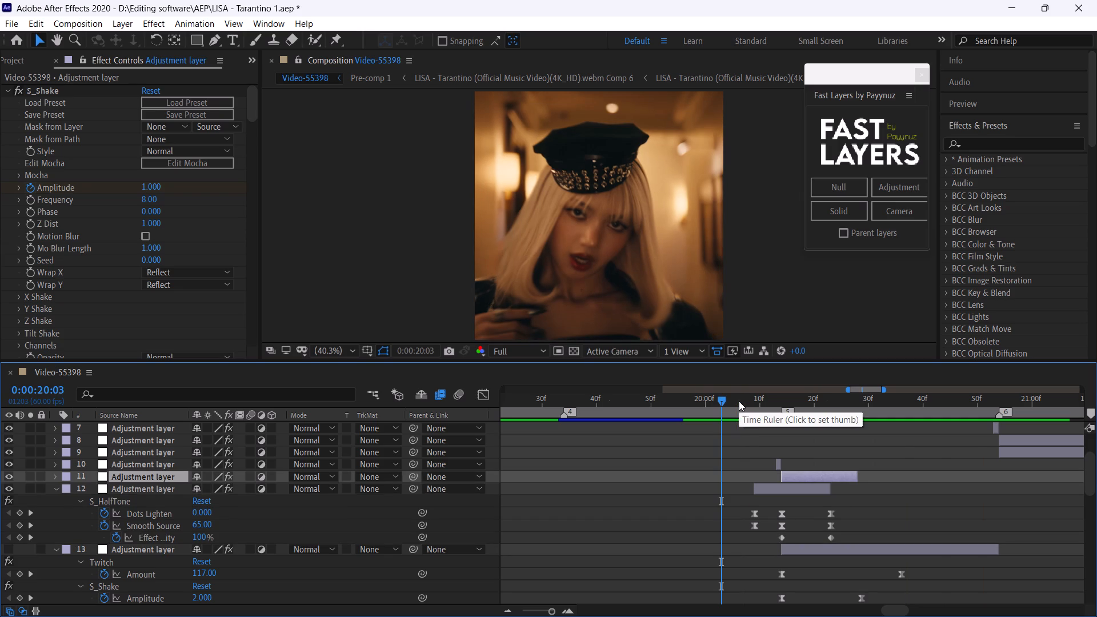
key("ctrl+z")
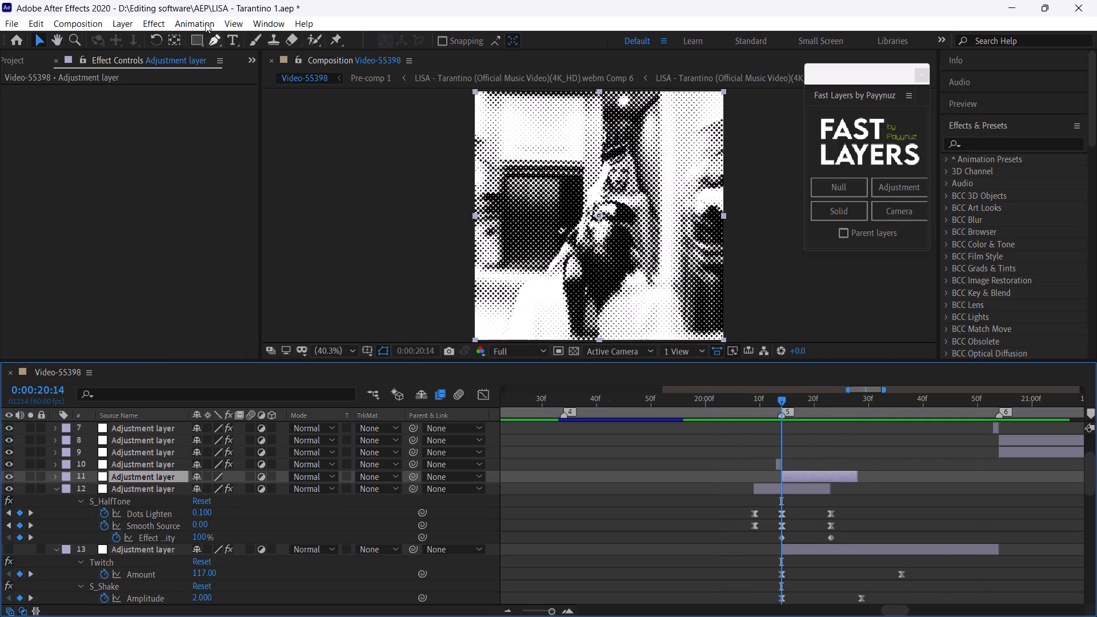
Apply the Ryan's Directional Hit Shake preset from the Ryan's Luxury Pack V5 Ryan's Shakes folder to the empty adjustment layer at marker 5.
left_click(203, 22)
left_click(221, 53)
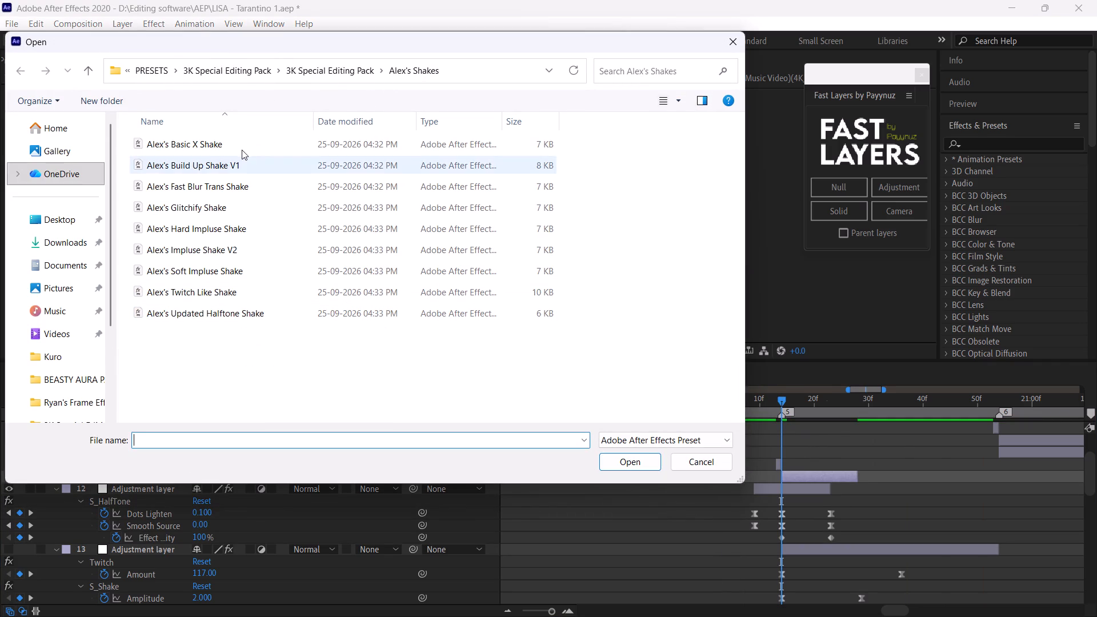
left_click(89, 74)
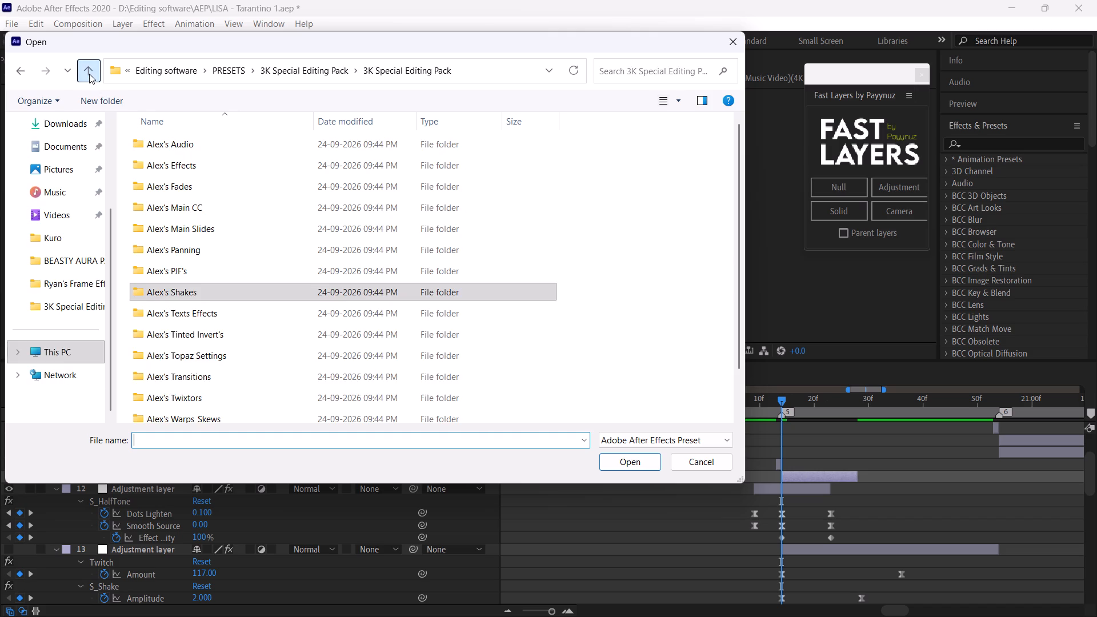
left_click(89, 74)
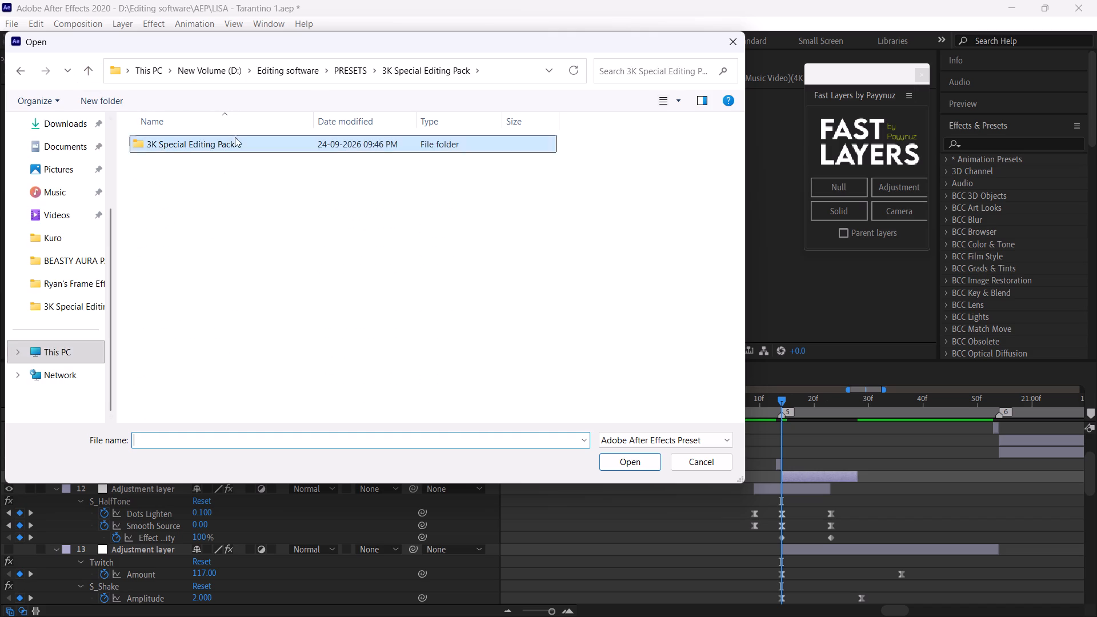
left_click(345, 70)
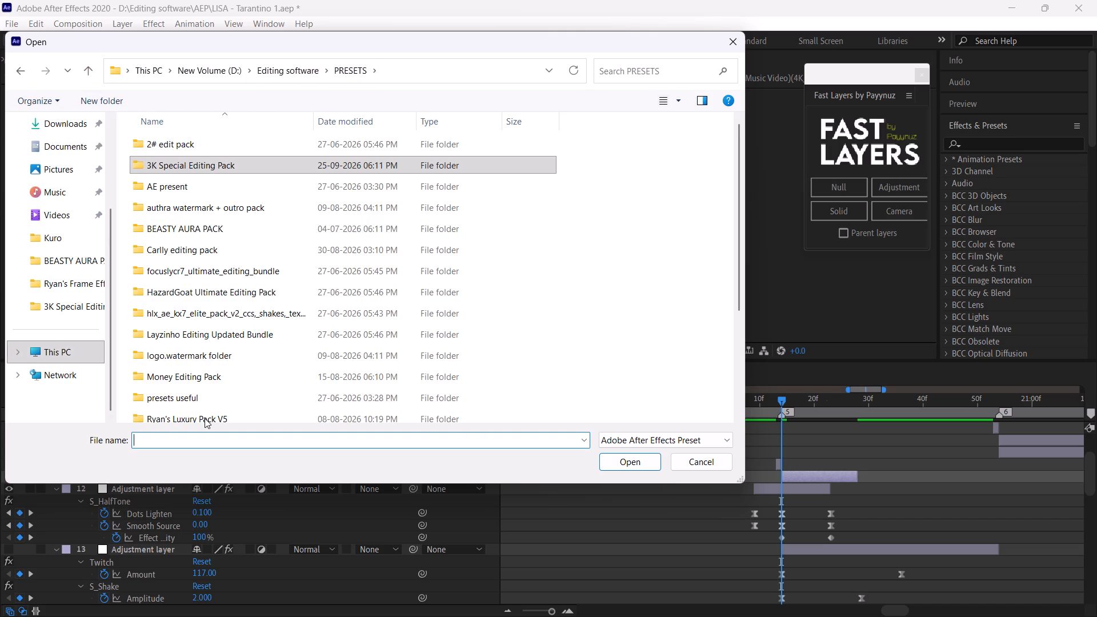
double_click(205, 418)
double_click(218, 140)
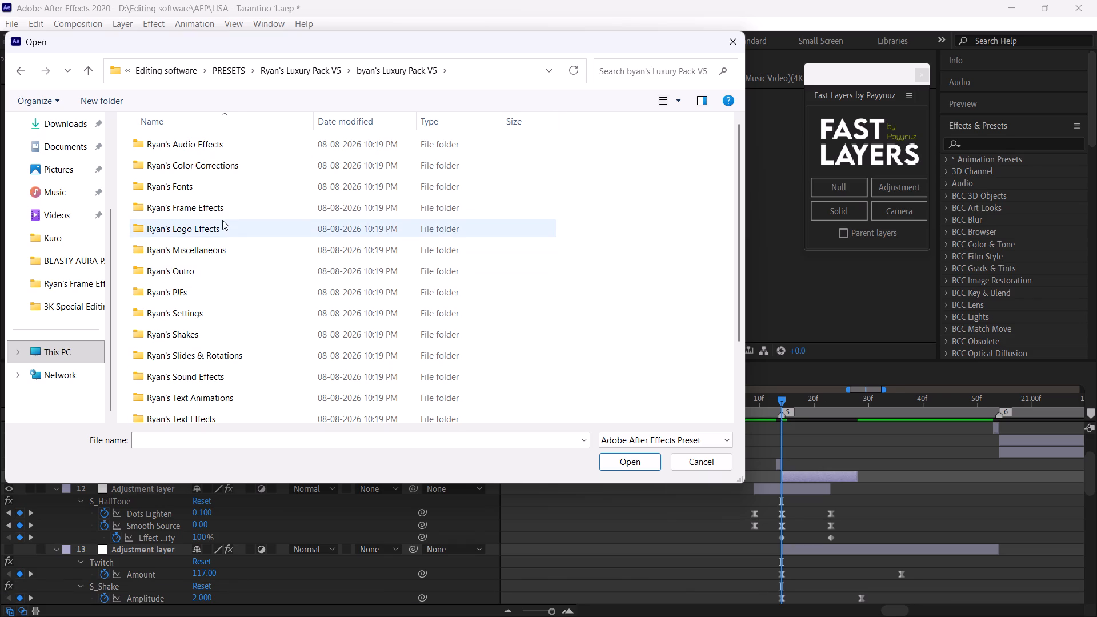
double_click(228, 335)
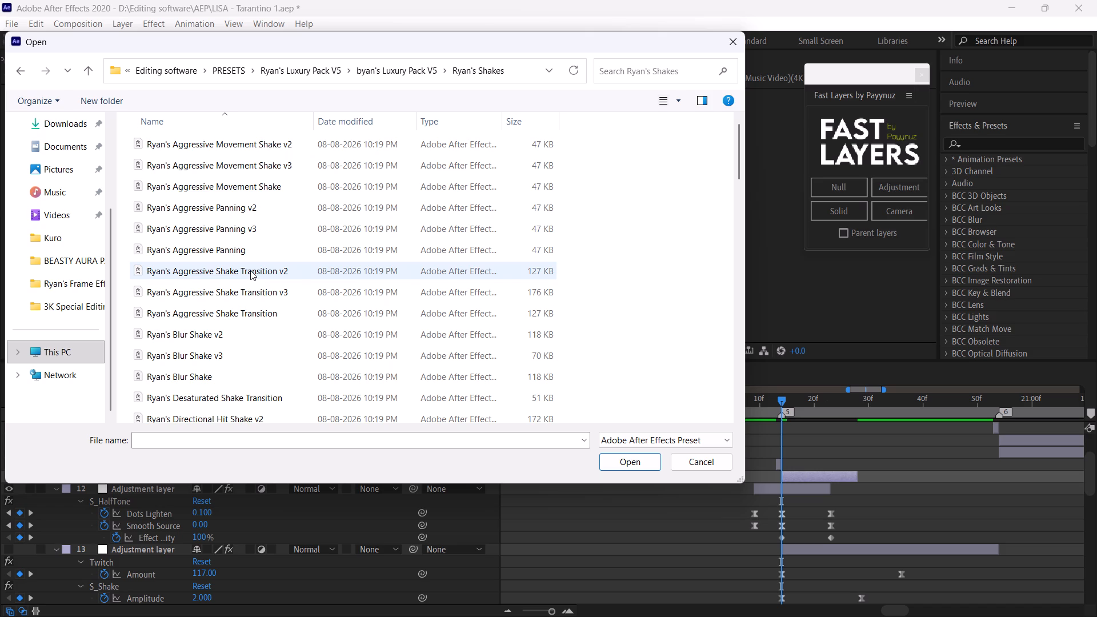
scroll(261, 404, "down", 1)
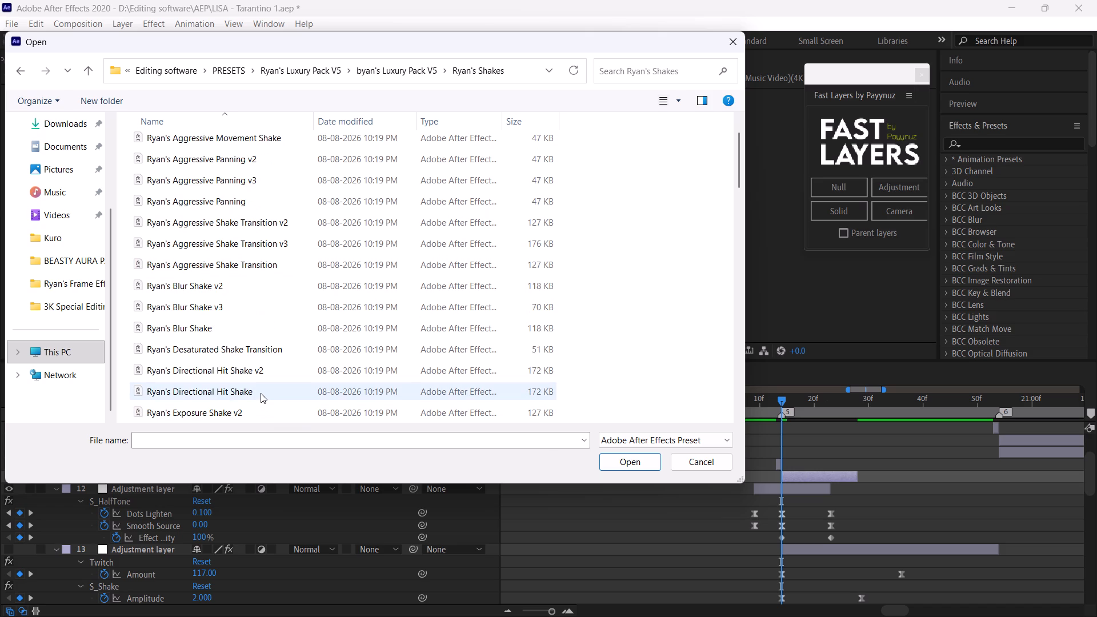
left_click(261, 392)
left_click(628, 466)
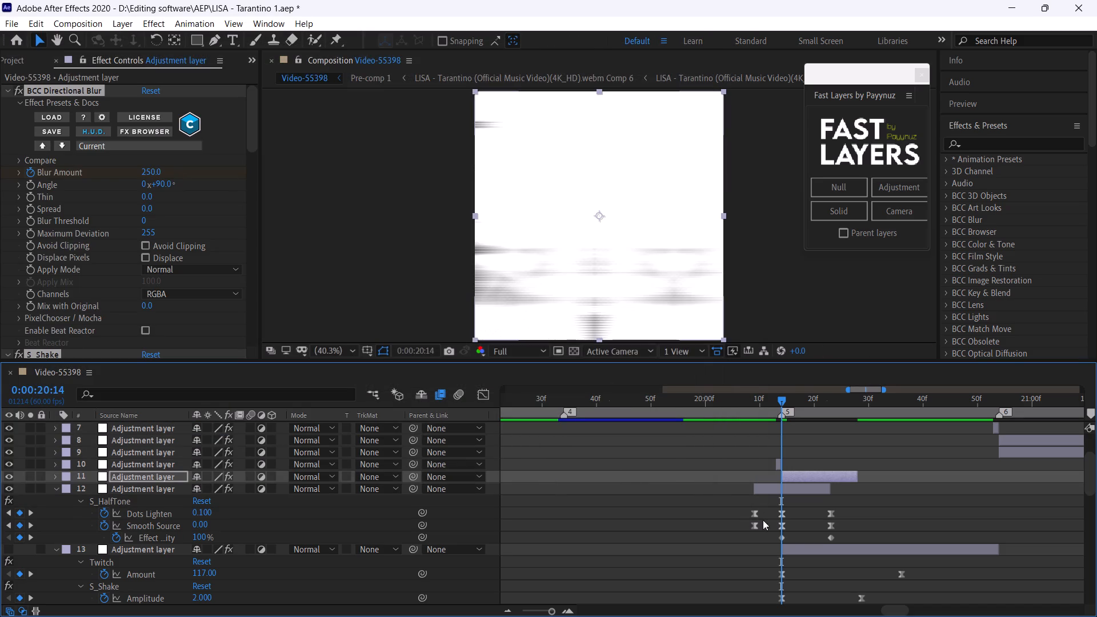
Collapse the new shake layer's effects and disable its Exposure effect.
left_click(8, 90)
left_click(77, 189)
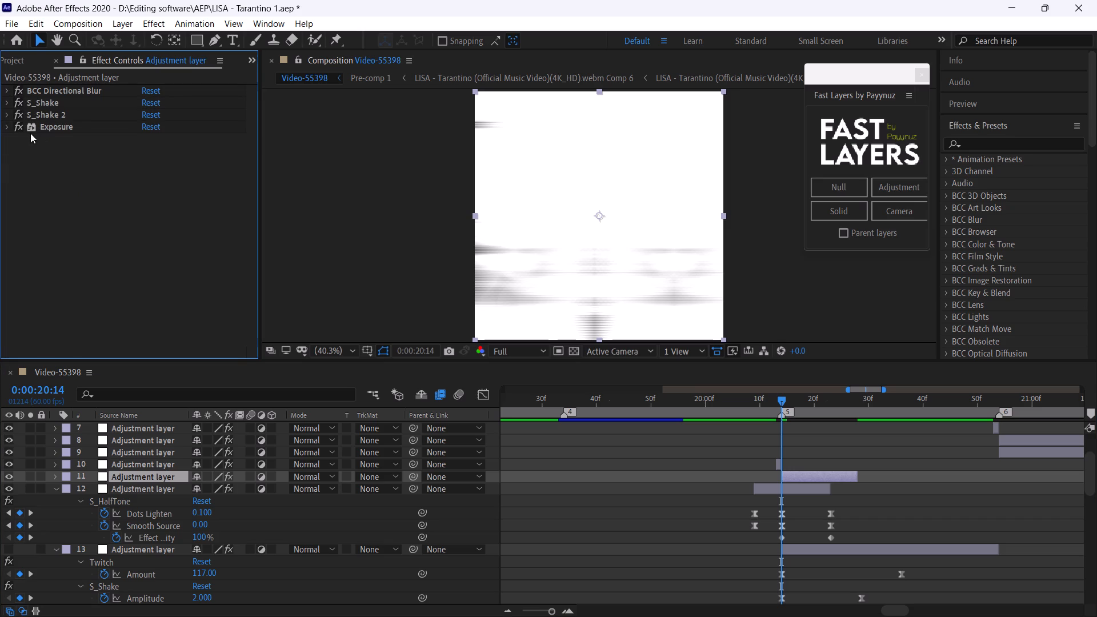
left_click(18, 127)
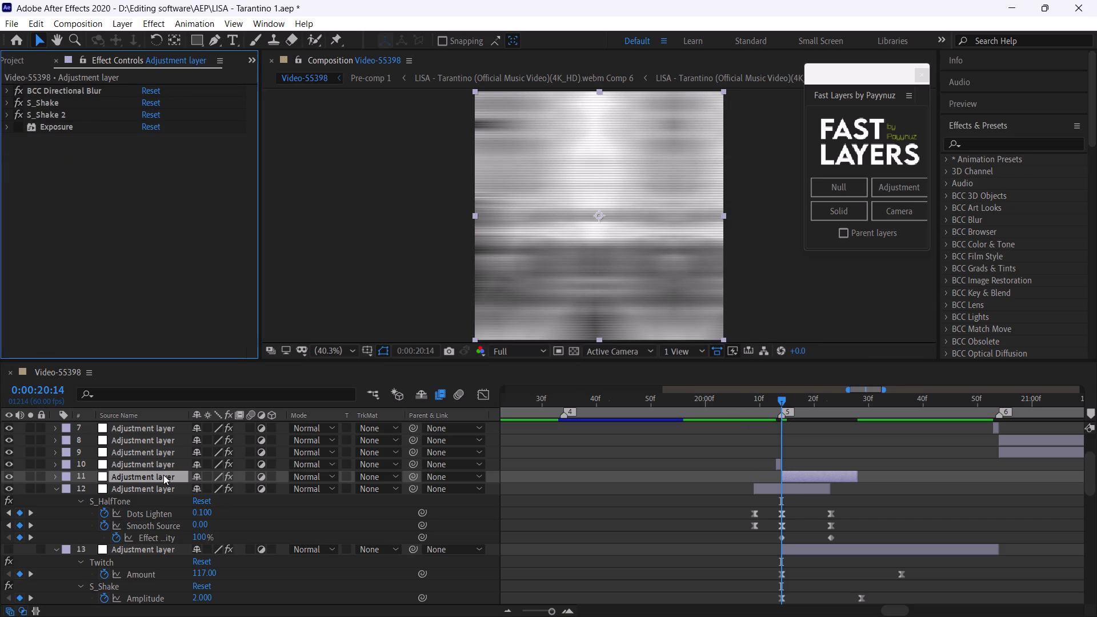
Move the new shake layer directly below the halftone transition layer.
left_click_drag(163, 475, 173, 502)
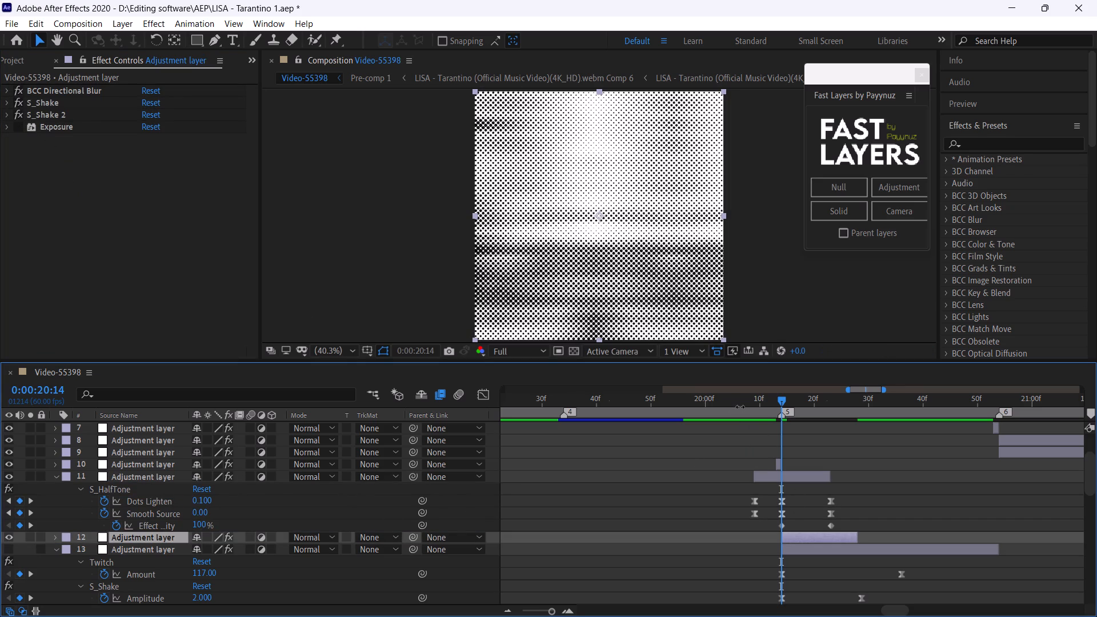
Play back the marker 5 transition repeatedly from 0:00:20:06 and scrub to 0:00:20:20 to review the halftone with the directional shake.
left_click(739, 401)
key("space")
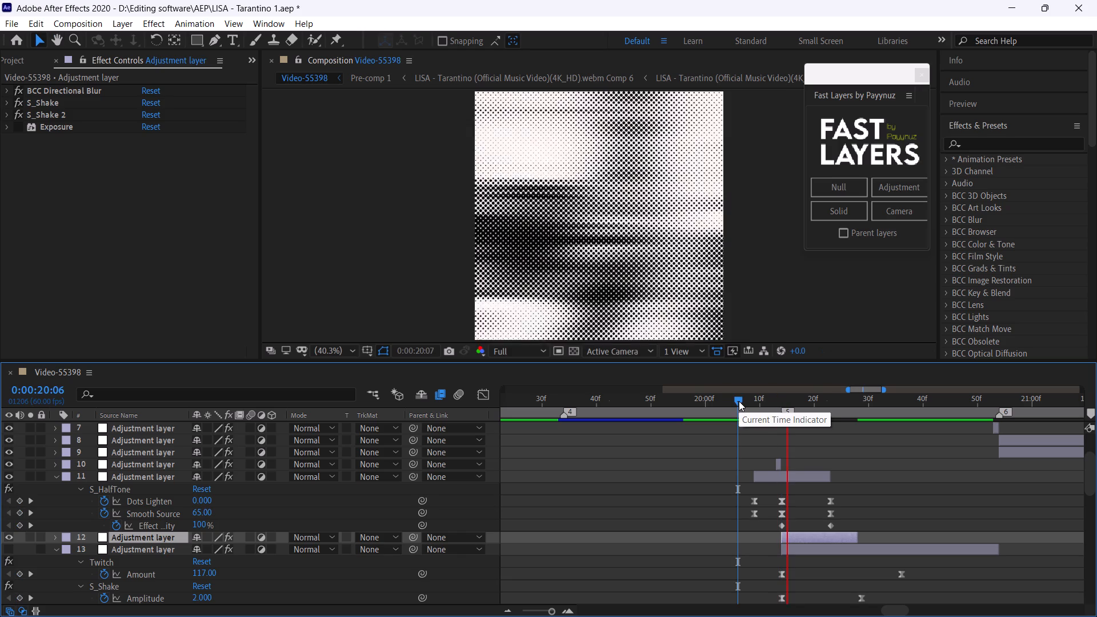
left_click(739, 401)
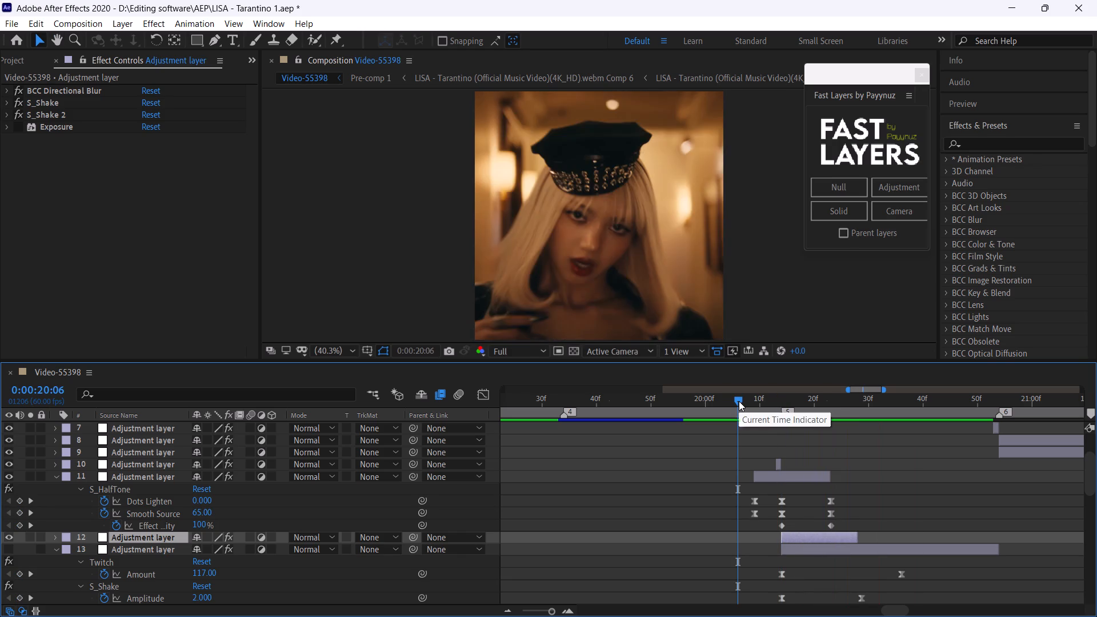
key("space")
left_click(739, 401)
key("space")
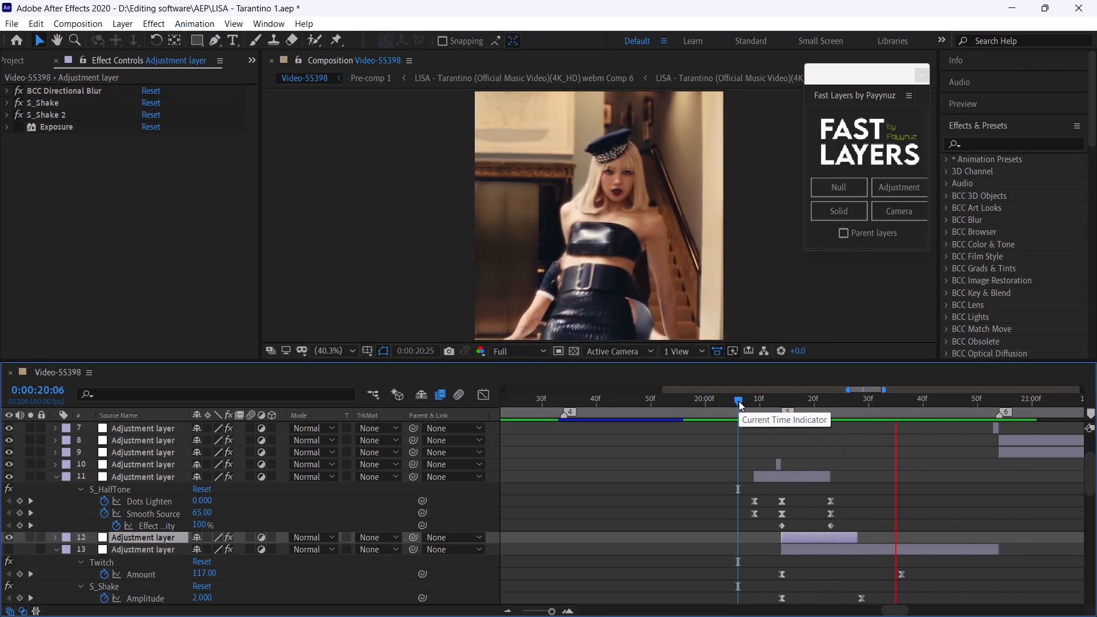
left_click(739, 401)
key("space")
left_click(739, 401)
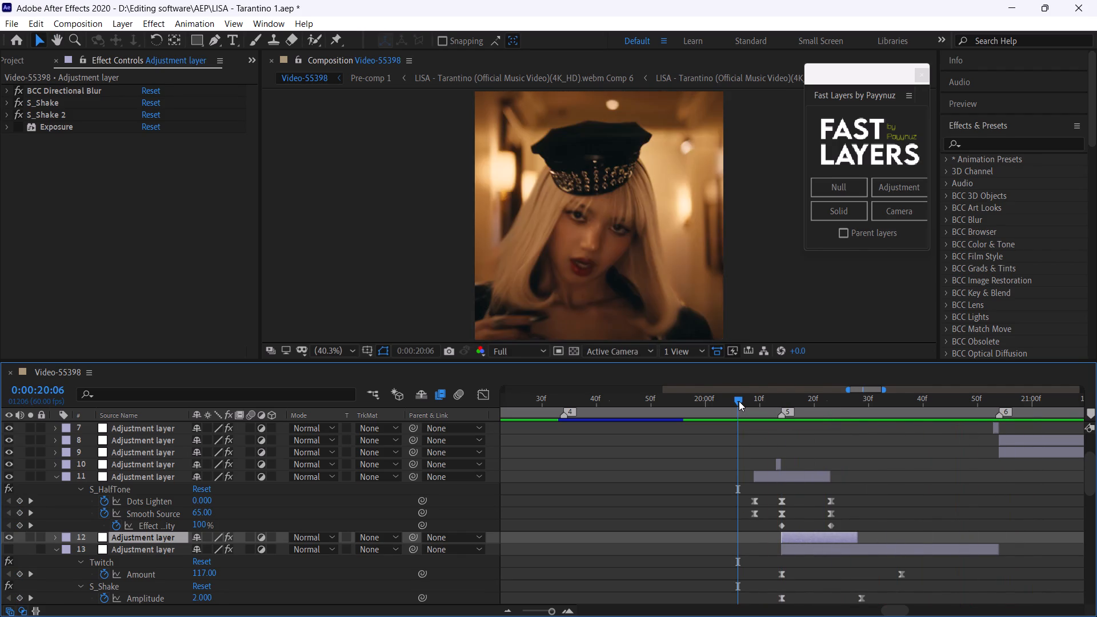
key("space")
left_click(739, 401)
key("space")
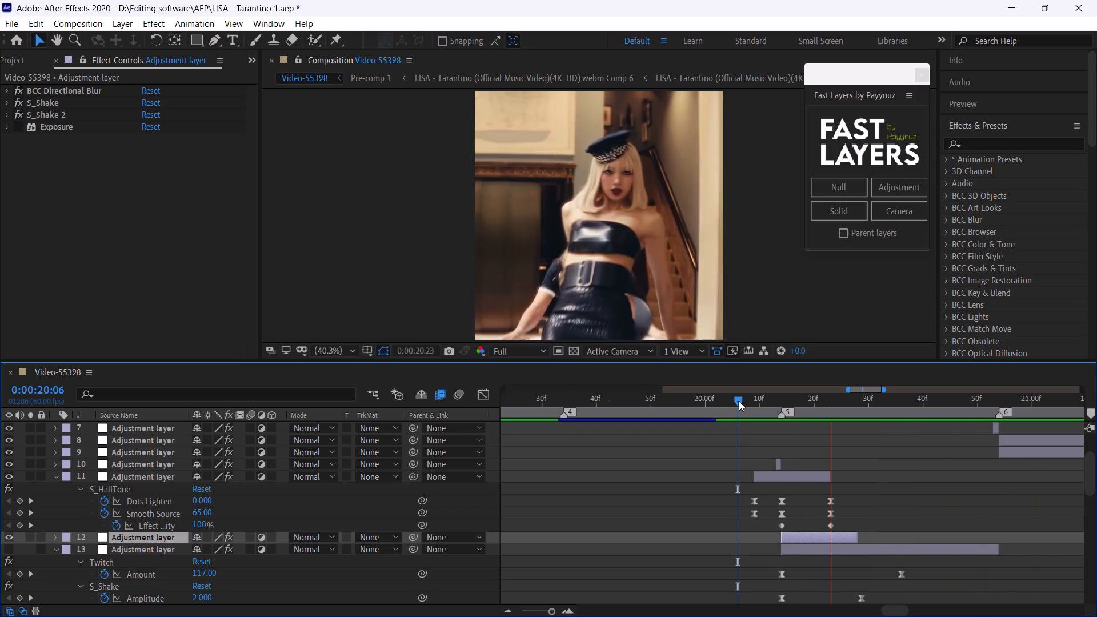
left_click(739, 401)
key("space")
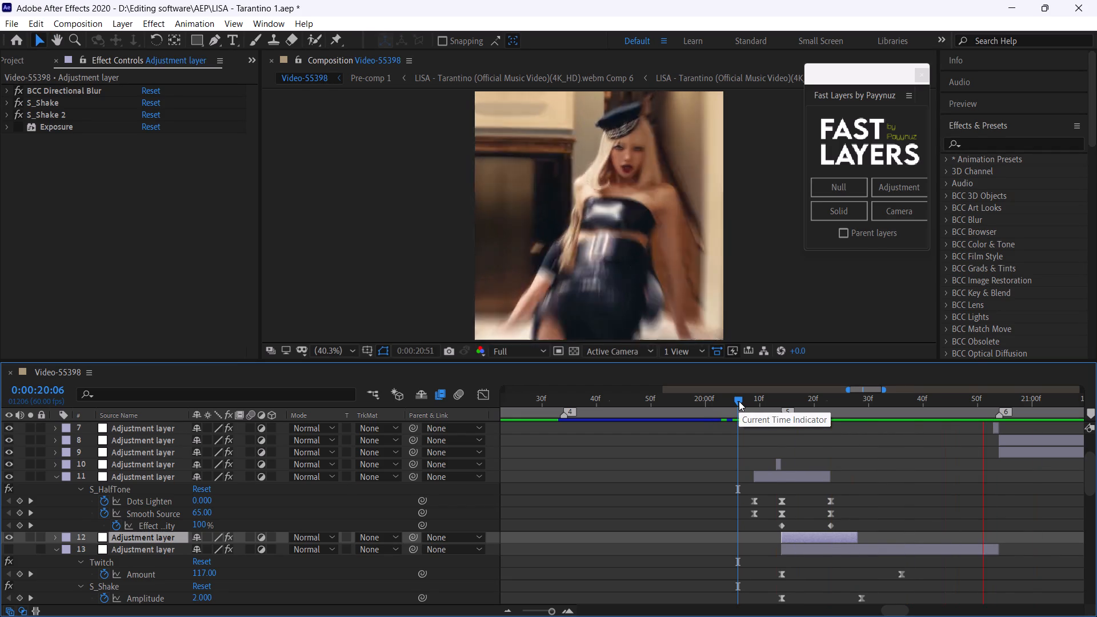
left_click(739, 401)
key("space")
left_click(739, 401)
key("space")
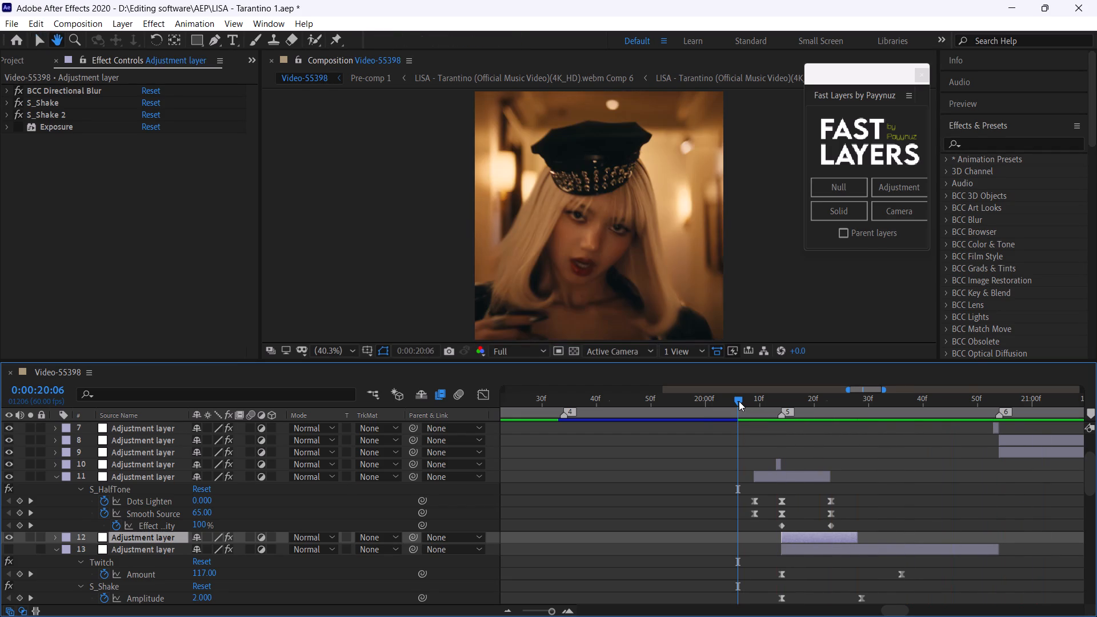
key("space")
left_click_drag(739, 401, 806, 449)
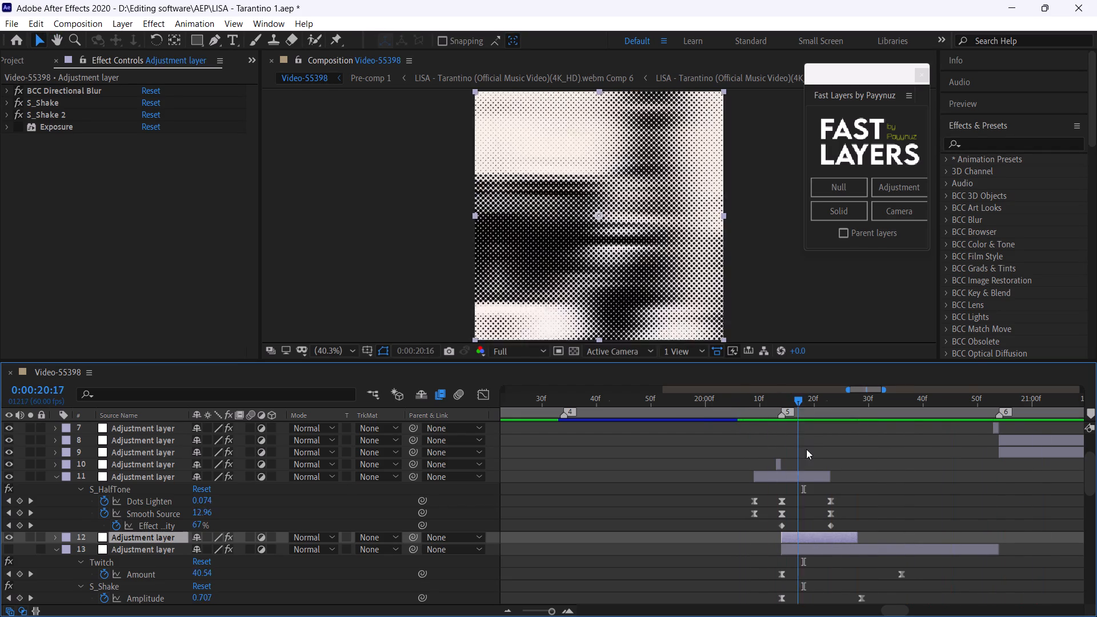
left_click_drag(806, 449, 815, 455)
Collapse the expanded keyframe properties of all layers in the timeline.
left_click(814, 523)
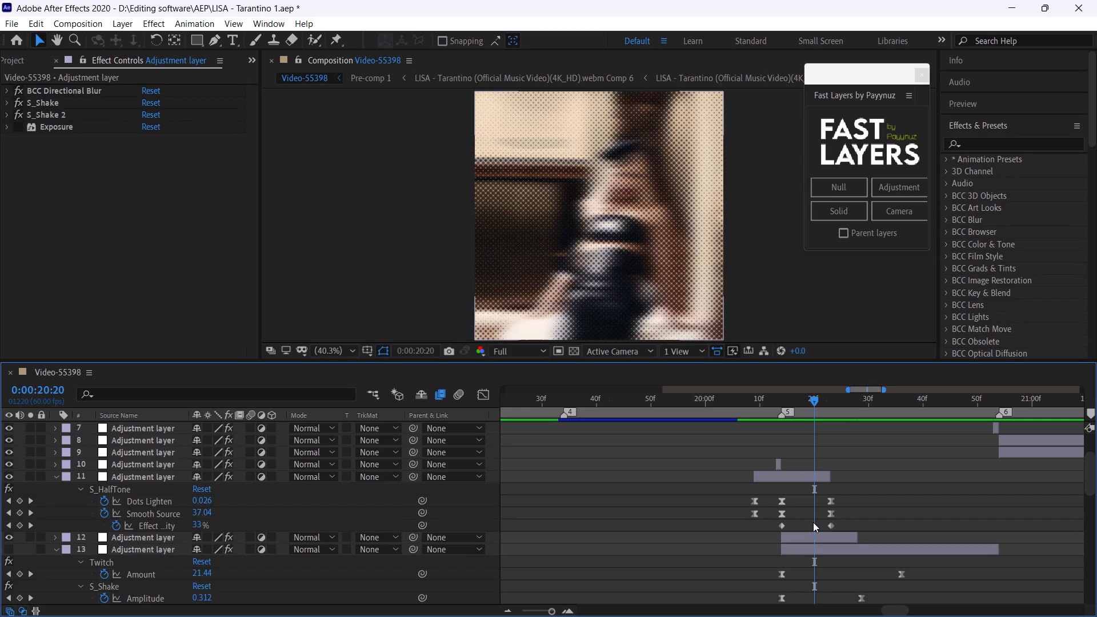
type("uu")
Hide the old Twitch and S_Shake adjustment layer starting at marker 6 and save the project.
scroll(814, 522, "down", 2)
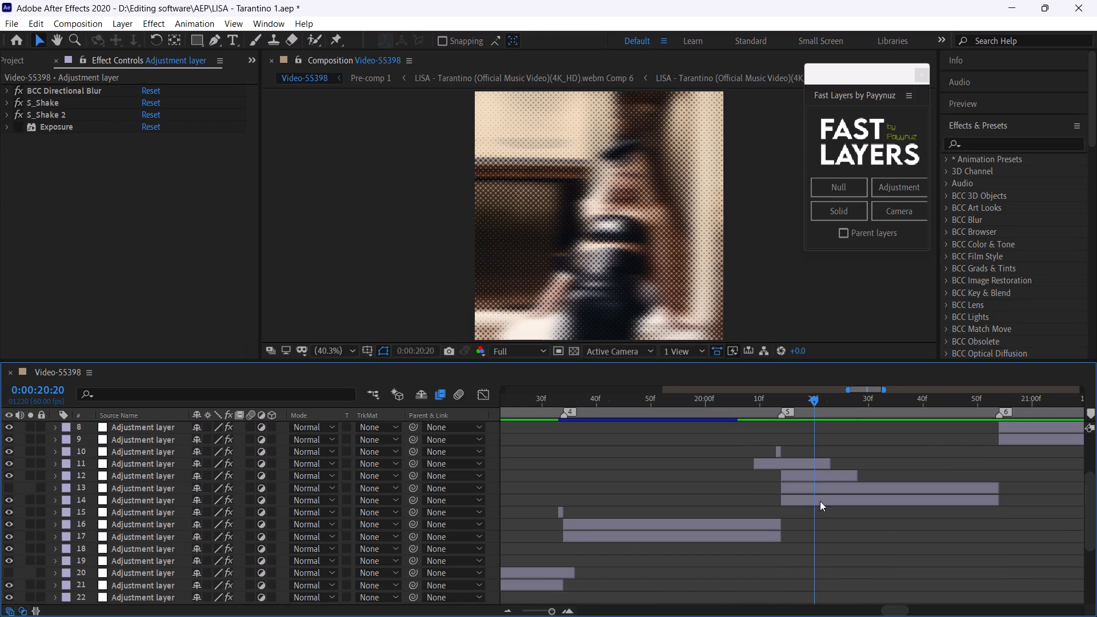
left_click(817, 471)
scroll(1015, 465, "up", 1)
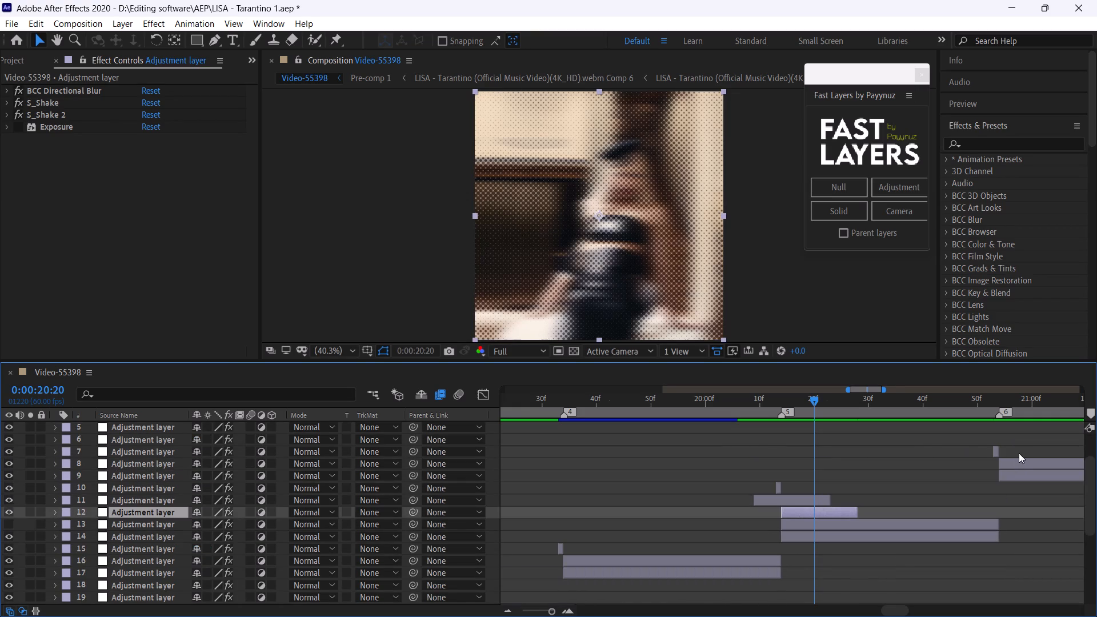
left_click(1020, 463)
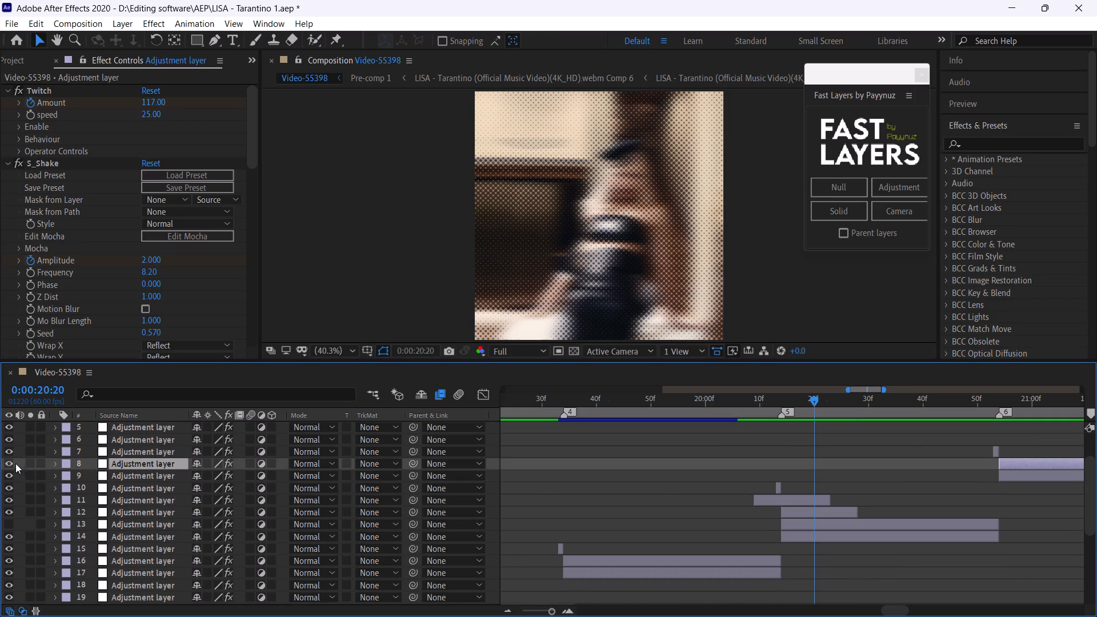
left_click(11, 460)
key("ctrl+s")
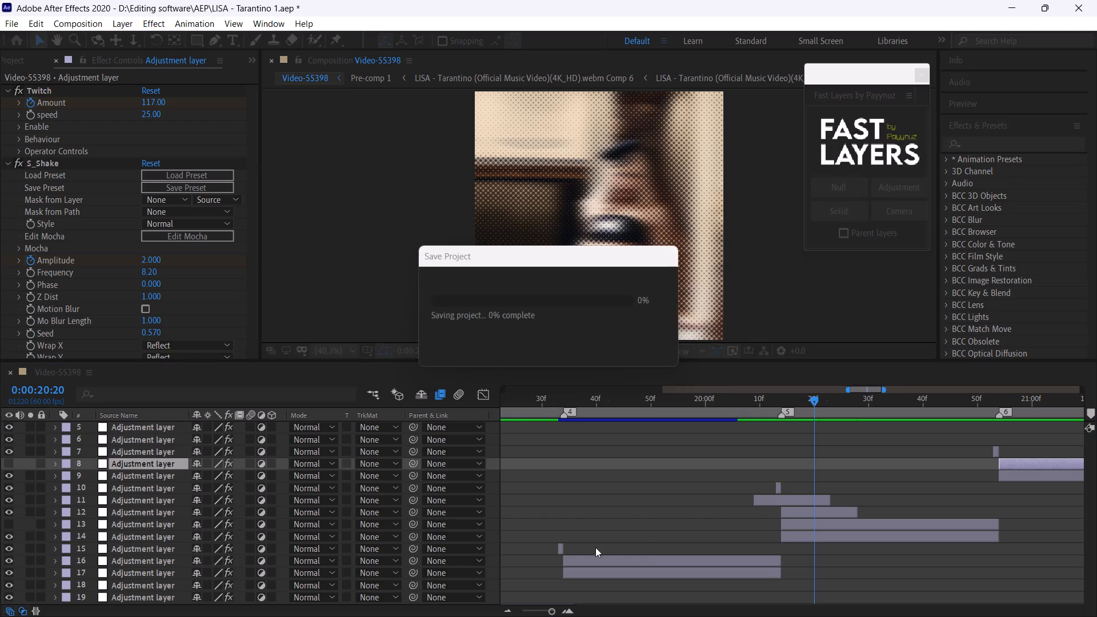
Duplicate the marker 5 halftone and shake layers, placing the copies above marker 6's old effect layers with the shake starting at 0:00:20:54.
left_click(805, 513)
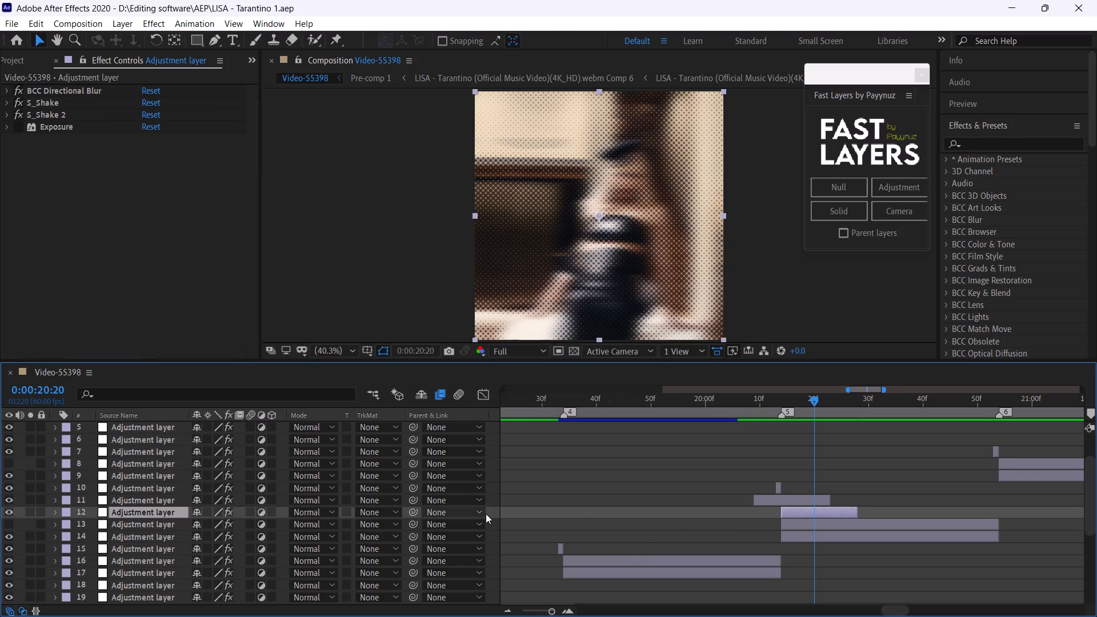
left_click_drag(490, 514, 494, 504)
key("ctrl+d")
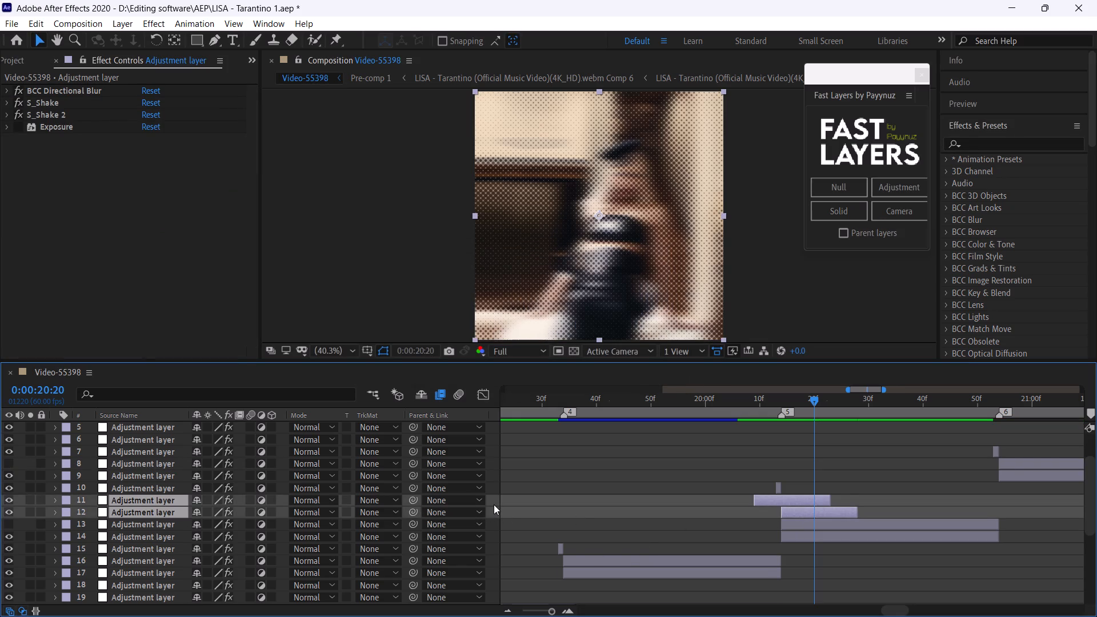
left_click_drag(172, 502, 171, 492)
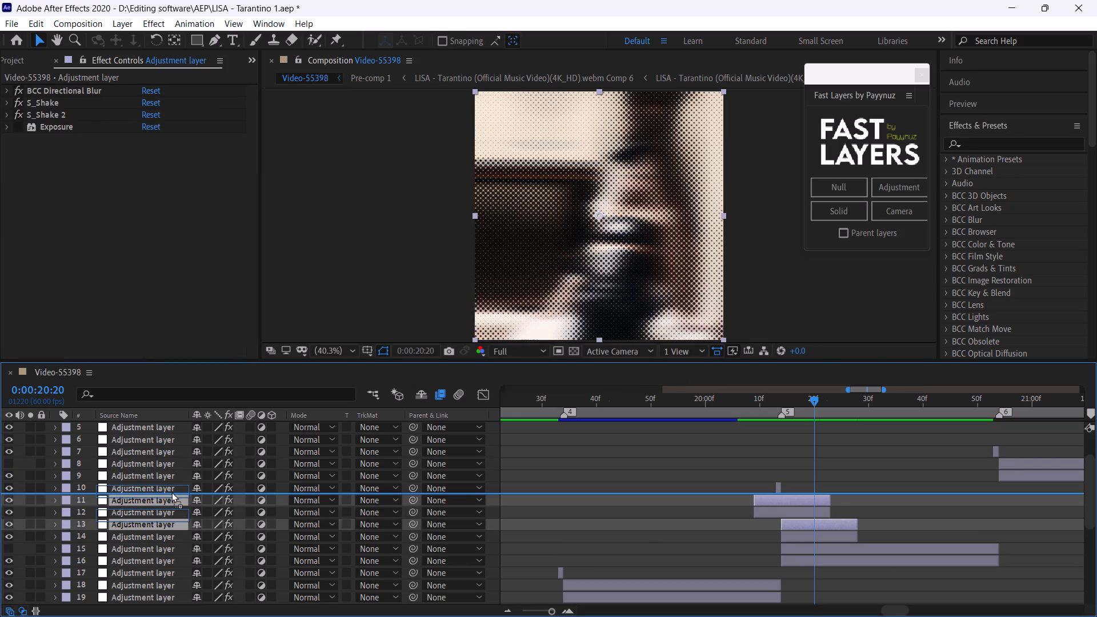
left_click_drag(171, 492, 178, 459)
left_click_drag(822, 474, 1034, 484)
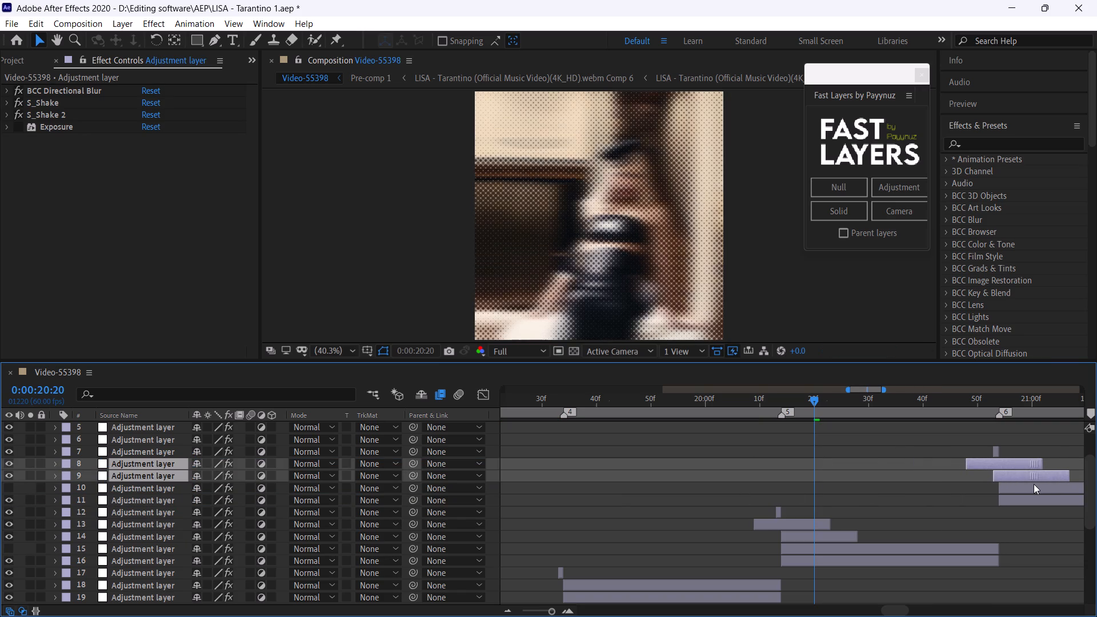
left_click_drag(1034, 484, 1041, 484)
left_click_drag(983, 402, 995, 419)
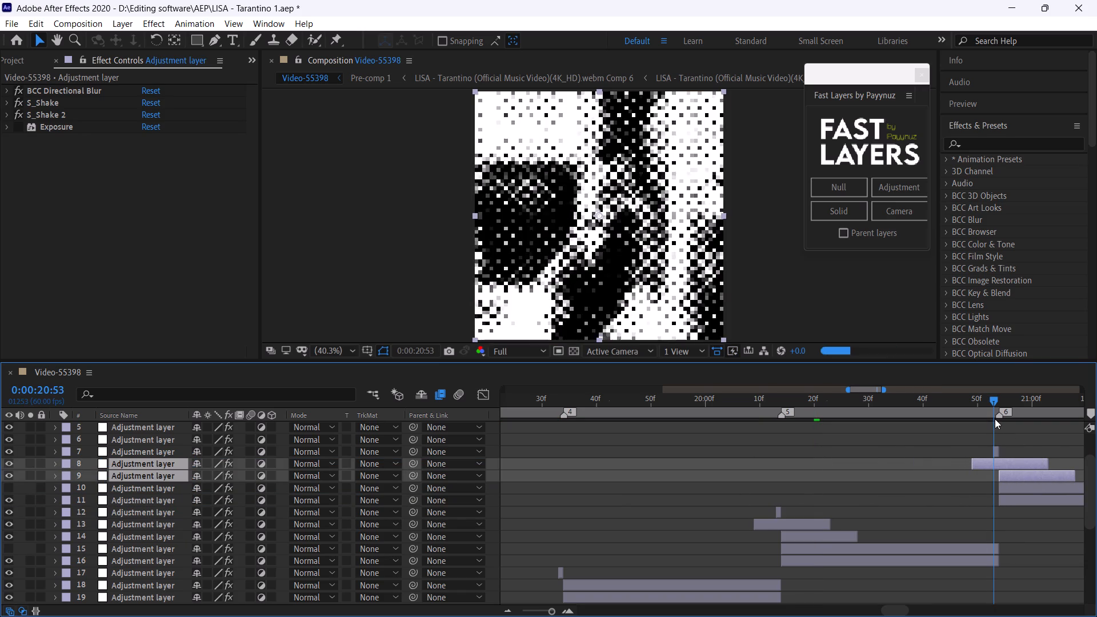
left_click_drag(995, 419, 999, 426)
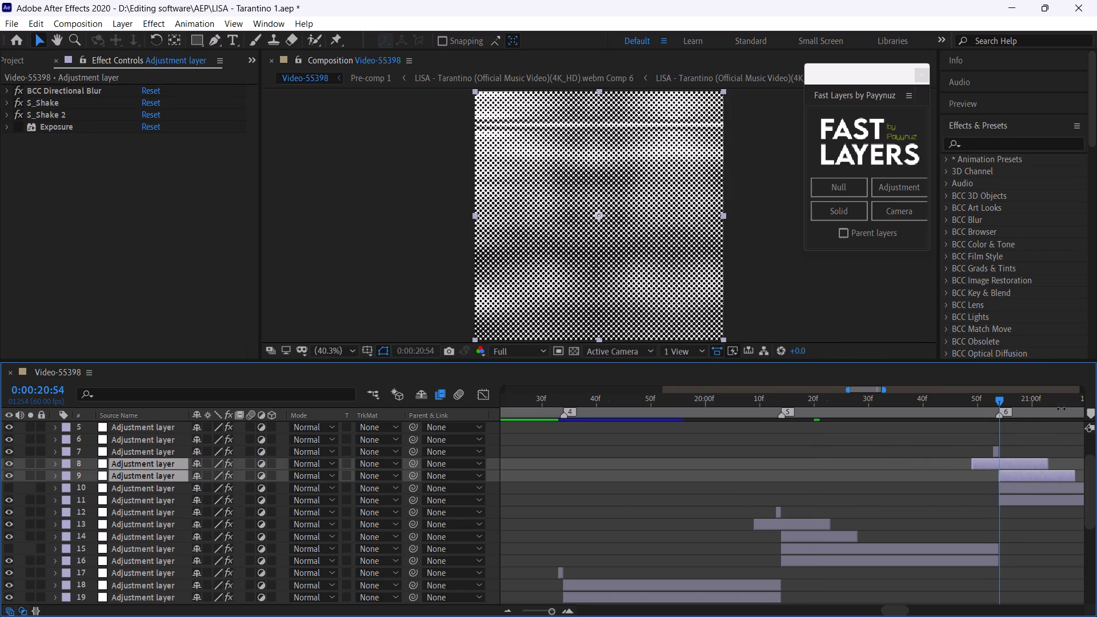
Duplicate marker 6's halftone and shake layers, placing the copies above marker 7's old effect layers with the shake starting at 0:00:21:35.
left_click_drag(1045, 402, 902, 464)
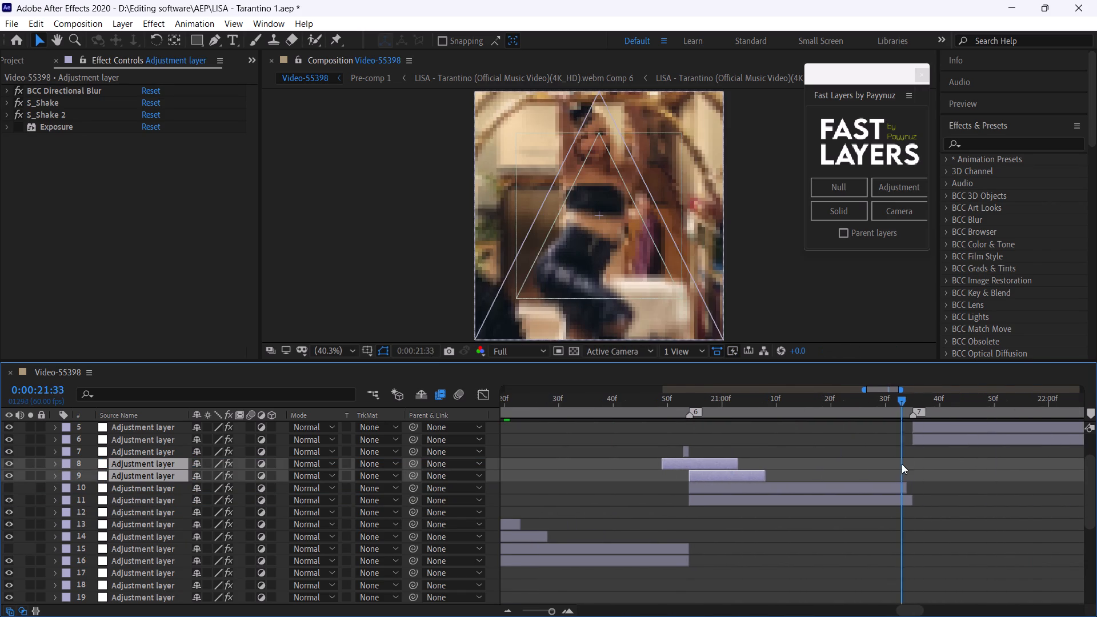
left_click_drag(902, 464, 913, 474)
key("ctrl+c")
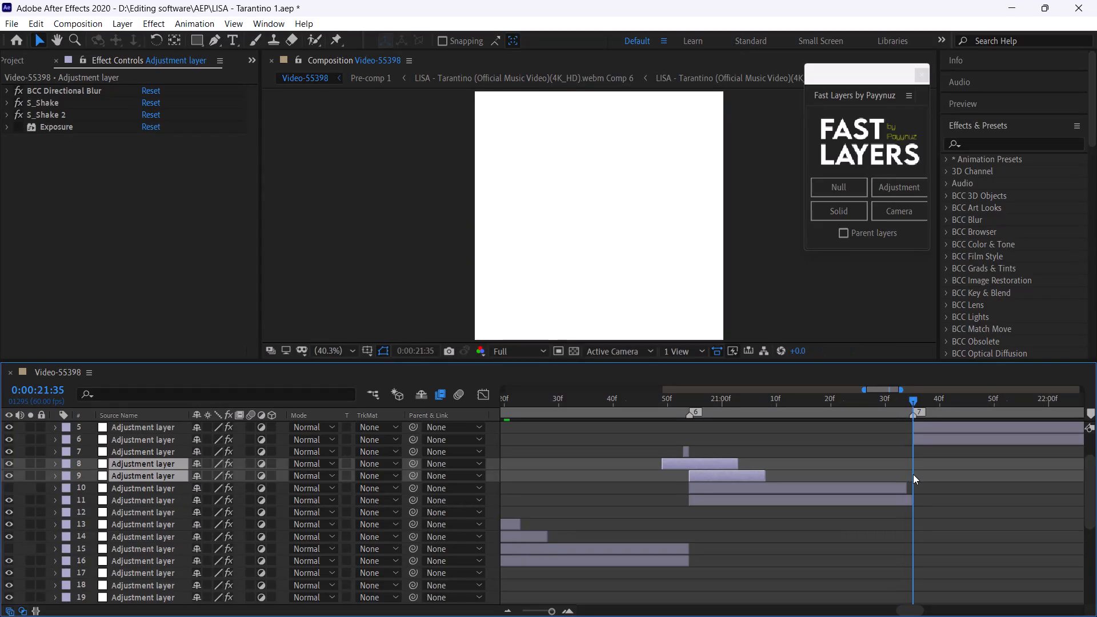
key("ctrl+v")
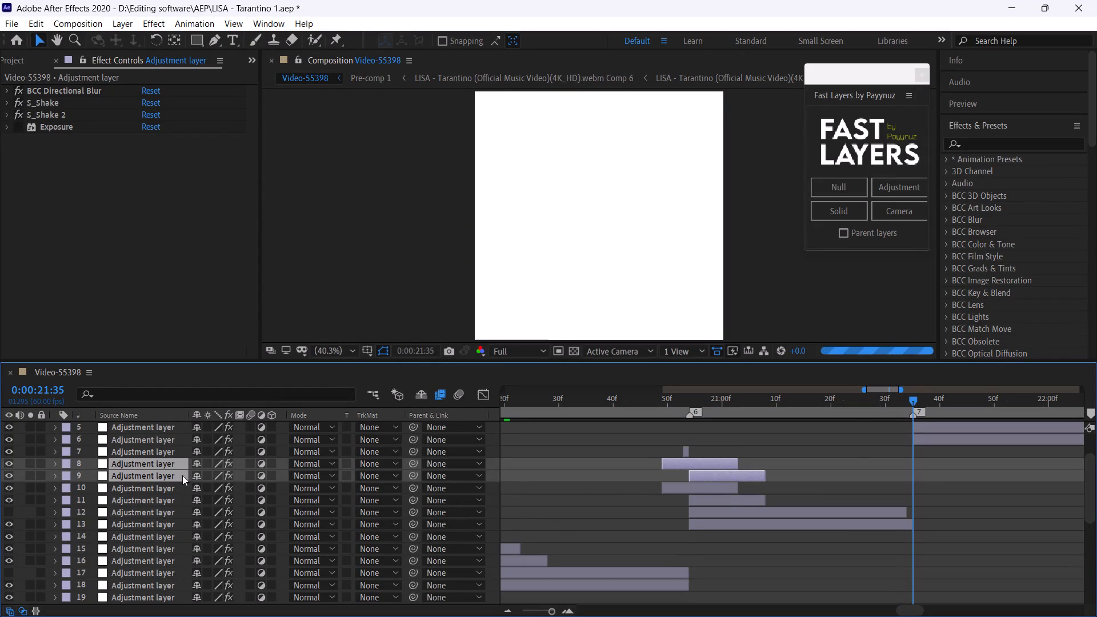
left_click_drag(173, 463, 181, 426)
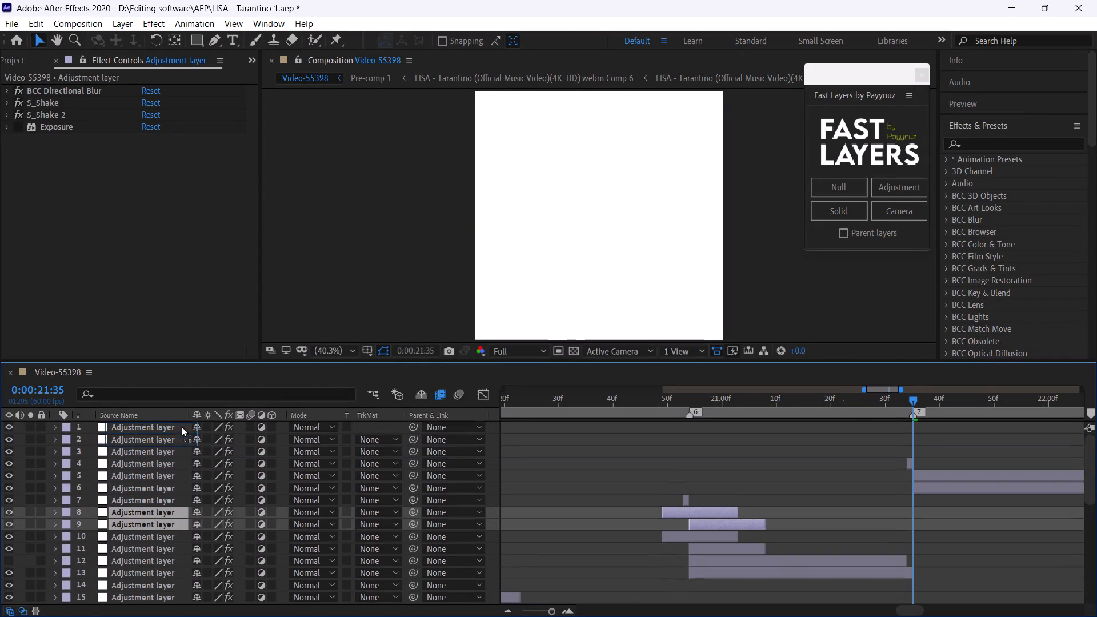
left_click_drag(181, 426, 200, 470)
left_click_drag(710, 486, 712, 487)
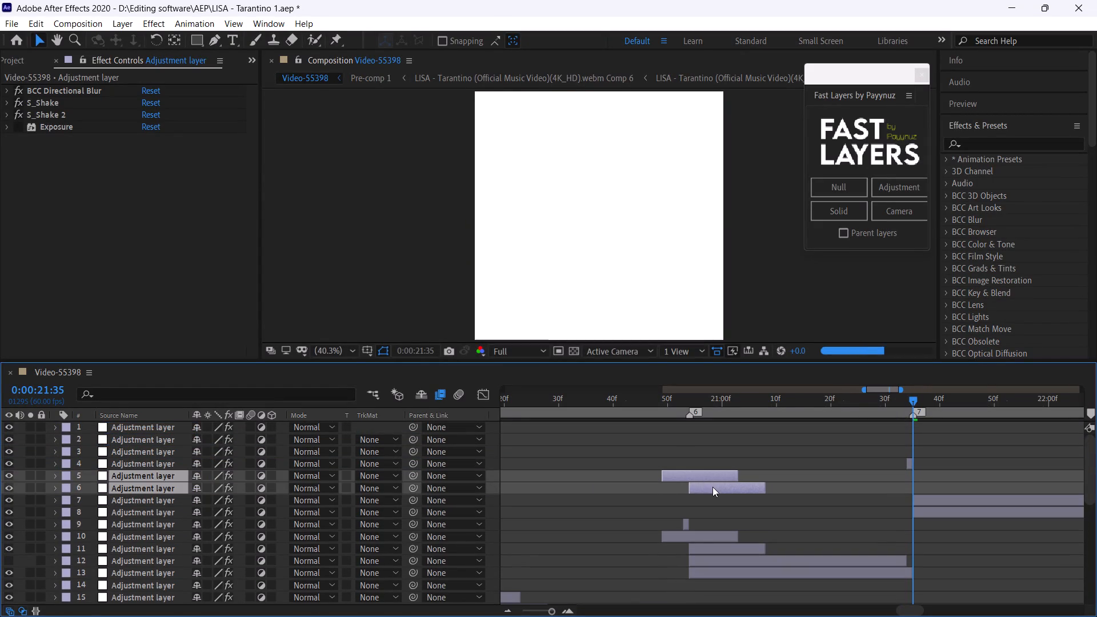
left_click_drag(712, 487, 934, 498)
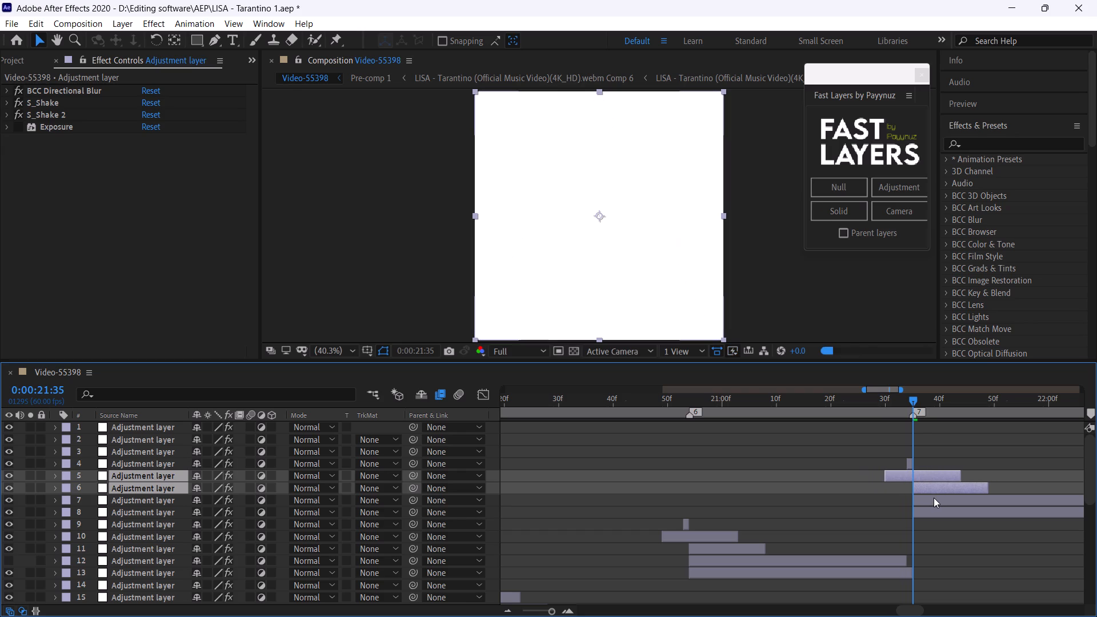
Hide the old Twitch and S_Shake adjustment layer starting at marker 7.
left_click(934, 498)
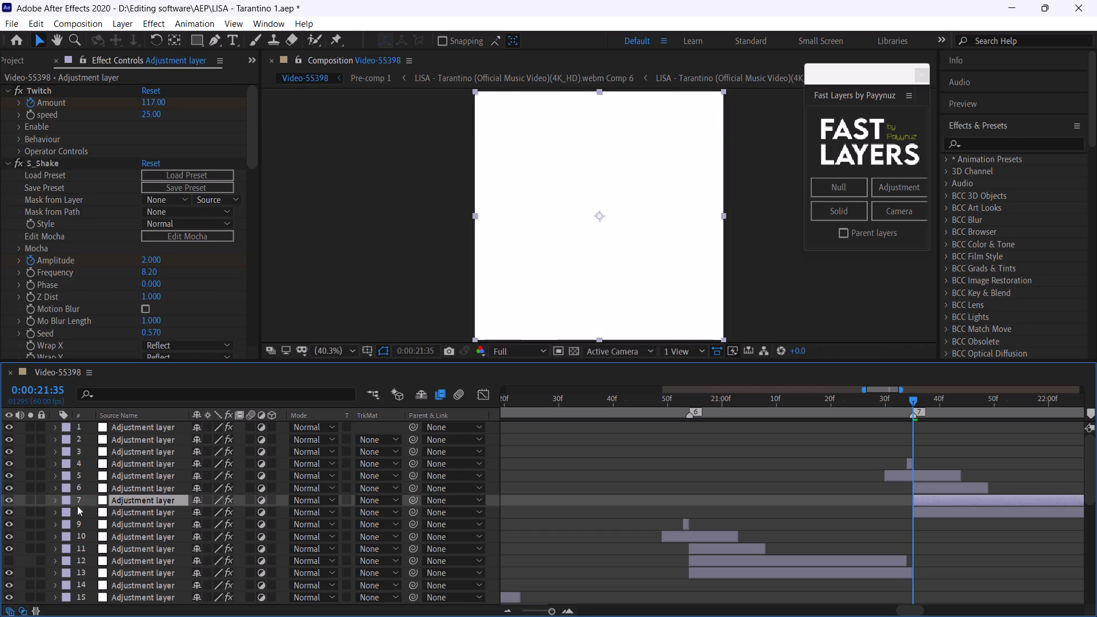
left_click(11, 498)
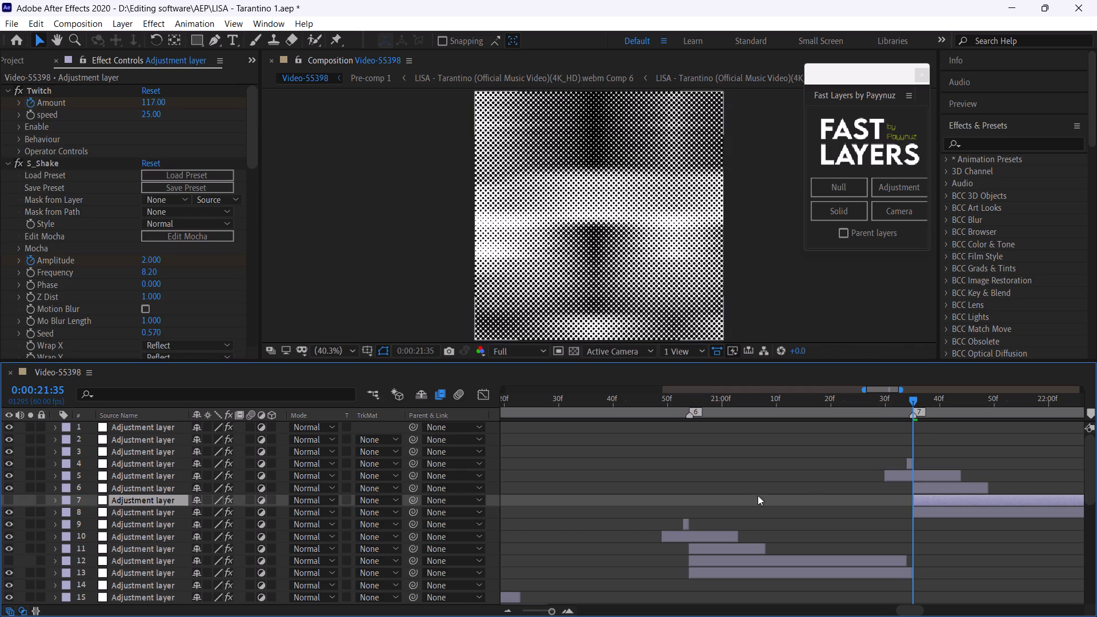
left_click(736, 559)
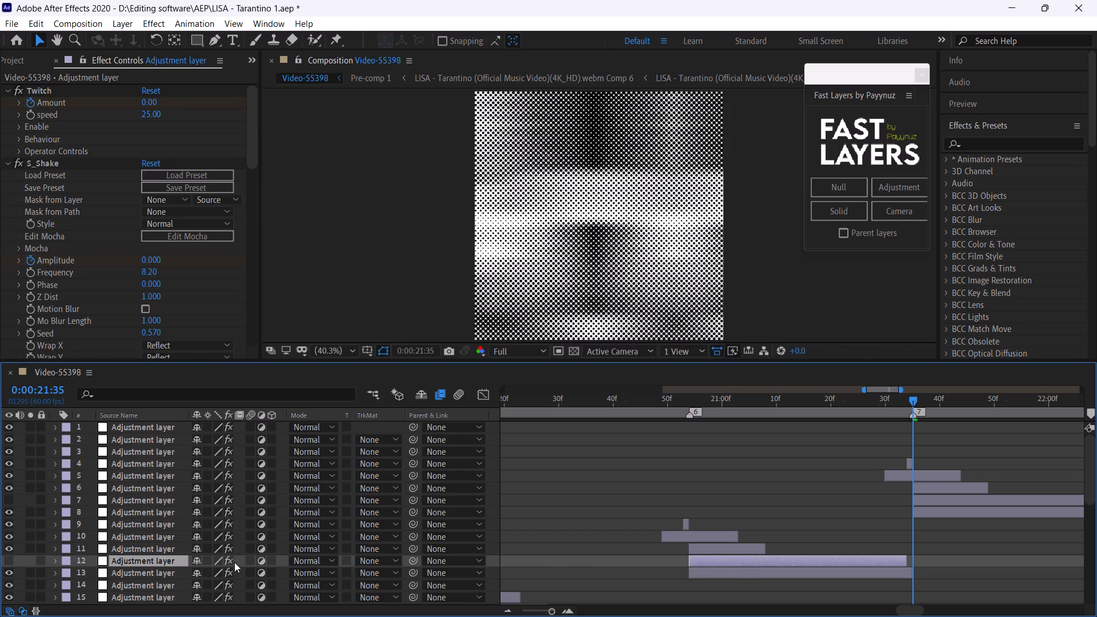
Play back the marker 6 and 7 transitions repeatedly from 0:00:20:48 and 0:00:20:39 to review the halftone and shake.
left_click(658, 408)
left_click(657, 396)
key("space")
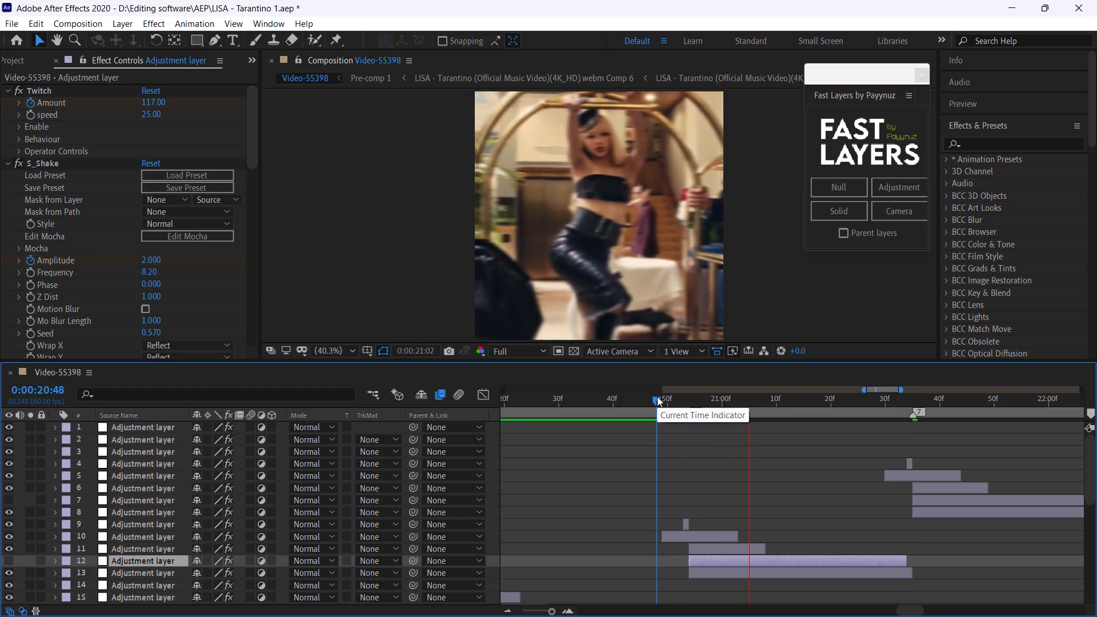
left_click(657, 396)
key("space")
left_click(657, 396)
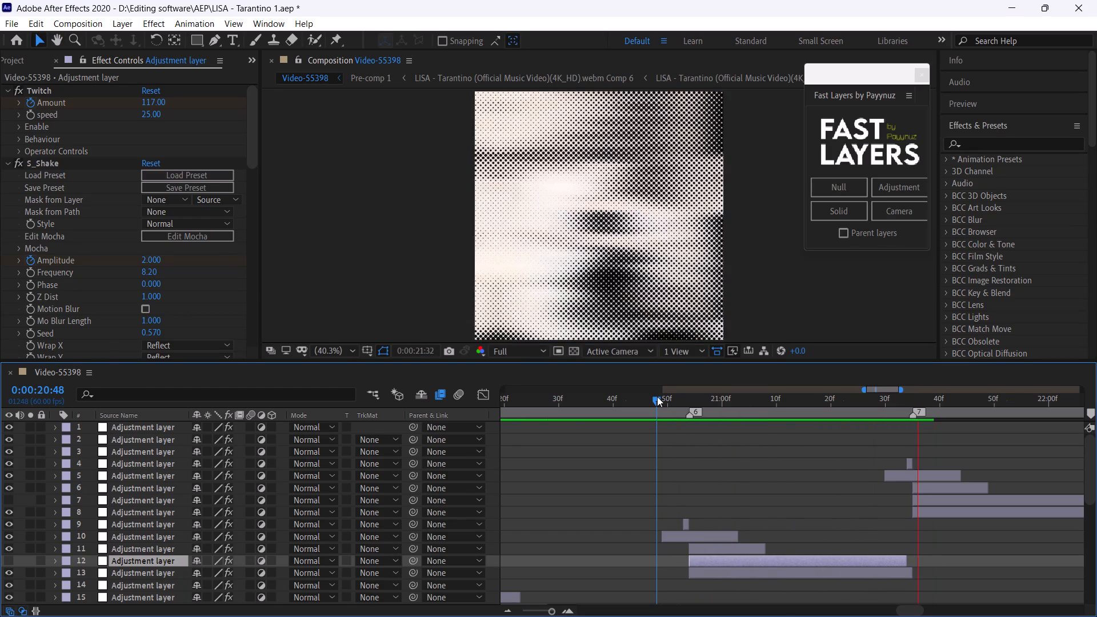
key("space")
left_click(609, 400)
key("space")
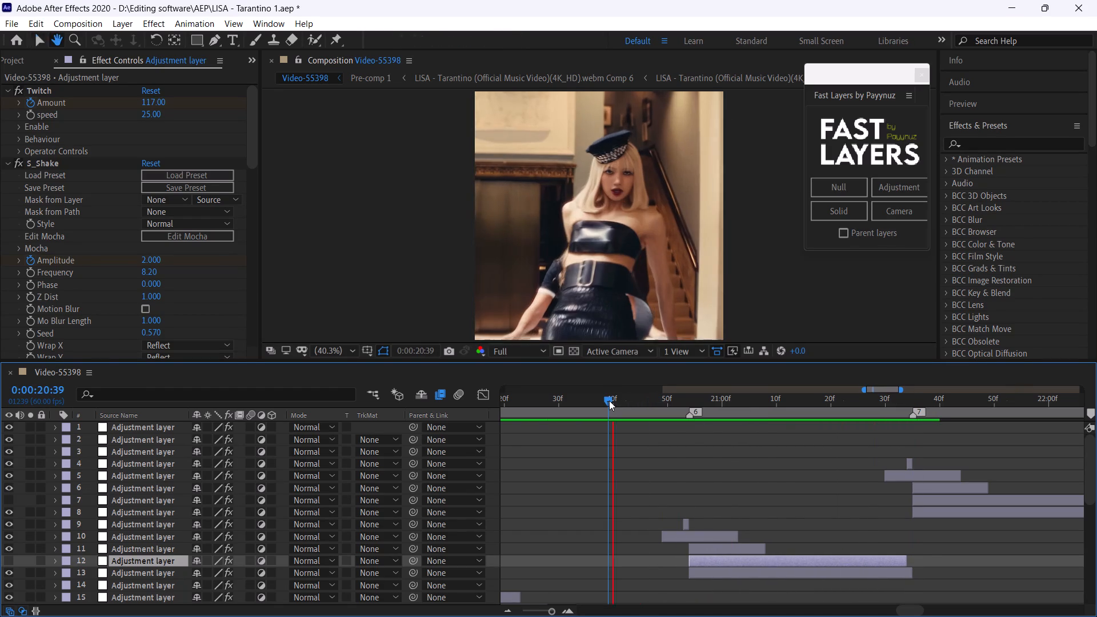
left_click(609, 400)
key("space")
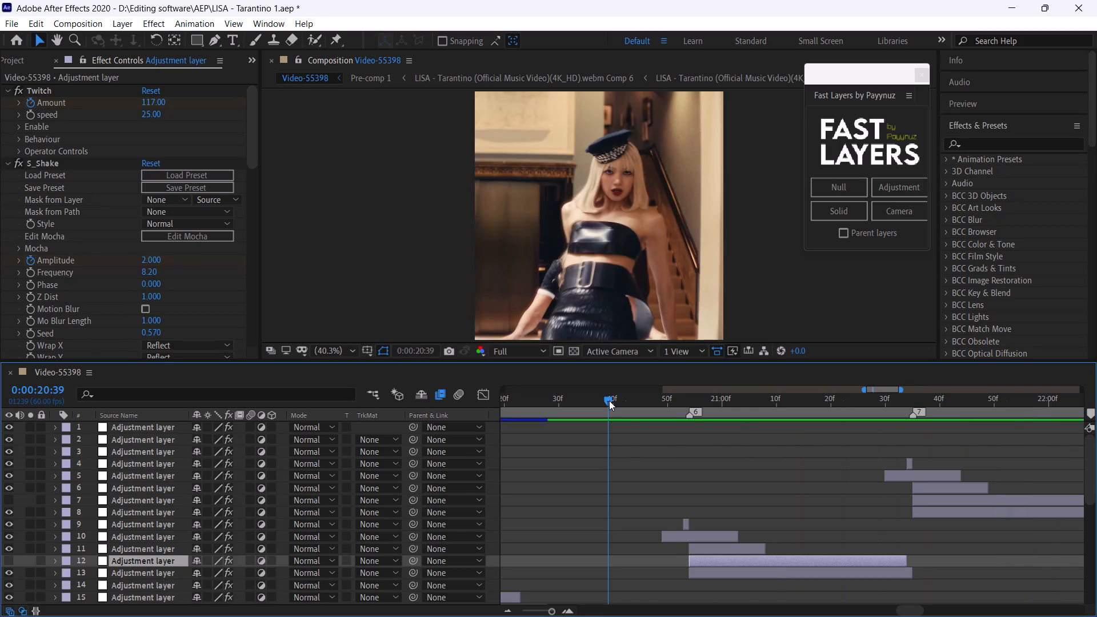
left_click(609, 400)
key("space")
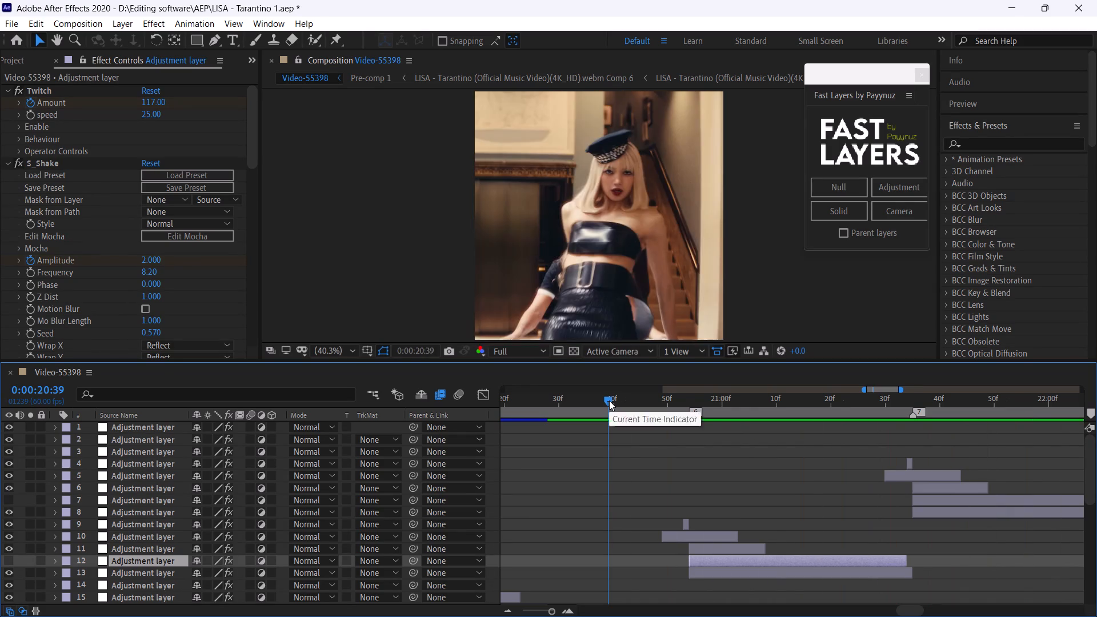
left_click(609, 400)
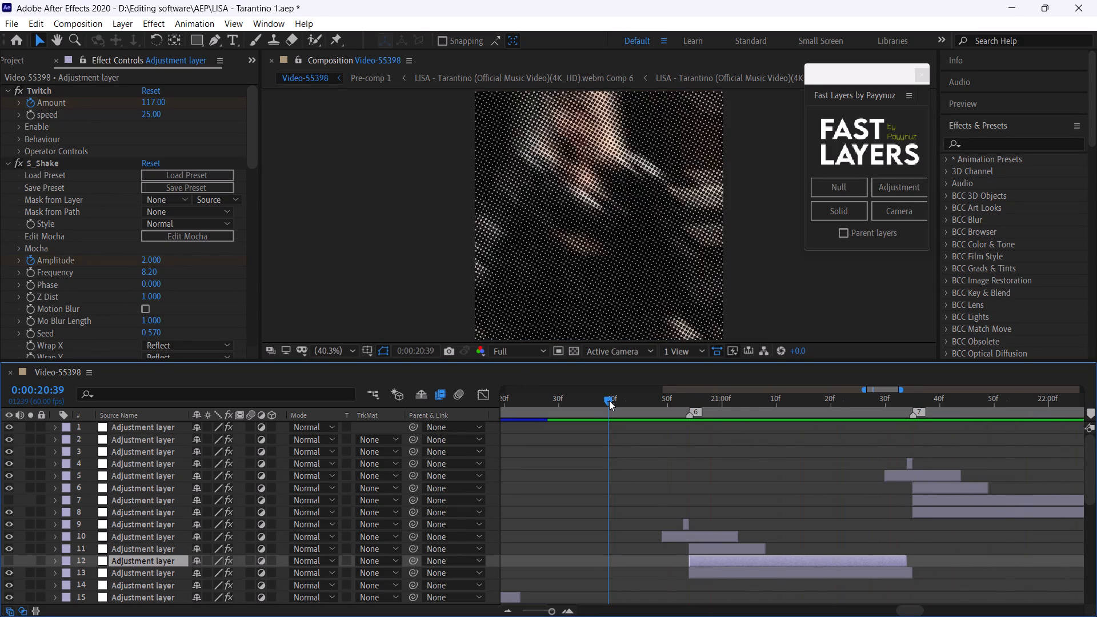
Play back the marker 5 transition repeatedly from about 0:00:20:11 and scrub through its first frames to examine the shake.
left_click_drag(609, 400, 732, 483)
key("space")
scroll(730, 482, "down", 3)
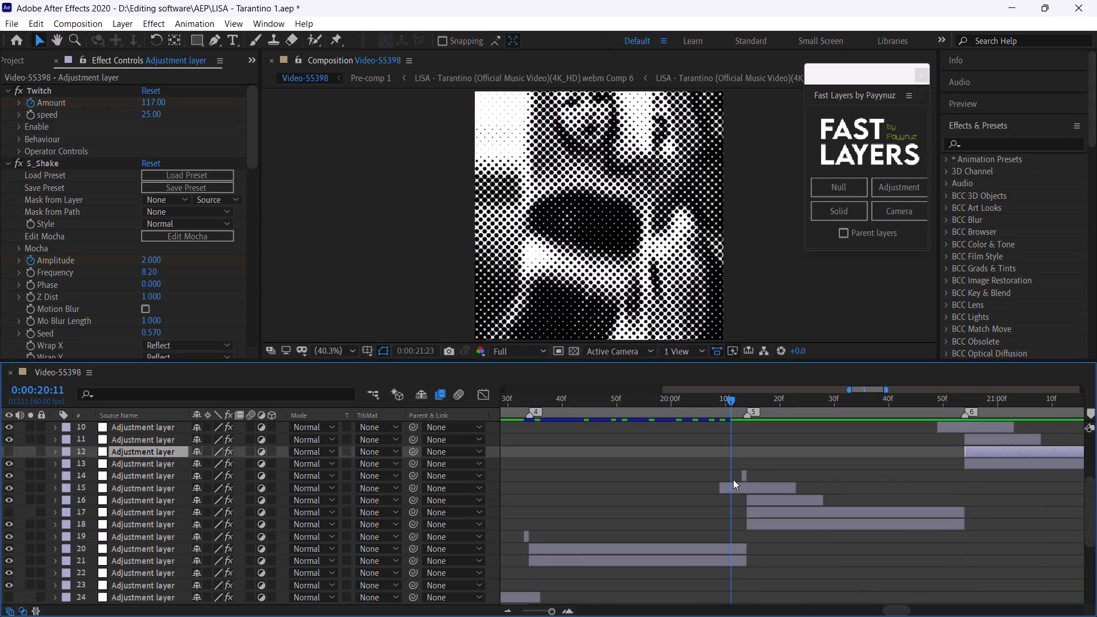
left_click(735, 398)
key("space")
left_click(735, 398)
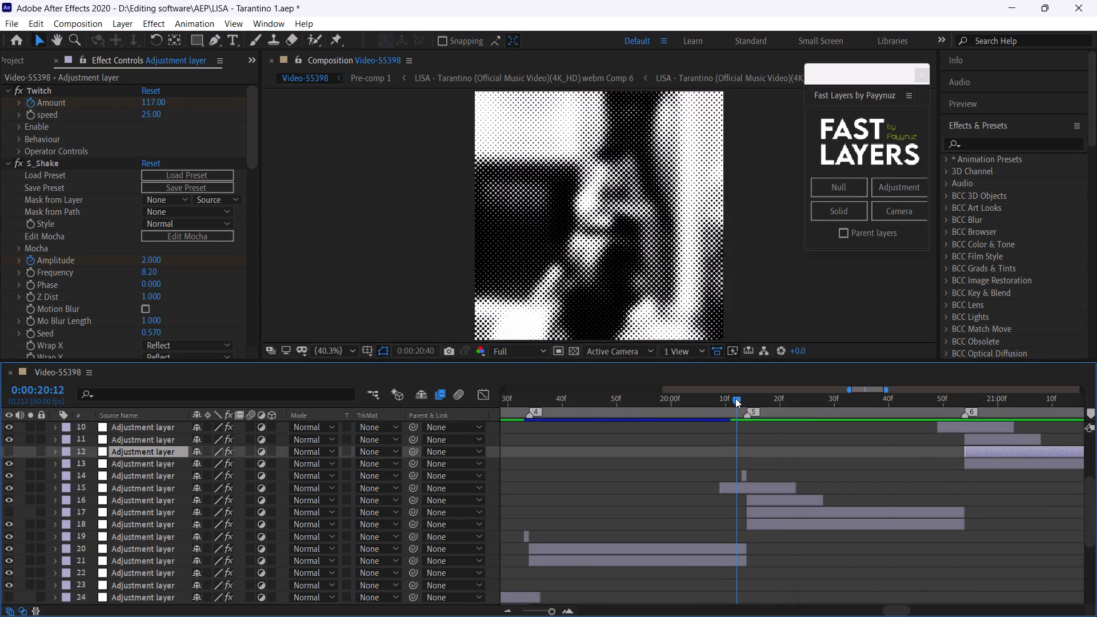
key("space")
left_click_drag(735, 398, 774, 421)
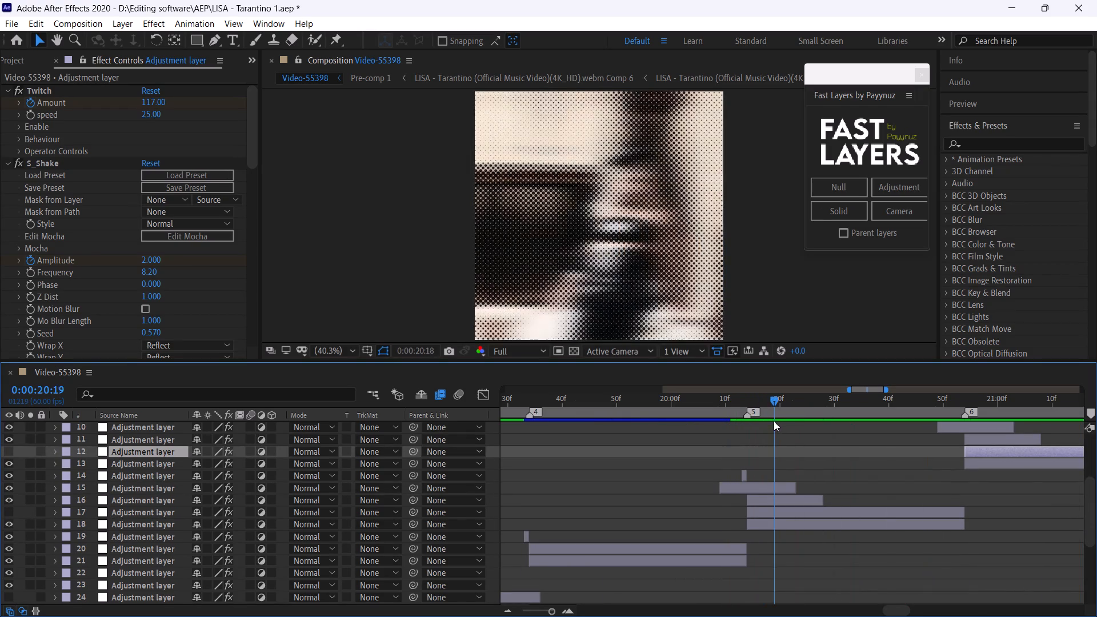
left_click_drag(774, 421, 726, 450)
key("space")
left_click(734, 404)
key("space")
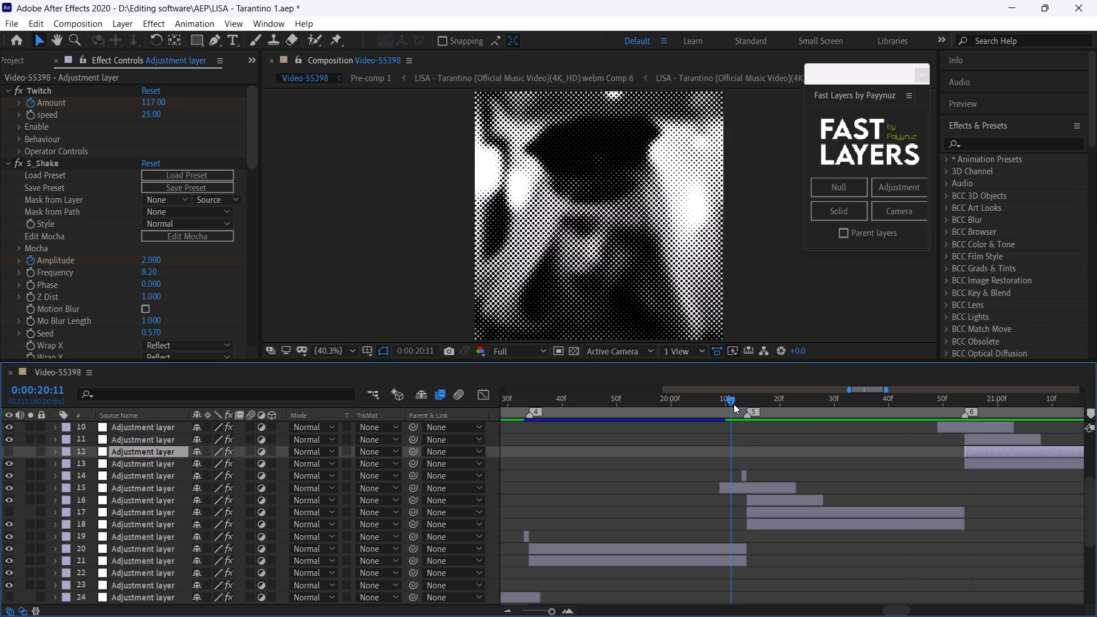
left_click_drag(734, 404, 758, 417)
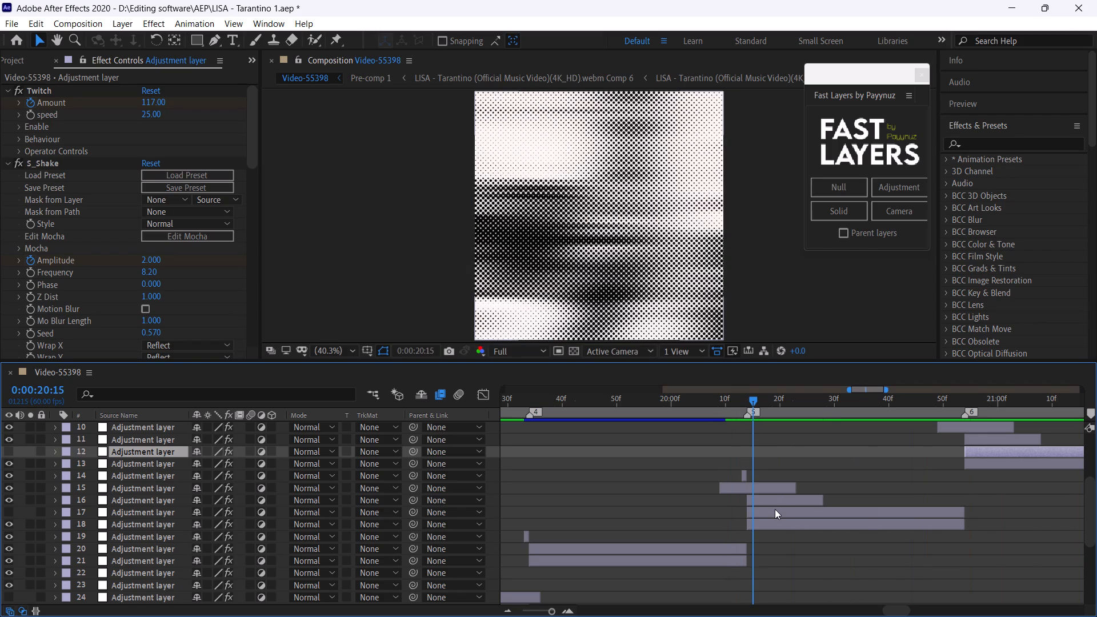
Reveal the marker 5 shake layer's keyframes, extend the layer's end to about 0:00:20:44, and review it from 0:00:20:21.
left_click(775, 509)
left_click(775, 499)
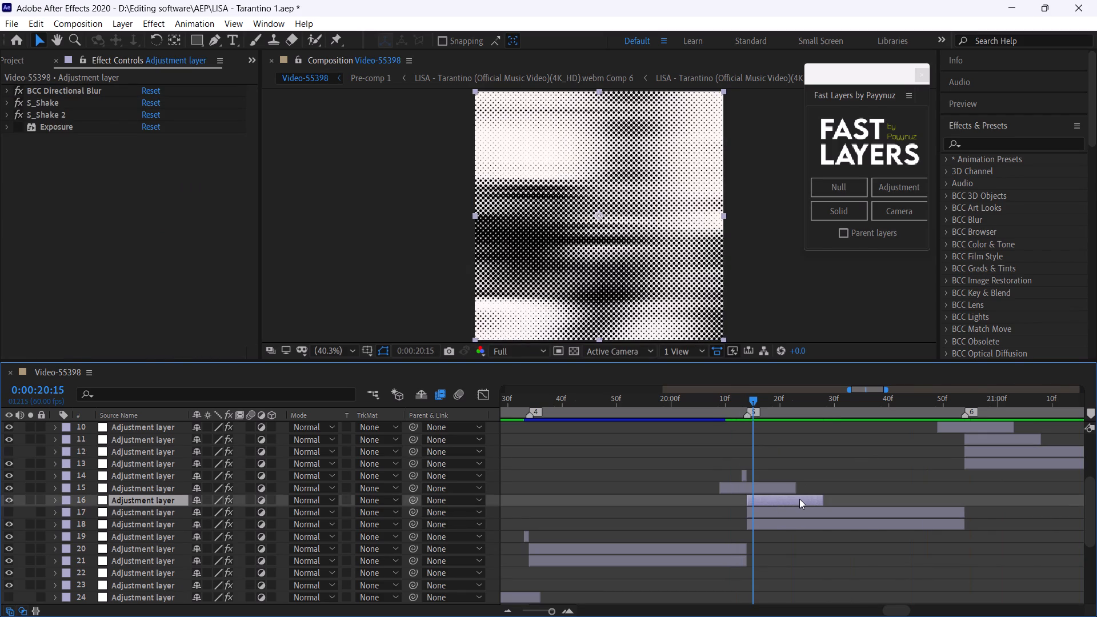
type("uuu")
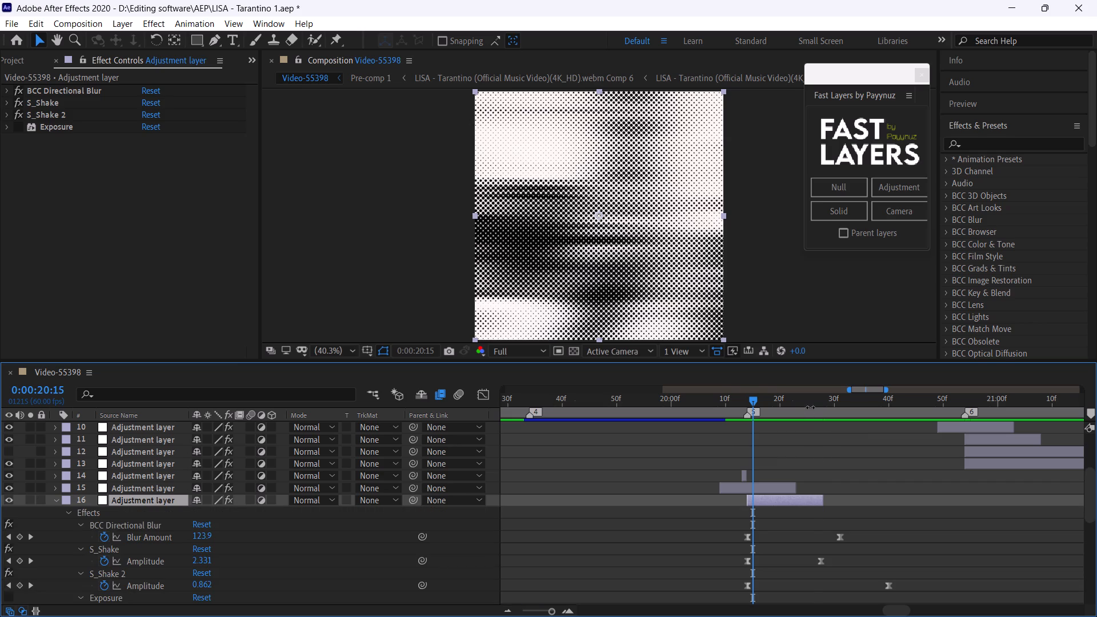
left_click_drag(812, 404, 820, 465)
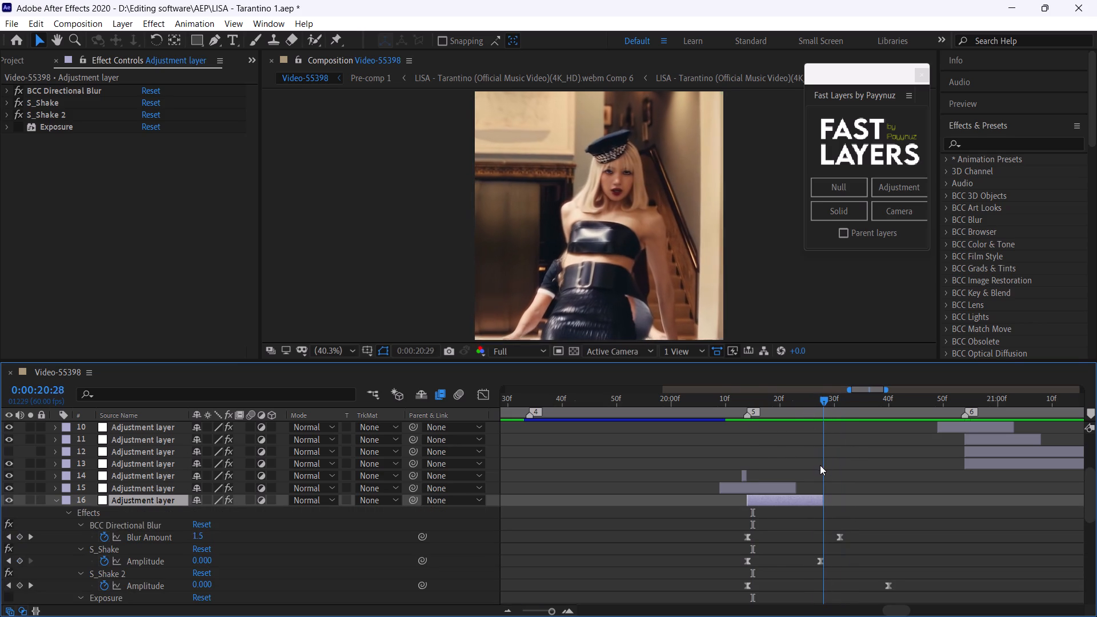
left_click_drag(820, 465, 825, 479)
left_click_drag(825, 504, 899, 514)
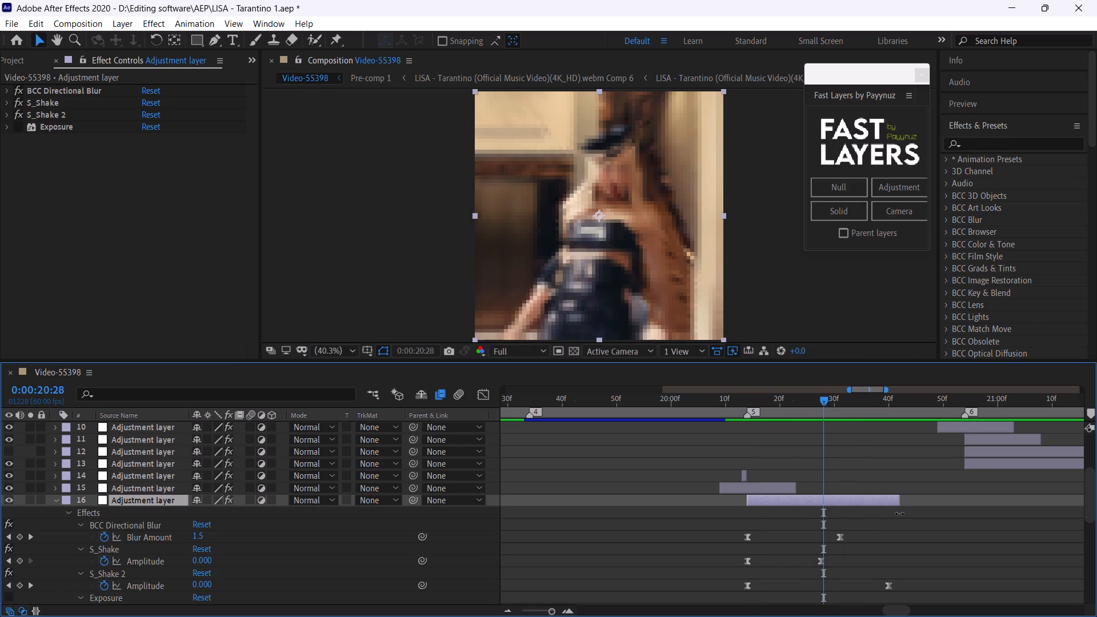
left_click_drag(899, 514, 914, 517)
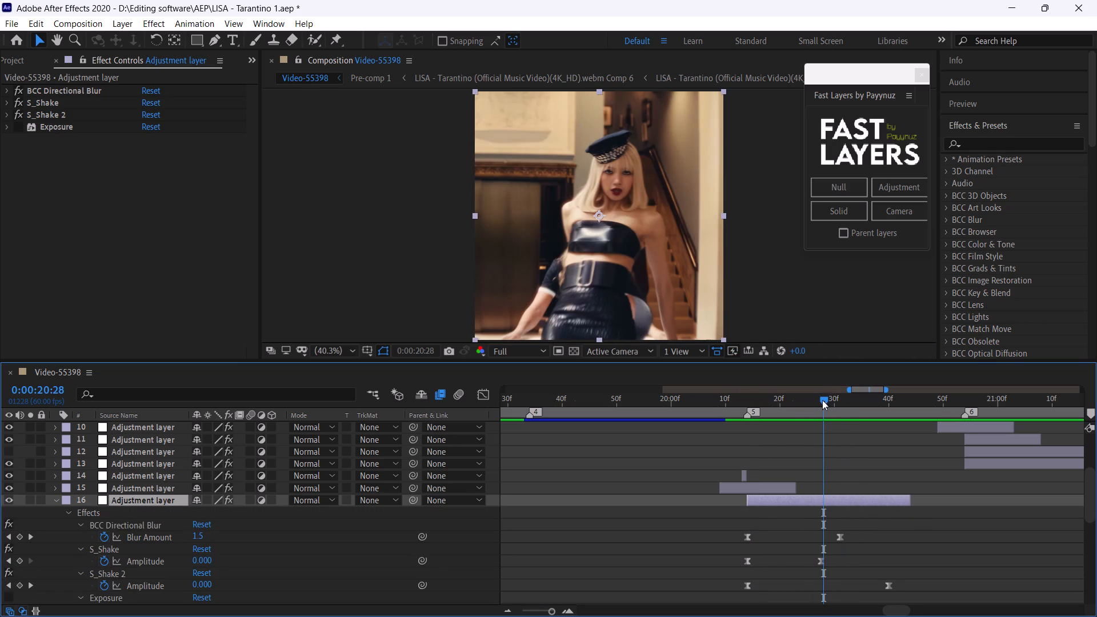
left_click_drag(822, 400, 880, 425)
left_click(781, 408)
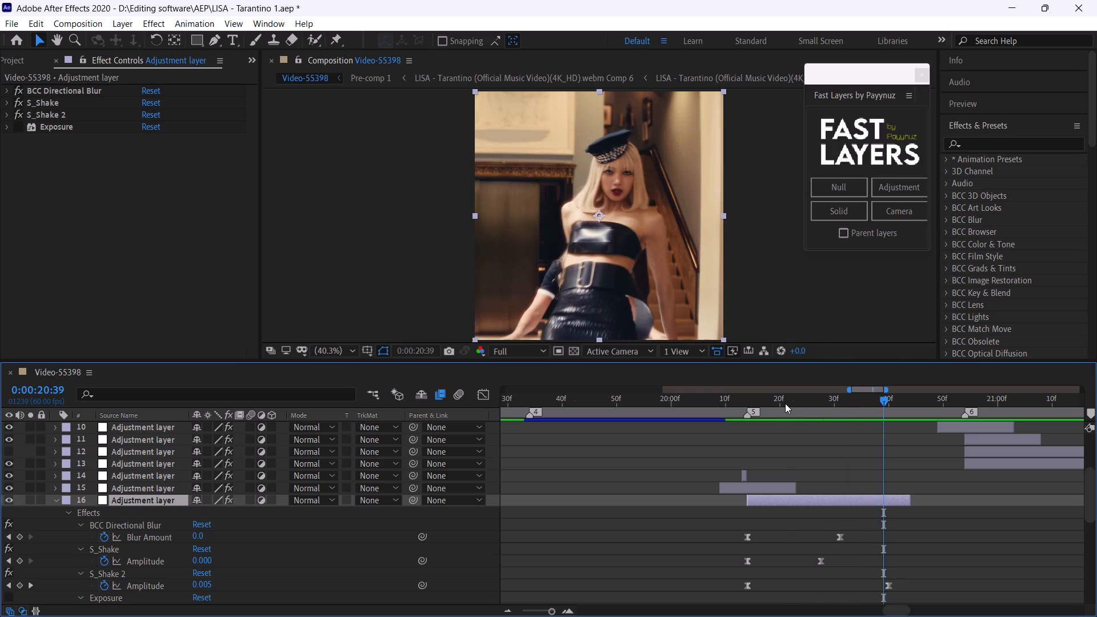
left_click(786, 403)
key("space")
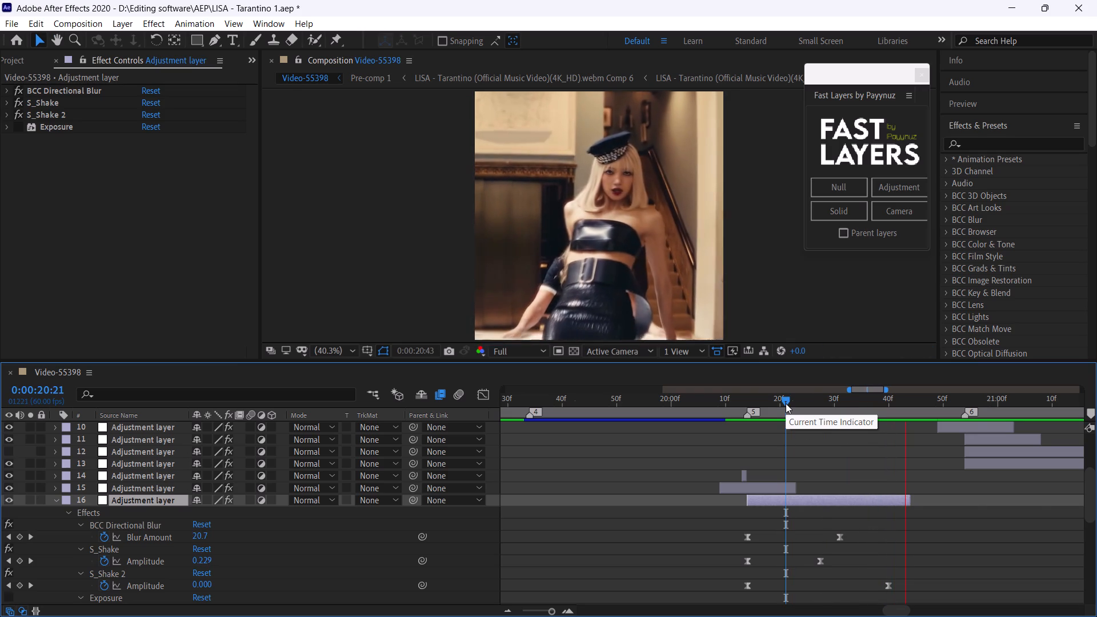
left_click_drag(786, 403, 918, 461)
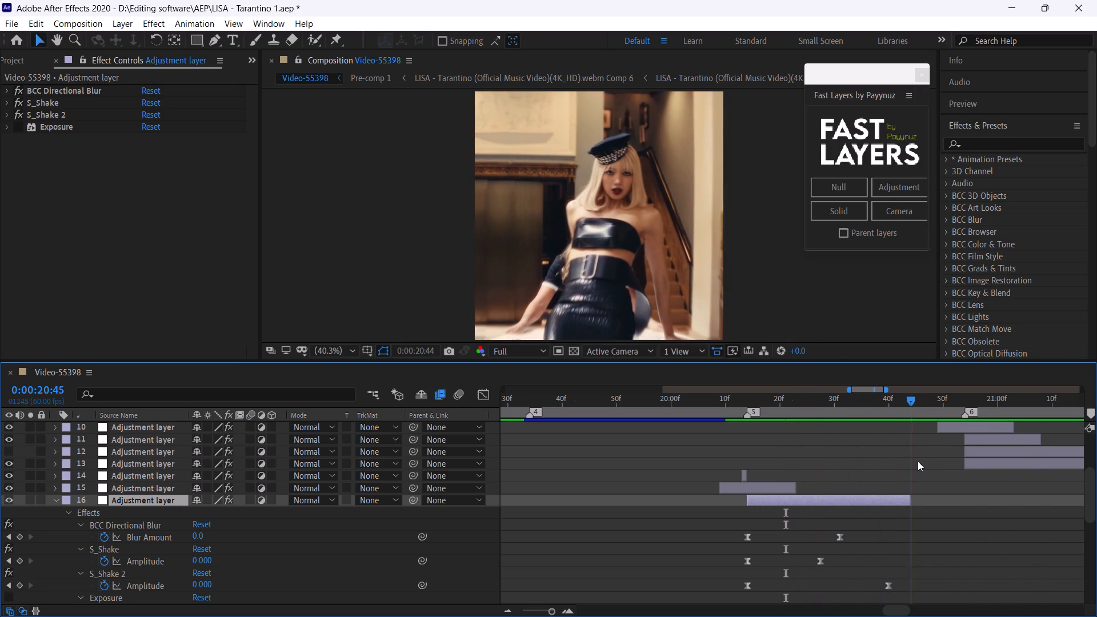
Extend the marker 6 shake layer's end to about 0:00:21:27 and play it back from 0:00:20:53 and 0:00:20:45.
left_click_drag(918, 461, 983, 495)
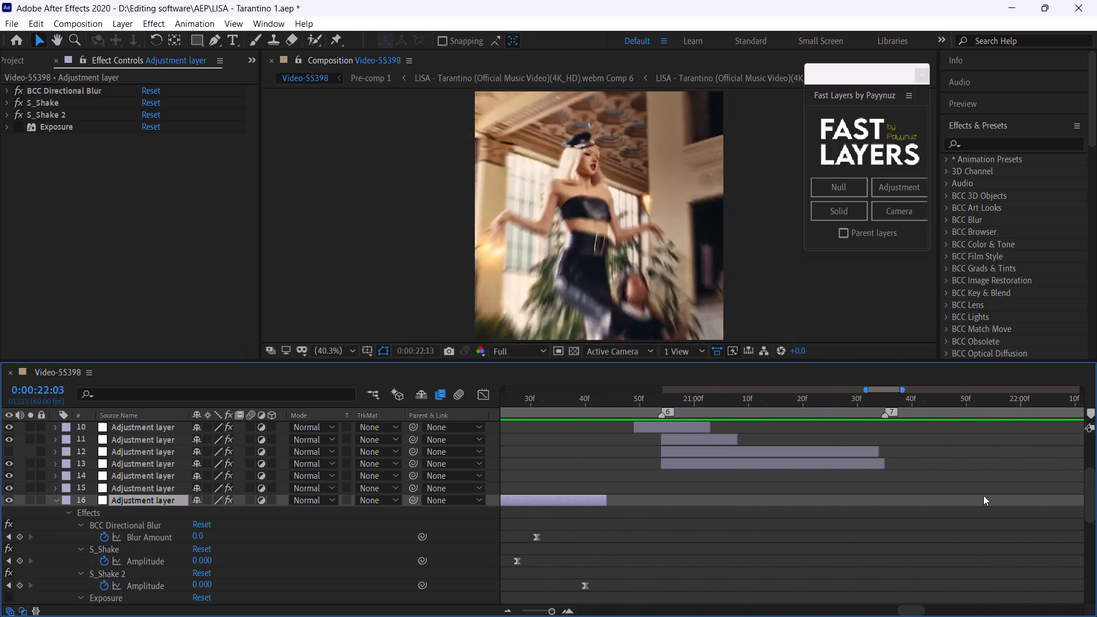
left_click_drag(983, 495, 709, 504)
left_click_drag(738, 438, 823, 439)
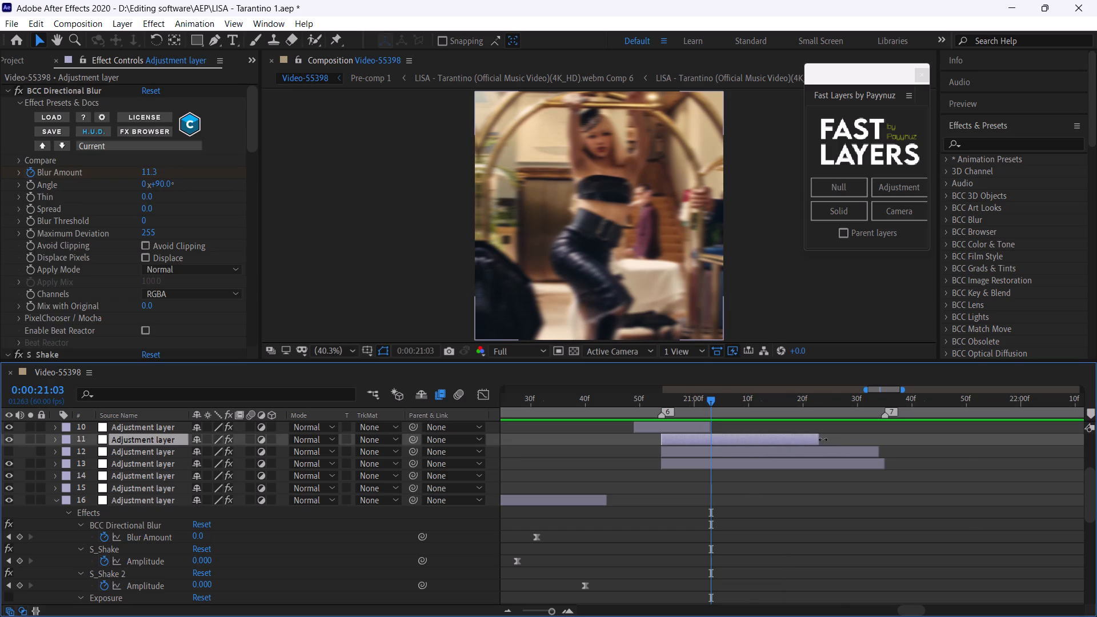
left_click_drag(823, 439, 844, 442)
left_click(656, 394)
key("space")
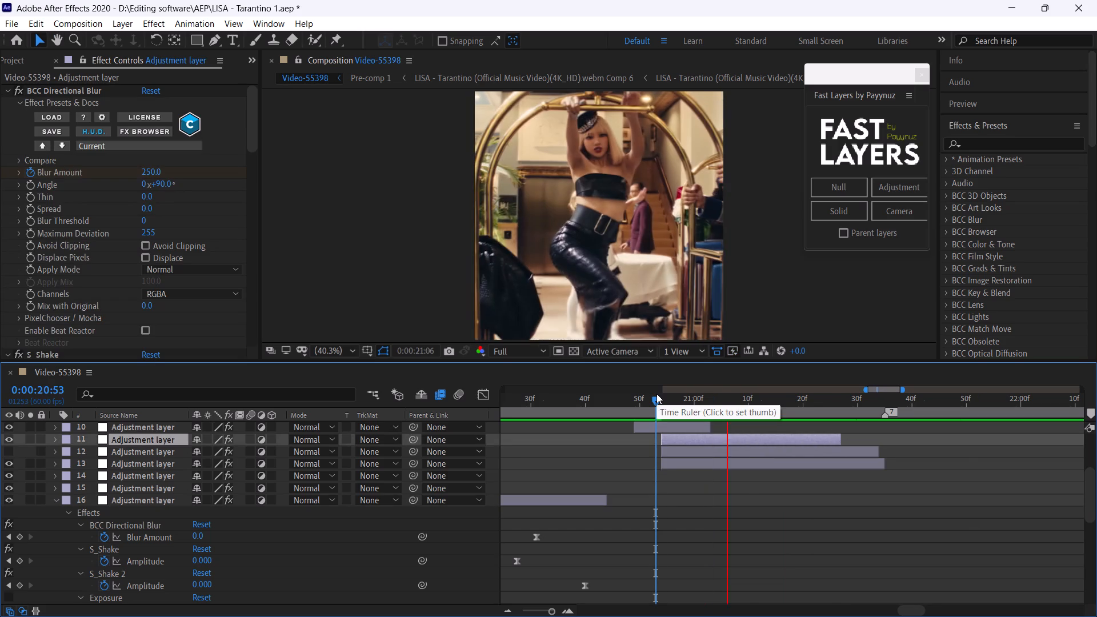
left_click(610, 404)
key("space")
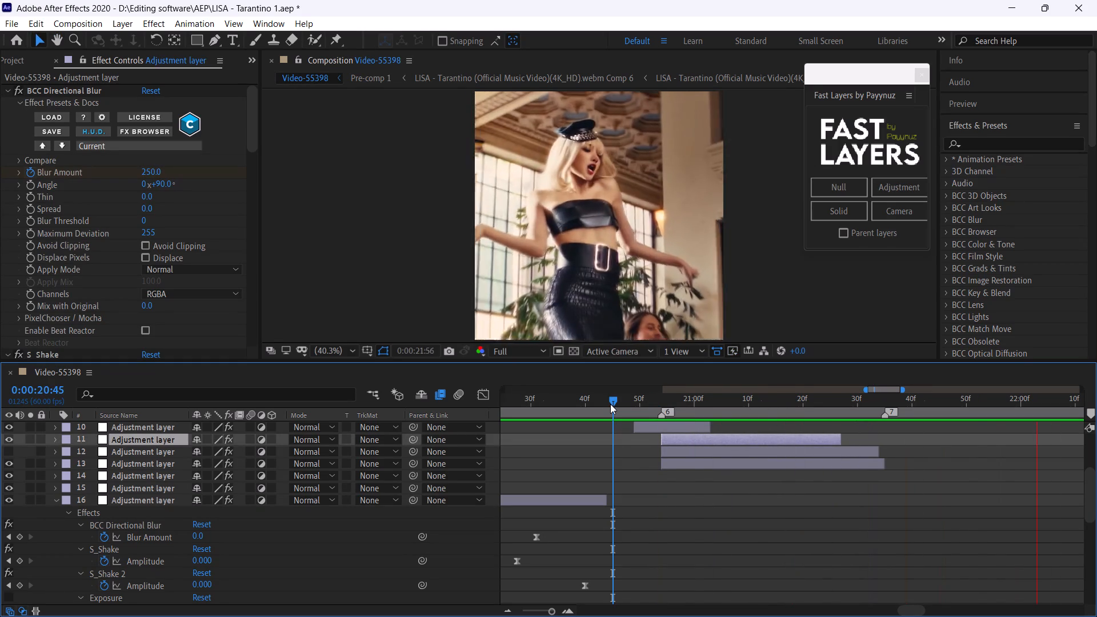
left_click(610, 404)
key("space")
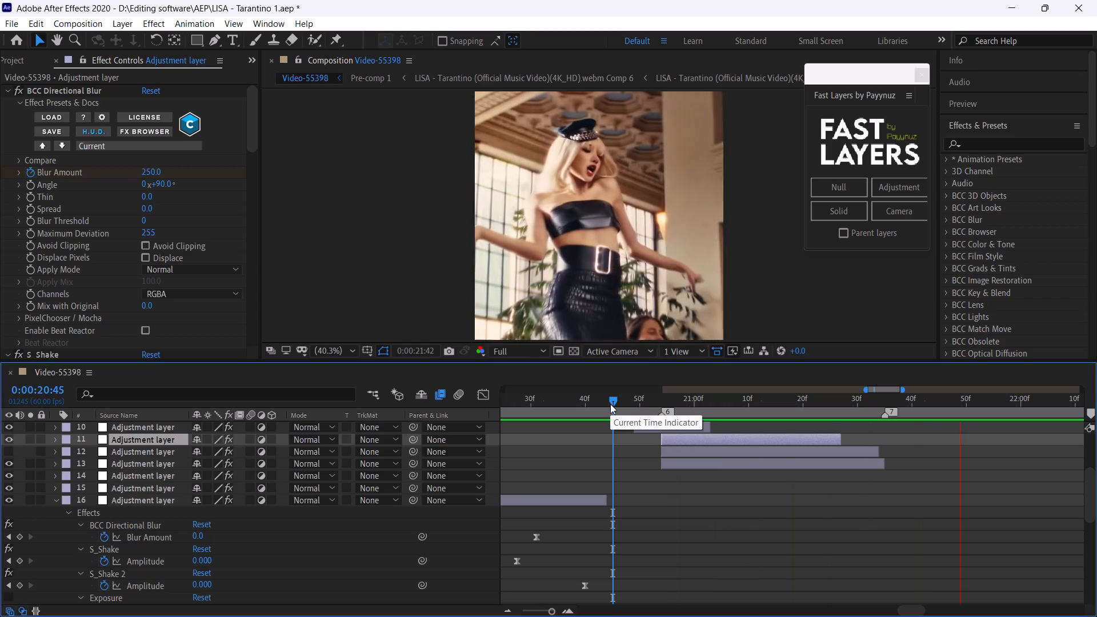
Extend the marker 7 shake layer's end to about 0:00:22:06 and play it back from 0:00:21:31.
scroll(838, 504, "up", 2)
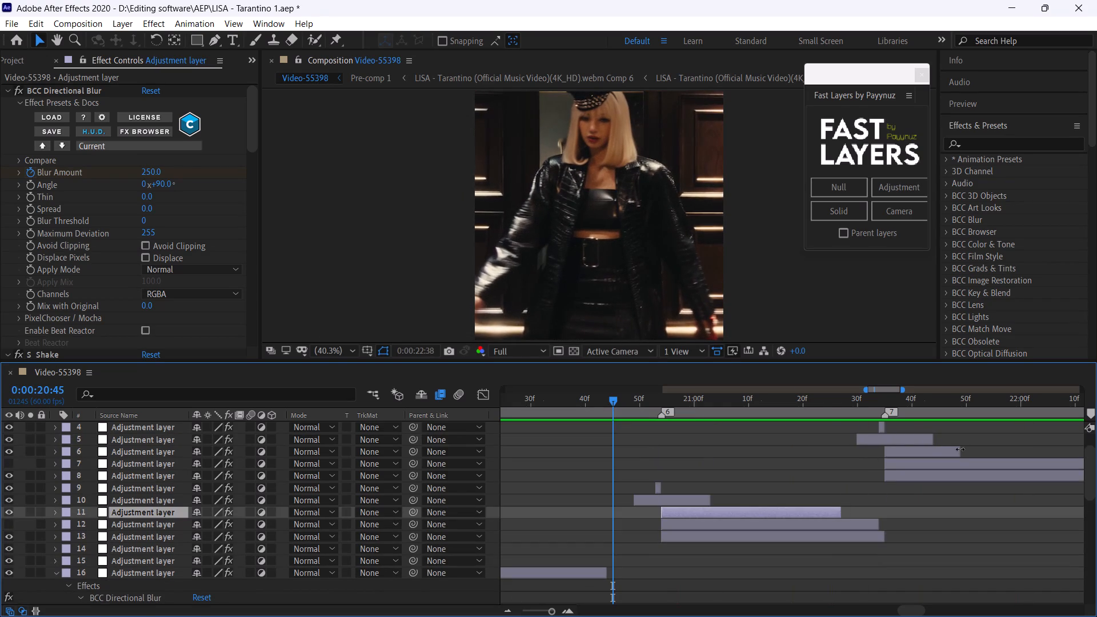
left_click_drag(960, 449, 1052, 455)
left_click(865, 400)
key("space")
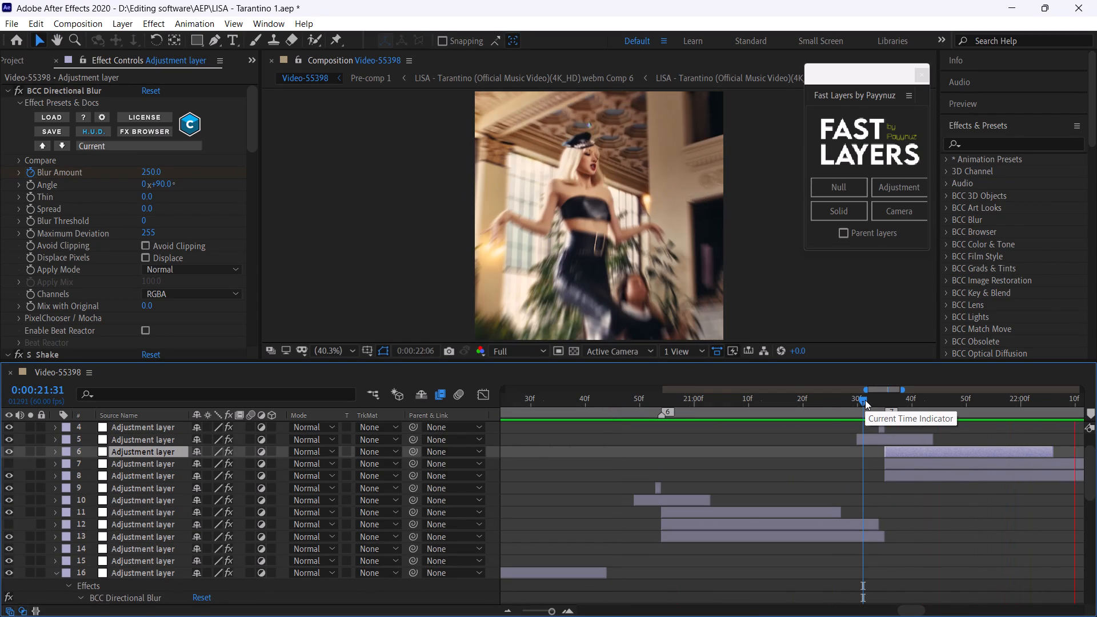
Stop the preview, look over the adjustment layers around markers 5 to 9, and save the project.
left_click(544, 608)
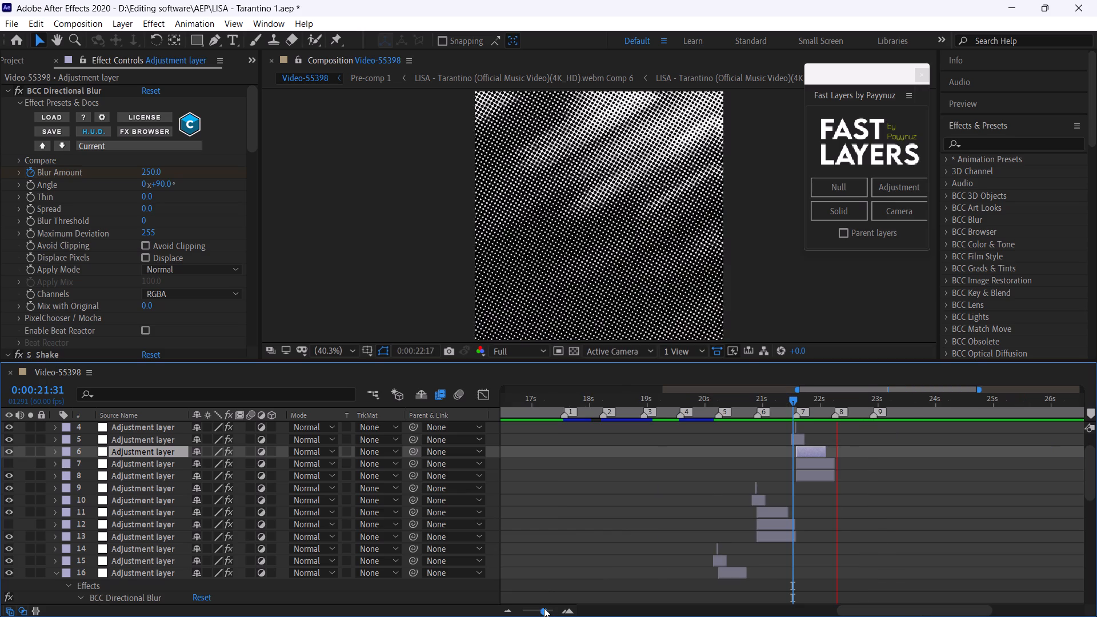
scroll(836, 490, "up", 1)
scroll(836, 490, "down", 1)
scroll(832, 442, "up", 2)
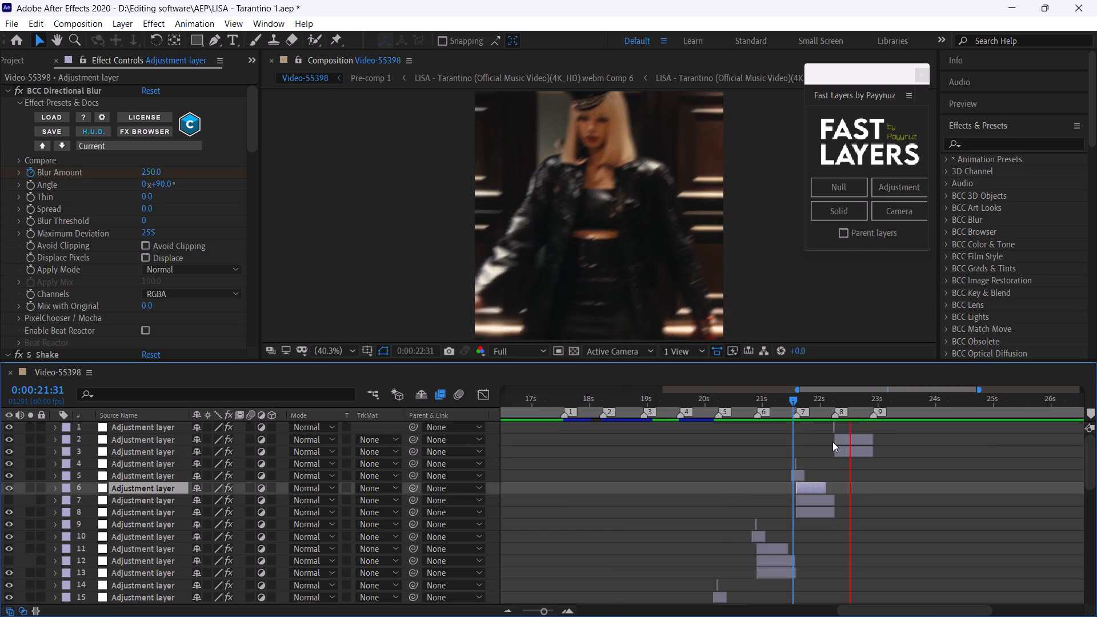
left_click(706, 403)
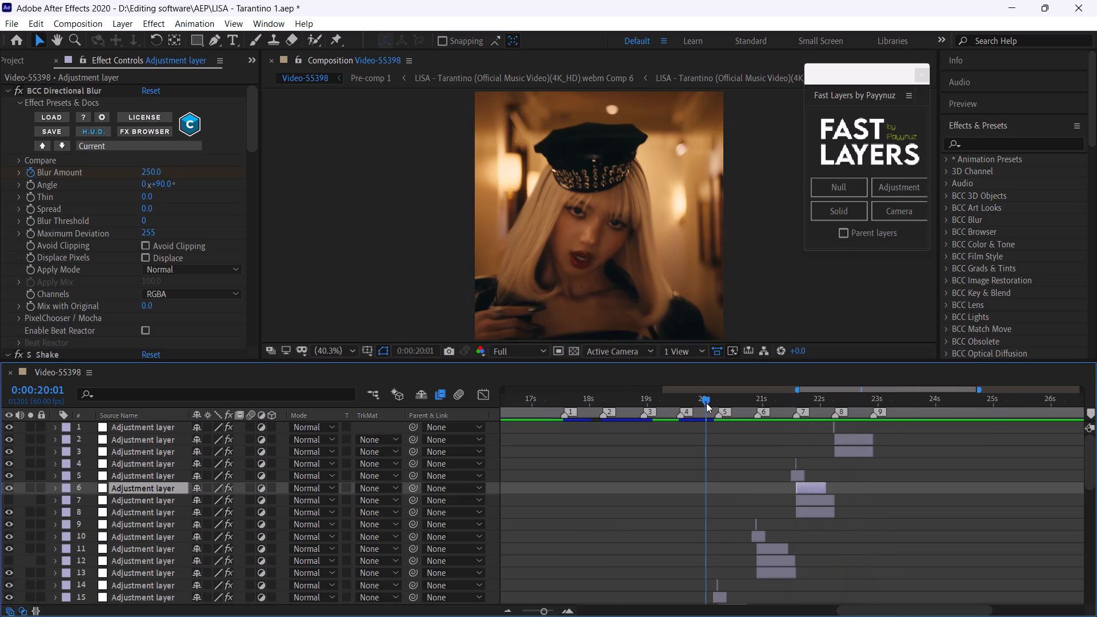
key("ctrl+s")
Play back the sequence repeatedly from 0:00:17:23 to review the effects across the numbered markers.
left_click(554, 395)
key("space")
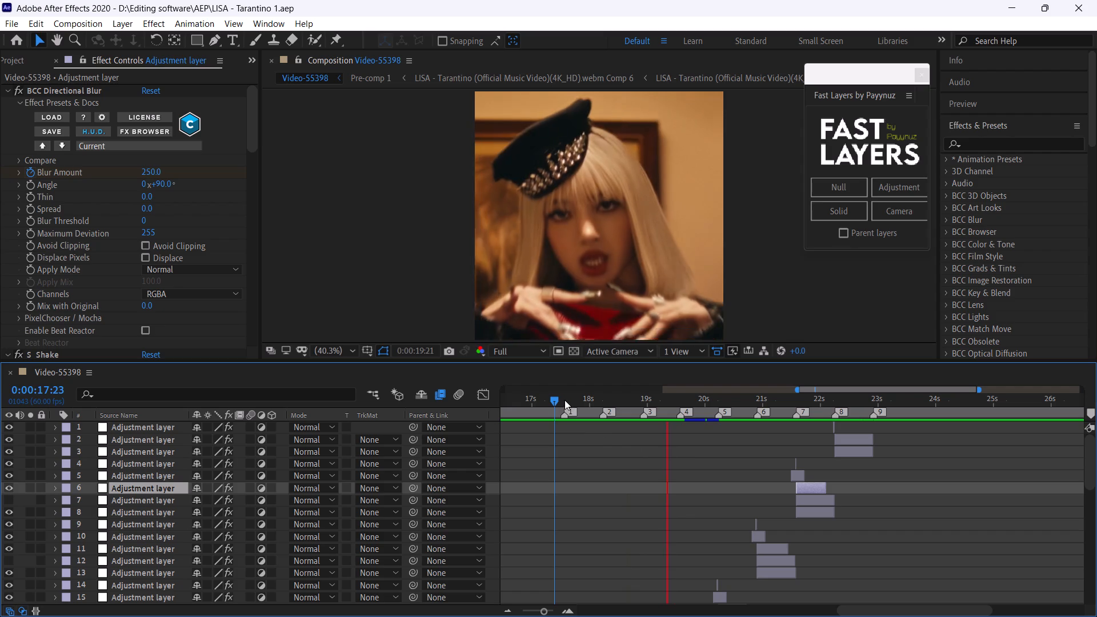
left_click(555, 398)
key("space")
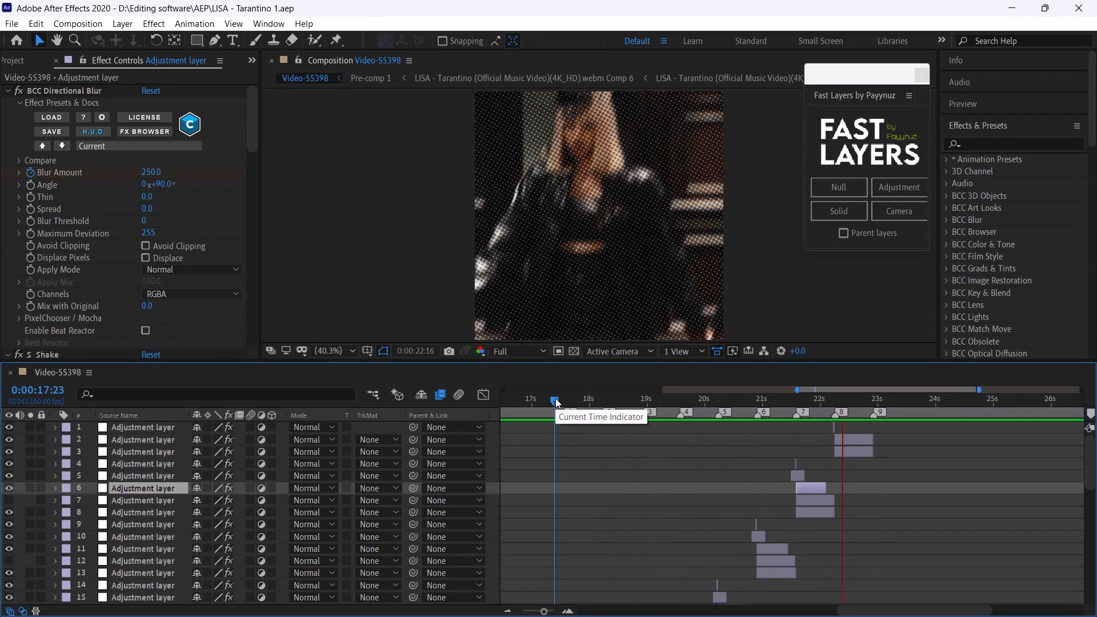
left_click(555, 398)
key("space")
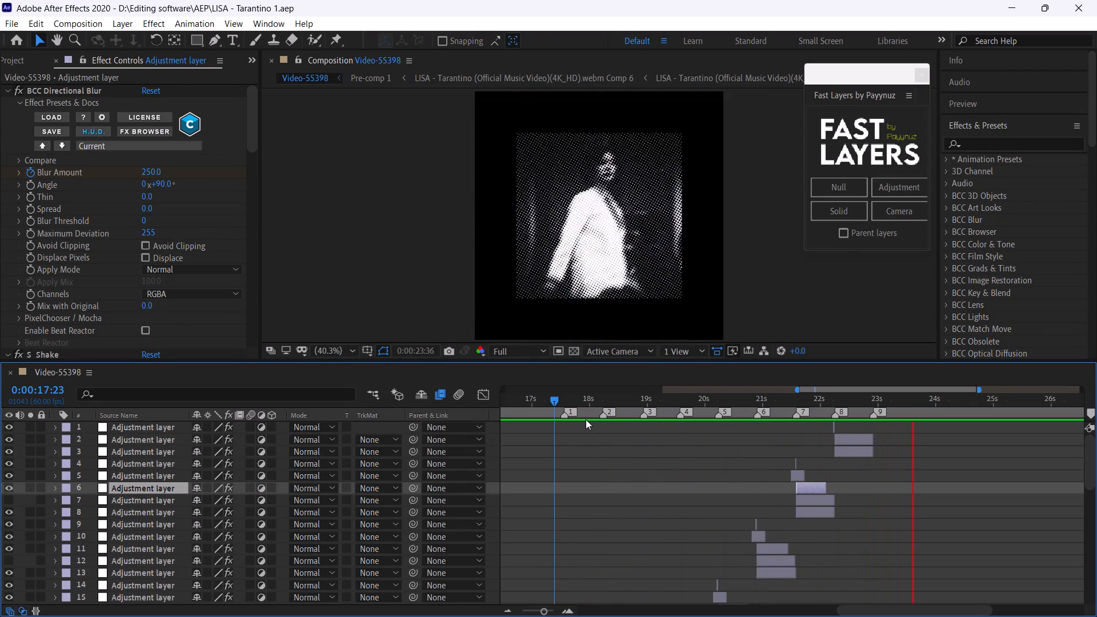
Place the playhead on marker 9 at 0:00:22:55, save, and extend the work area's start back to the composition's beginning.
left_click(872, 406)
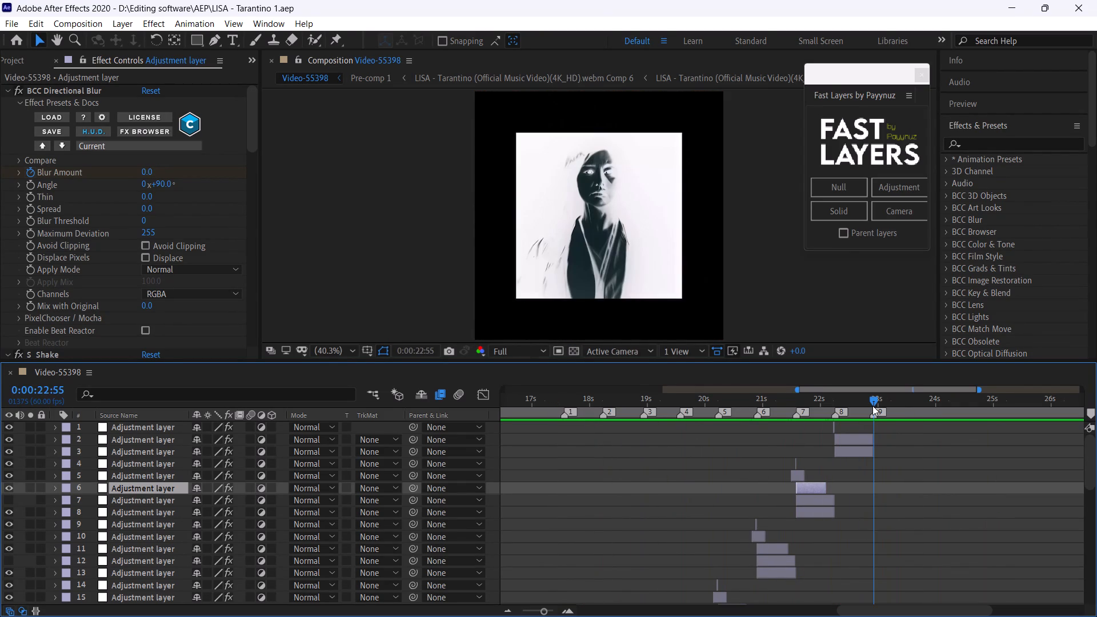
key("ctrl+s")
left_click_drag(539, 610, 527, 610)
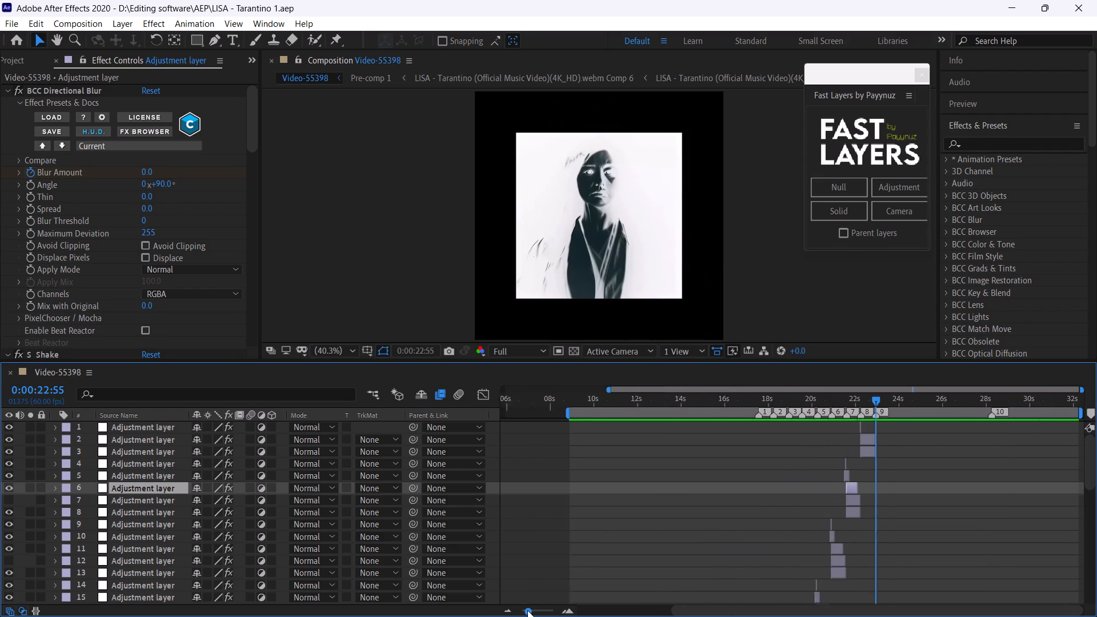
left_click_drag(527, 610, 527, 610)
left_click(728, 528)
left_click_drag(594, 414, 483, 416)
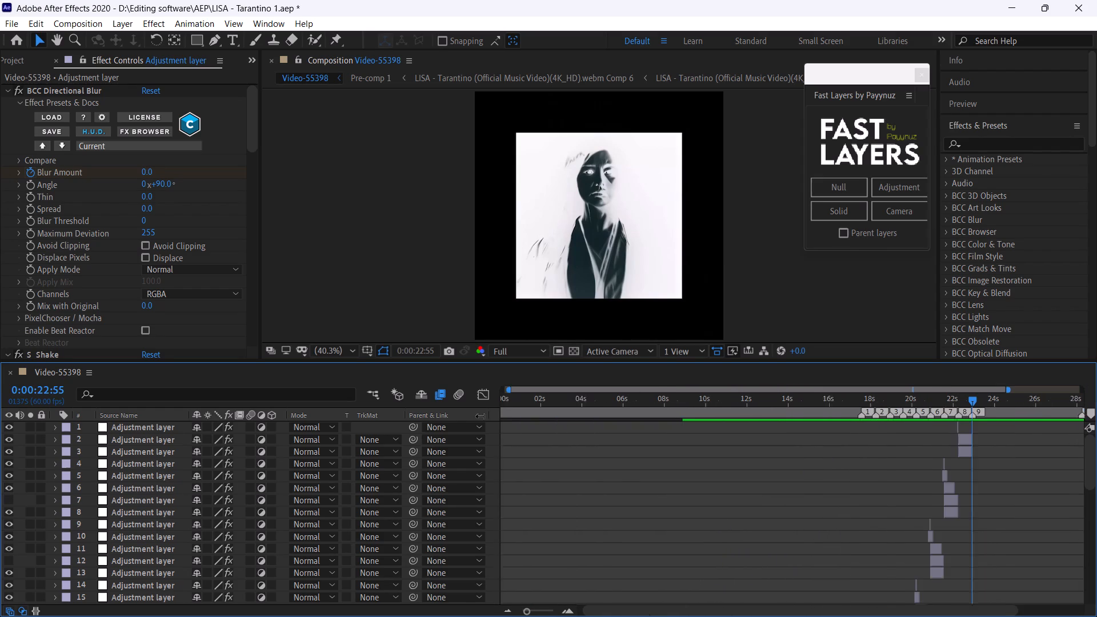
left_click_drag(483, 416, 450, 415)
Collapse the expanded effect and keyframe properties of all layers in the timeline.
scroll(611, 515, "down", 1)
scroll(616, 517, "up", 1)
scroll(620, 518, "down", 2)
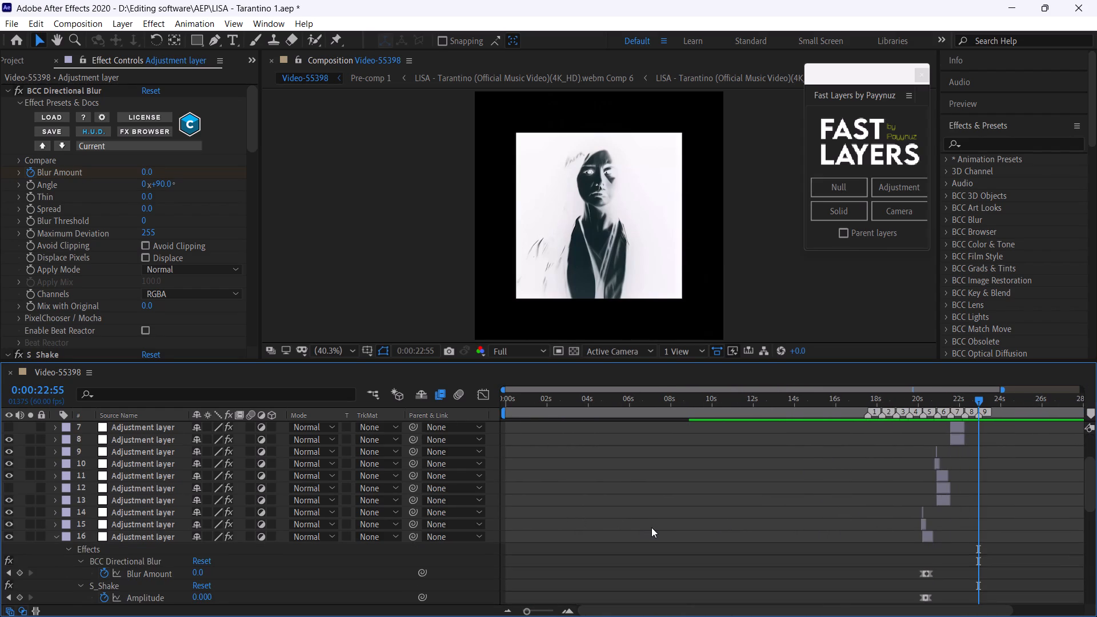
scroll(673, 525, "down", 4)
left_click_drag(1095, 516, 1095, 523)
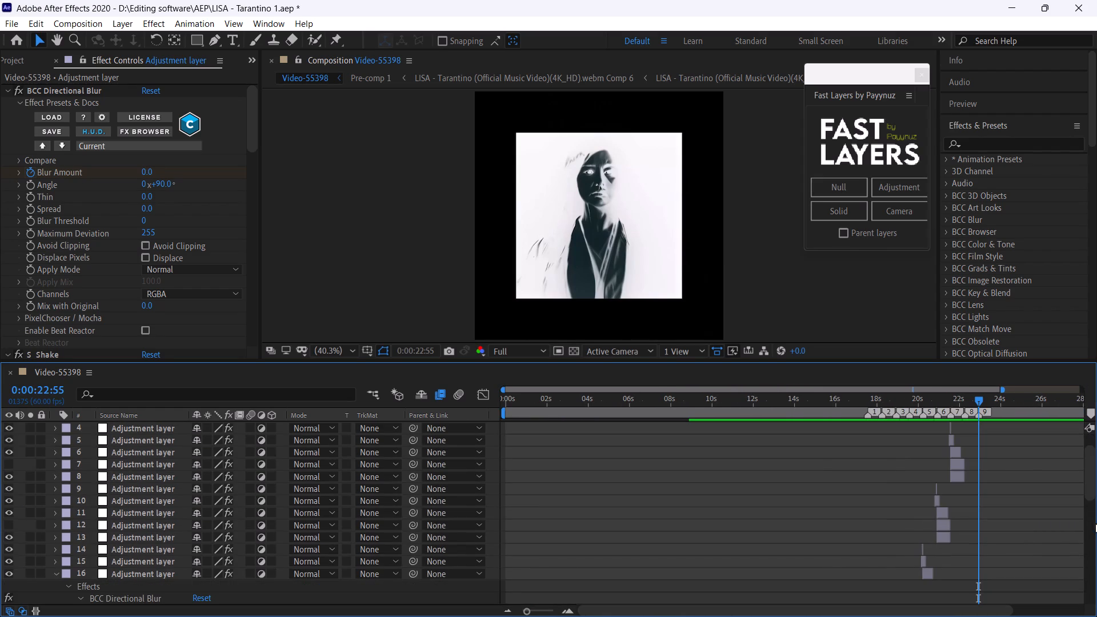
left_click_drag(1095, 523, 1095, 530)
left_click_drag(1091, 490, 1083, 607)
left_click(991, 545)
key("u")
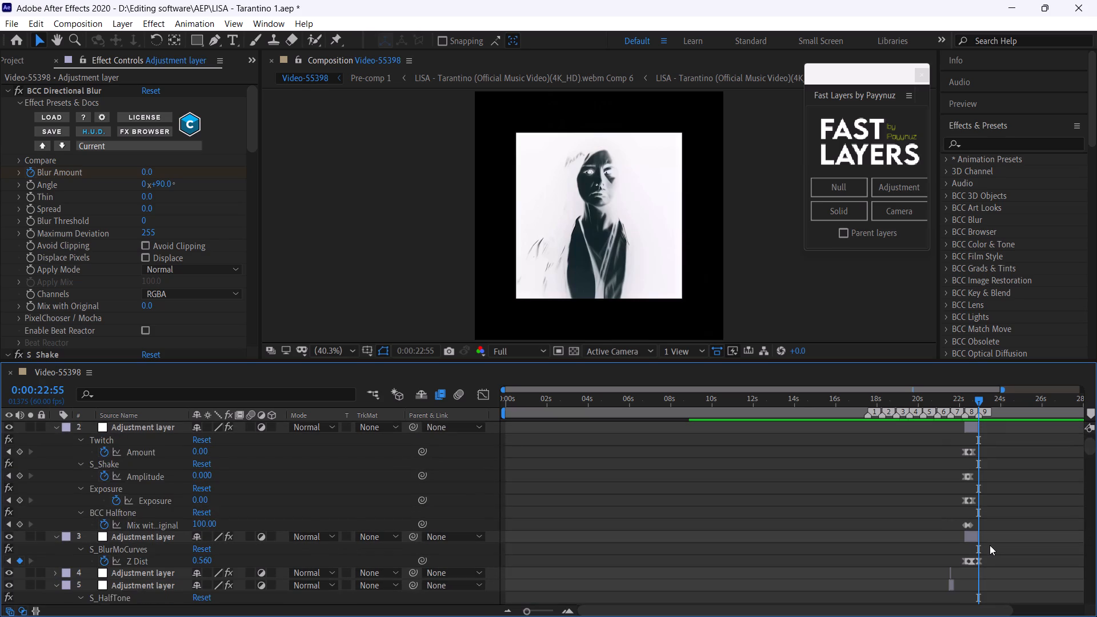
key("u")
Split the Tarantino_1_prob3.mp4 layer at marker 9 (0:00:22:55) and delete the part after it.
left_click_drag(534, 610, 551, 613)
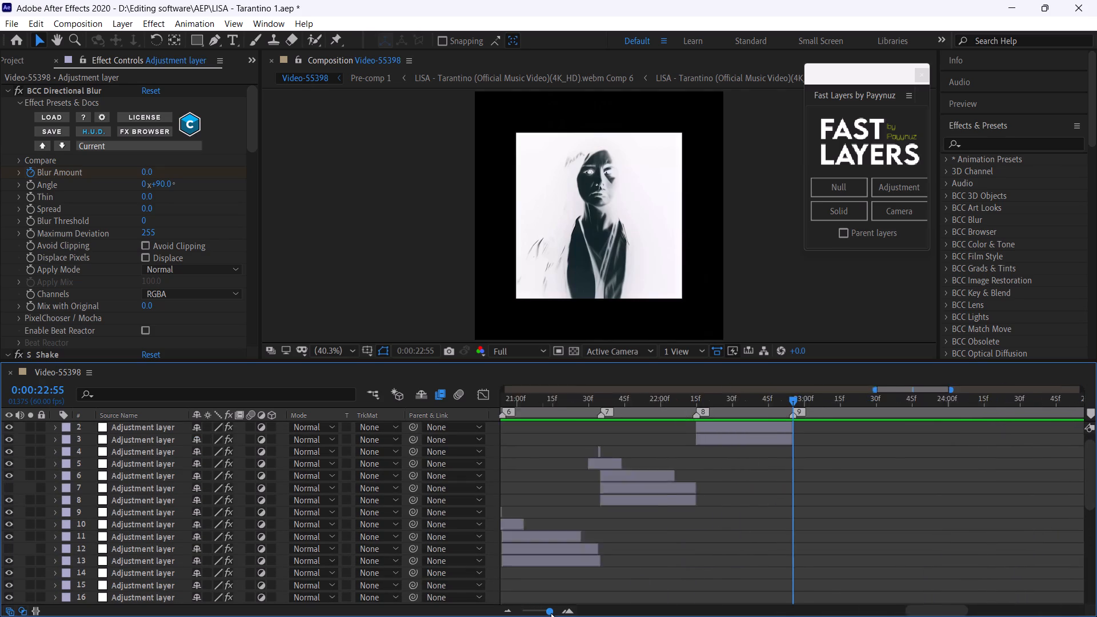
left_click_drag(551, 613, 556, 613)
scroll(846, 530, "up", 2)
scroll(846, 530, "down", 4)
scroll(860, 531, "up", 2)
scroll(861, 531, "down", 1)
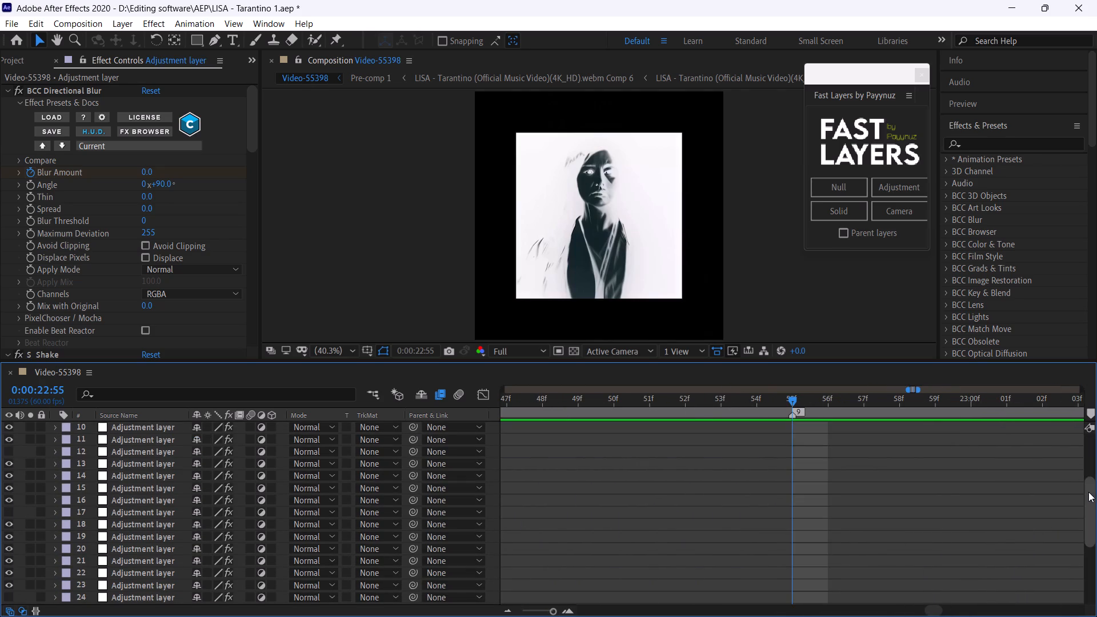
left_click_drag(1088, 492, 1084, 616)
left_click(810, 572)
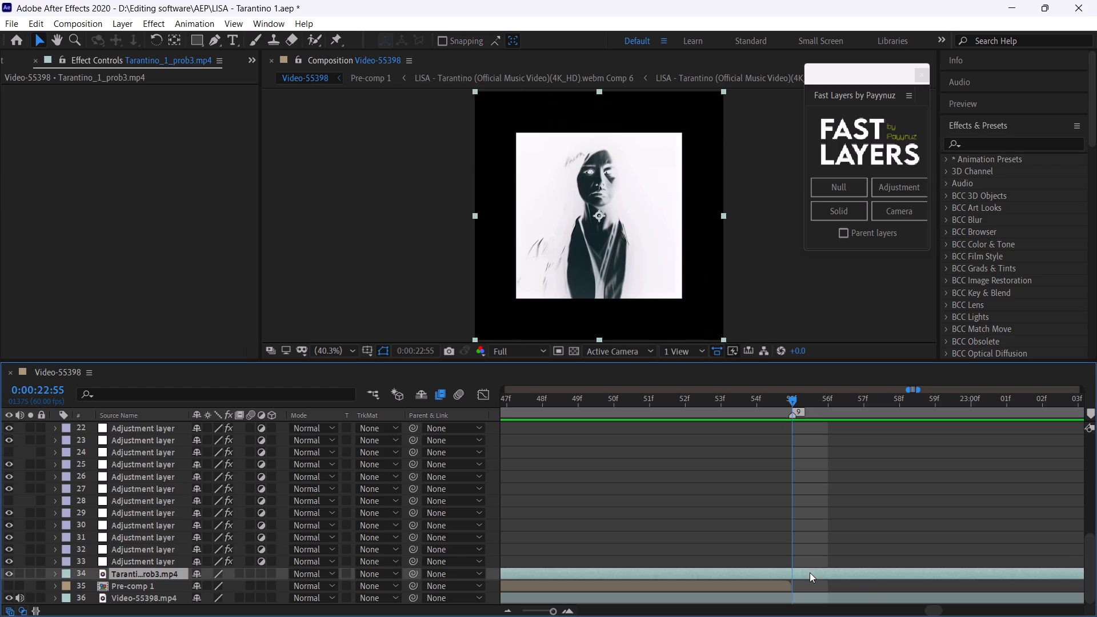
key("ctrl+shift+d")
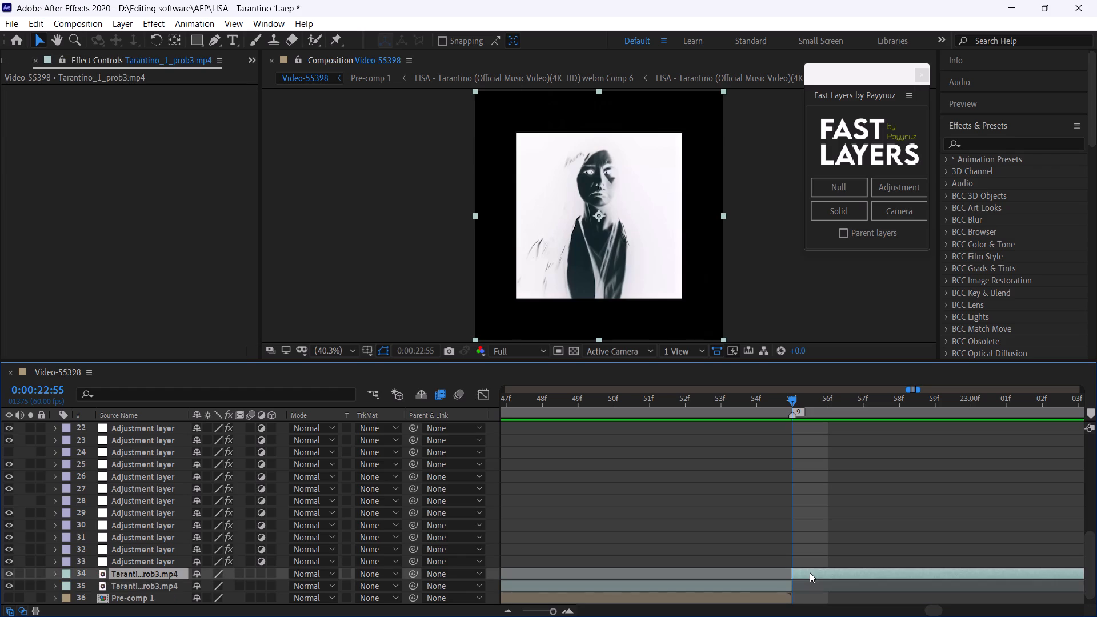
key("BackSpace")
Hide the Video-55398.mp4 layer's picture and check the frames from 0:00:22:52 to the clip's end at 0:00:22:55.
scroll(804, 571, "down", 1)
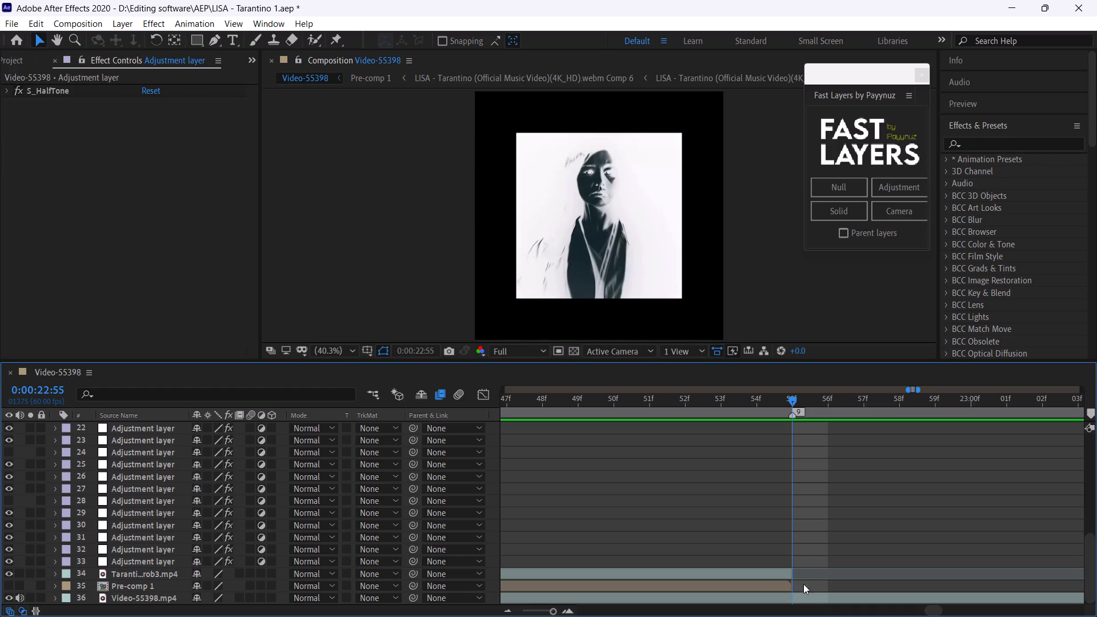
left_click(805, 595)
left_click(7, 598)
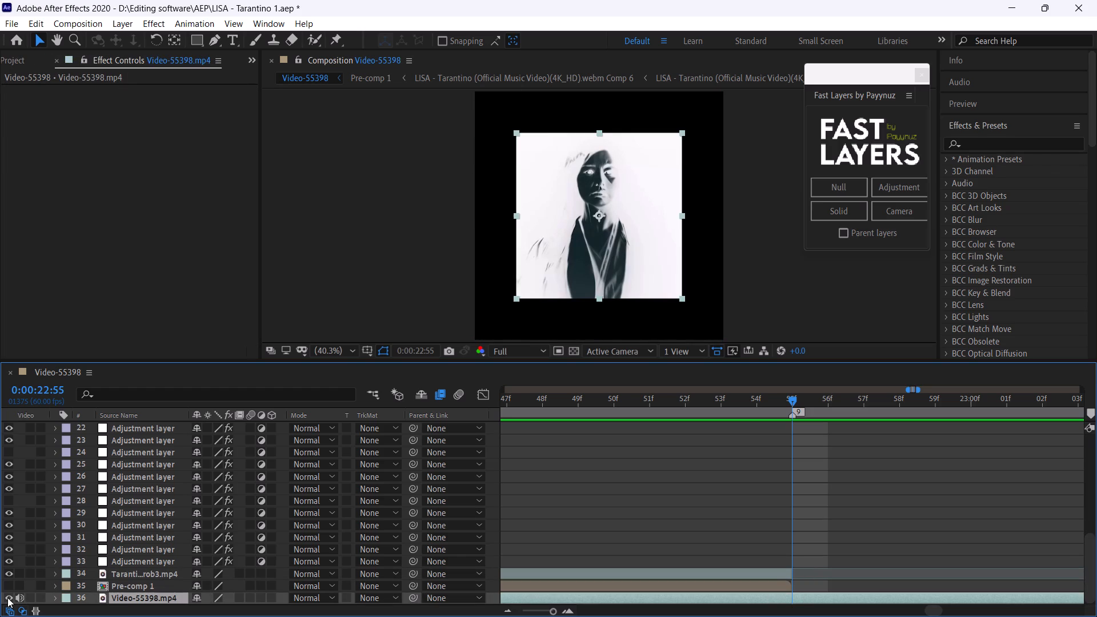
left_click_drag(791, 400, 763, 398)
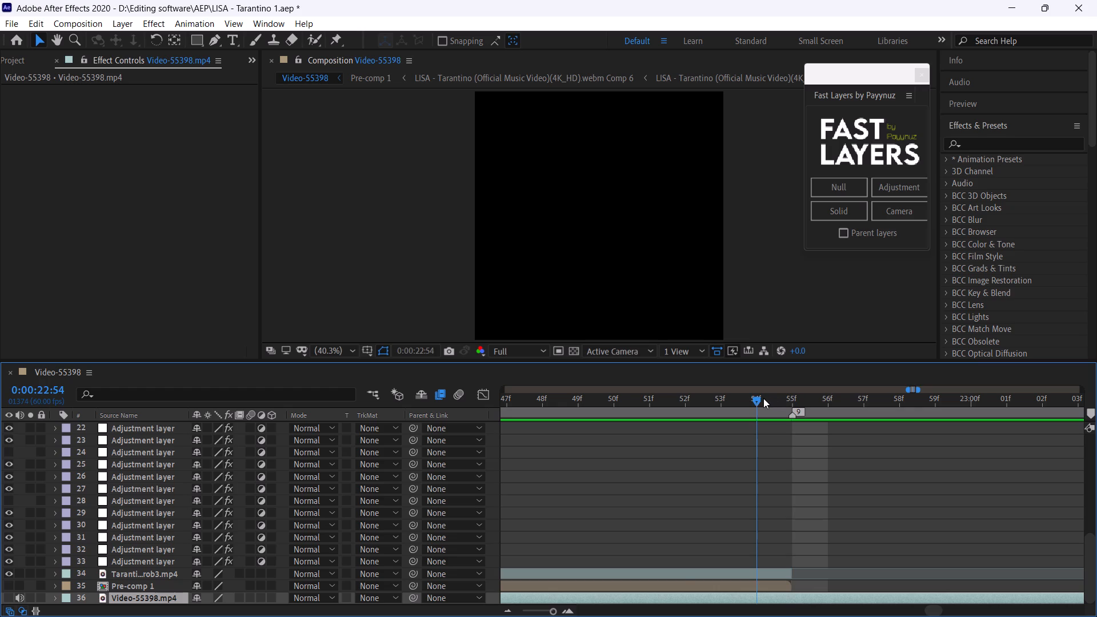
left_click_drag(763, 398, 671, 409)
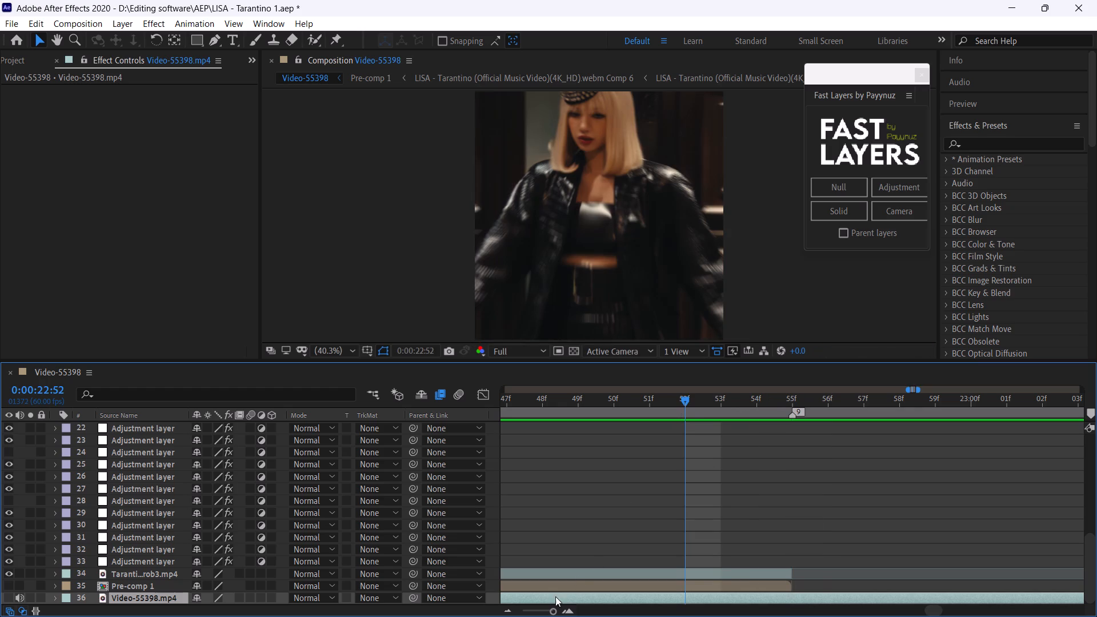
left_click(719, 403)
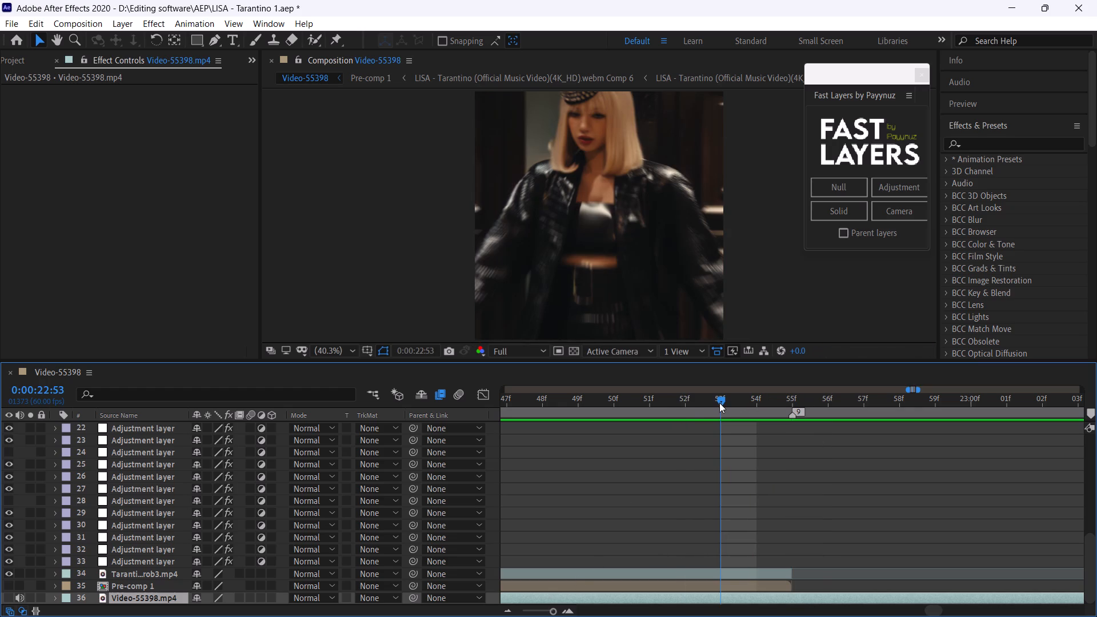
left_click(751, 400)
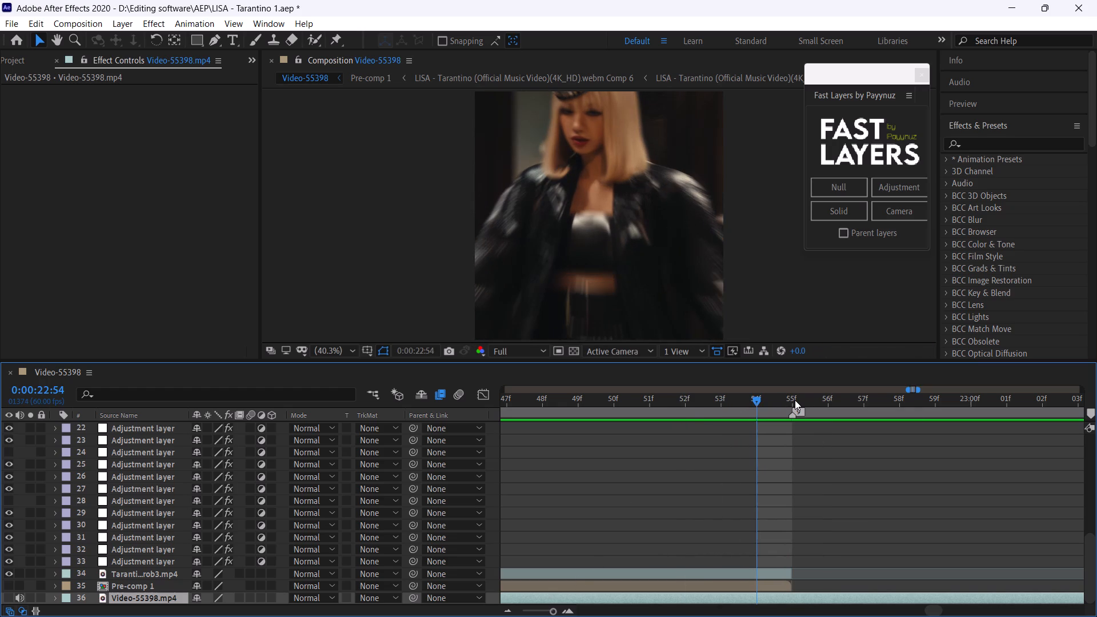
left_click(795, 400)
Add a full-length adjustment layer directly above Tarantino_1_prob3.mp4, starting at 0:00:00:00.
left_click(771, 573)
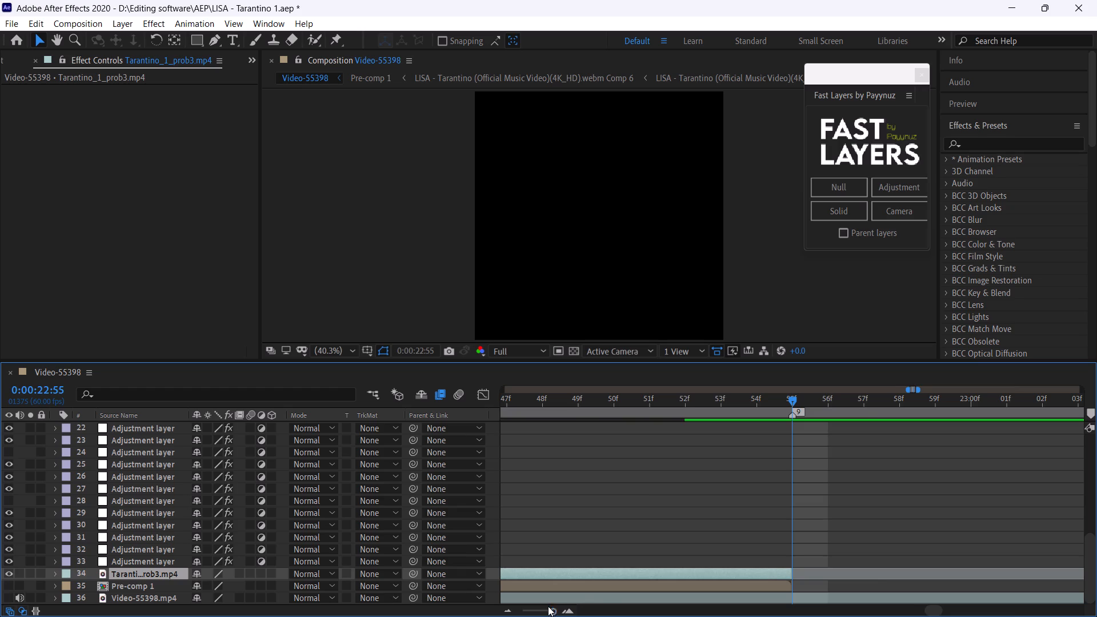
left_click(543, 610)
left_click_drag(570, 396, 340, 406)
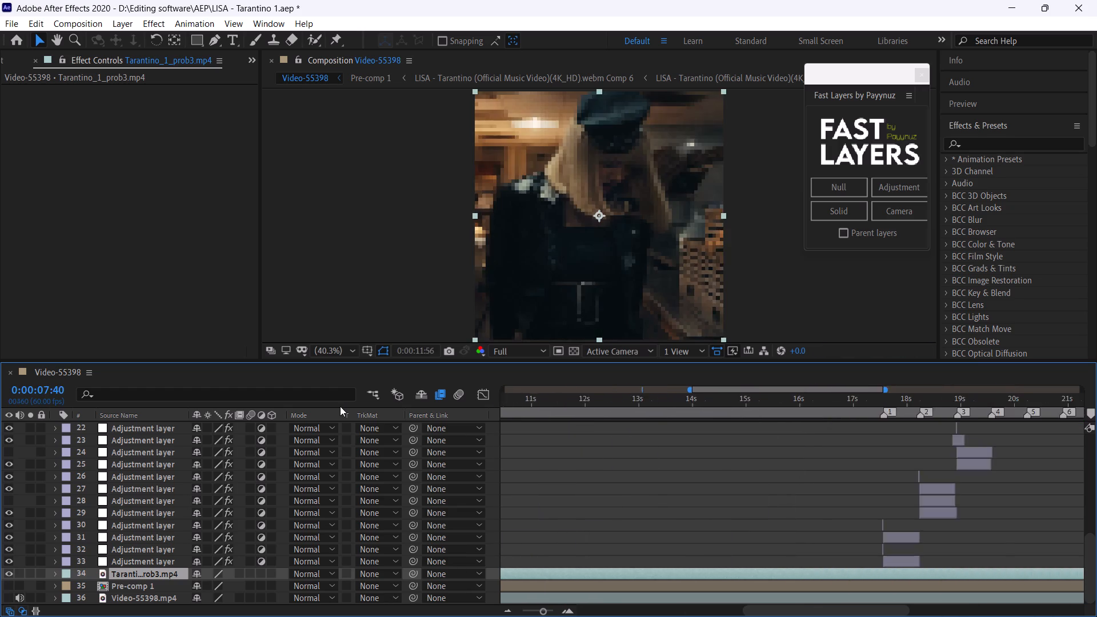
left_click_drag(340, 406, 310, 408)
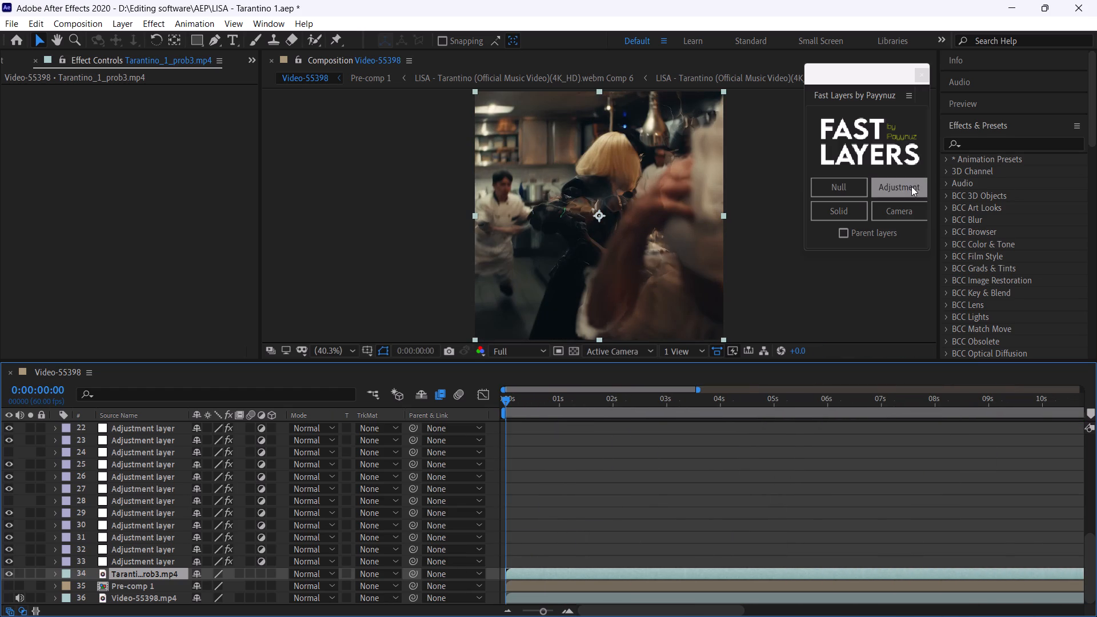
left_click(911, 186)
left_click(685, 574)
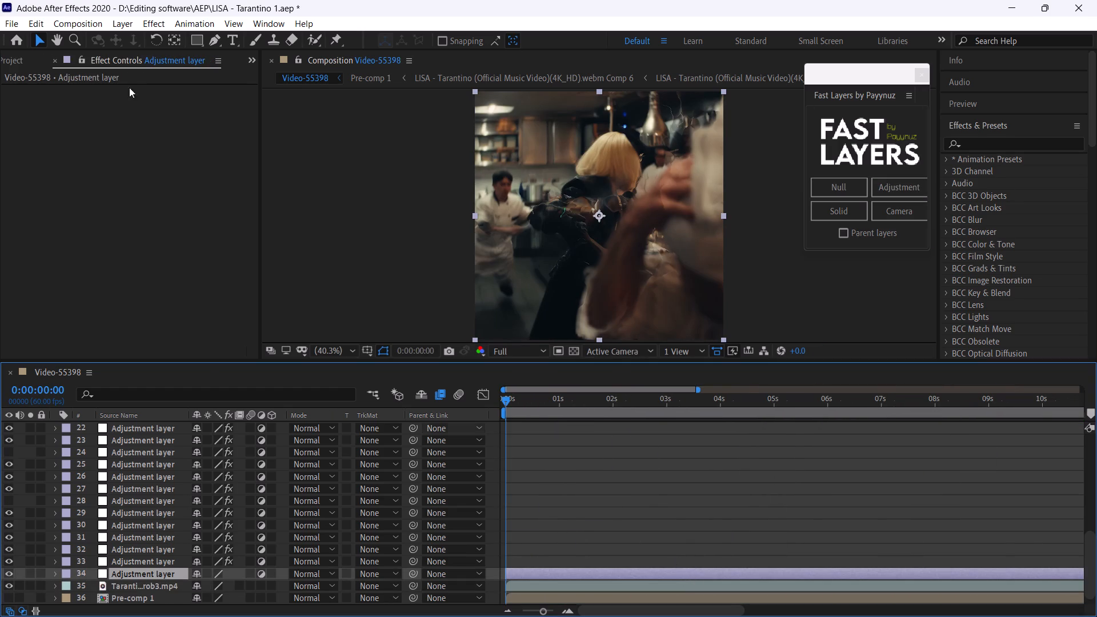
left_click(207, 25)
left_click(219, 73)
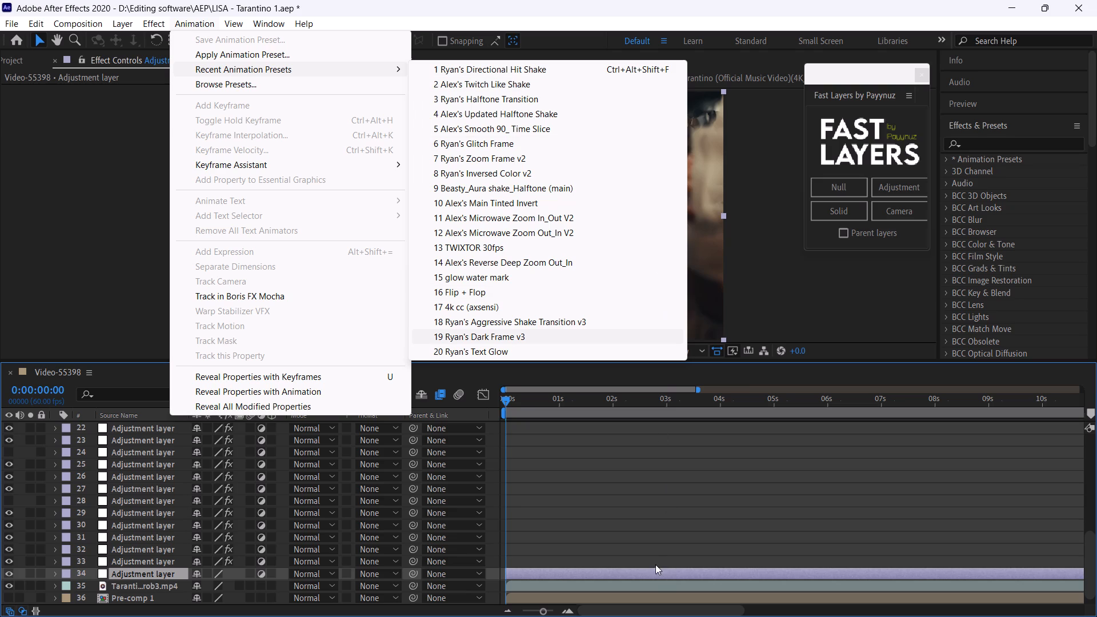
Search the effects for "motion" and apply Motion Tile to the Tarantino_1_prob3.mp4 layer.
left_click(659, 587)
left_click(982, 140)
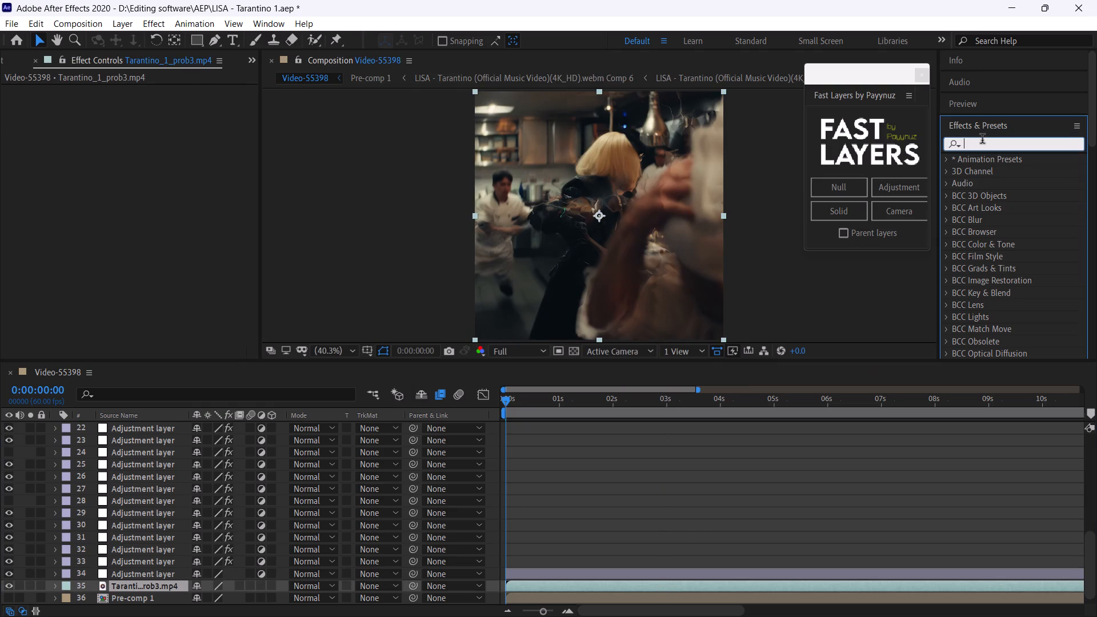
type("motion")
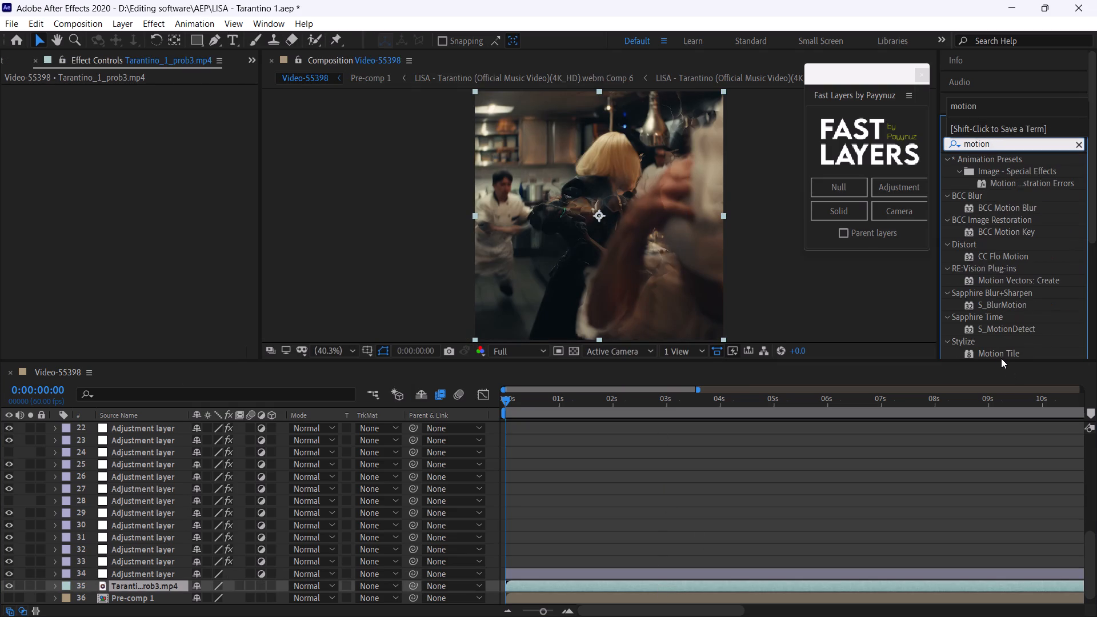
left_click_drag(1000, 355, 855, 588)
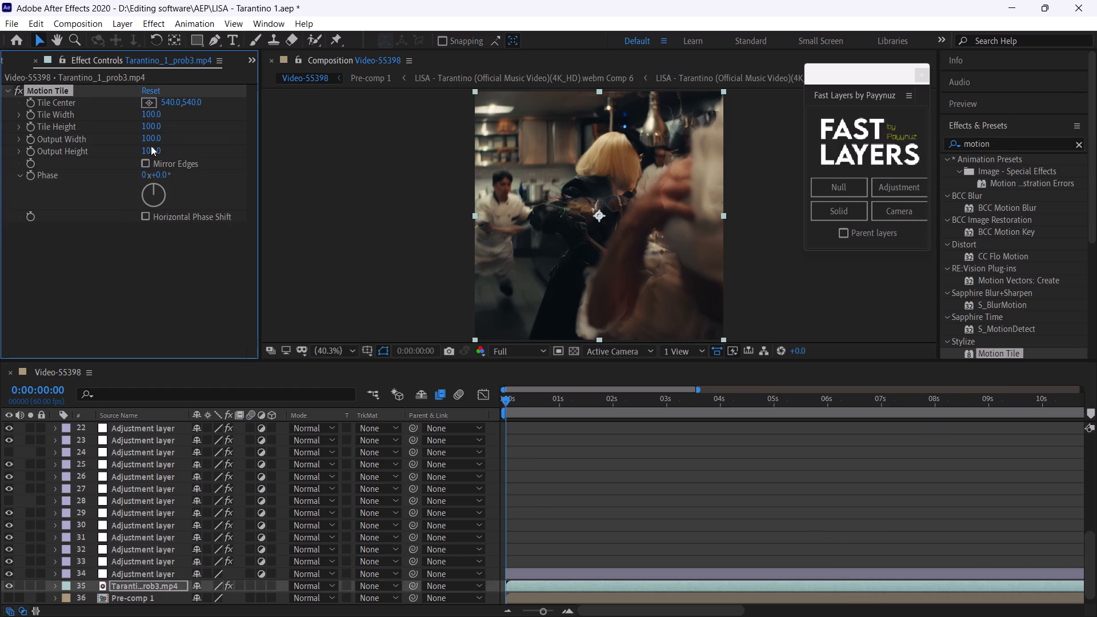
Set Motion Tile's Output Width and Output Height to 150 and enable Mirror Edges.
left_click(151, 142)
type("150")
left_click(151, 153)
key("1")
key("5")
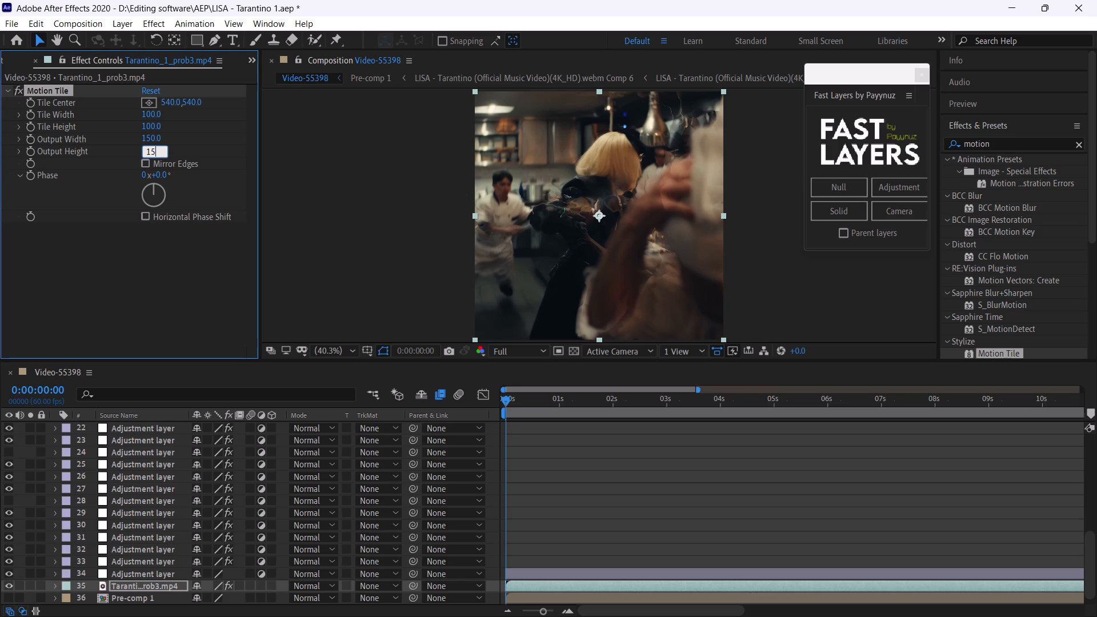
key("0")
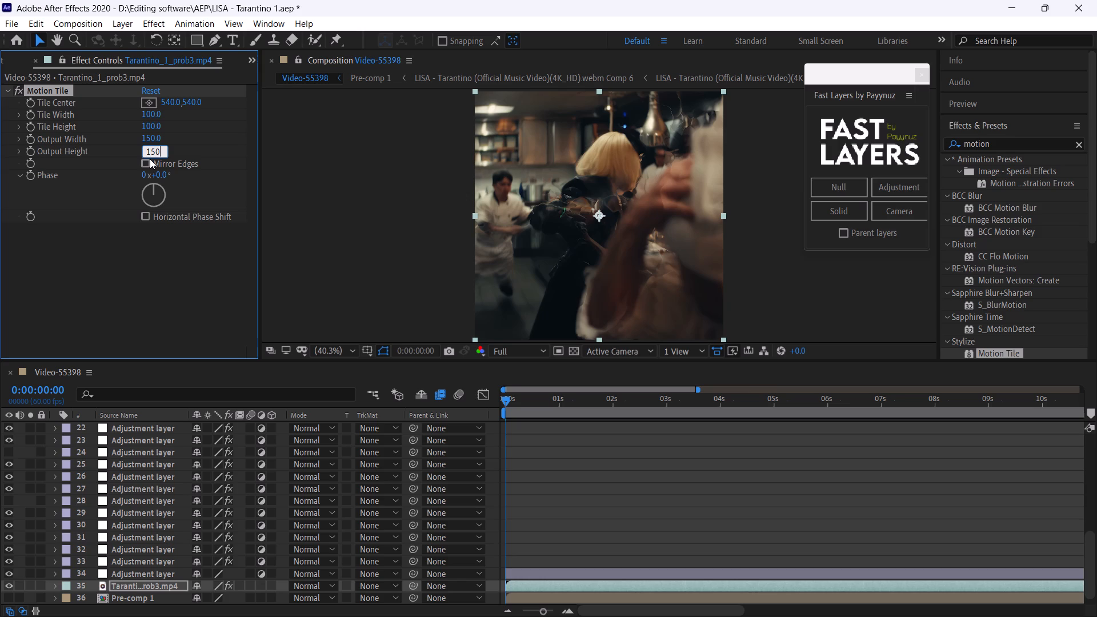
left_click(147, 162)
left_click(224, 289)
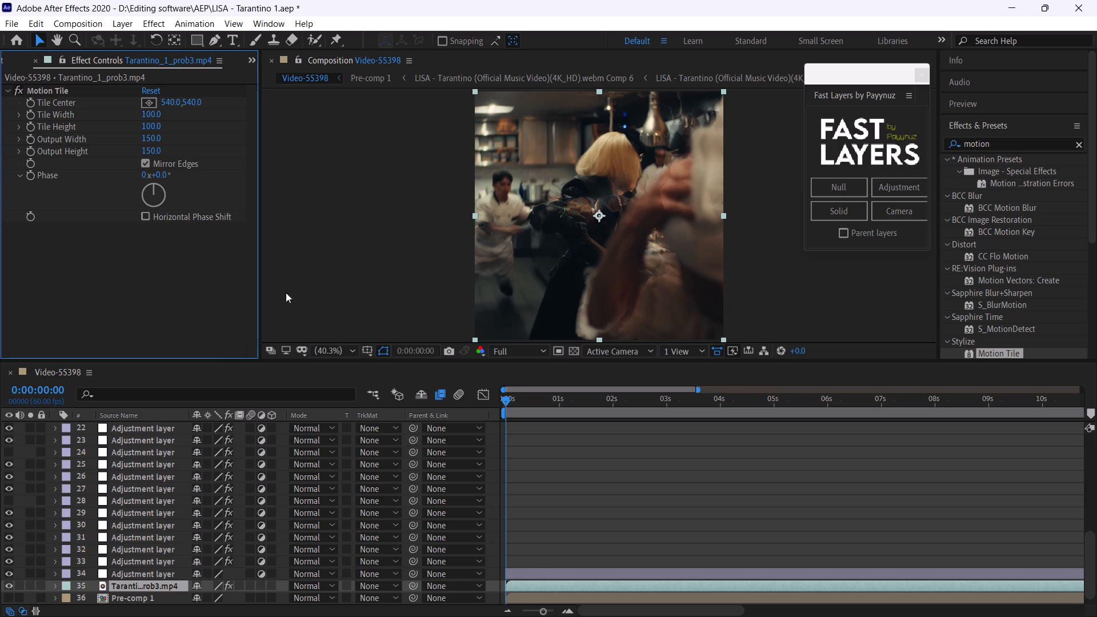
Apply the preset Ryan's Aggressive Panning v3 from Ryan's Luxury Pack V5 to the full-length adjustment layer above Tarantino_1_prob3.mp4.
left_click(529, 570)
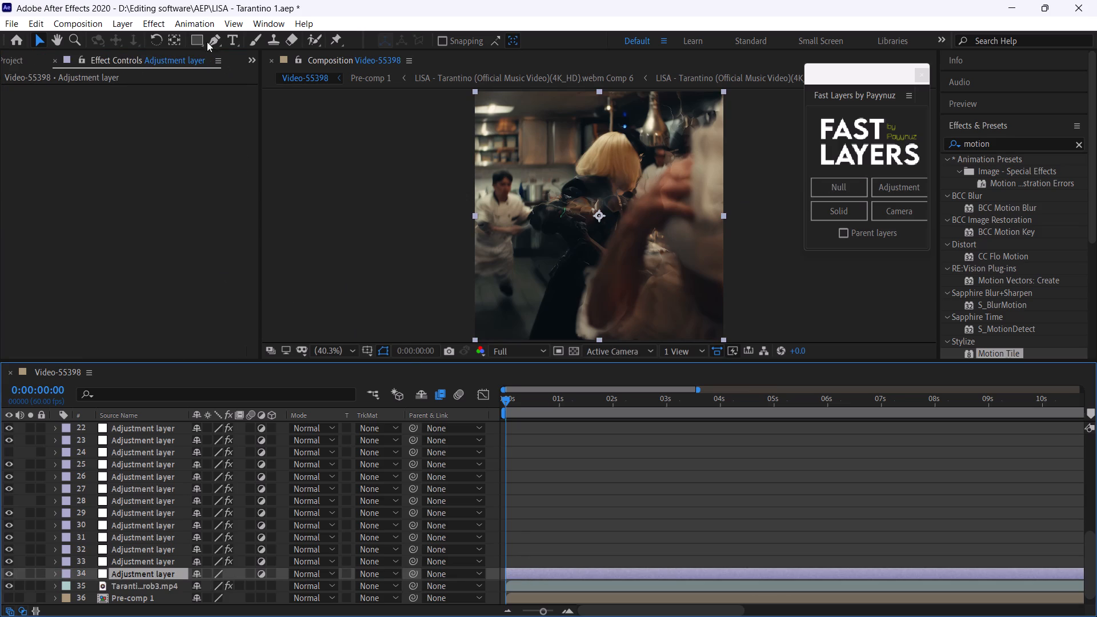
left_click(199, 26)
left_click(215, 69)
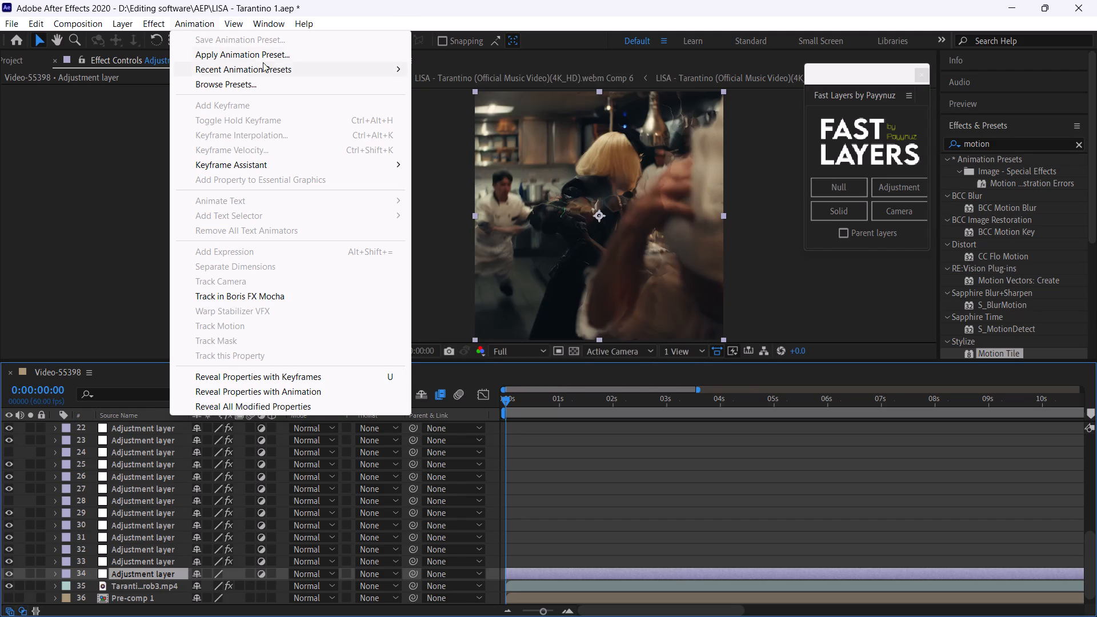
left_click(265, 49)
left_click(238, 69)
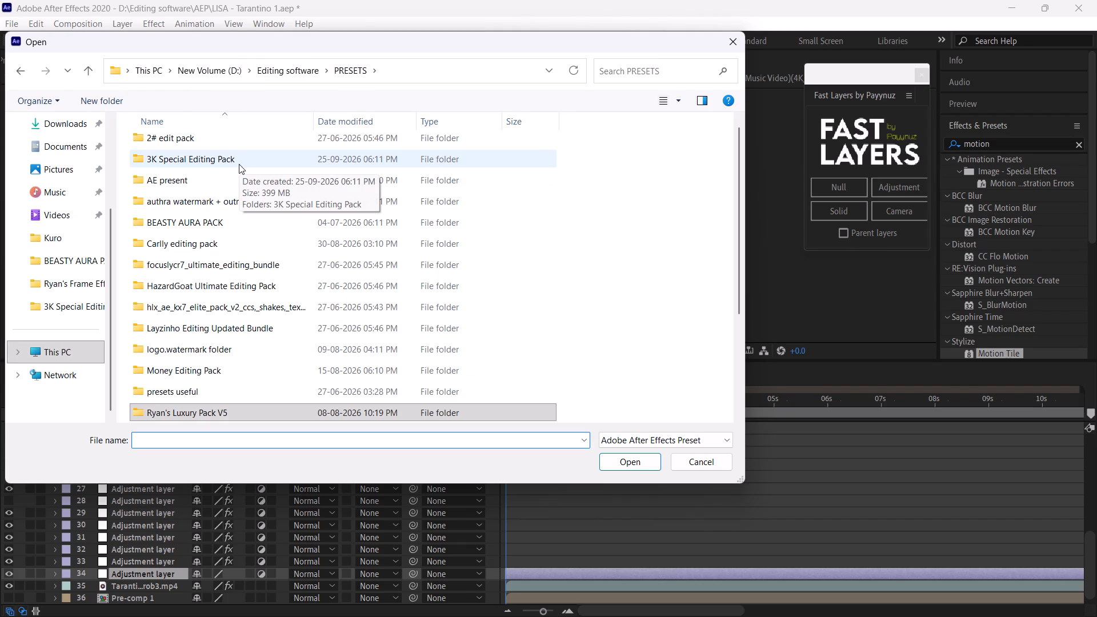
double_click(239, 413)
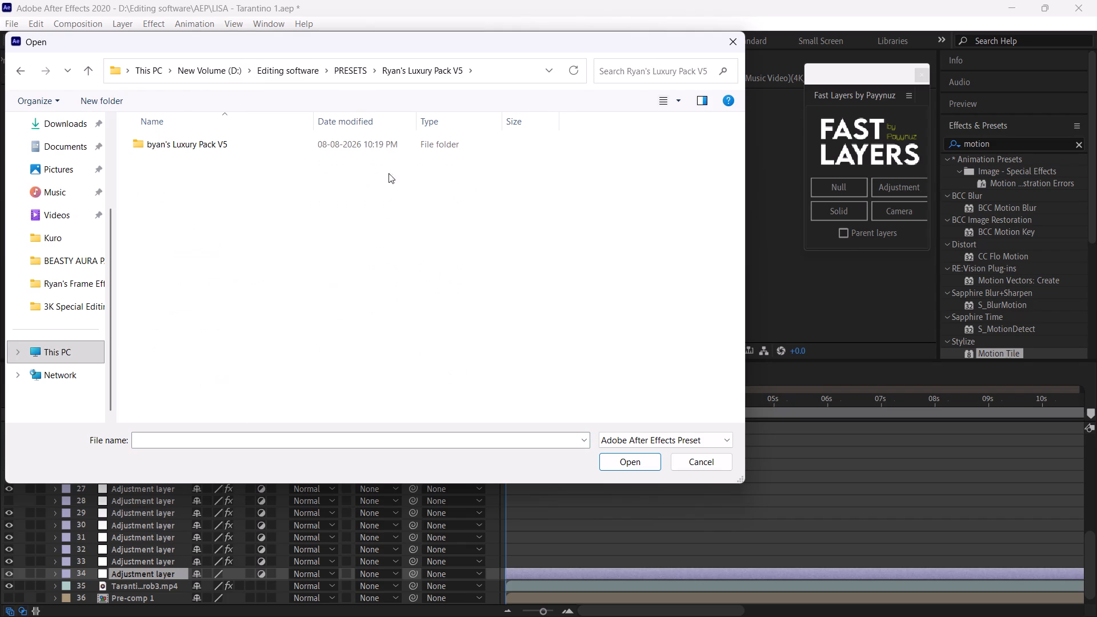
double_click(282, 151)
left_click(642, 71)
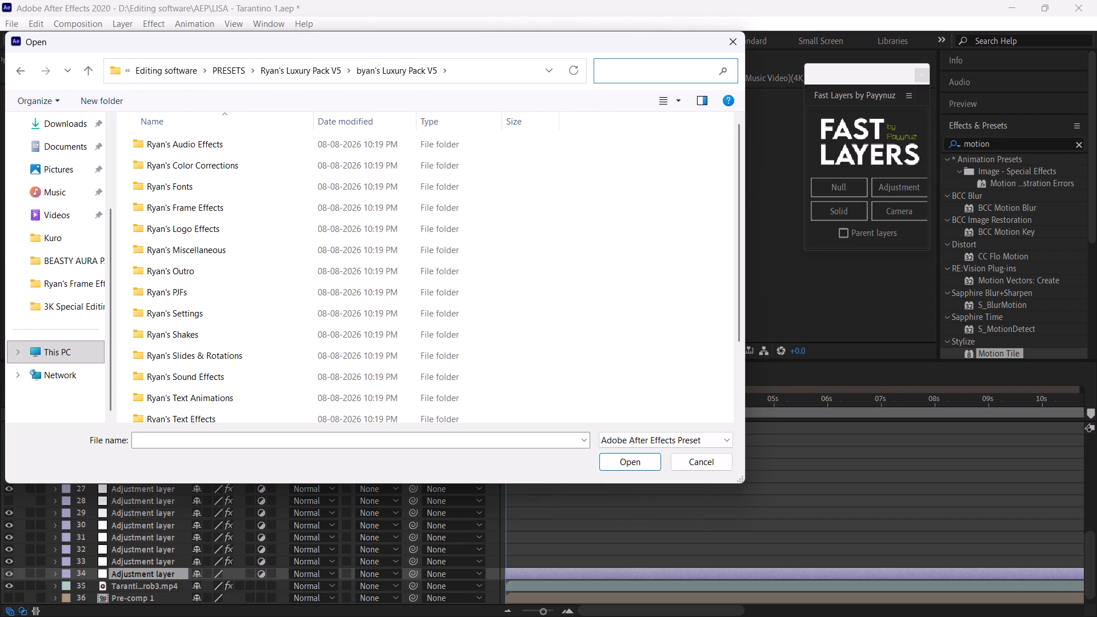
type("pann")
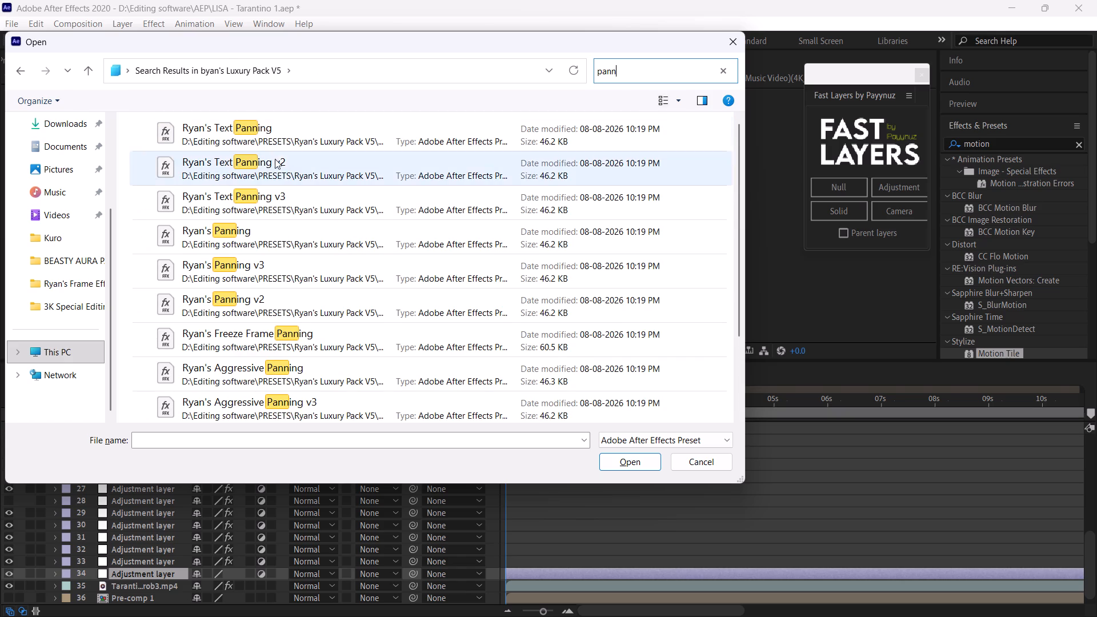
scroll(285, 223, "down", 1)
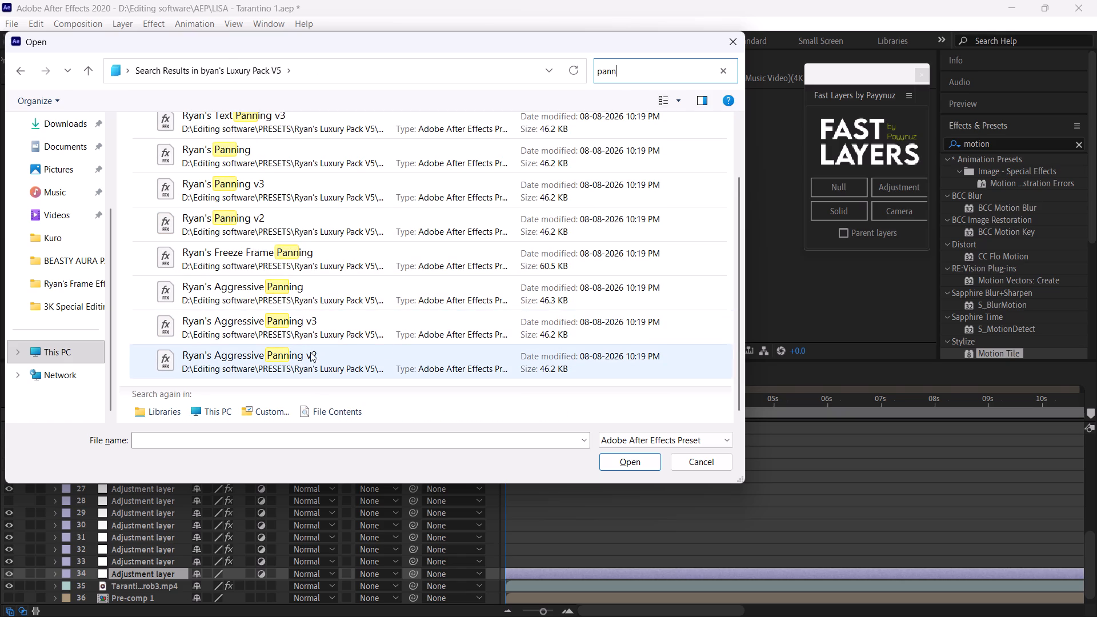
left_click(311, 328)
left_click(619, 465)
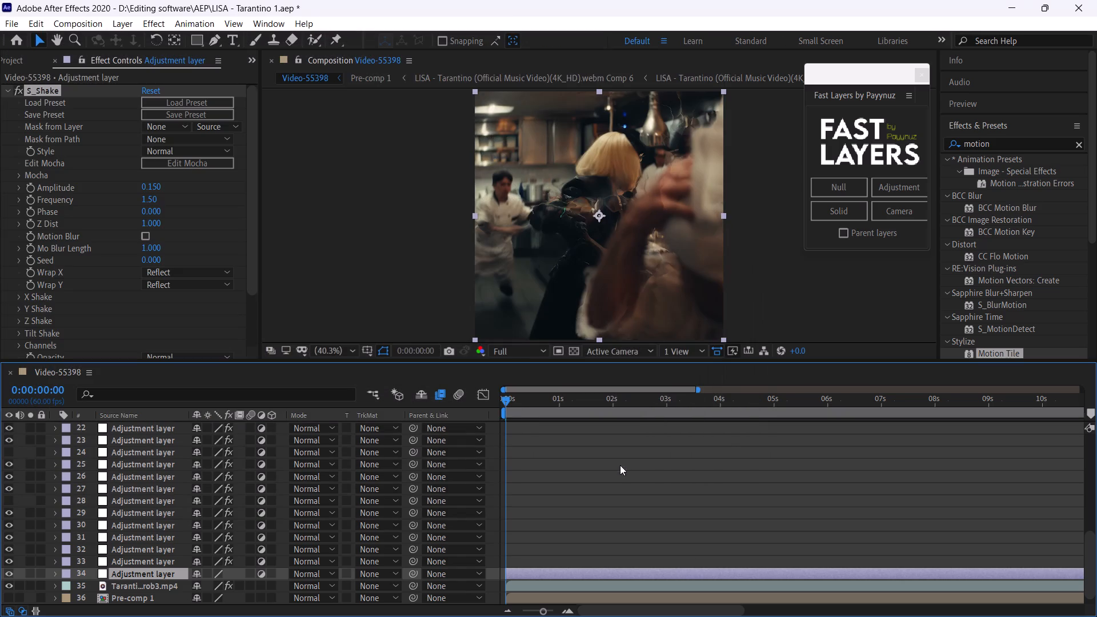
Preview the composition from 0:00:00:00 while looking through the S_Shake settings on the full-length adjustment layer, and collapse the effect.
key("space")
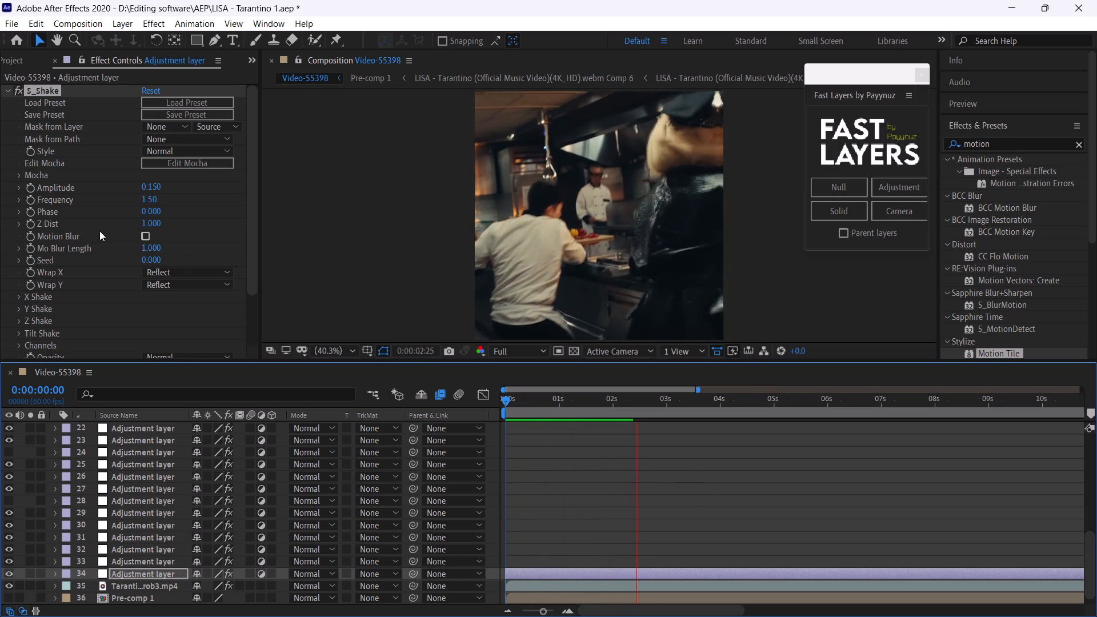
scroll(121, 205, "down", 4)
scroll(103, 207, "up", 1)
scroll(105, 208, "down", 2)
scroll(107, 207, "up", 1)
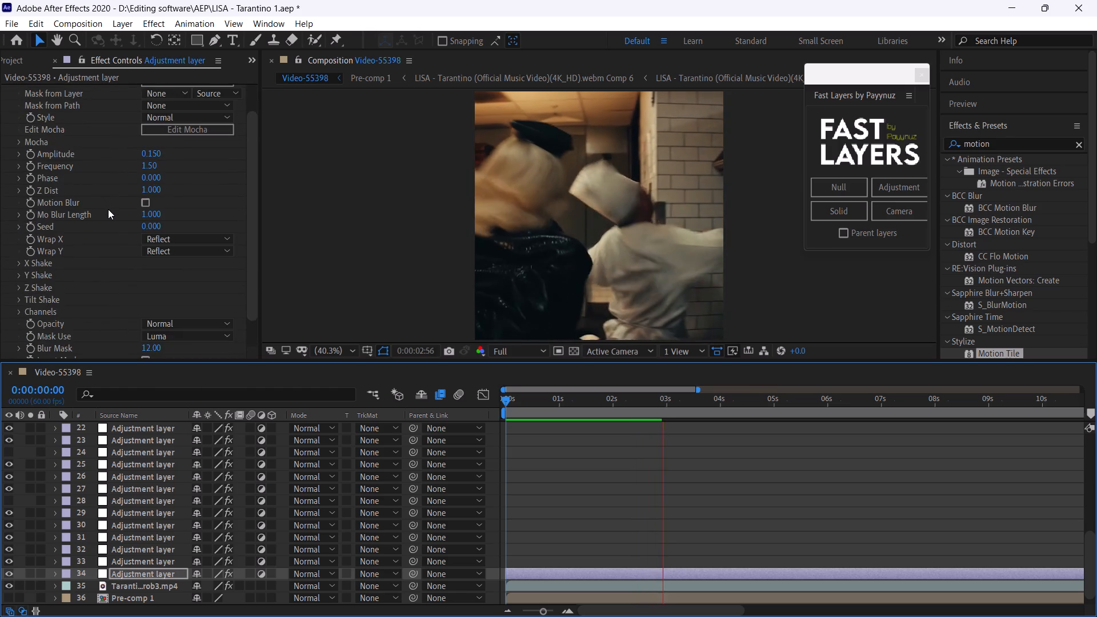
scroll(108, 209, "up", 1)
scroll(109, 210, "down", 1)
scroll(109, 210, "up", 1)
scroll(109, 210, "down", 3)
scroll(113, 215, "up", 1)
scroll(113, 215, "down", 2)
scroll(114, 218, "up", 1)
scroll(116, 220, "down", 1)
scroll(117, 221, "up", 1)
scroll(117, 221, "down", 1)
scroll(117, 221, "up", 1)
scroll(119, 222, "down", 4)
scroll(122, 226, "up", 1)
scroll(122, 226, "down", 1)
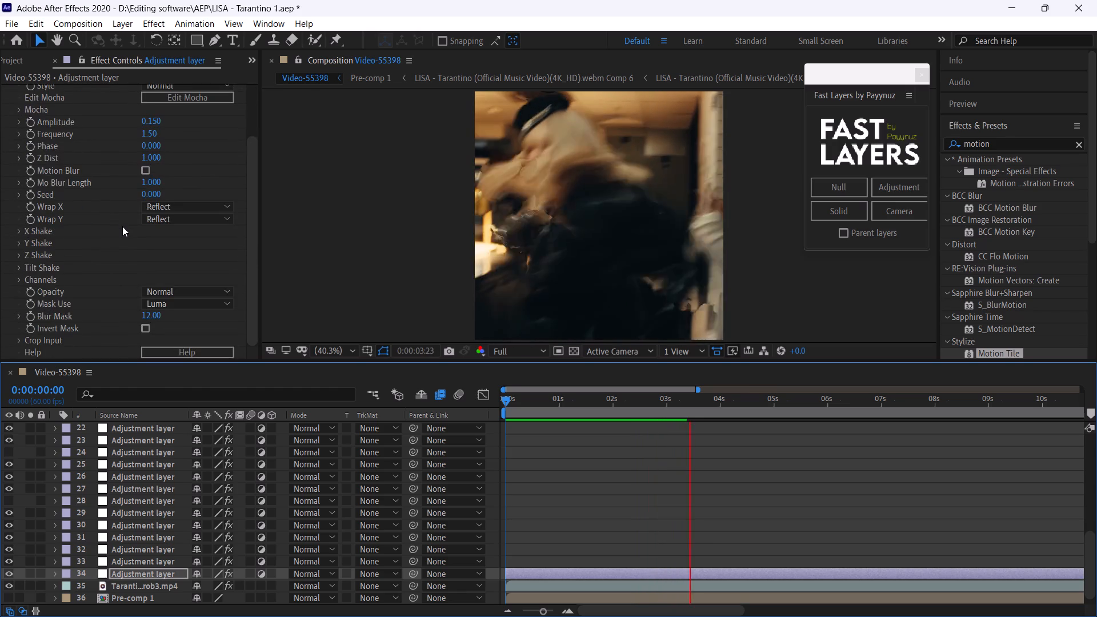
scroll(122, 226, "down", 1)
scroll(122, 226, "up", 1)
scroll(122, 226, "down", 10)
scroll(125, 230, "up", 2)
scroll(125, 230, "down", 3)
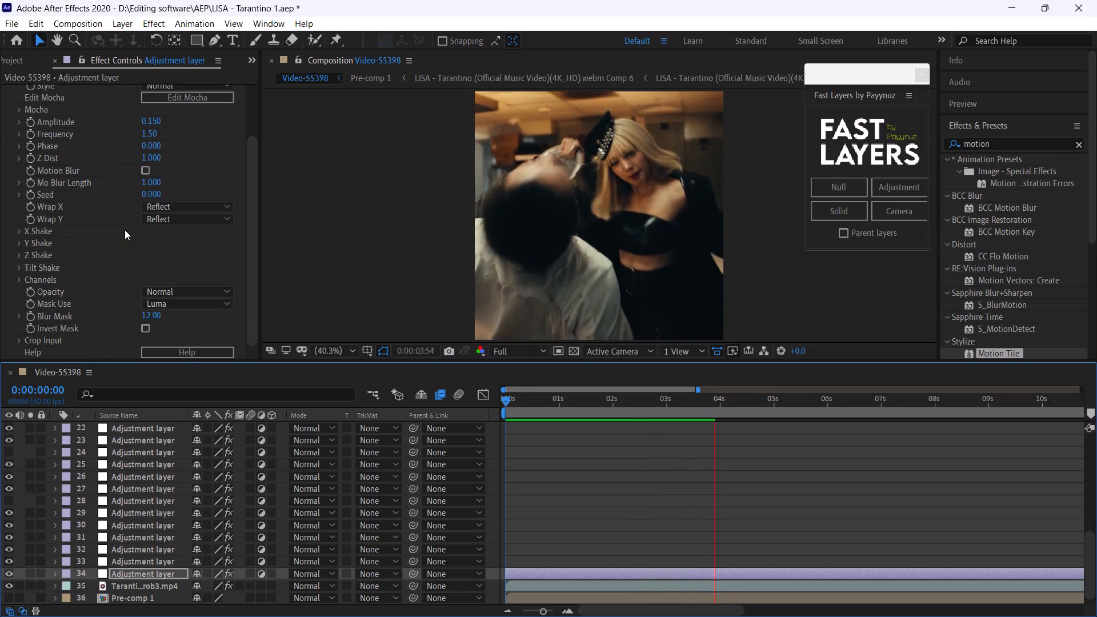
scroll(125, 230, "down", 2)
scroll(126, 231, "up", 1)
scroll(126, 231, "down", 1)
scroll(126, 231, "up", 1)
scroll(126, 231, "down", 12)
scroll(126, 233, "up", 1)
scroll(126, 233, "down", 4)
scroll(126, 233, "up", 2)
scroll(126, 233, "down", 3)
scroll(126, 233, "up", 1)
scroll(126, 233, "down", 1)
scroll(126, 233, "up", 1)
scroll(126, 233, "down", 1)
scroll(126, 233, "up", 1)
scroll(126, 233, "down", 1)
scroll(126, 233, "up", 1)
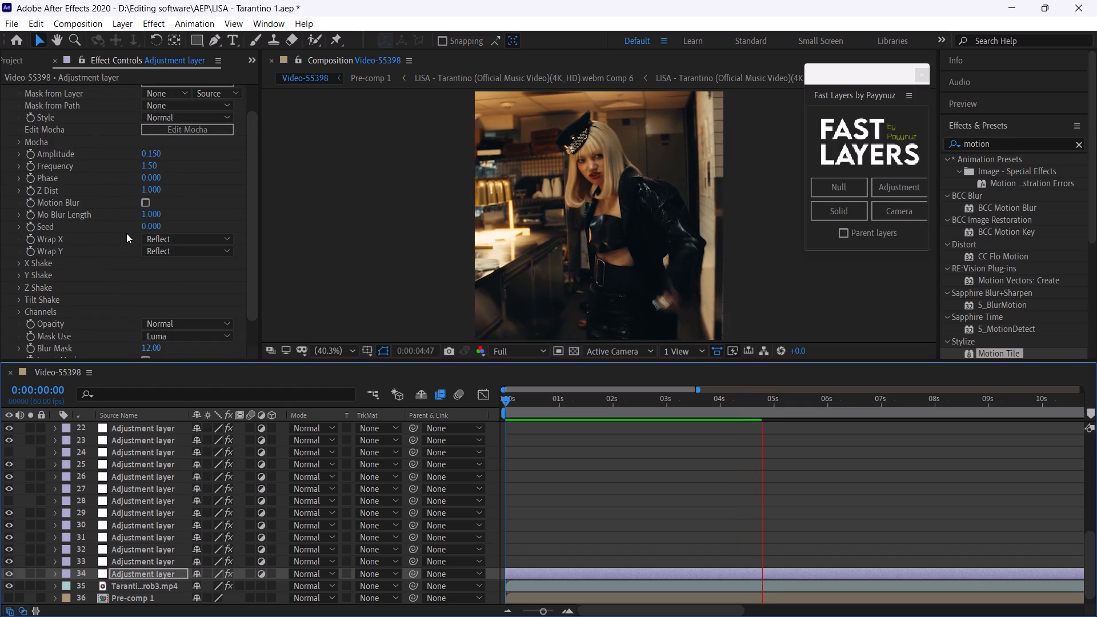
scroll(126, 233, "down", 5)
scroll(126, 233, "up", 1)
scroll(126, 233, "down", 2)
scroll(126, 233, "up", 1)
scroll(126, 233, "down", 3)
scroll(126, 233, "up", 1)
scroll(126, 233, "down", 1)
scroll(126, 233, "up", 1)
scroll(126, 233, "down", 7)
scroll(126, 233, "up", 1)
scroll(126, 233, "down", 1)
scroll(126, 233, "up", 2)
scroll(126, 233, "down", 8)
scroll(126, 234, "up", 1)
scroll(126, 234, "down", 1)
scroll(126, 234, "up", 1)
scroll(126, 234, "down", 1)
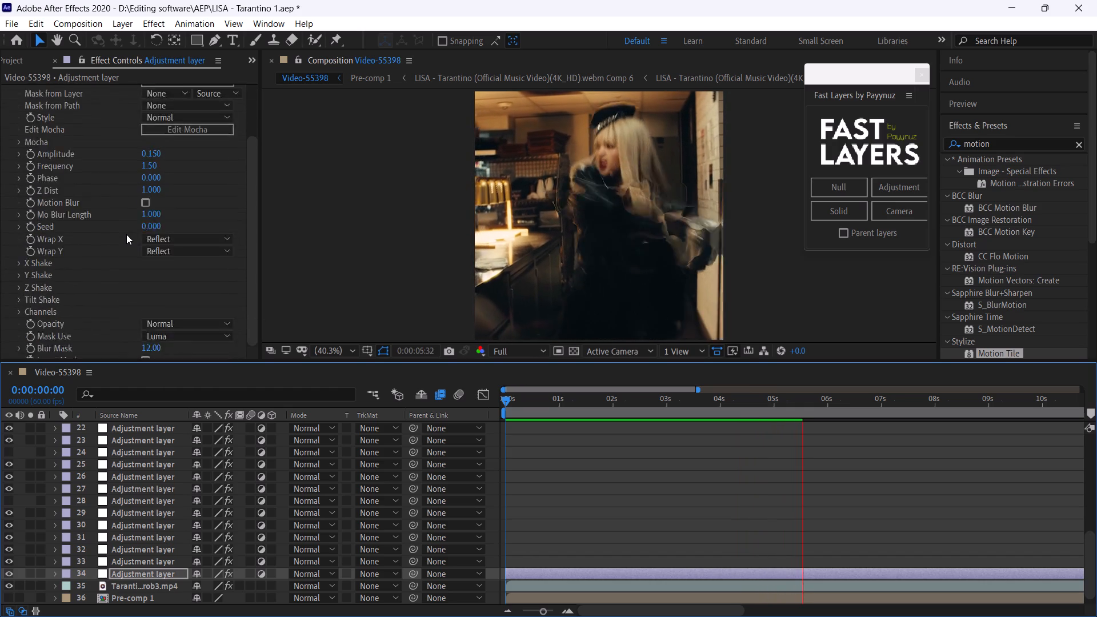
scroll(126, 234, "down", 6)
scroll(126, 234, "up", 1)
scroll(126, 234, "down", 2)
scroll(126, 234, "up", 2)
scroll(126, 234, "down", 2)
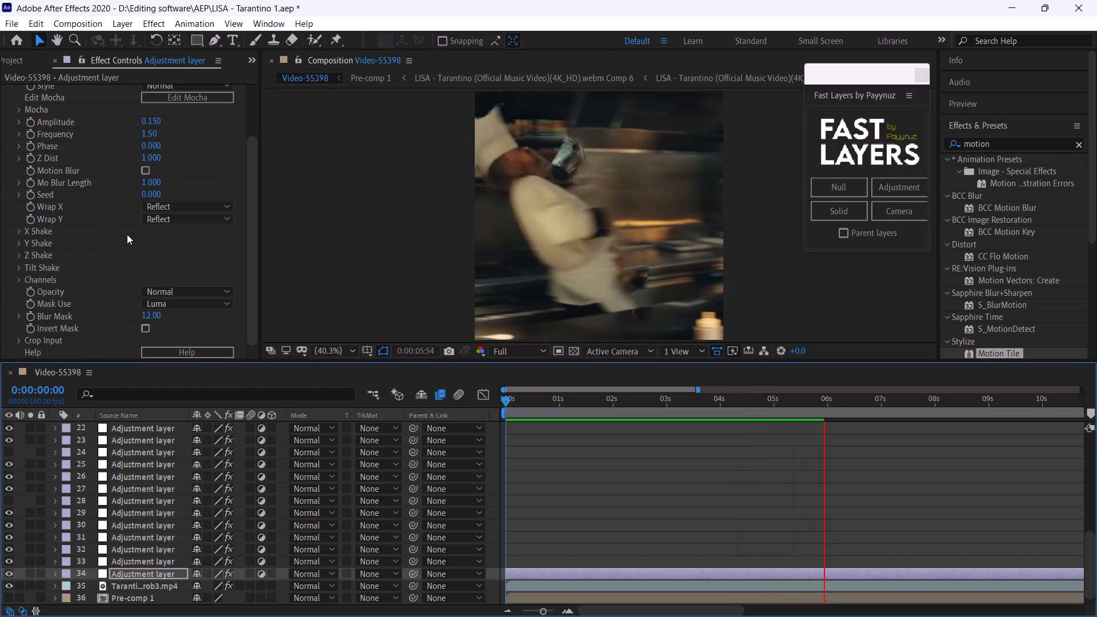
scroll(127, 234, "down", 4)
scroll(127, 234, "up", 1)
scroll(127, 234, "down", 3)
scroll(127, 234, "up", 1)
scroll(127, 234, "down", 4)
scroll(127, 234, "up", 1)
scroll(127, 234, "down", 3)
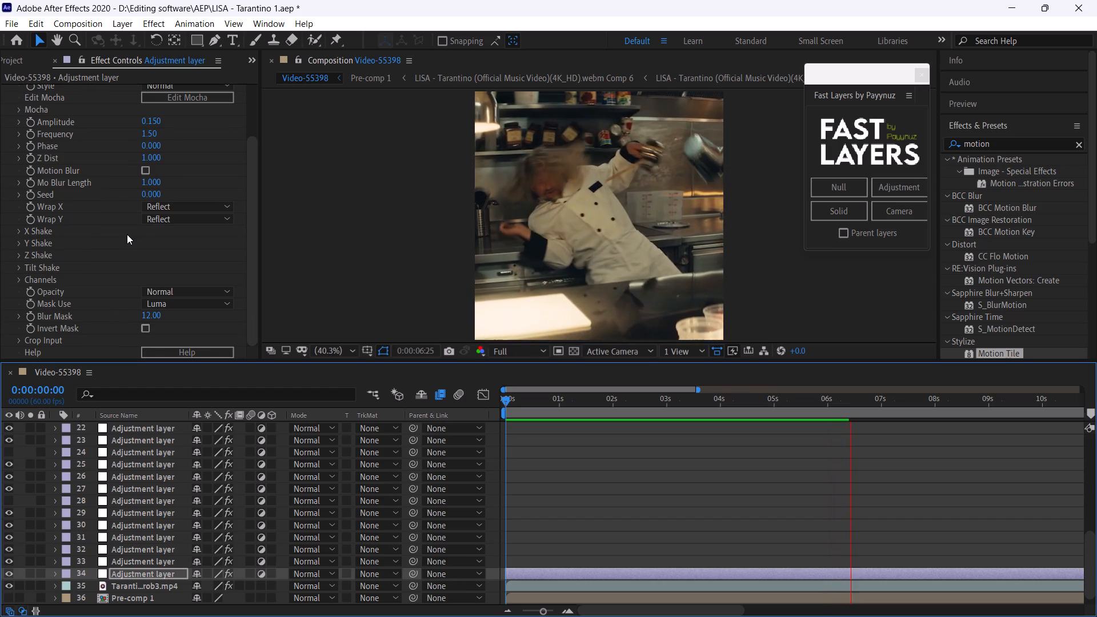
scroll(127, 234, "down", 5)
scroll(127, 234, "up", 1)
scroll(127, 234, "down", 8)
scroll(127, 234, "up", 1)
scroll(127, 234, "down", 1)
scroll(127, 234, "up", 1)
scroll(127, 234, "down", 3)
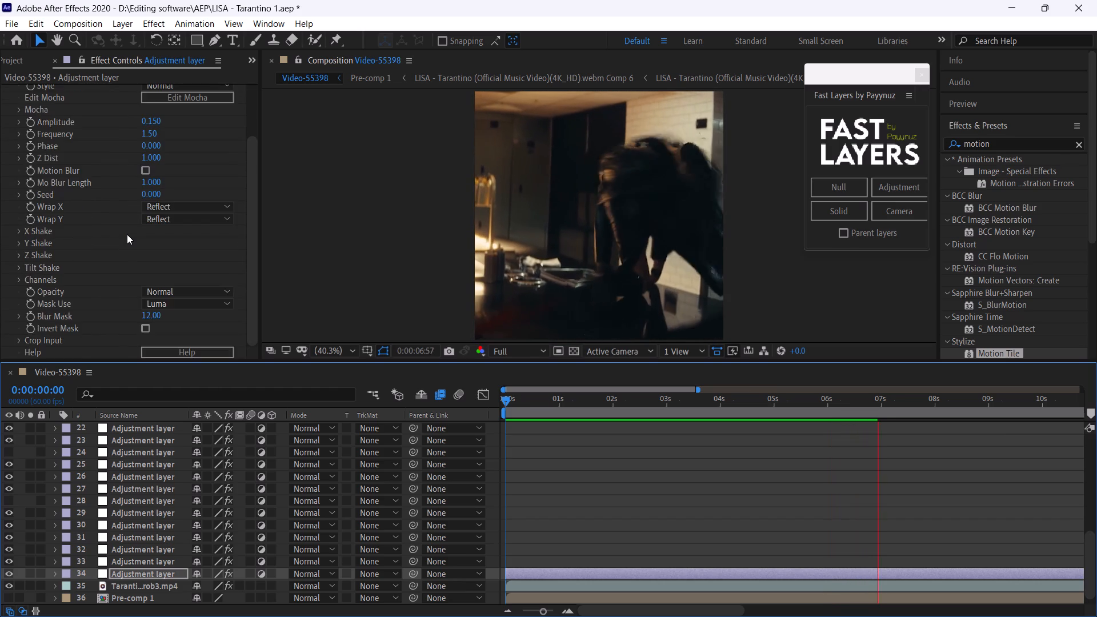
scroll(127, 234, "up", 2)
scroll(127, 234, "down", 3)
scroll(127, 234, "up", 1)
scroll(127, 234, "down", 4)
scroll(127, 234, "up", 1)
scroll(127, 234, "down", 1)
scroll(127, 234, "up", 1)
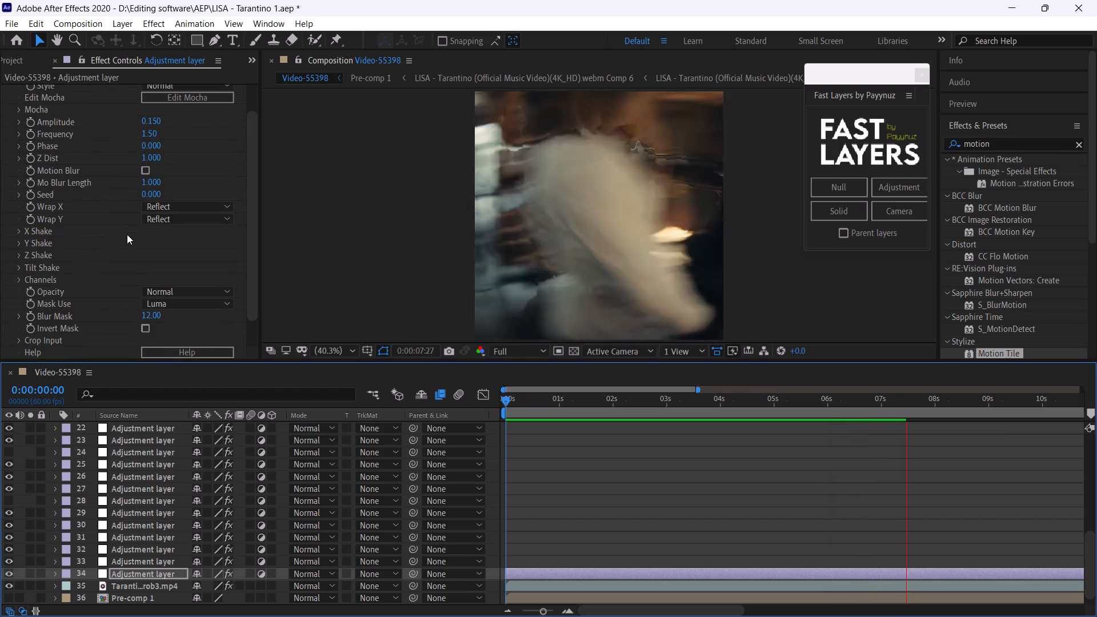
scroll(127, 234, "up", 2)
left_click_drag(252, 219, 258, 77)
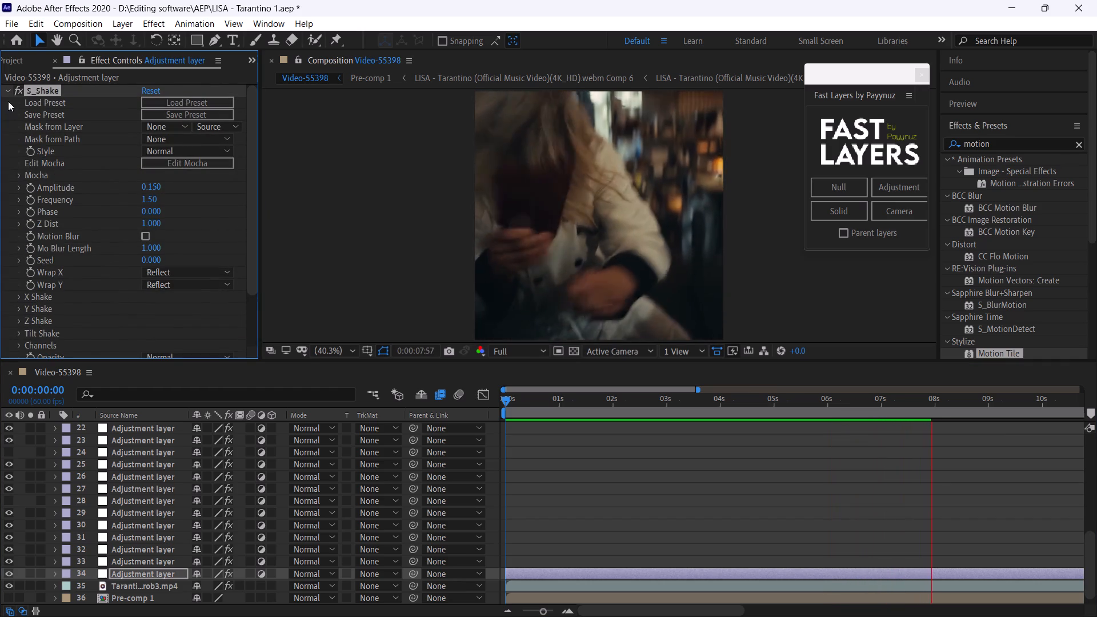
left_click(7, 91)
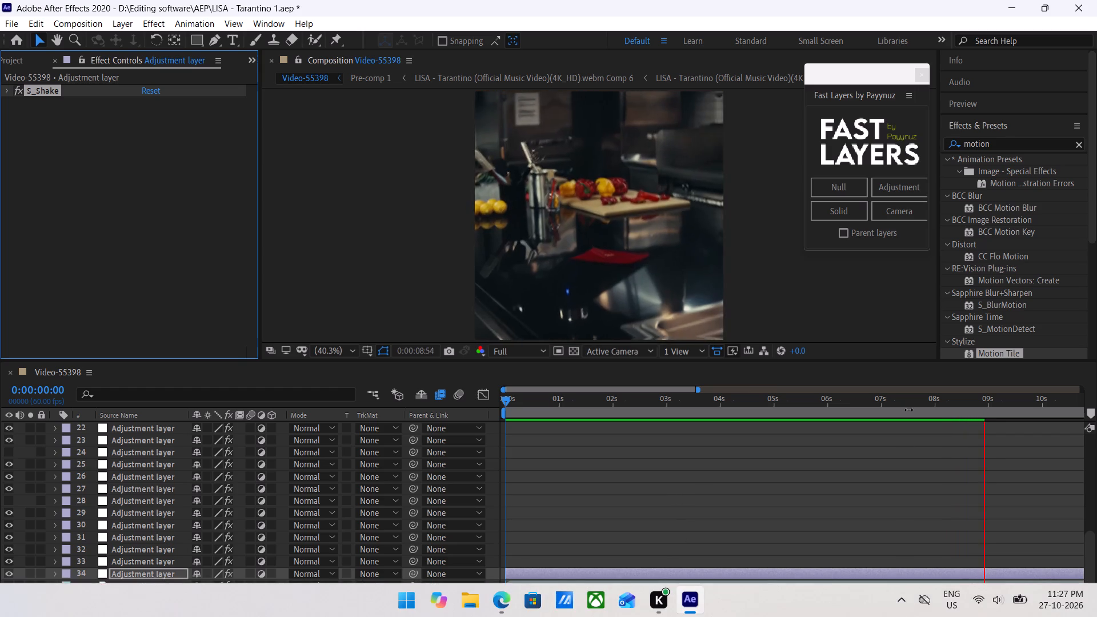
Preview the shake from 0:00:05:11, and replay the run into the marker section from 0:00:16:41 and 0:00:17:19.
left_click(784, 398)
key("space")
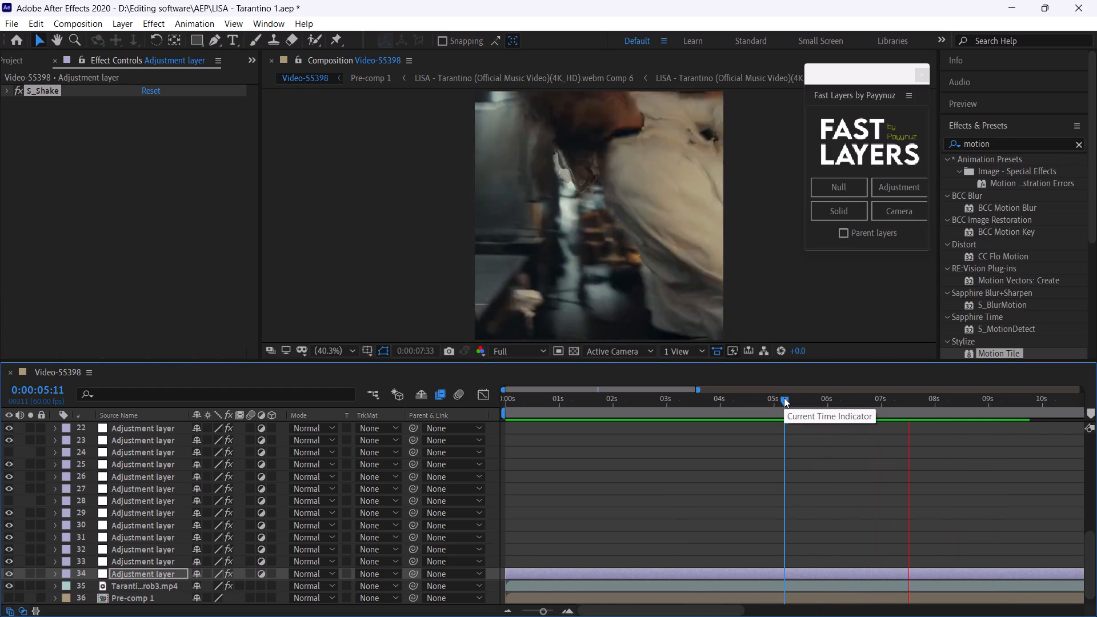
scroll(949, 486, "up", 1)
scroll(949, 486, "down", 1)
scroll(949, 486, "up", 2)
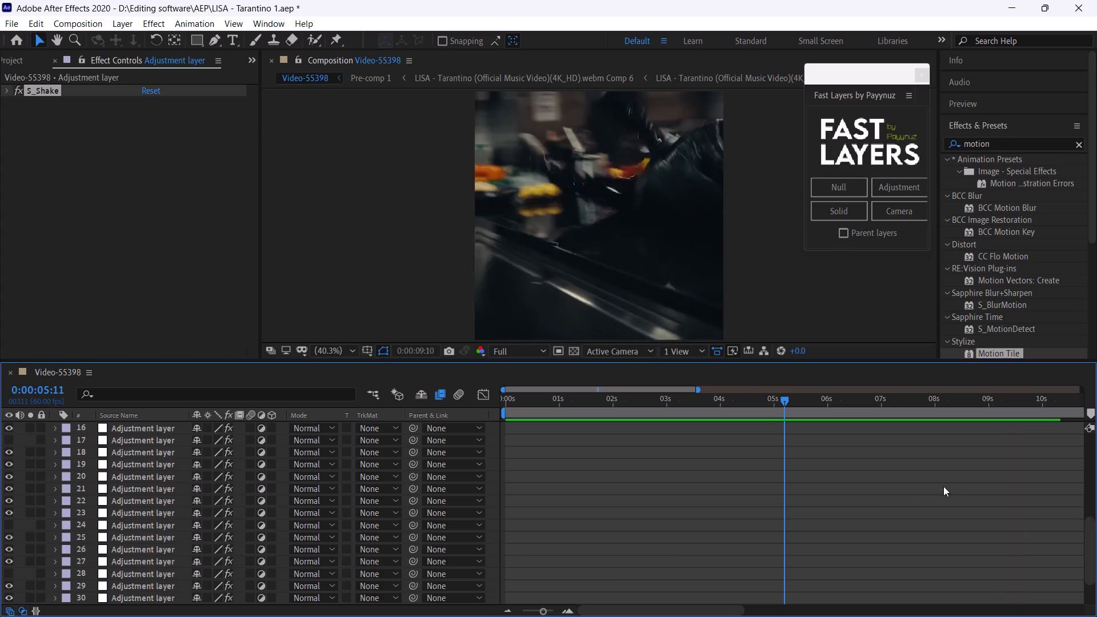
left_click_drag(540, 610, 527, 610)
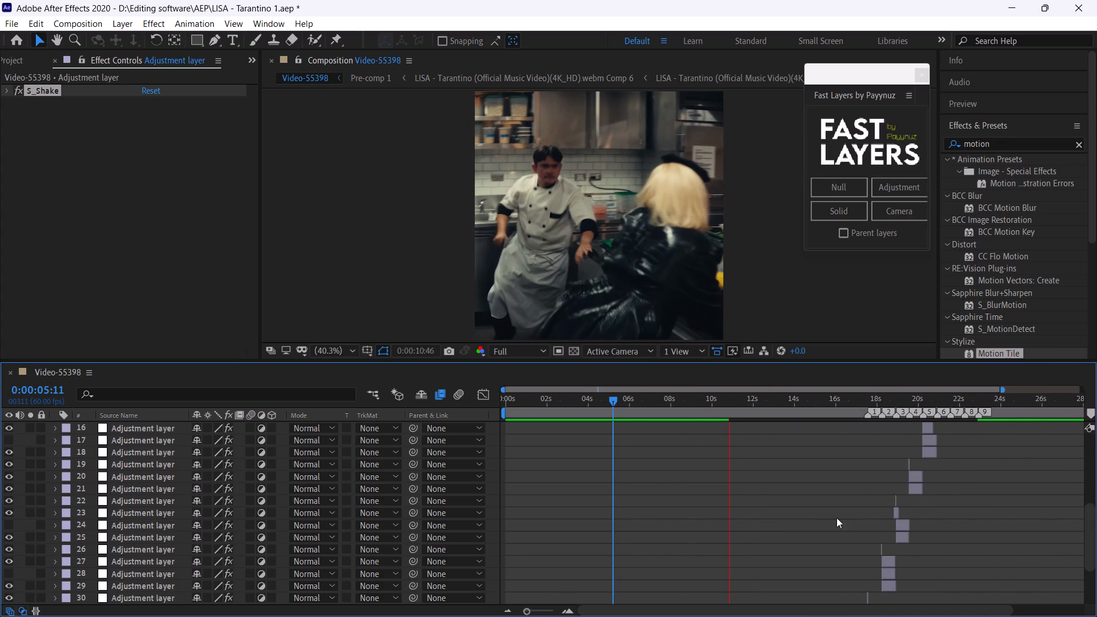
scroll(856, 517, "up", 1)
left_click(850, 402)
key("space")
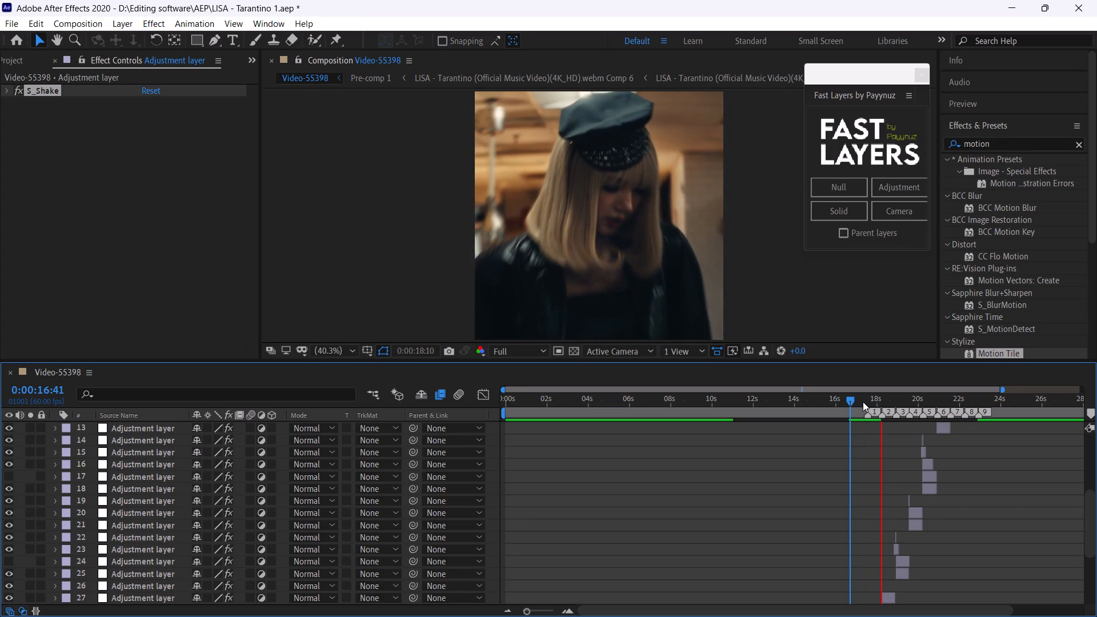
left_click(863, 402)
key("space")
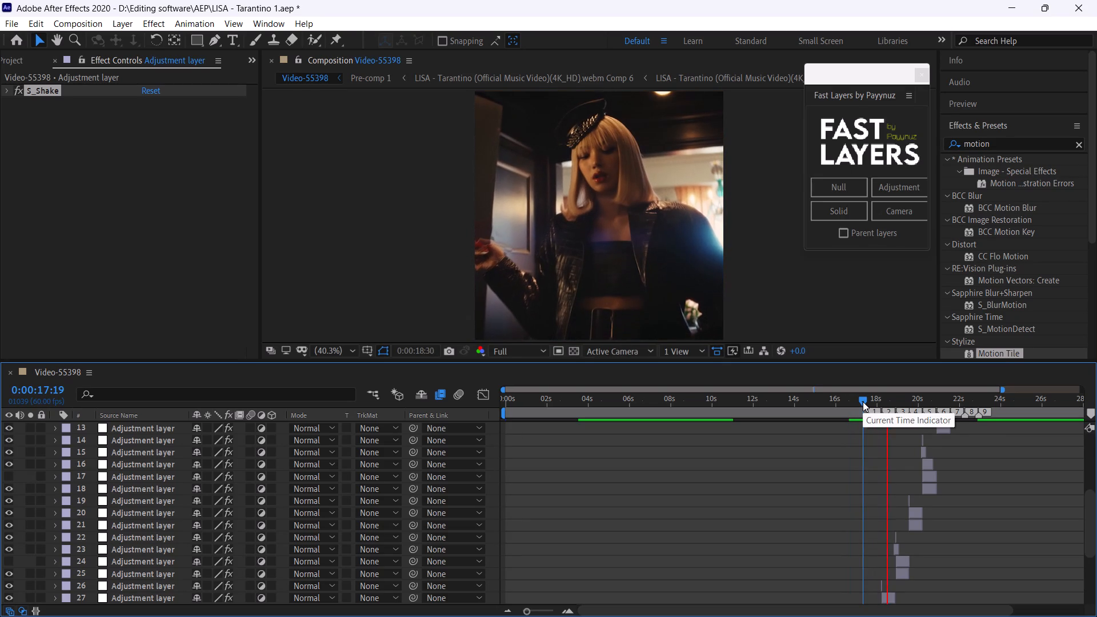
left_click(863, 402)
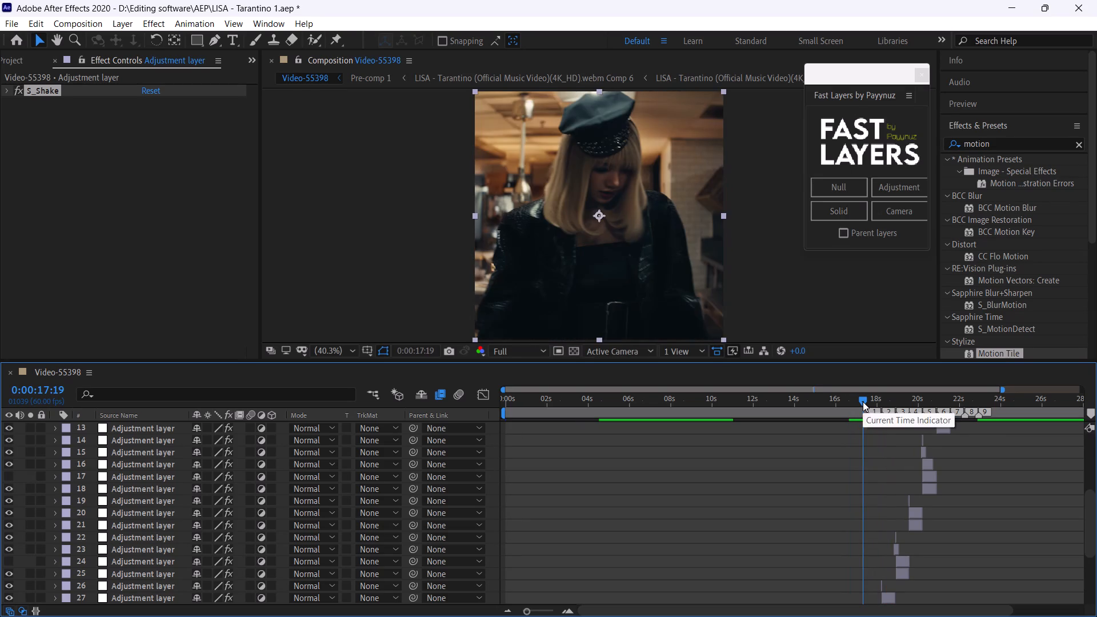
key("space")
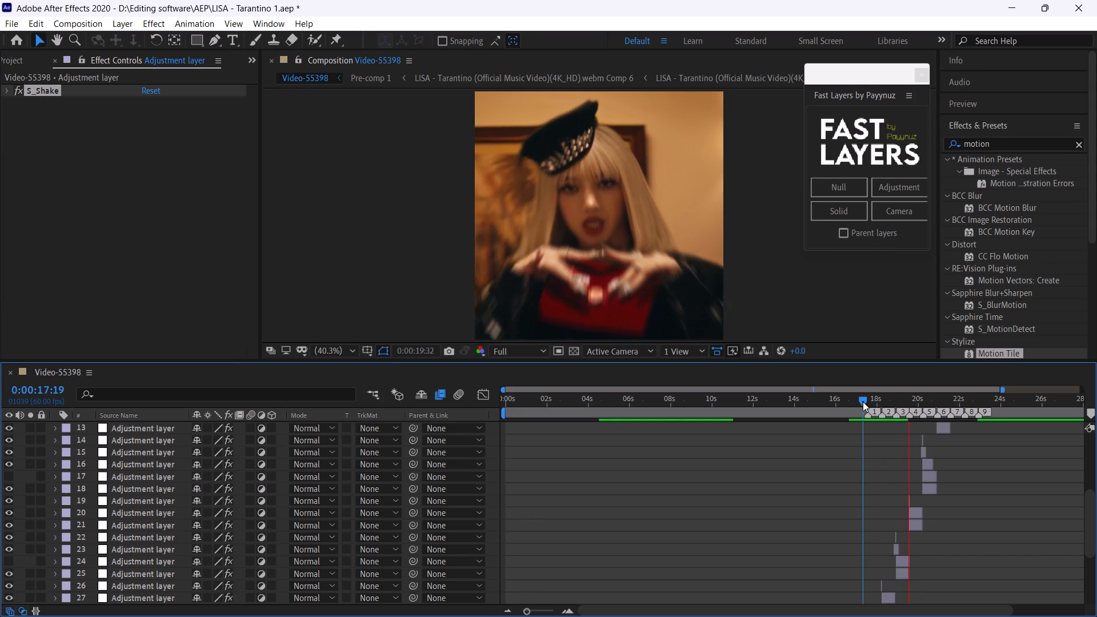
left_click(863, 402)
Save the project.
key("ctrl+s")
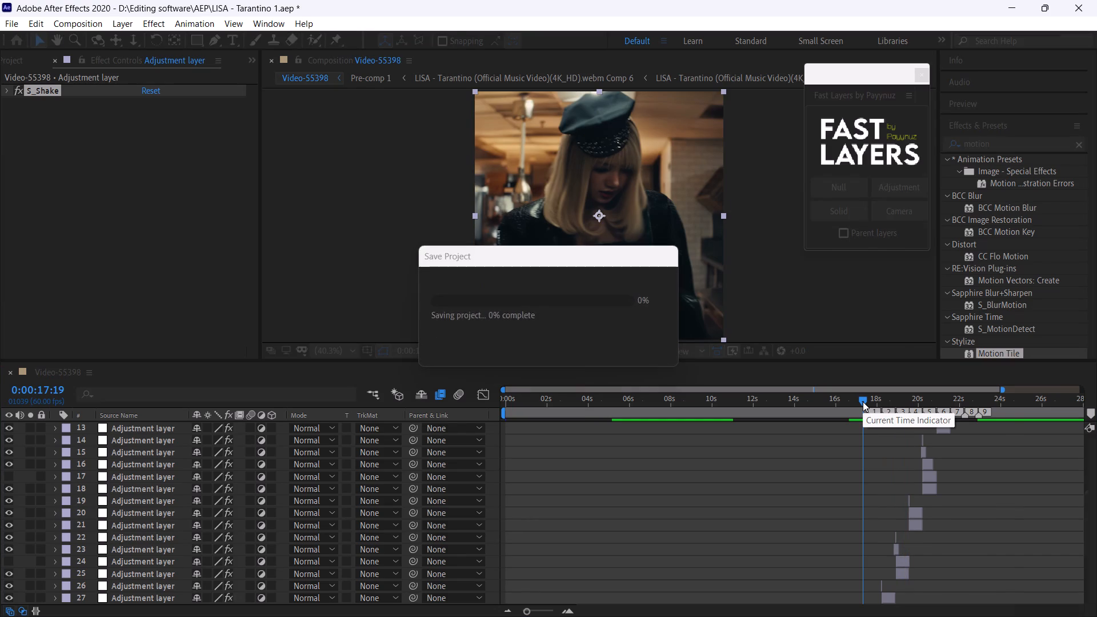
Pre-compose Tarantino_1_prob3.mp4 together with all the adjustment layers above it, using the default name.
scroll(870, 414, "down", 4)
scroll(871, 454, "up", 1)
scroll(871, 454, "down", 2)
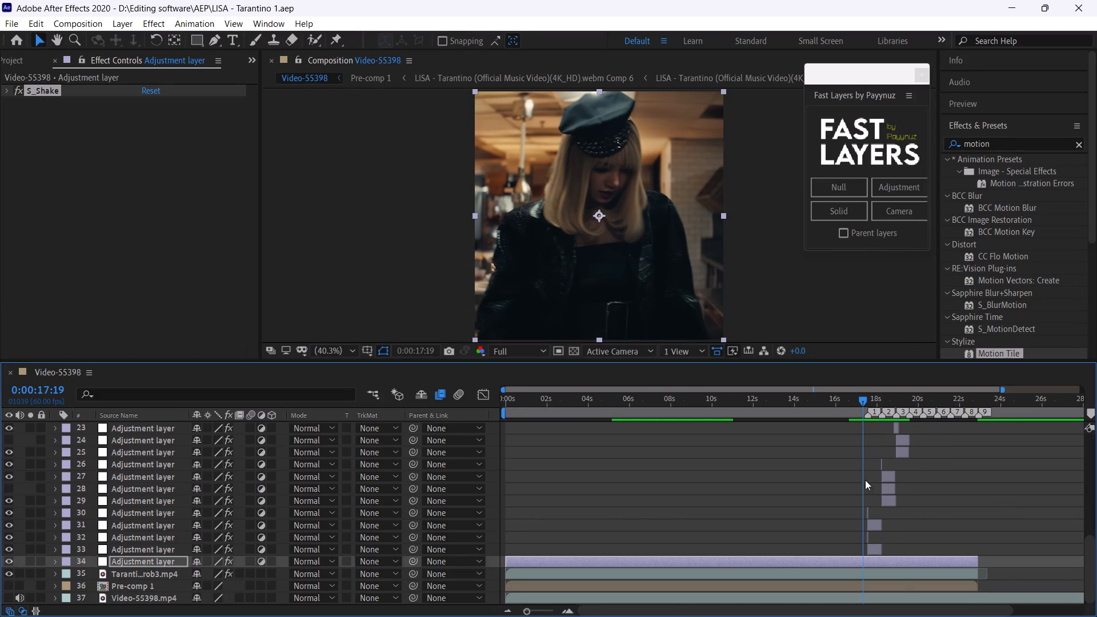
left_click(898, 576)
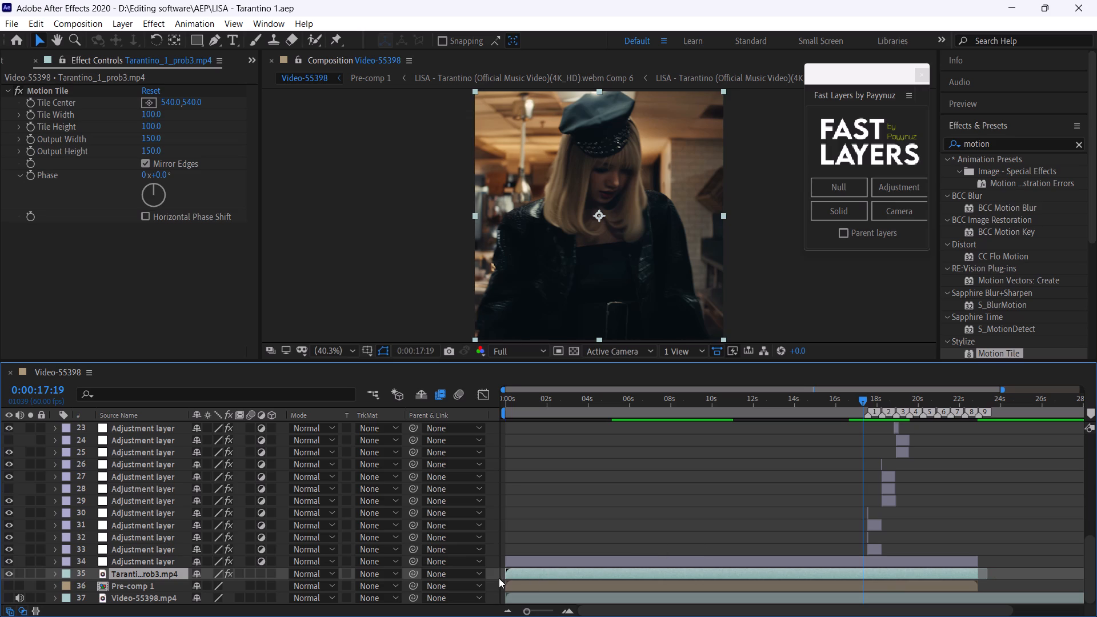
left_click_drag(498, 578, 522, 294)
scroll(886, 556, "down", 8)
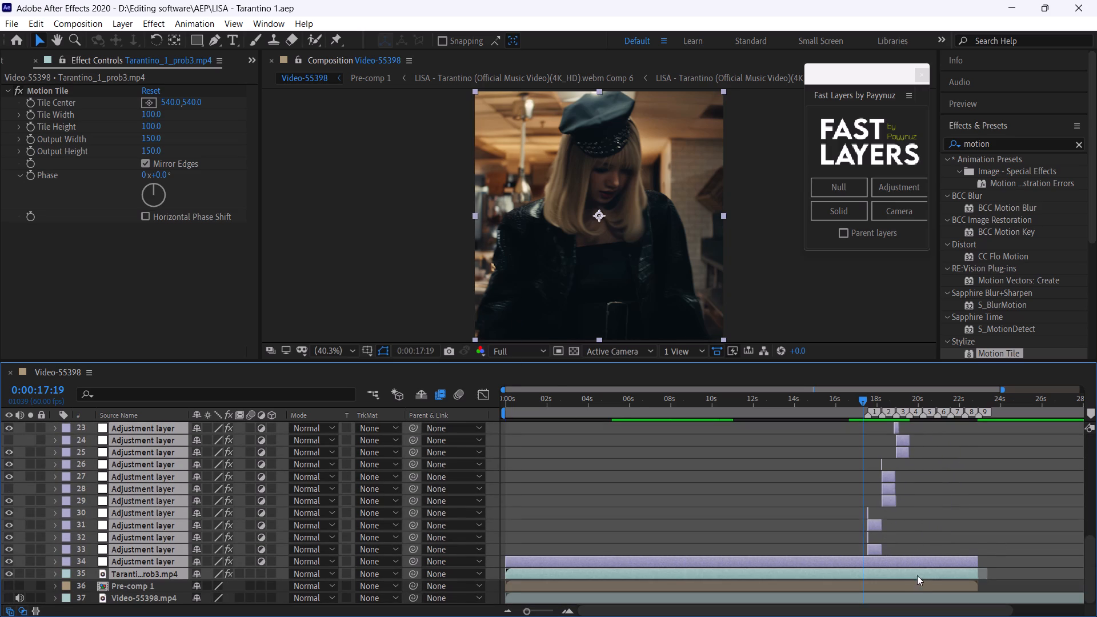
right_click(926, 573)
left_click(971, 496)
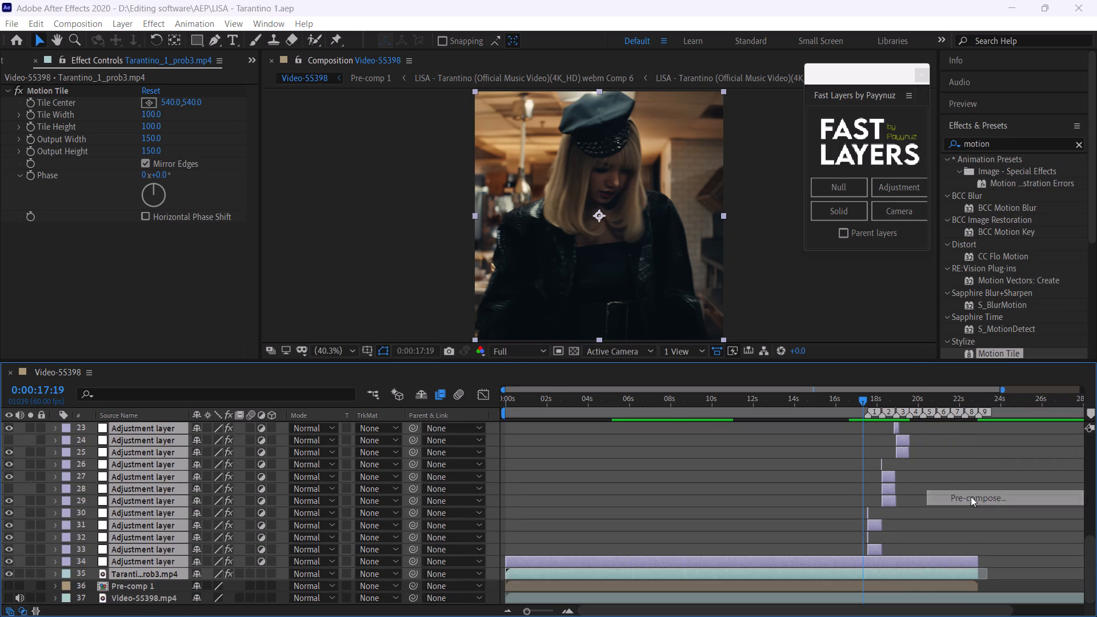
left_click(584, 407)
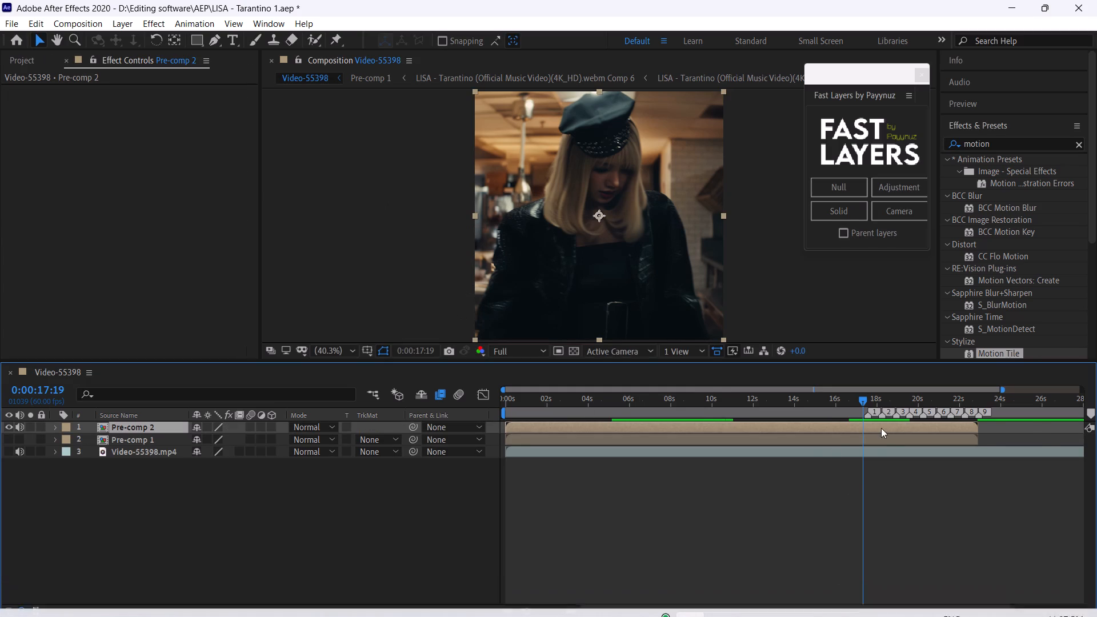
Save the project with the new pre-composition.
key("ctrl+s")
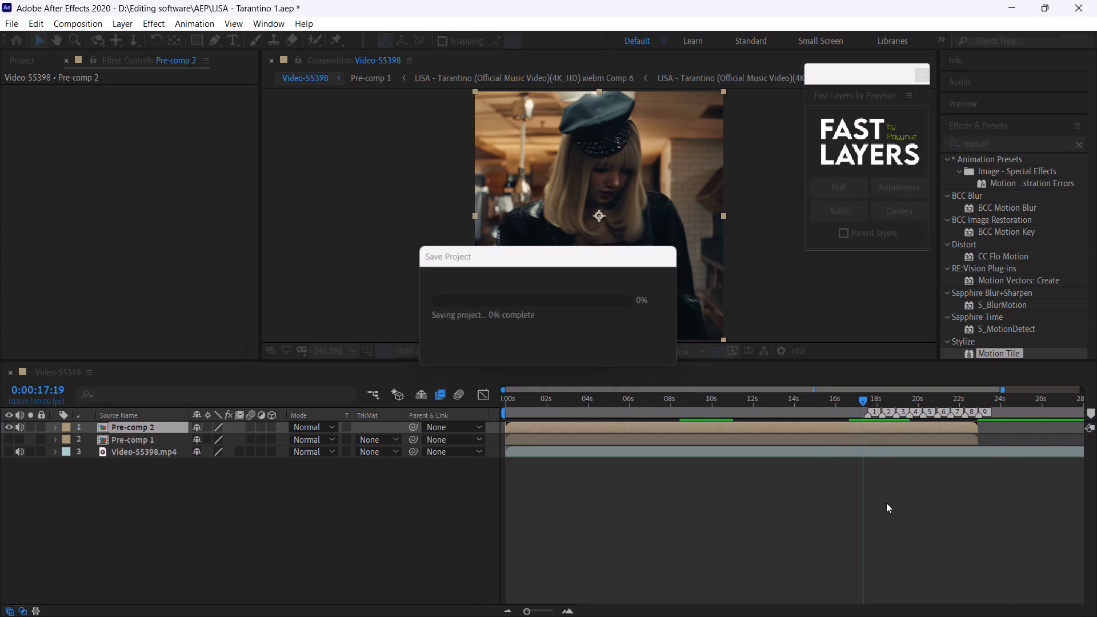
Open the Pre-comp 2 composition to view its layers.
double_click(875, 429)
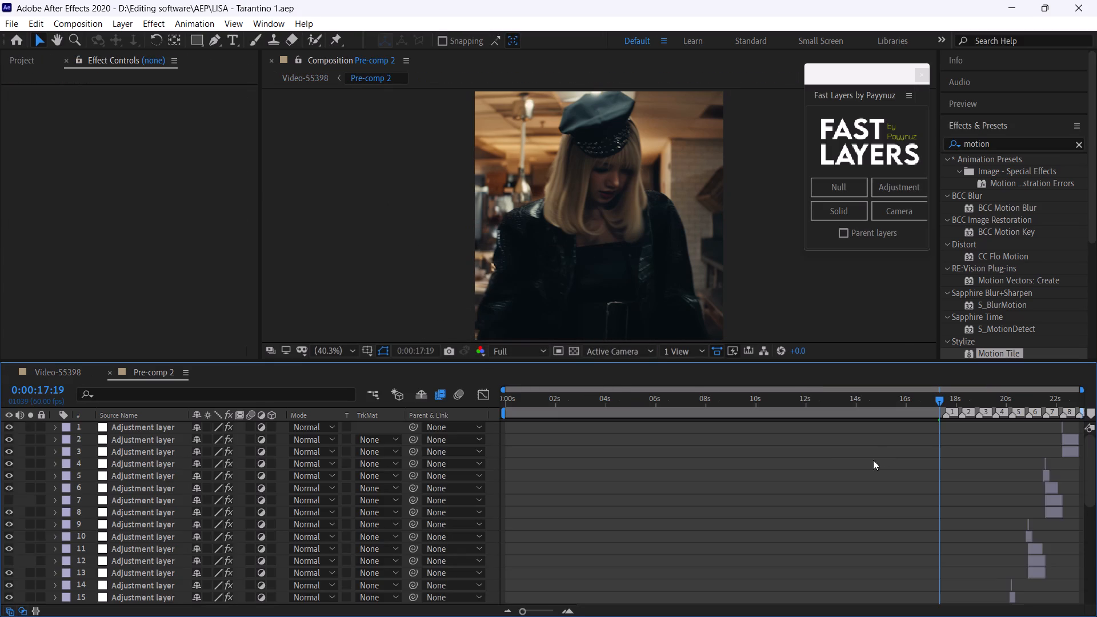
Purge all memory and the disk cache.
scroll(935, 443, "down", 2)
left_click(959, 401)
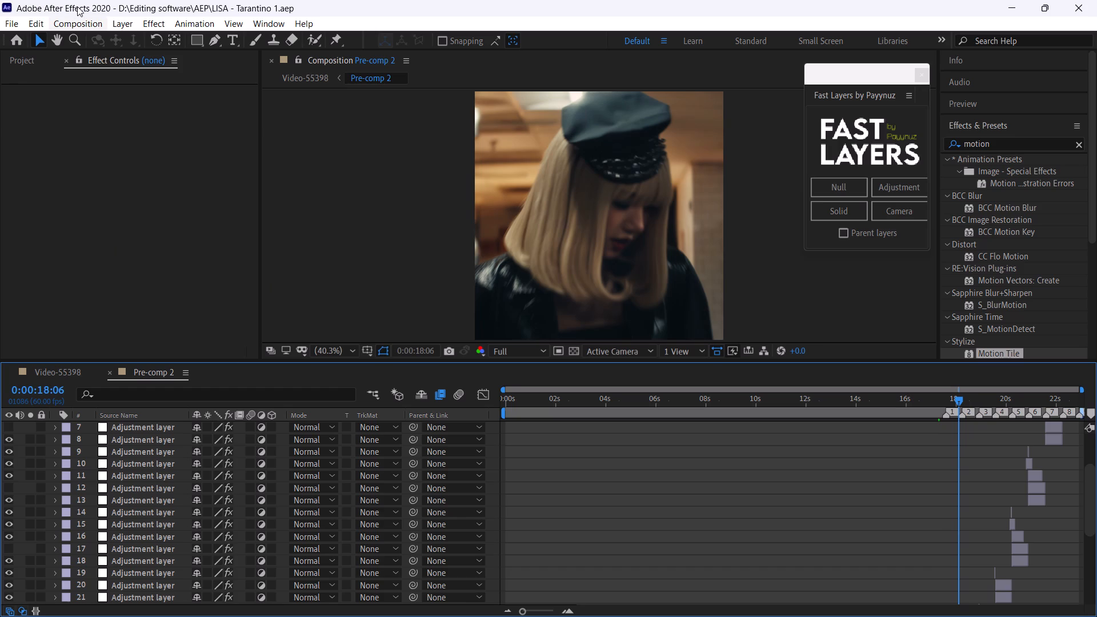
left_click(32, 27)
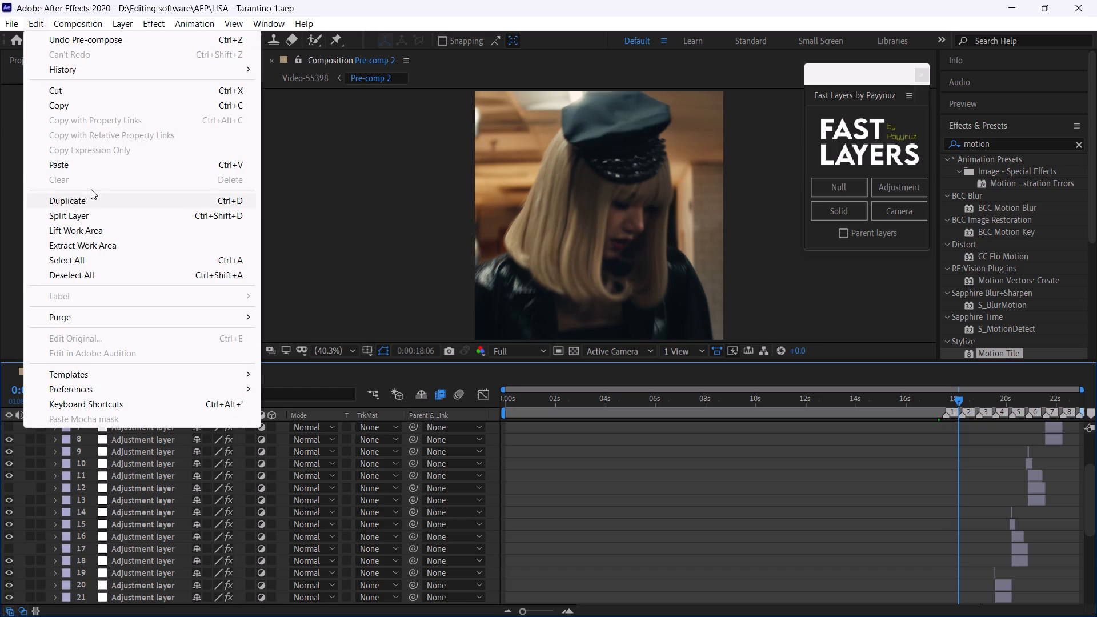
left_click(94, 315)
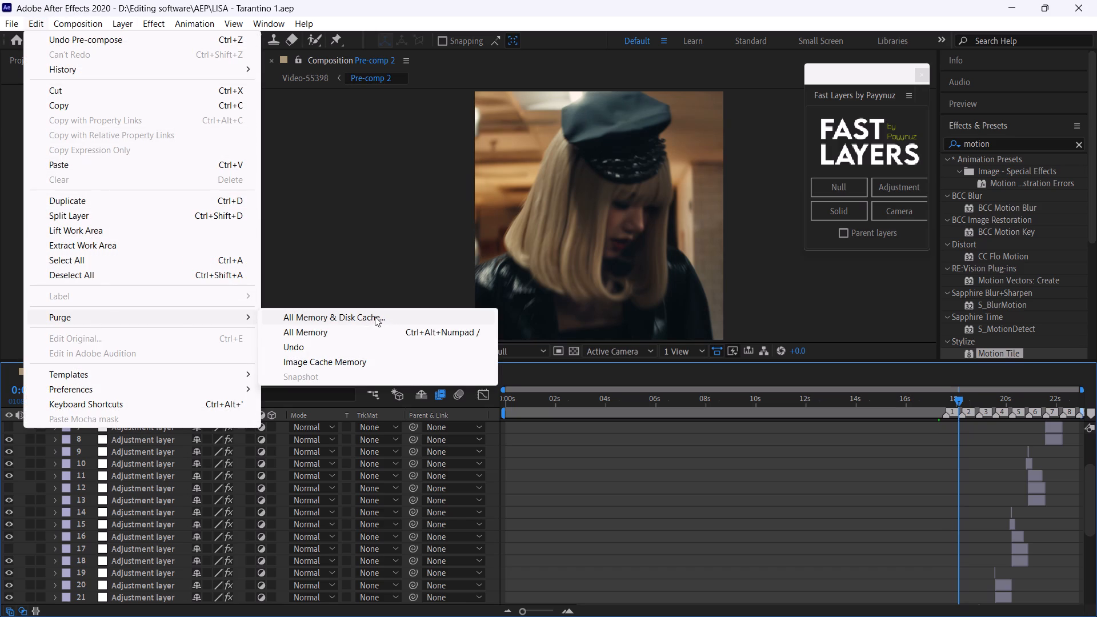
left_click(375, 316)
left_click(577, 328)
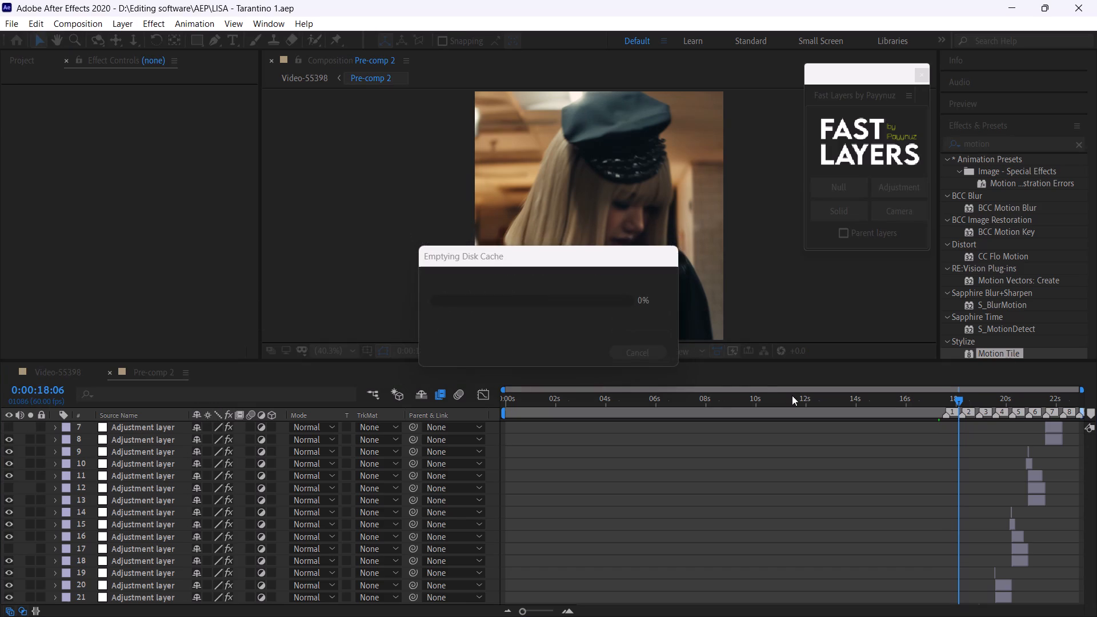
Inspect the frames between markers 3 and 5 in Pre-comp 2 together with their adjustment layers.
left_click(990, 403)
left_click_drag(531, 612, 550, 614)
scroll(891, 499, "down", 1)
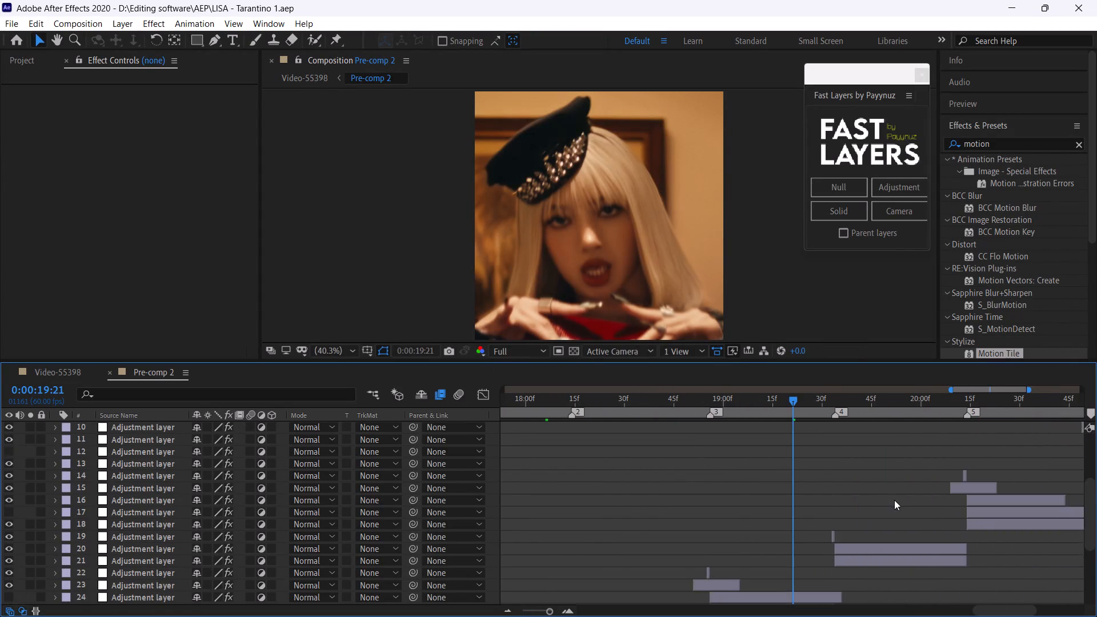
scroll(894, 500, "down", 1)
left_click(772, 406)
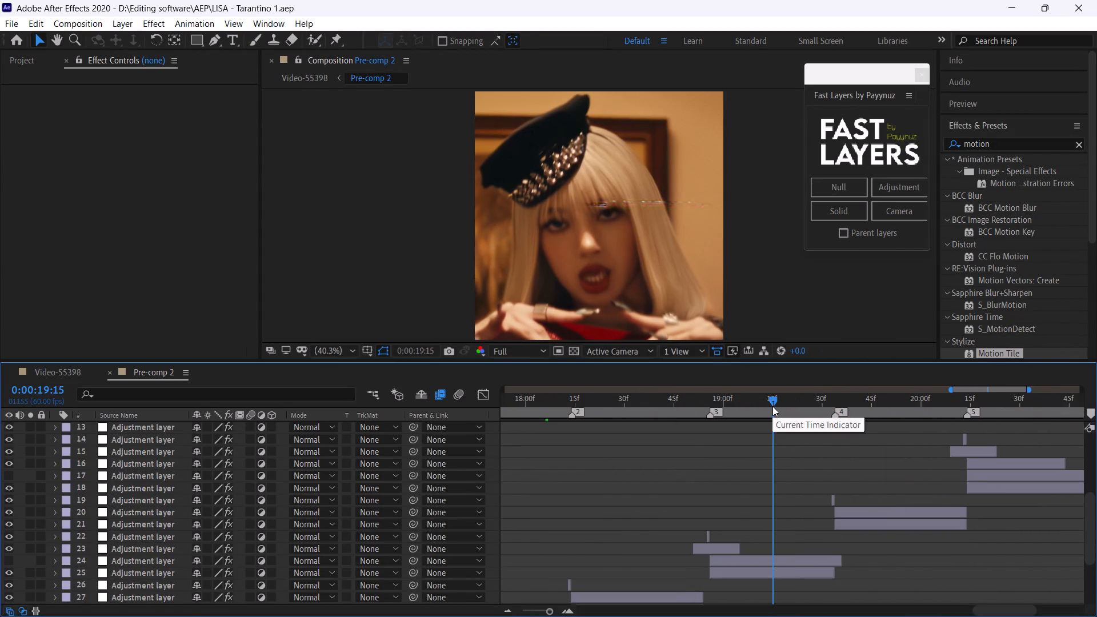
left_click(786, 404)
left_click(910, 405)
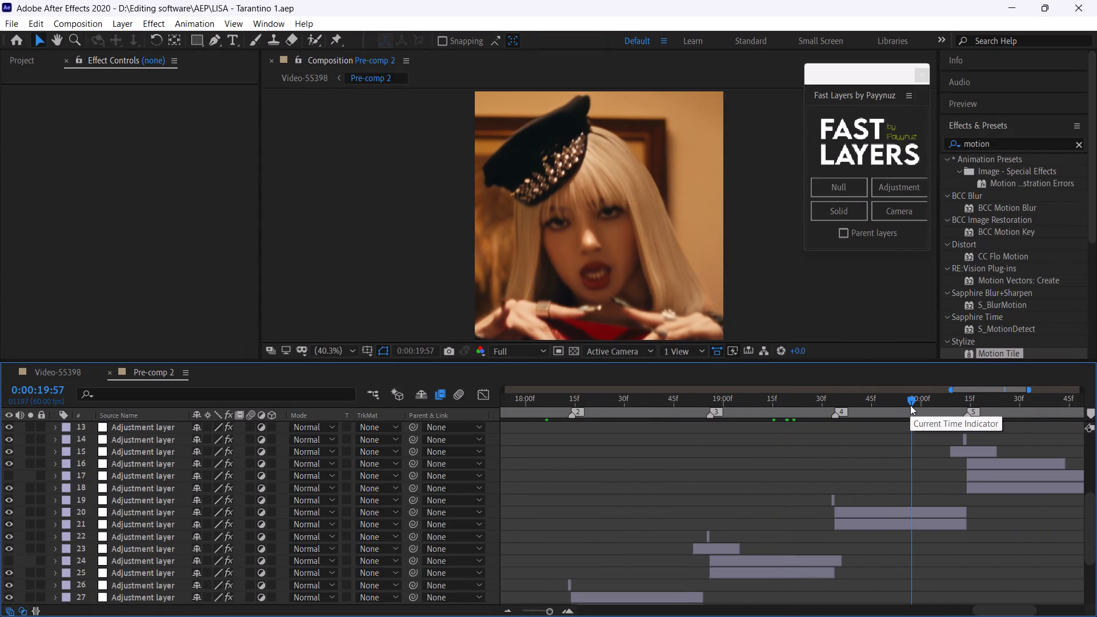
Add a new adjustment layer directly above the full-length S_Shake adjustment layer near the bottom of the layer stack.
scroll(879, 516, "down", 2)
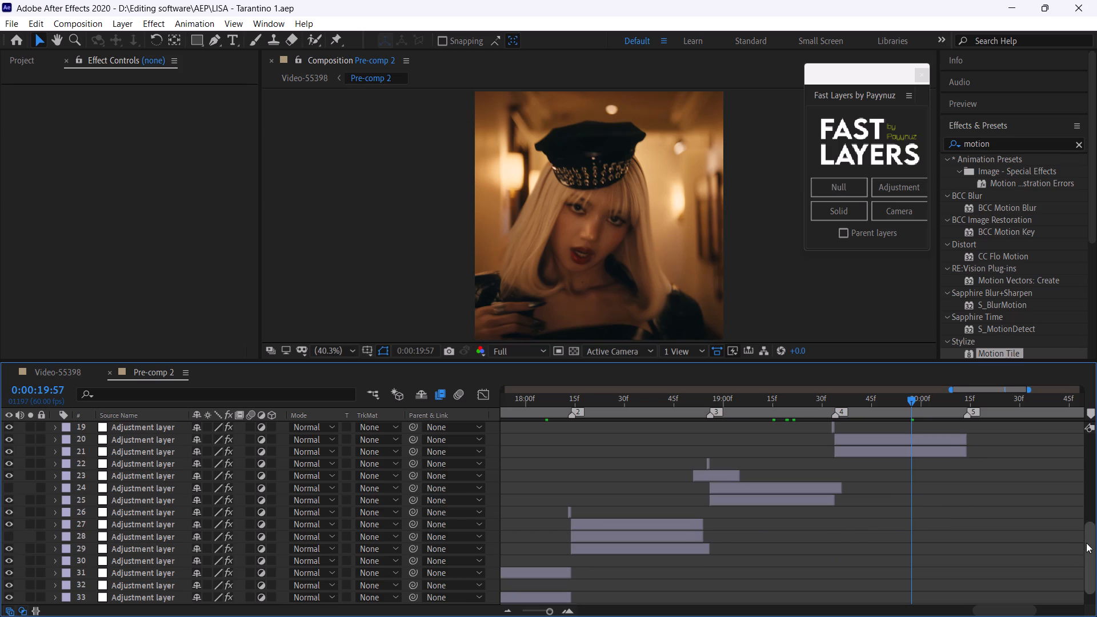
left_click_drag(1086, 543, 1087, 616)
left_click(1038, 587)
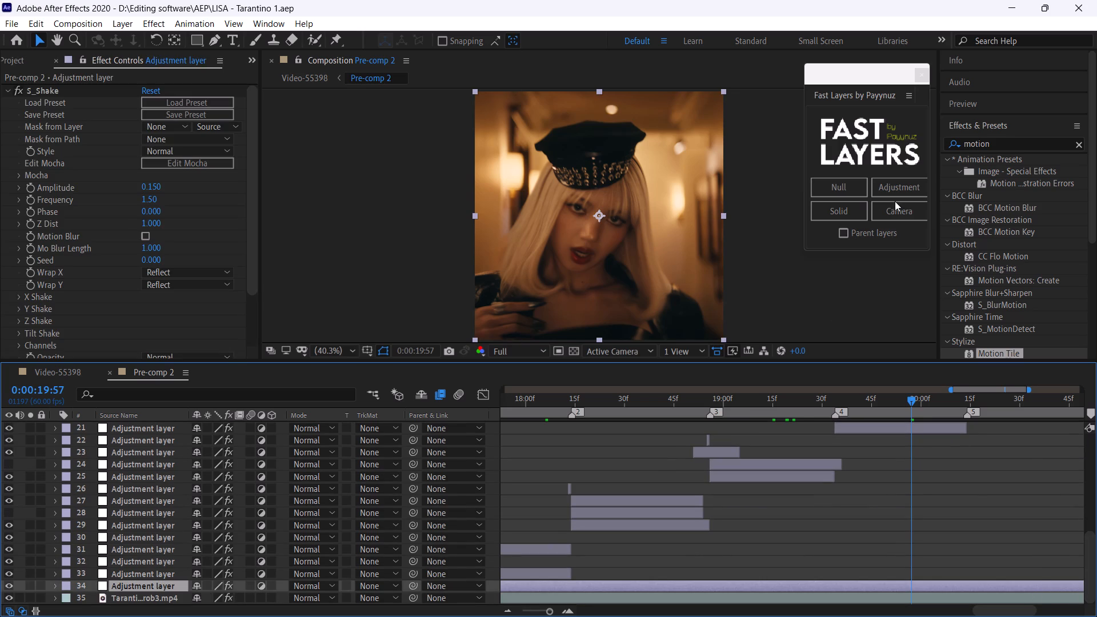
left_click(896, 192)
Apply the Ryan's Solarflare CC preset from the Ryan's Color Corrections folder to the new full-length adjustment layer.
left_click(916, 586)
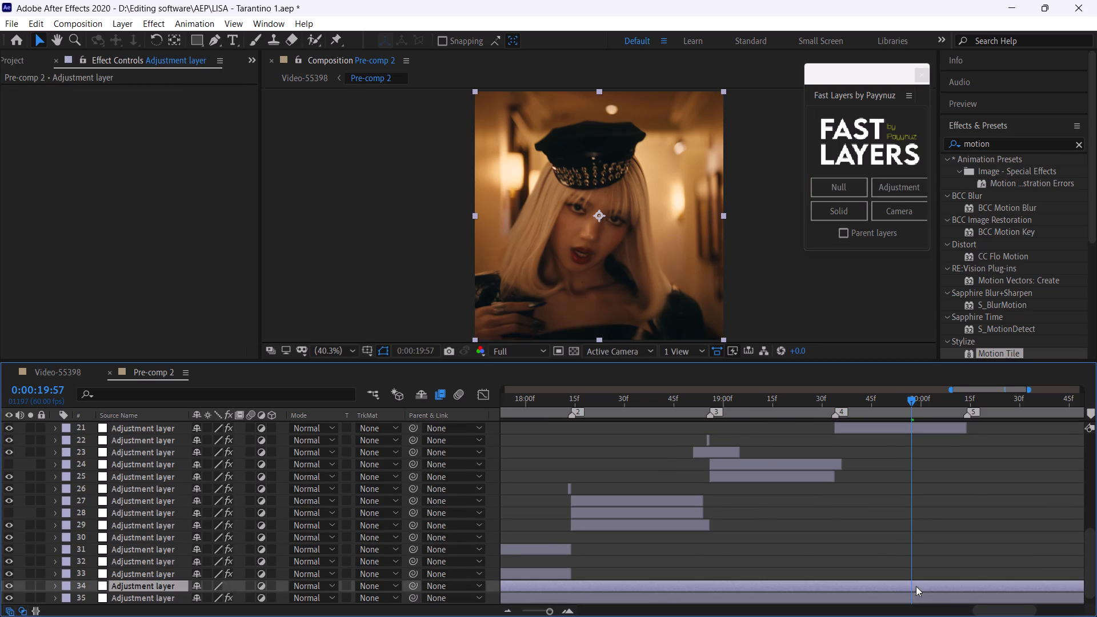
left_click(194, 19)
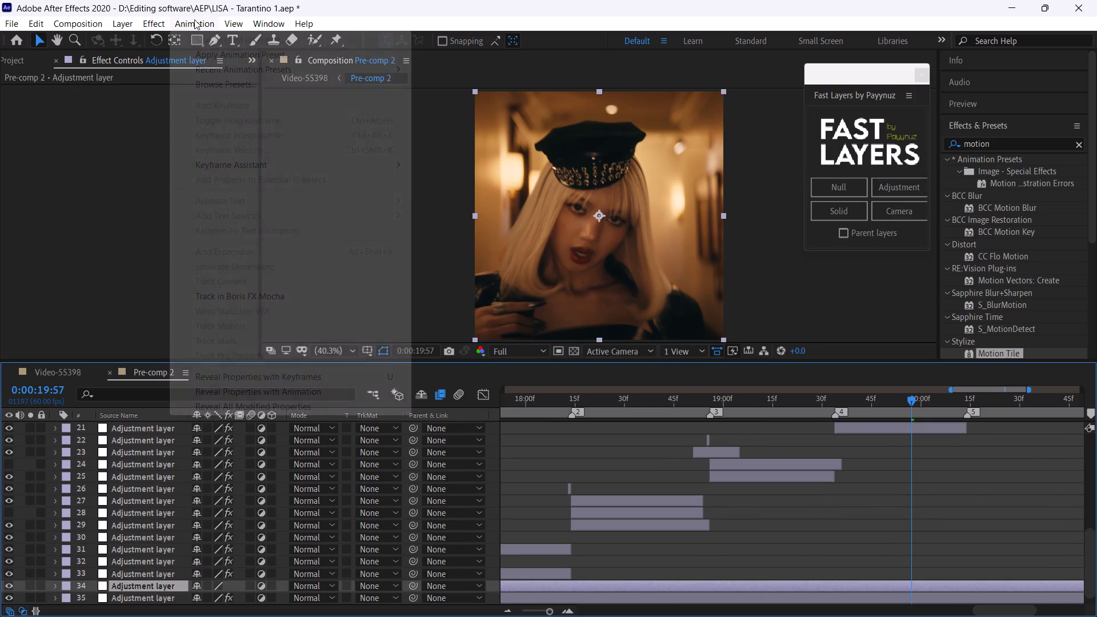
left_click(227, 70)
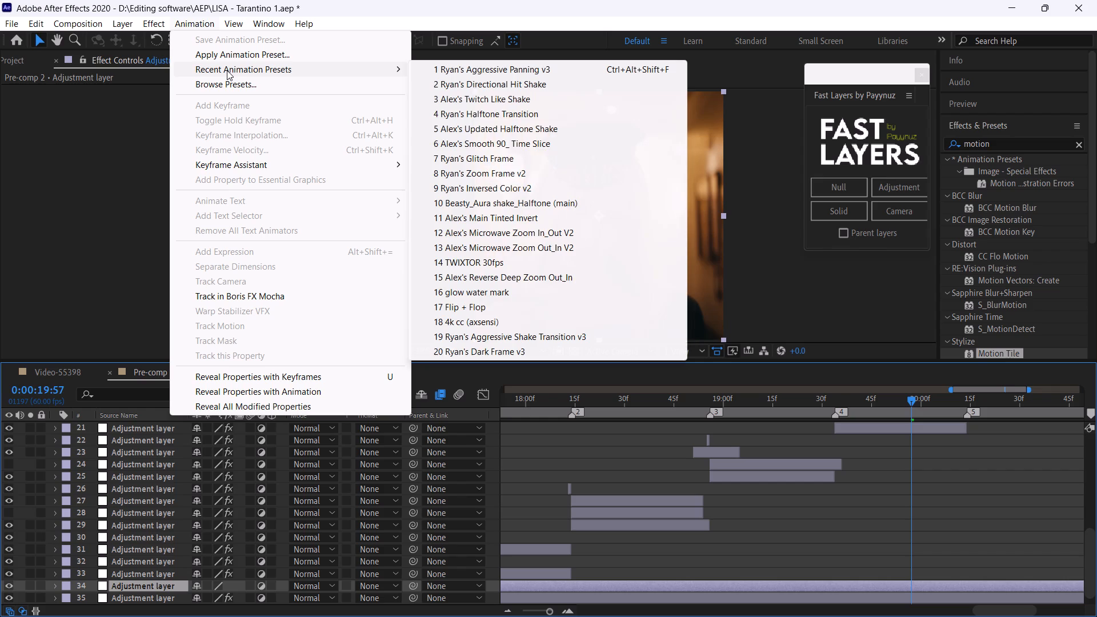
left_click(235, 57)
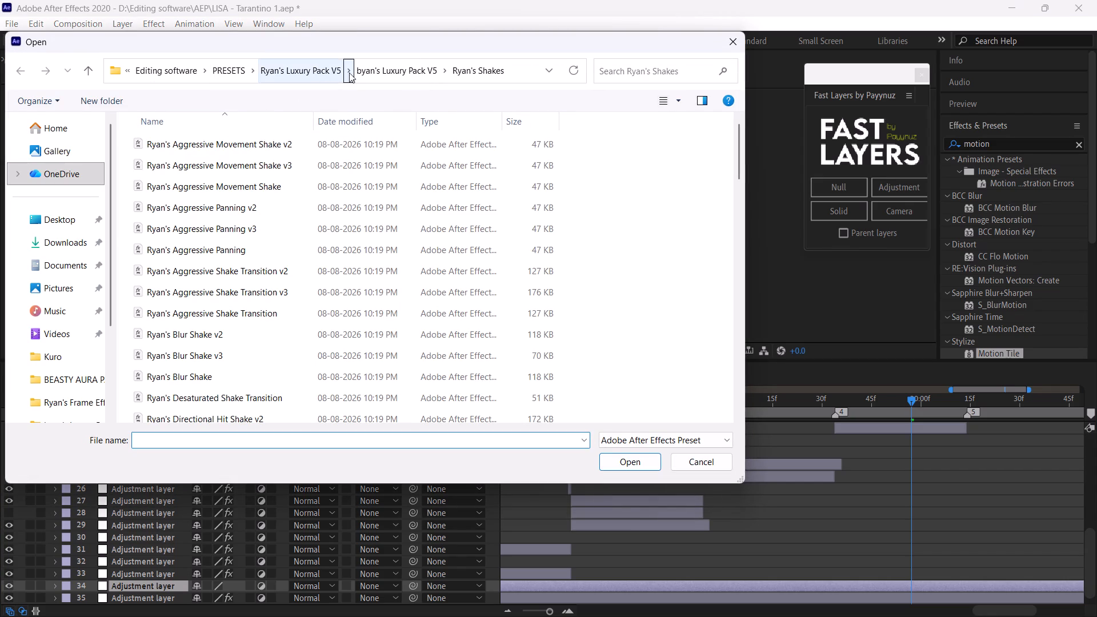
left_click(307, 70)
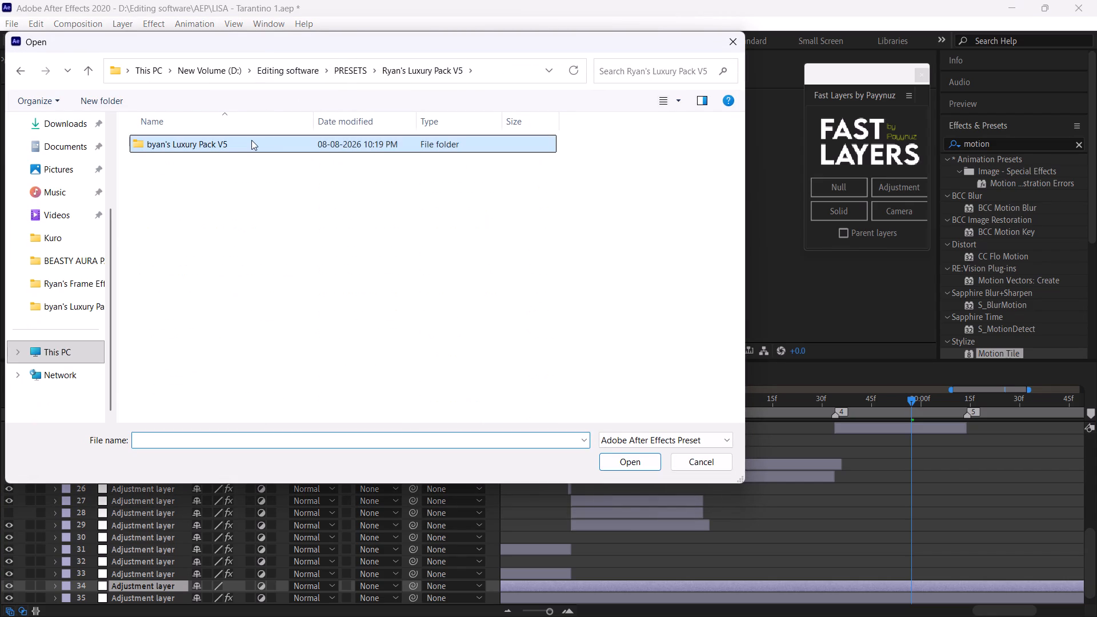
double_click(251, 140)
double_click(253, 163)
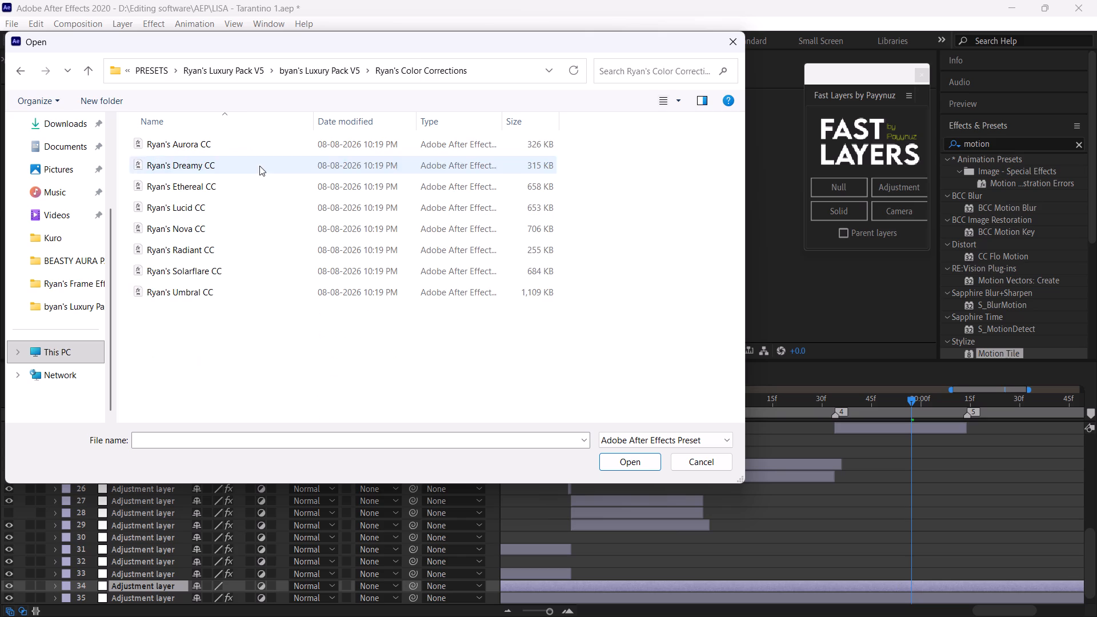
left_click(283, 273)
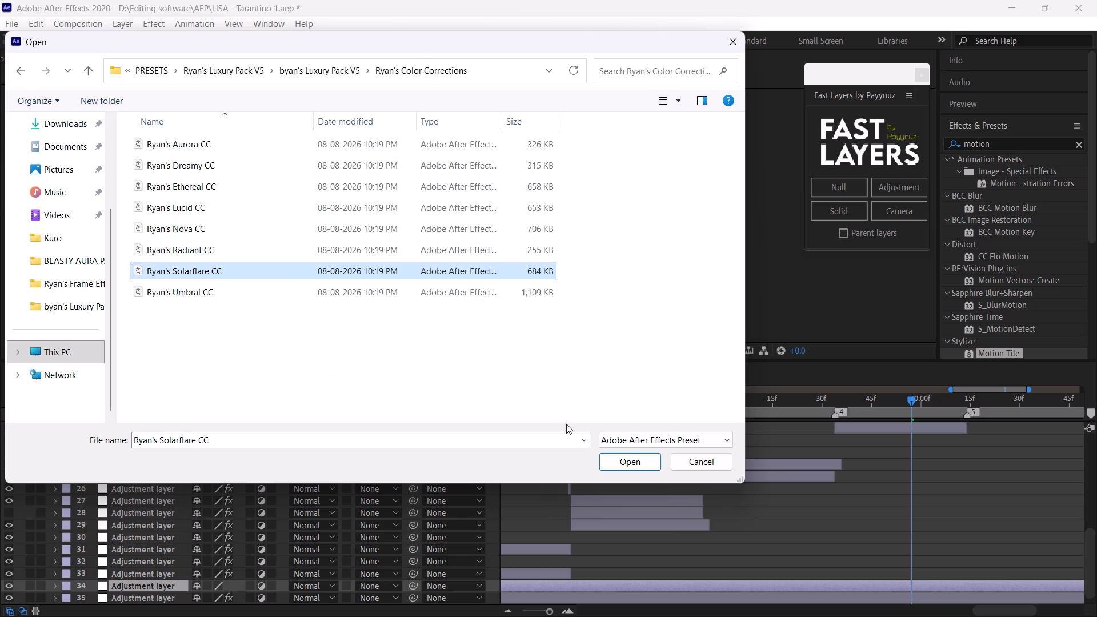
left_click(616, 468)
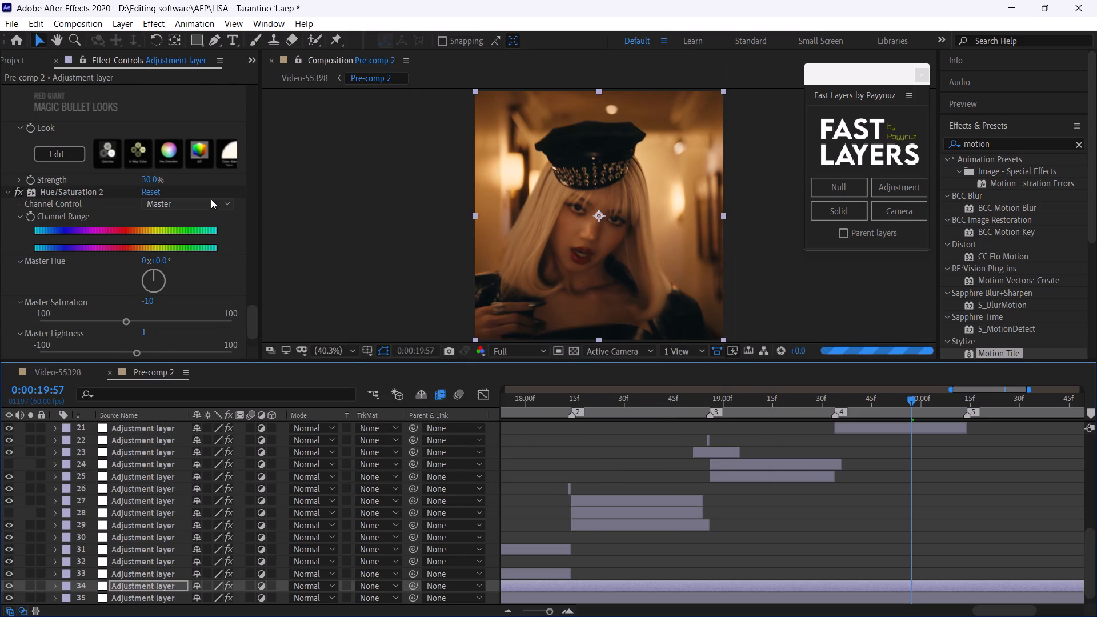
left_click(7, 192)
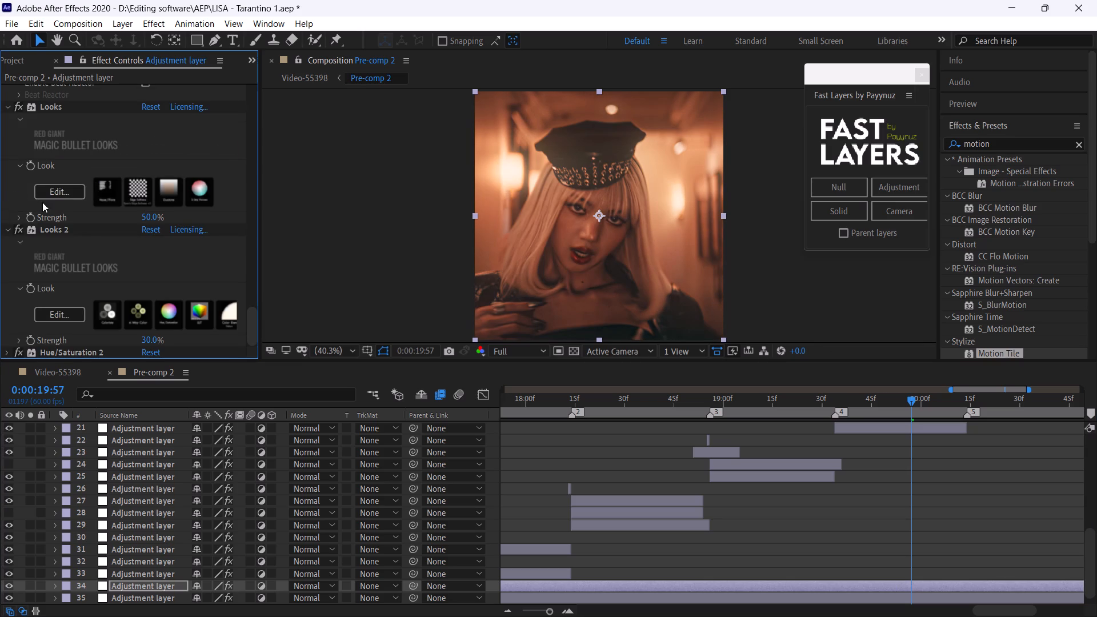
Examine the Solarflare colour grade on different shots between about 14 s and 22 s, including the marker sections.
left_click(650, 399)
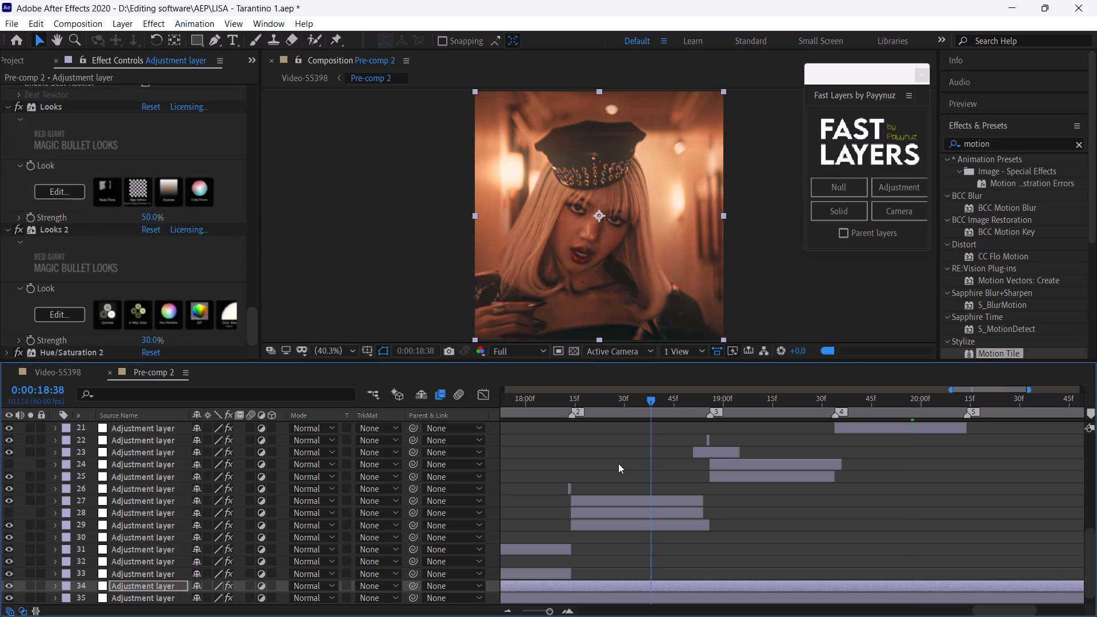
left_click(541, 612)
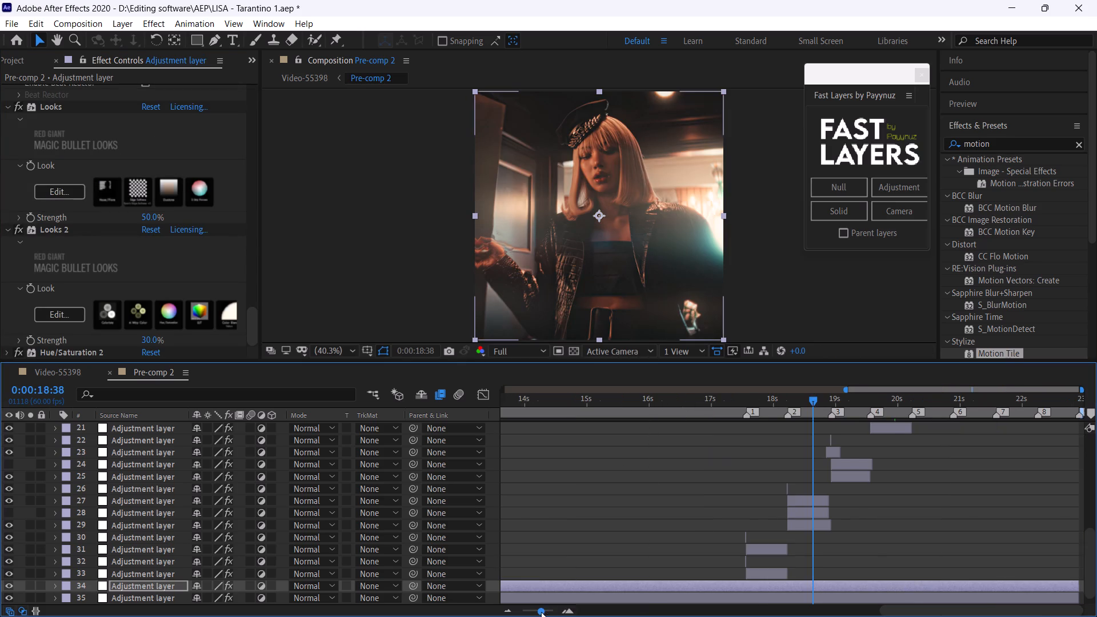
left_click(663, 407)
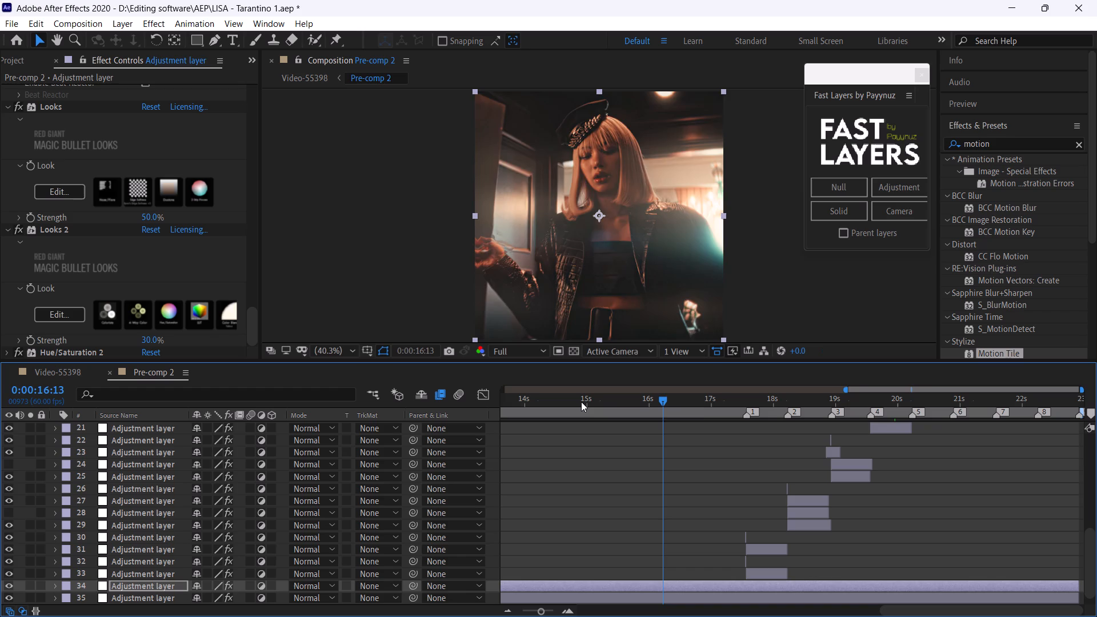
left_click(581, 402)
left_click(533, 401)
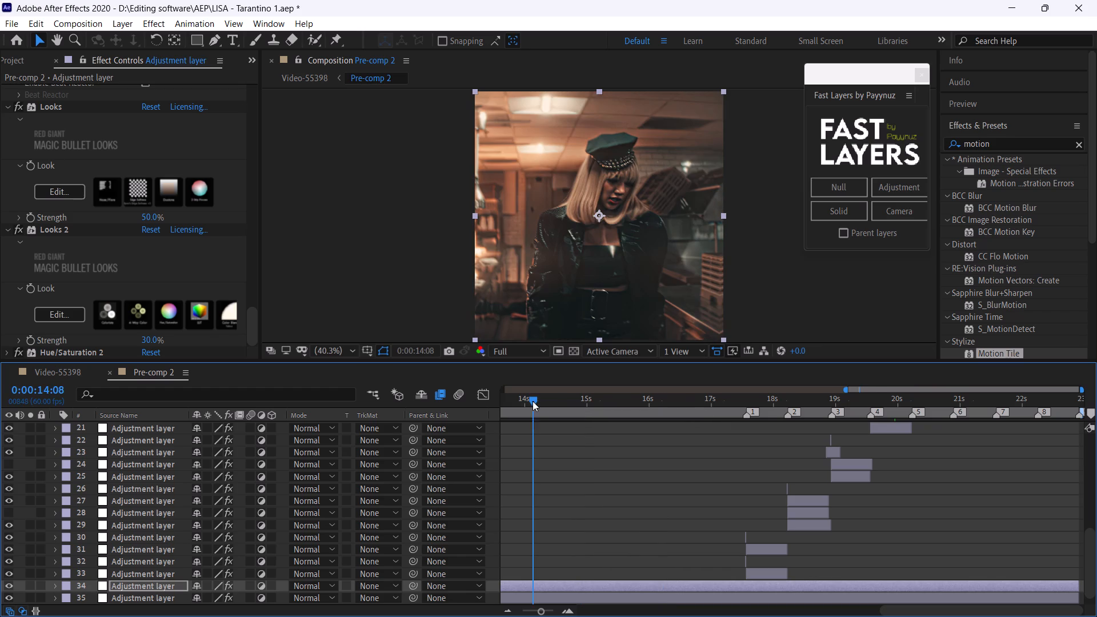
left_click(768, 400)
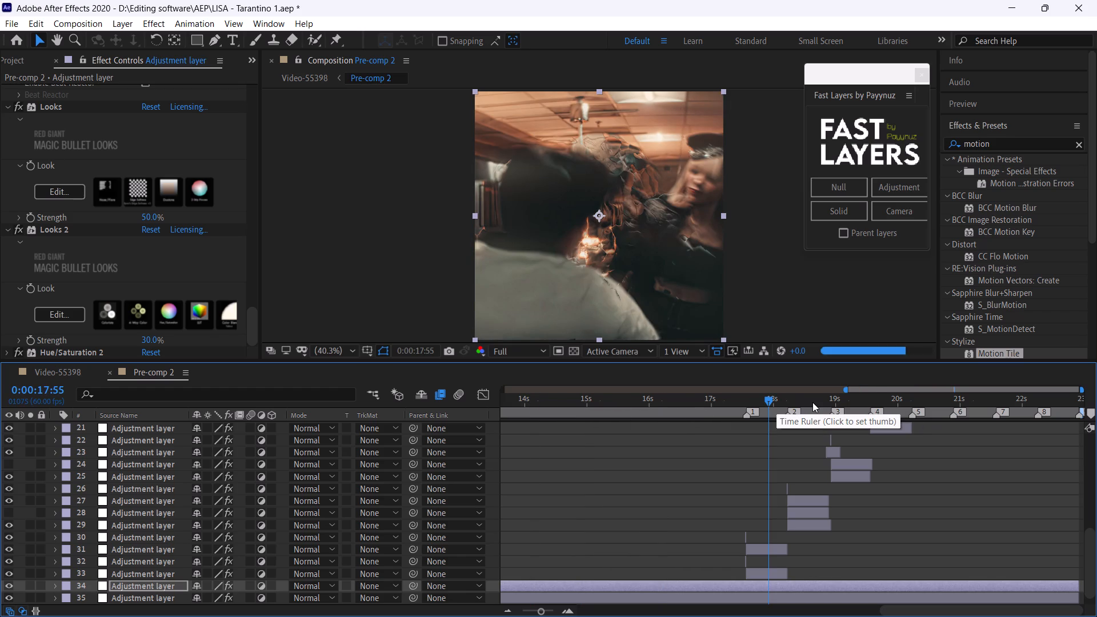
left_click(810, 401)
left_click(853, 399)
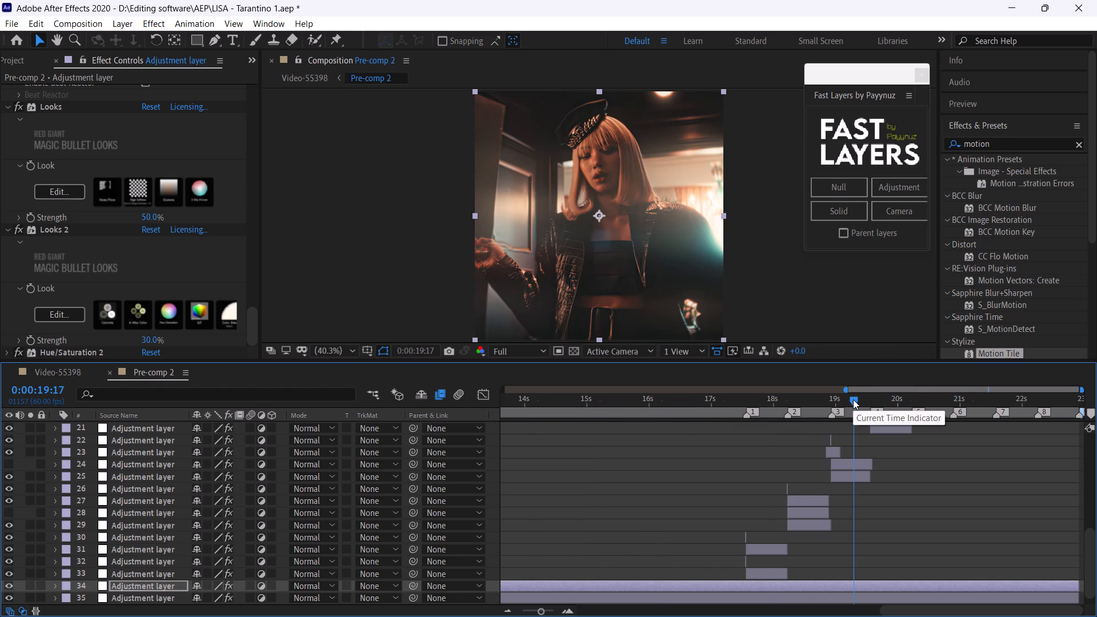
left_click(946, 399)
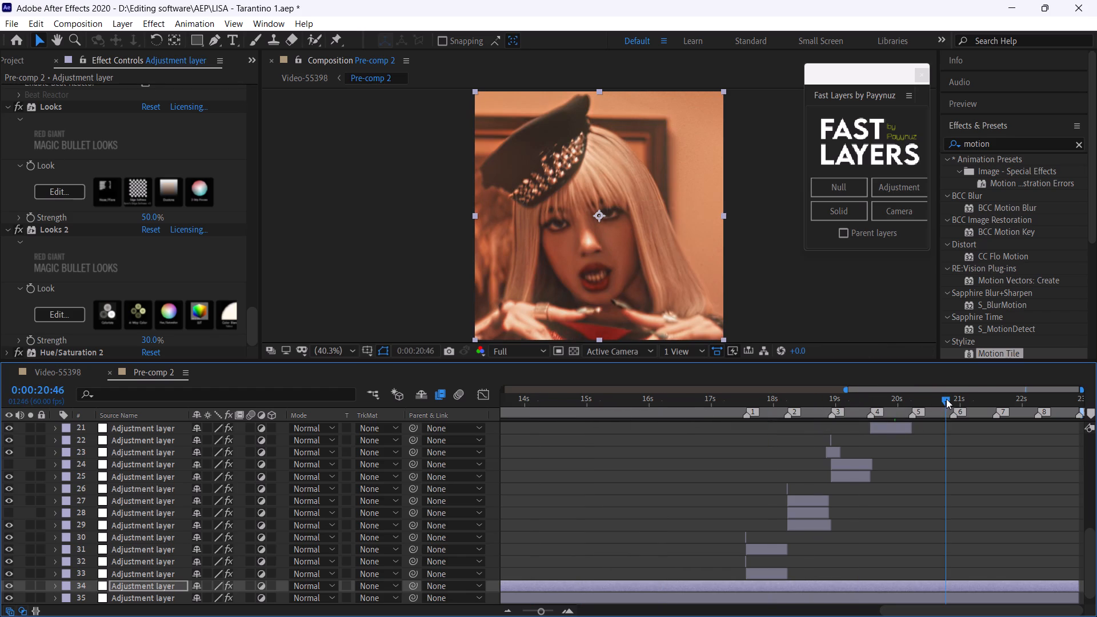
left_click(984, 398)
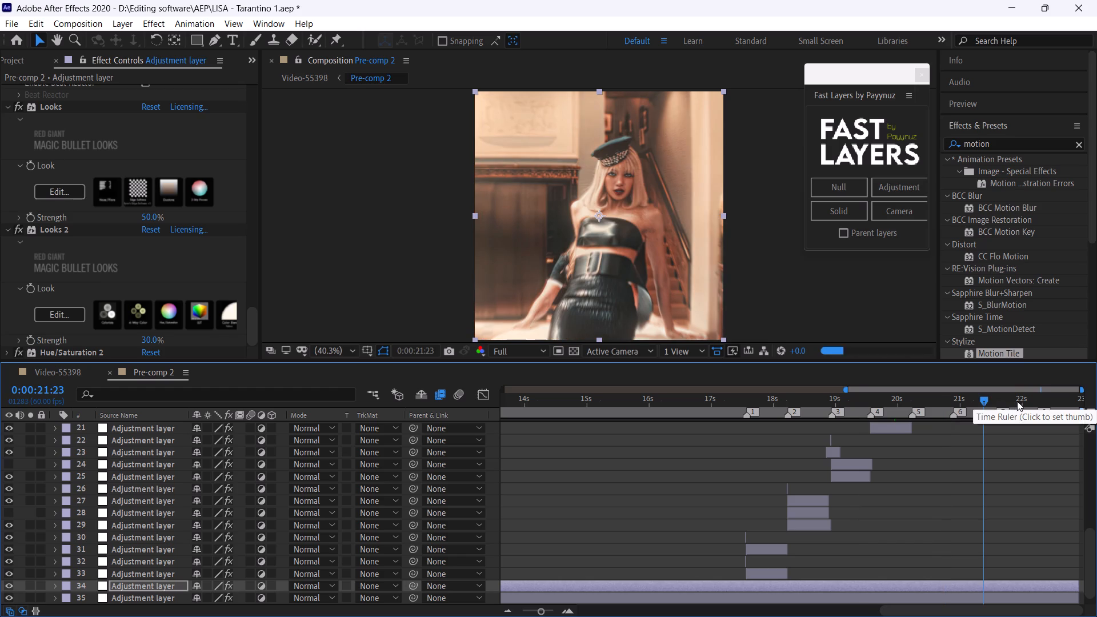
left_click(1020, 401)
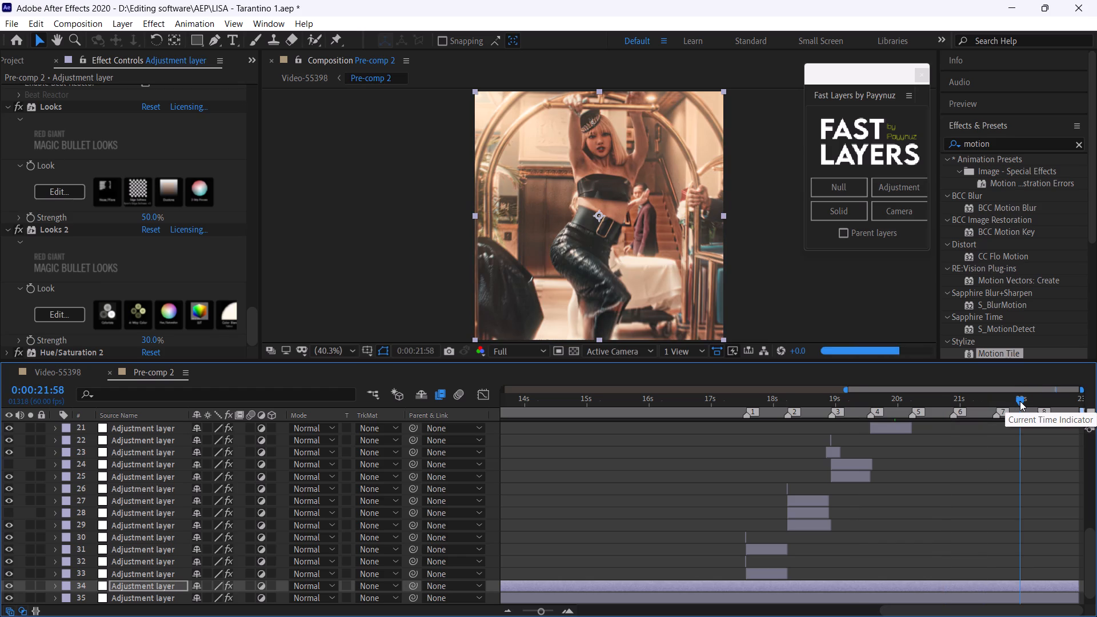
left_click(1054, 403)
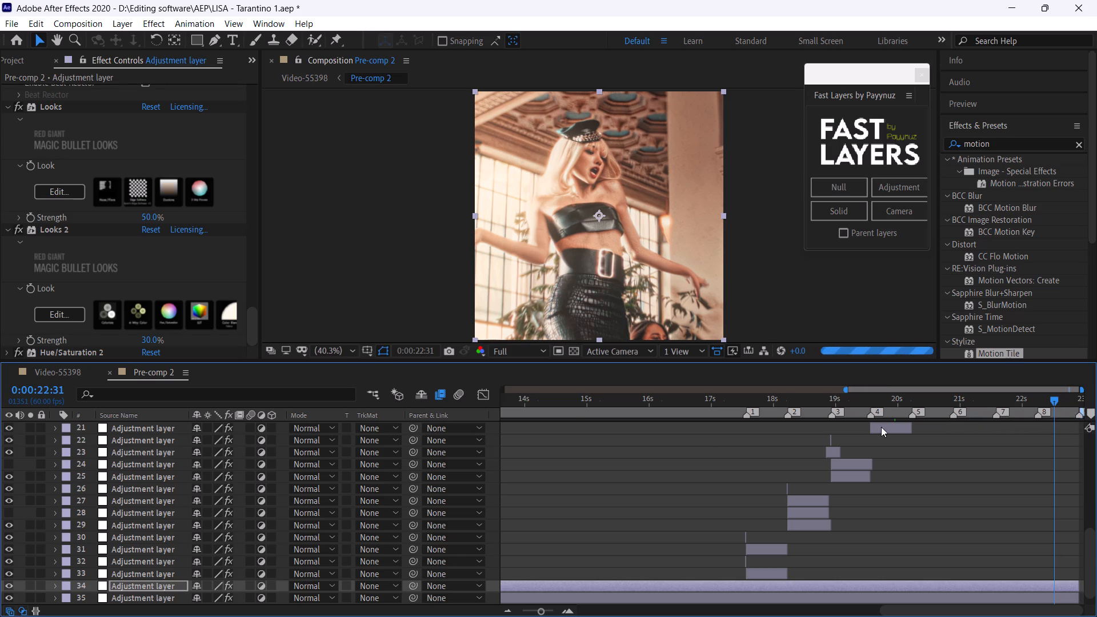
left_click_drag(535, 610, 522, 610)
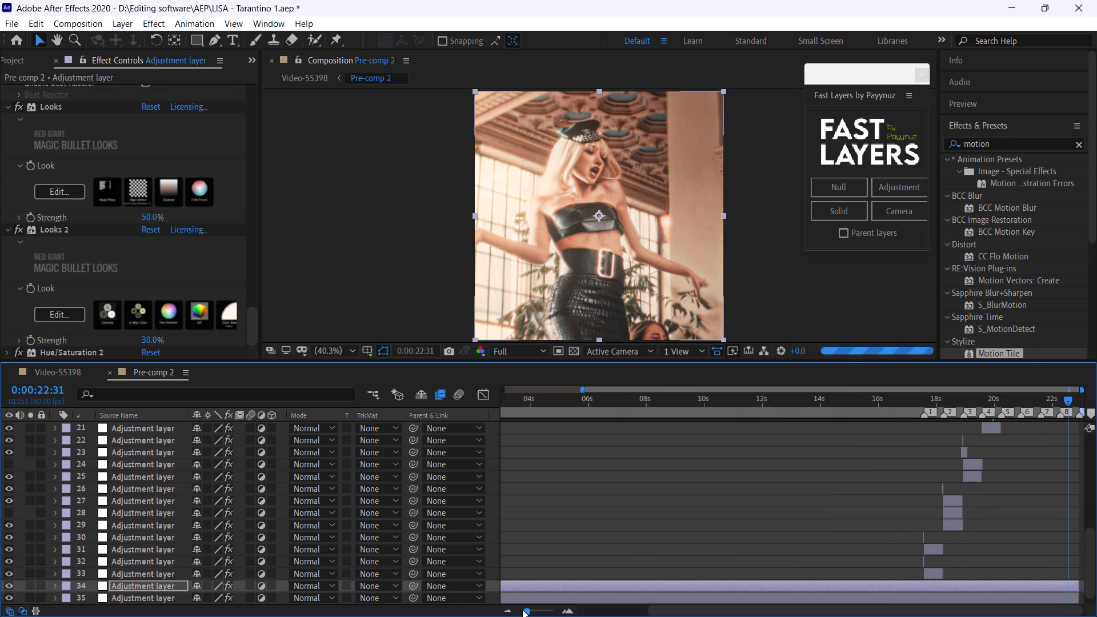
left_click_drag(522, 610, 514, 610)
left_click(1043, 399)
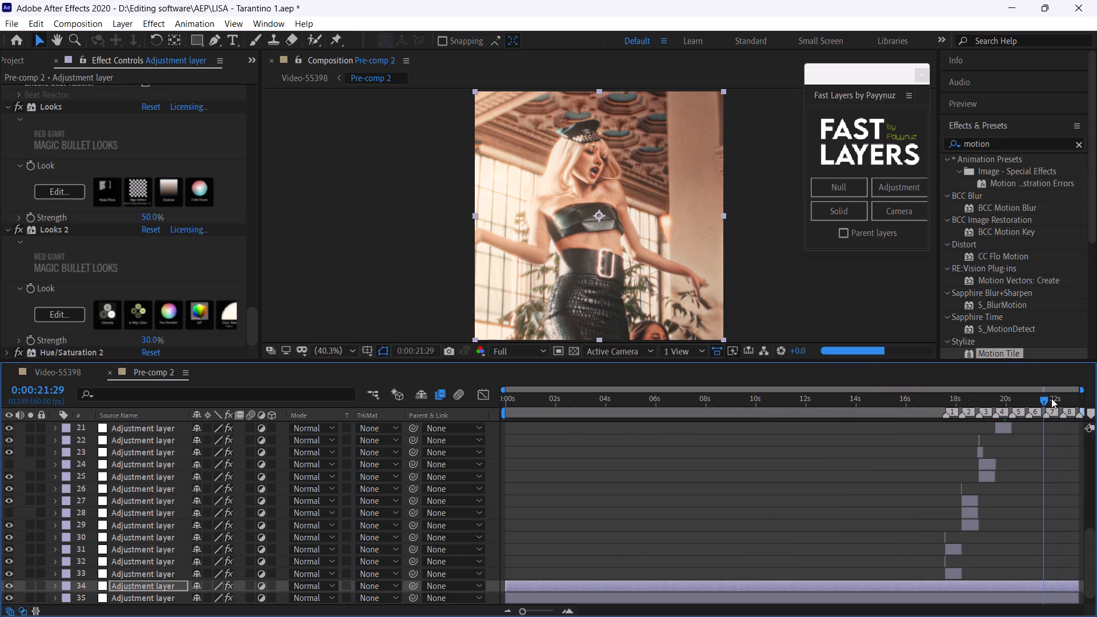
left_click(1054, 398)
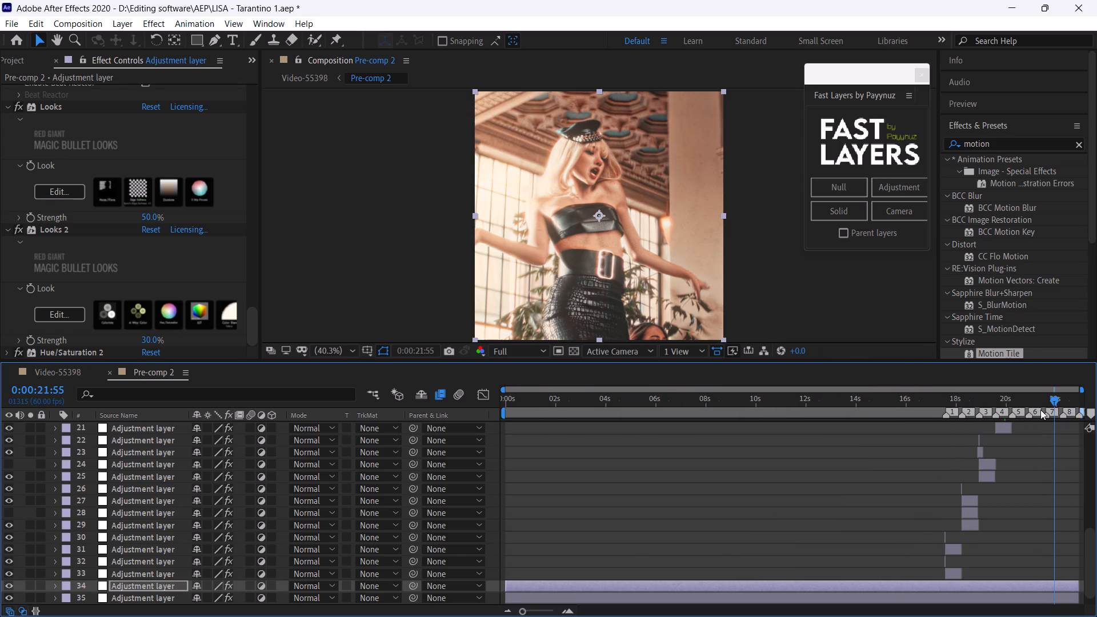
left_click(1018, 401)
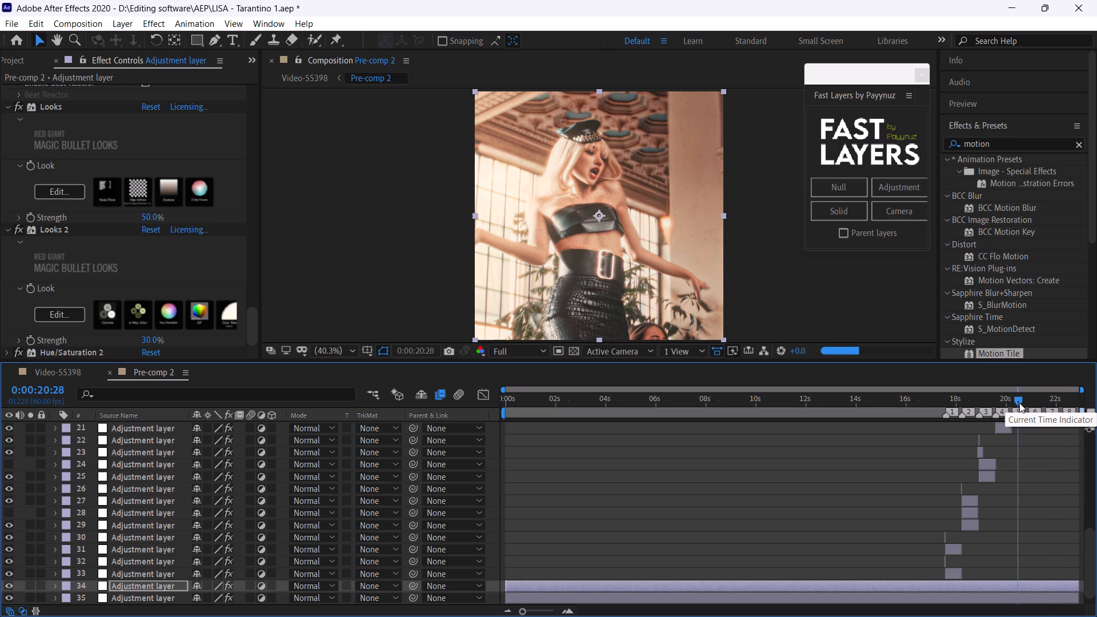
Check the colour grade on frames across the first six seconds of Pre-comp 2.
left_click(530, 398)
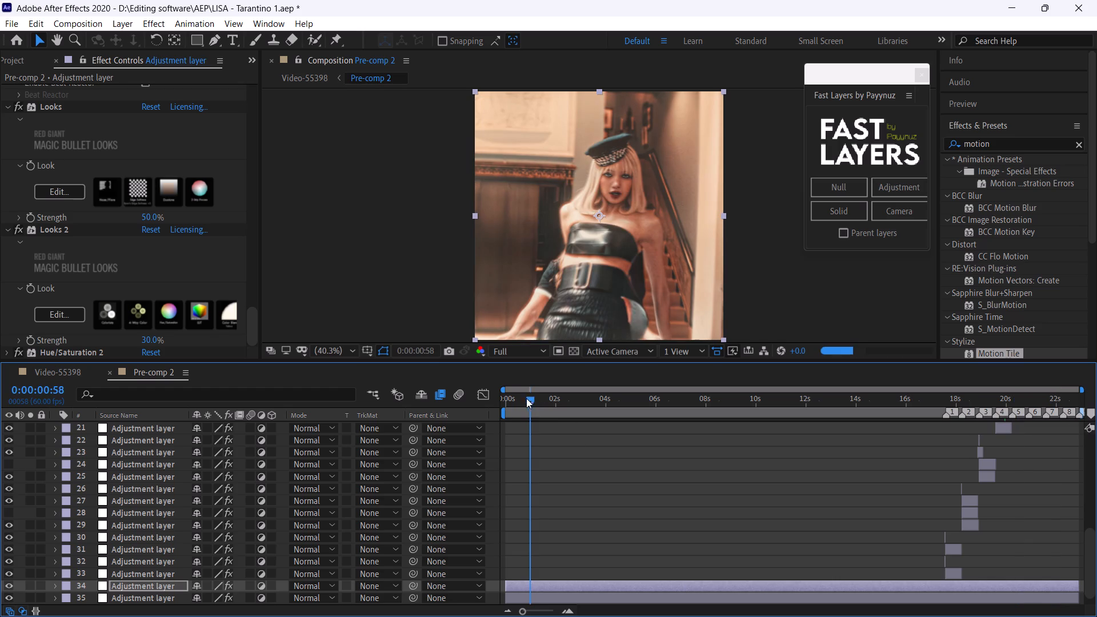
left_click(513, 399)
left_click(566, 399)
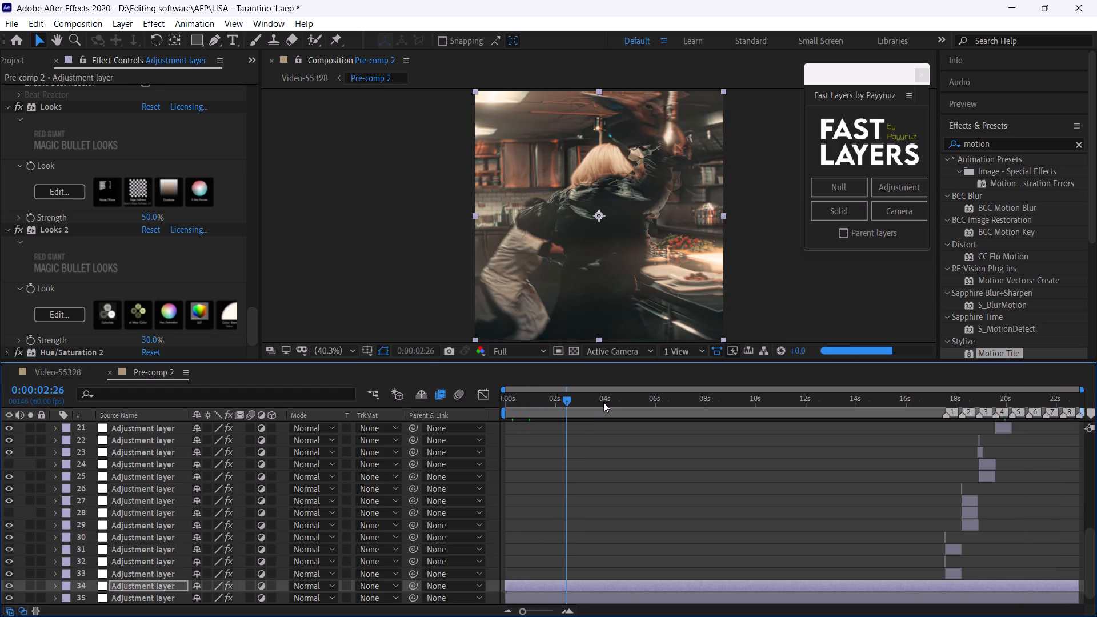
left_click(605, 403)
left_click(653, 403)
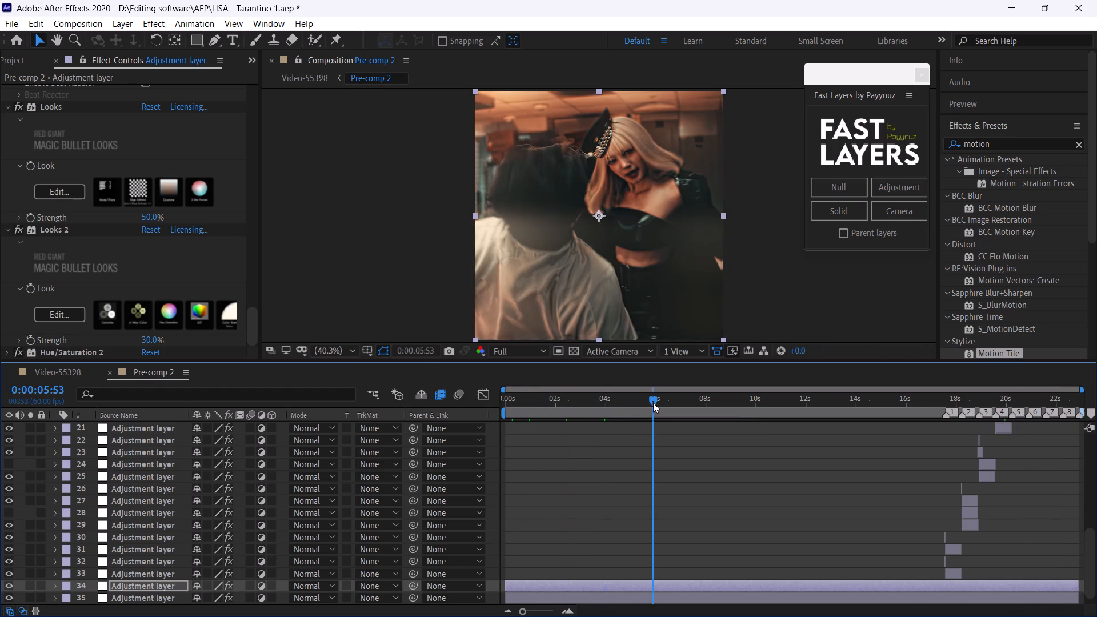
Check the Solarflare colour grade on frames at about 7.5 s and 9 s in Pre-comp 2.
left_click(694, 402)
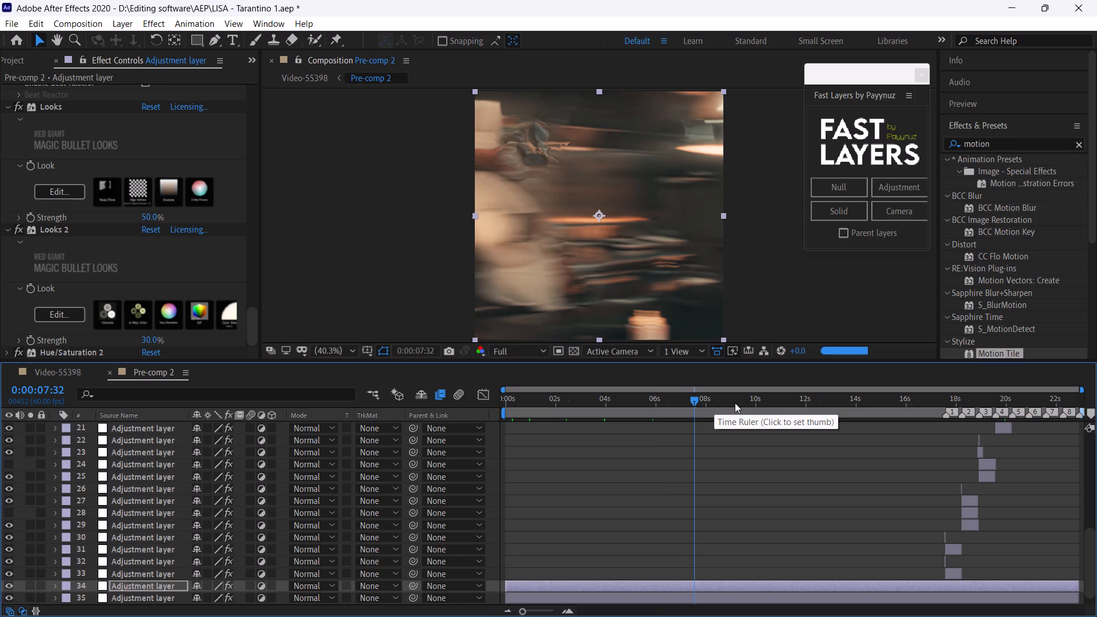
left_click(735, 403)
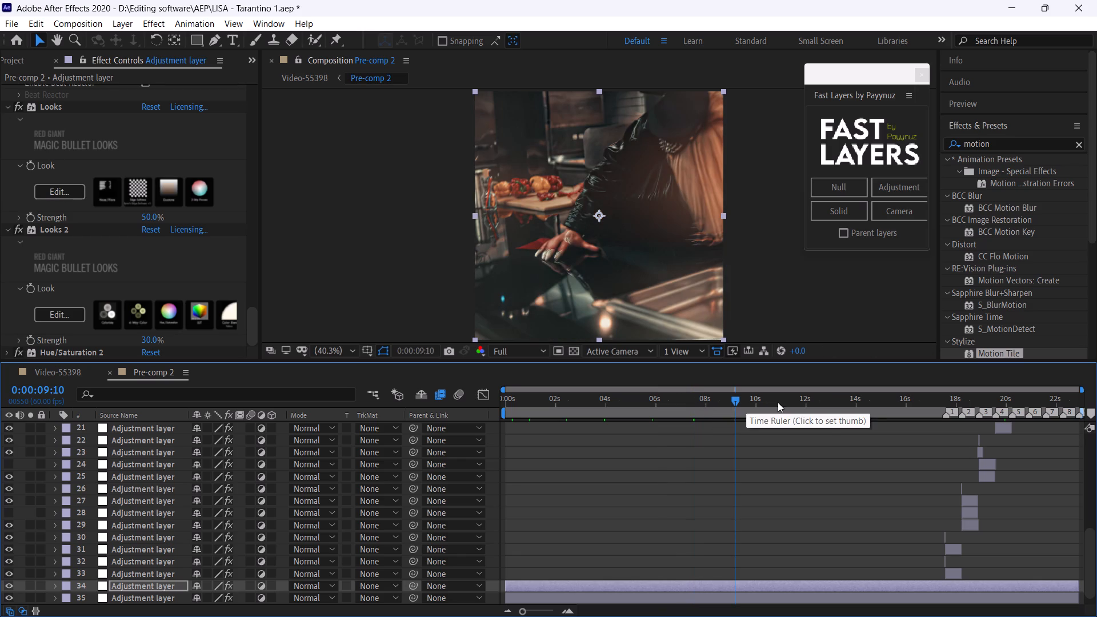
Save the project.
key("ctrl+s")
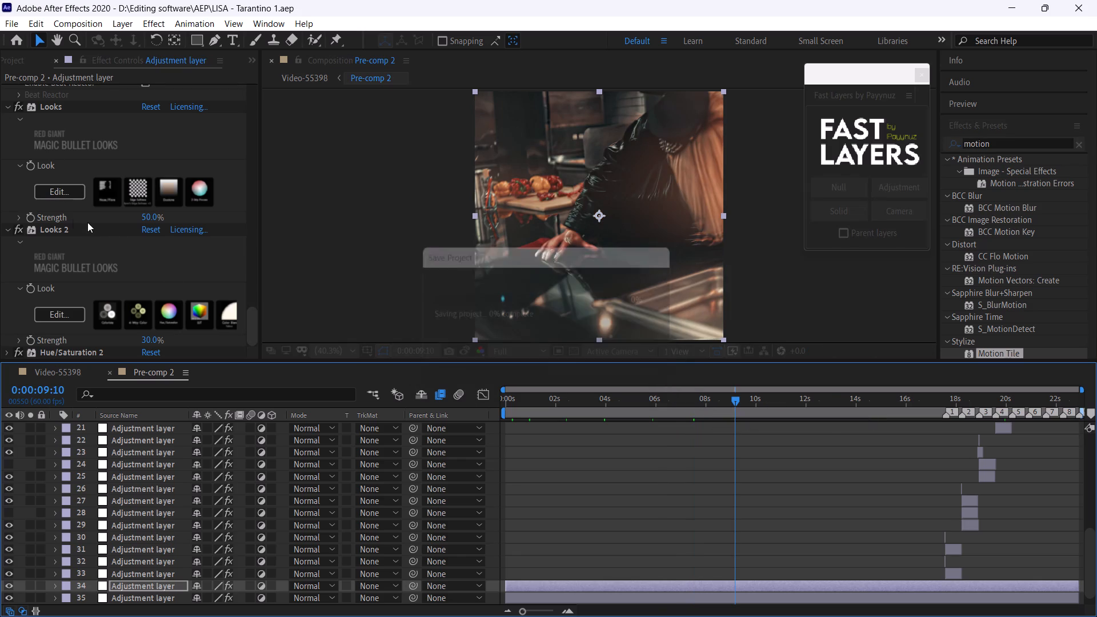
Delete all the Solarflare colour correction effects from the full-length adjustment layer 34.
left_click(4, 231)
left_click(16, 253)
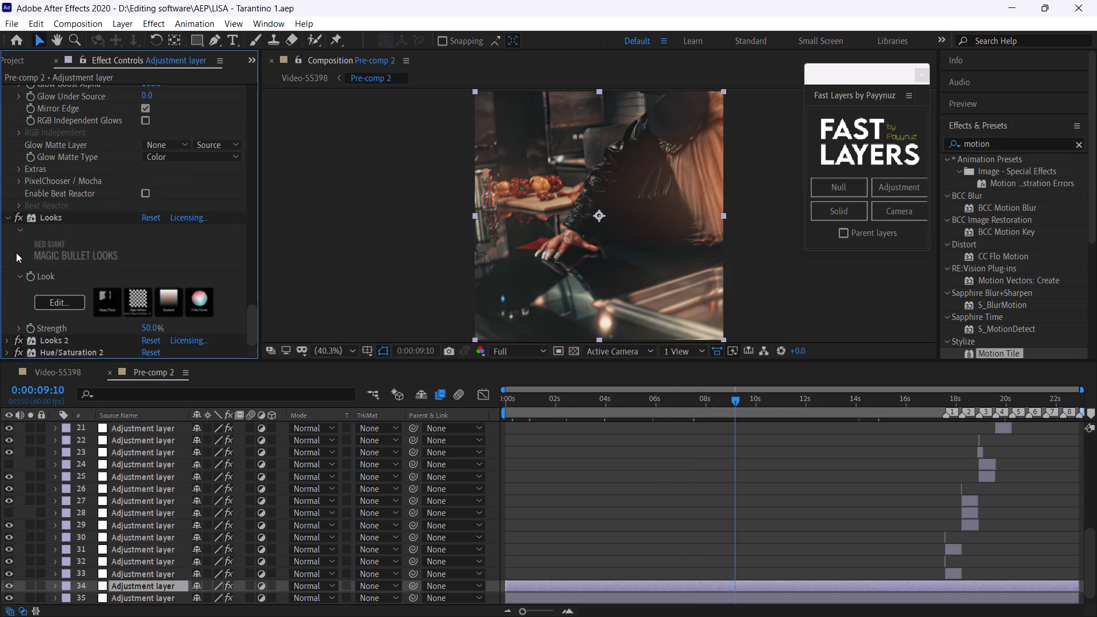
key("ctrl+a")
left_click(7, 215)
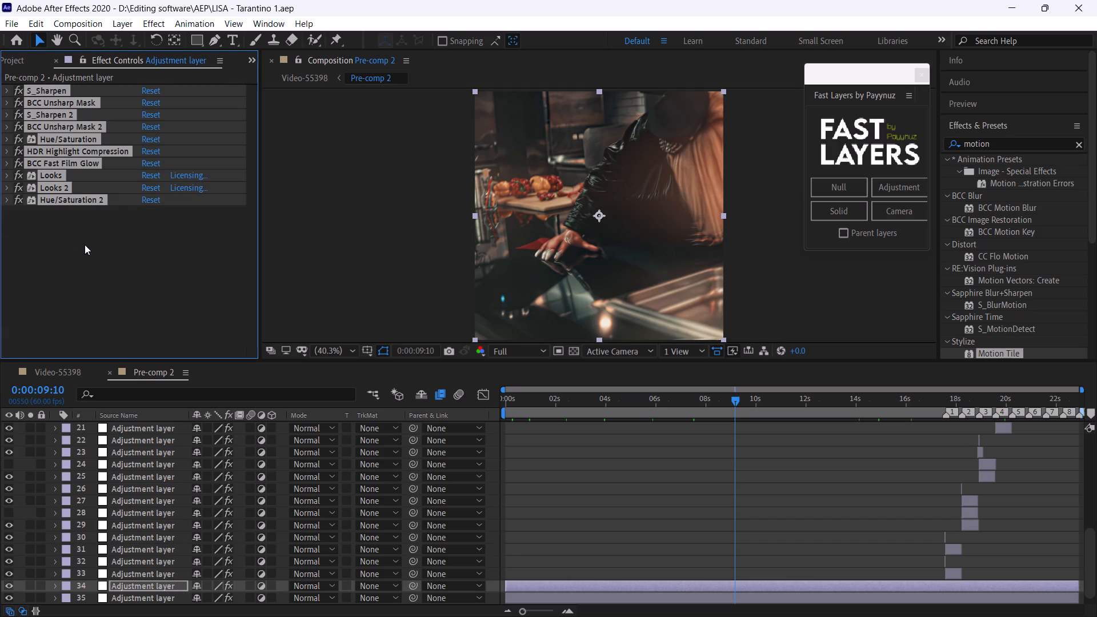
key("BackSpace")
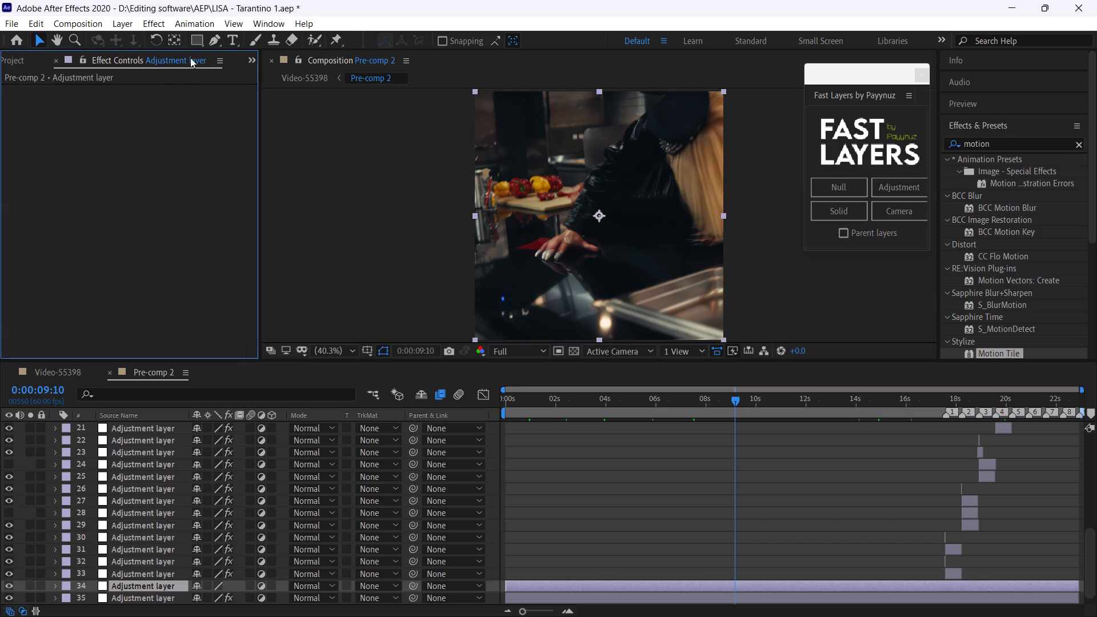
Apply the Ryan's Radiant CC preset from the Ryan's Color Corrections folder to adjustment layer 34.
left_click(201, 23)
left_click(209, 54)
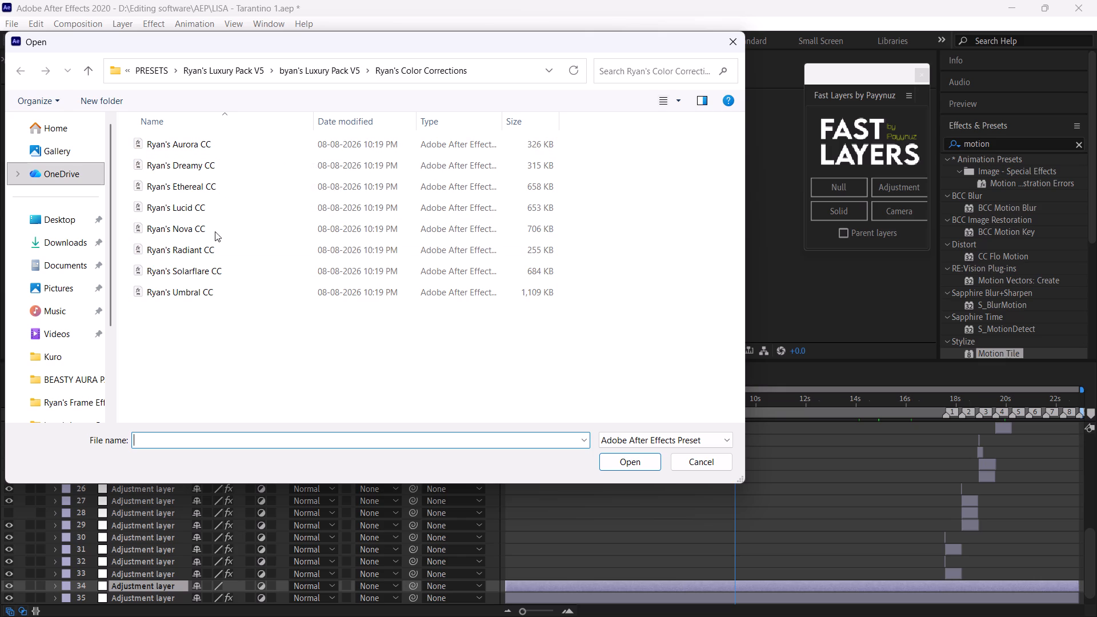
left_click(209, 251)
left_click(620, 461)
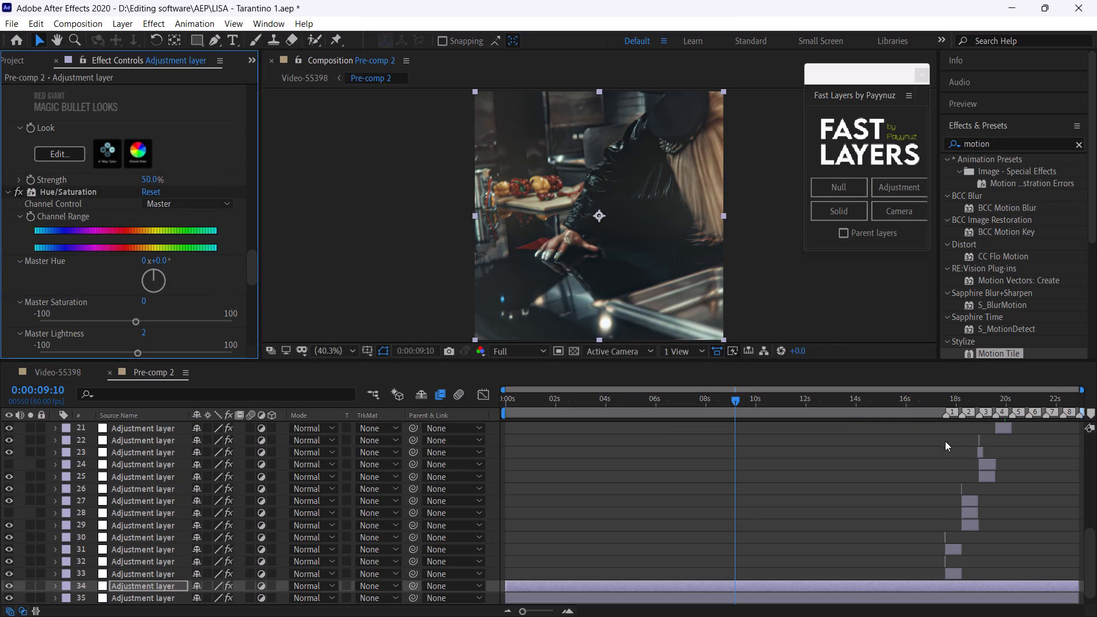
Examine the Radiant colour grade on different shots from 18 s to about 22.7 s, across the marker sections.
left_click(956, 403)
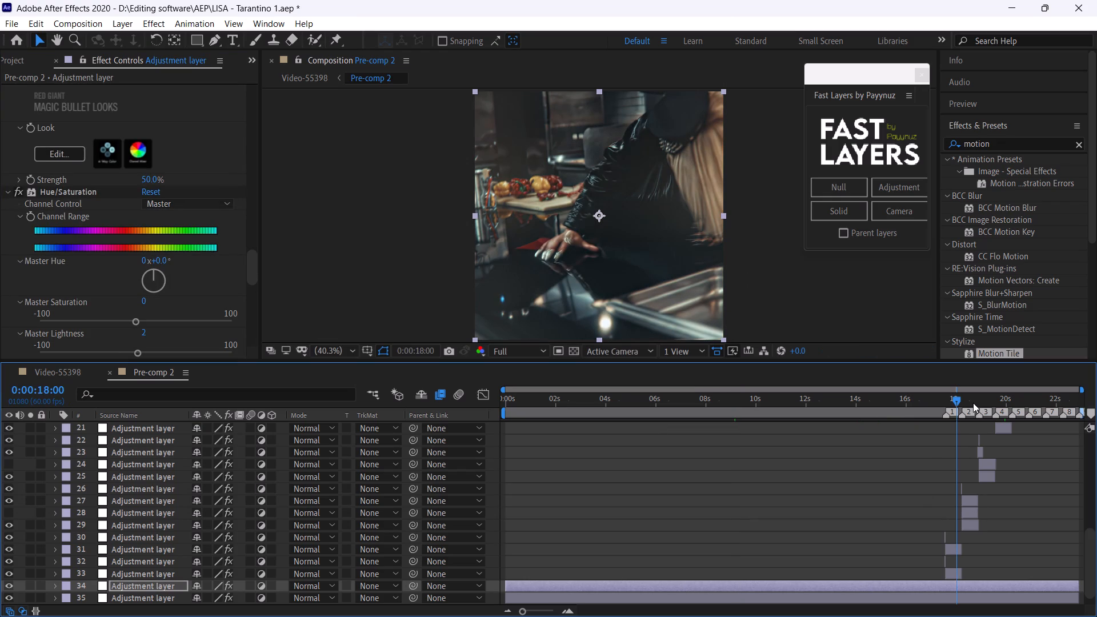
left_click(973, 403)
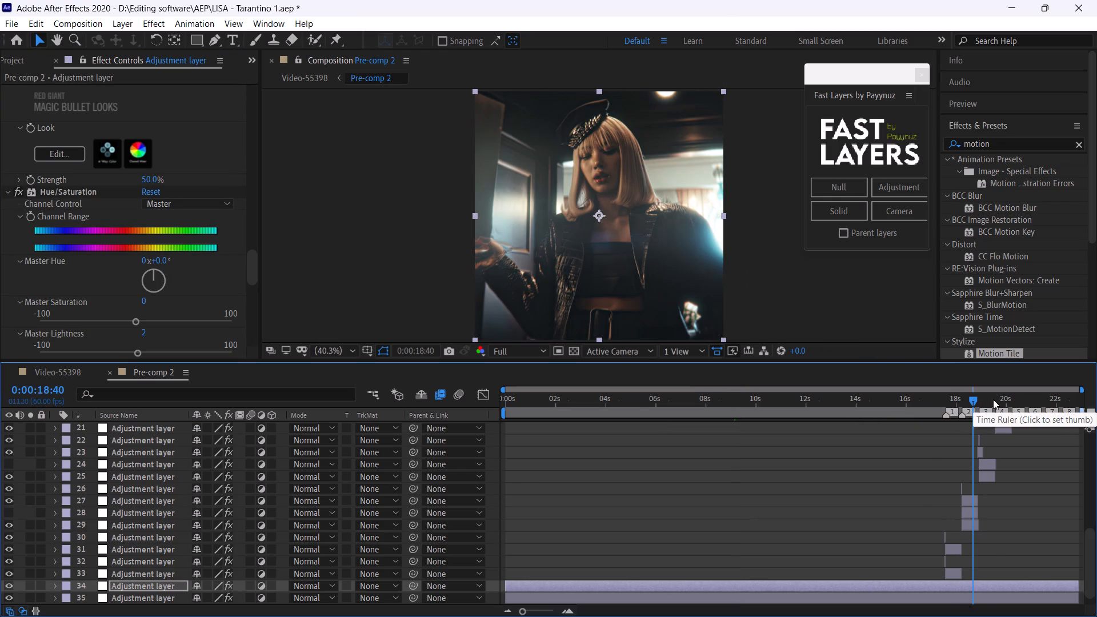
left_click(993, 399)
left_click(1006, 399)
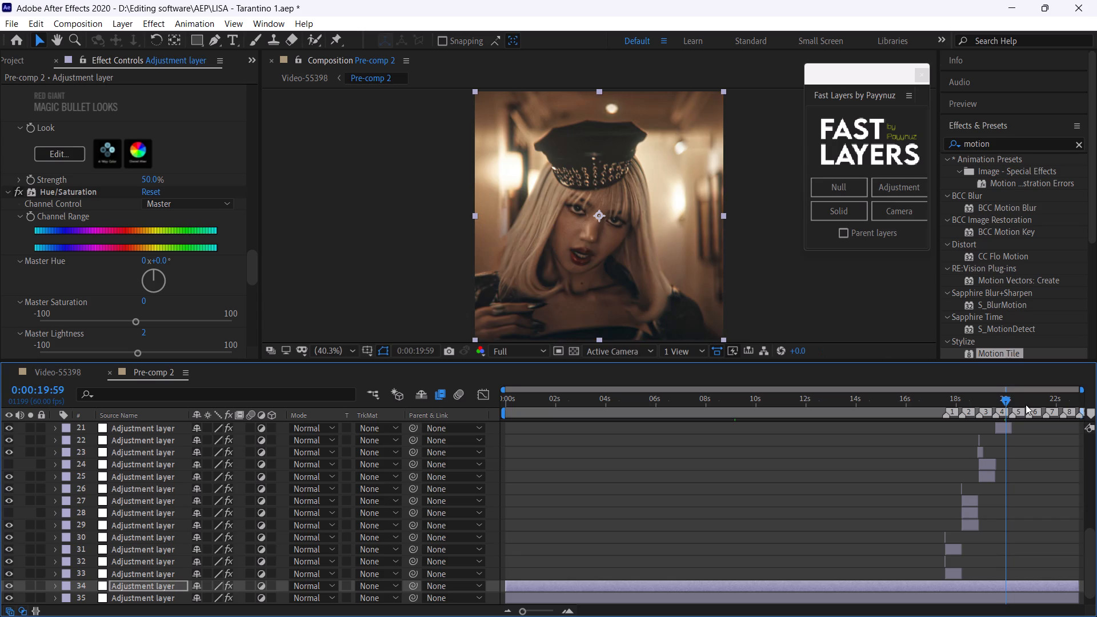
left_click(1026, 404)
left_click(1042, 401)
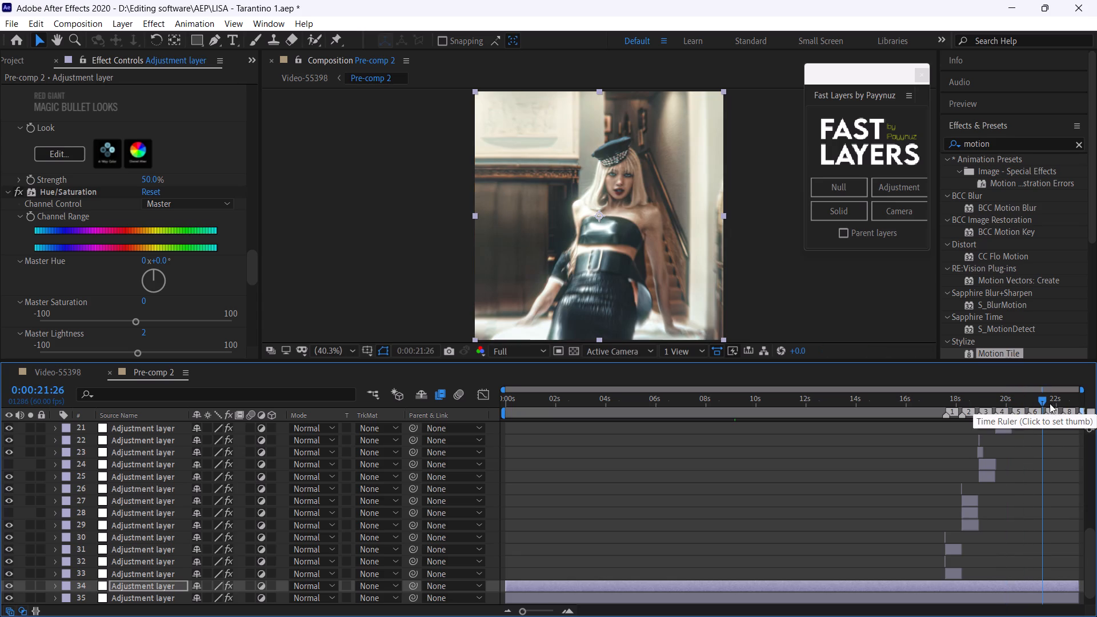
left_click(1064, 402)
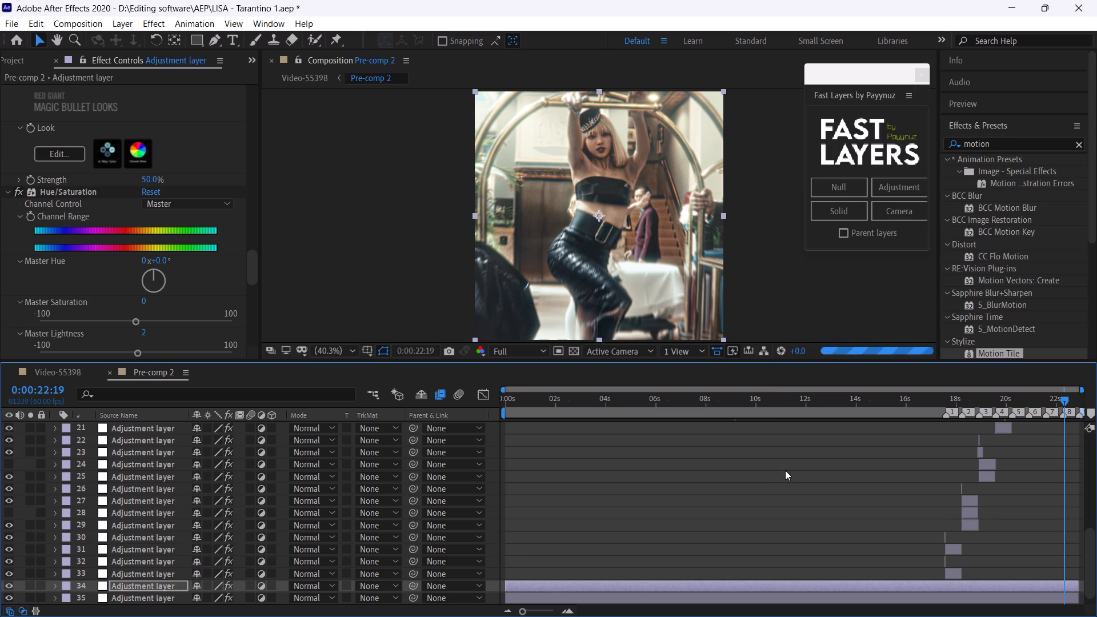
left_click(1073, 403)
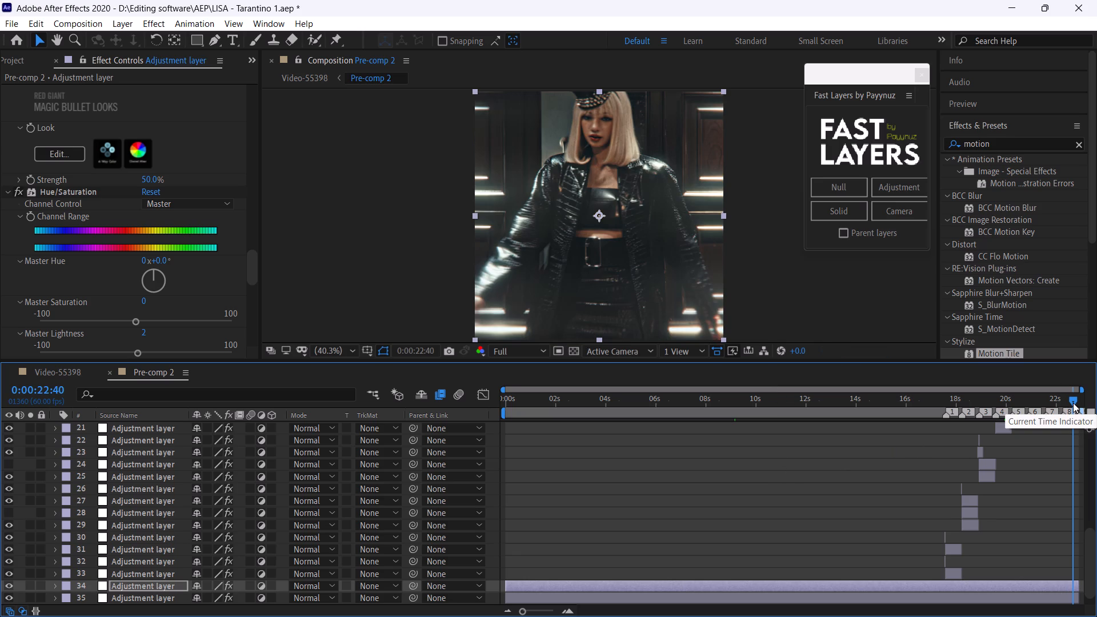
Save the project.
key("ctrl+s")
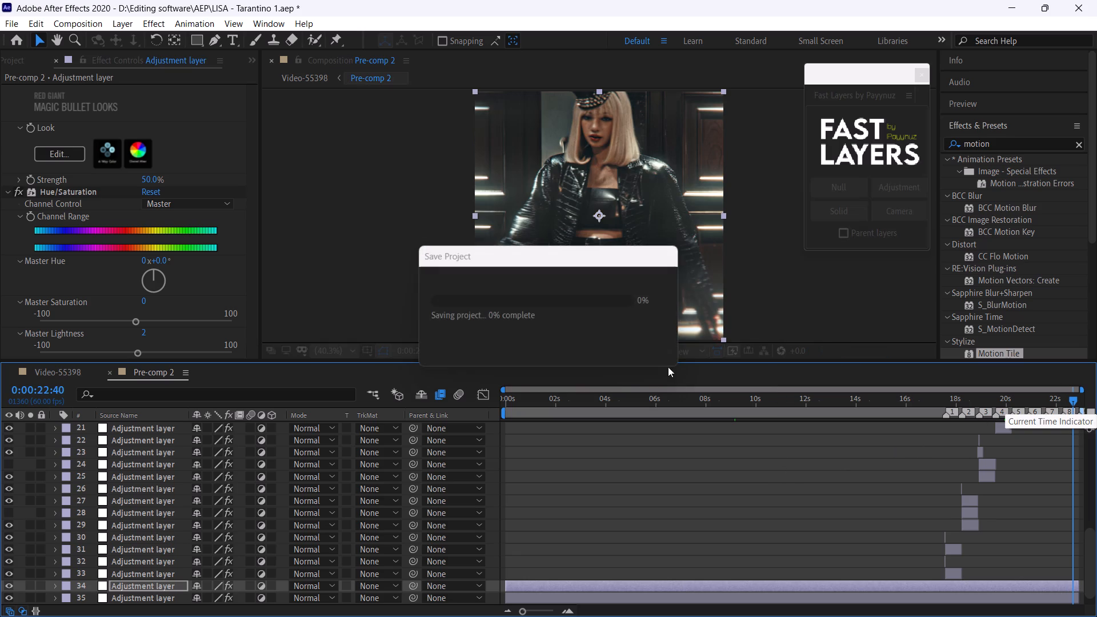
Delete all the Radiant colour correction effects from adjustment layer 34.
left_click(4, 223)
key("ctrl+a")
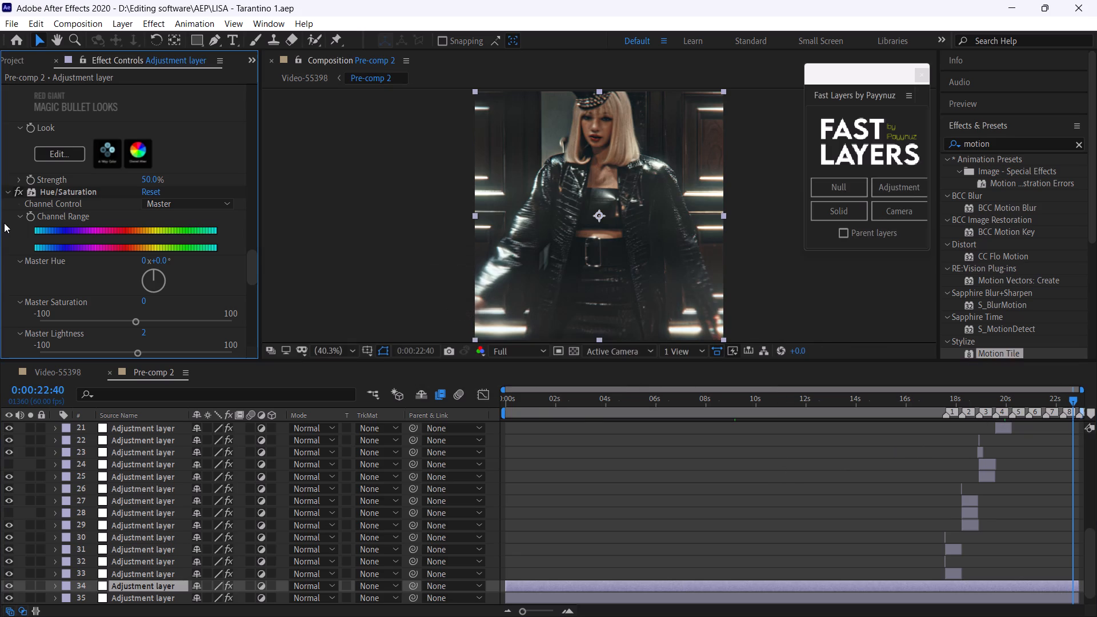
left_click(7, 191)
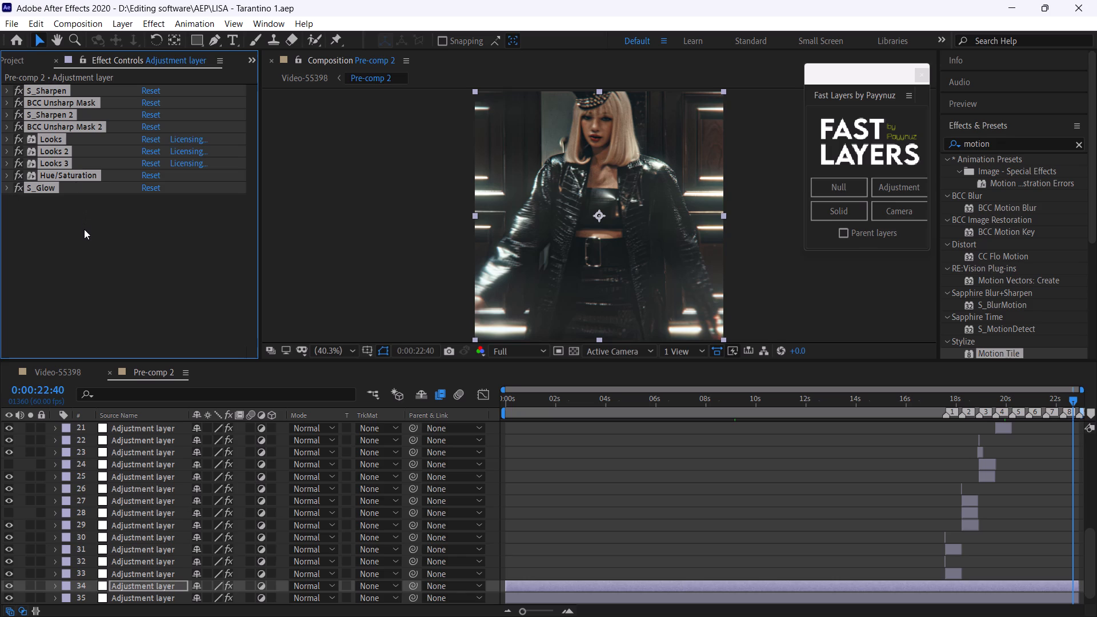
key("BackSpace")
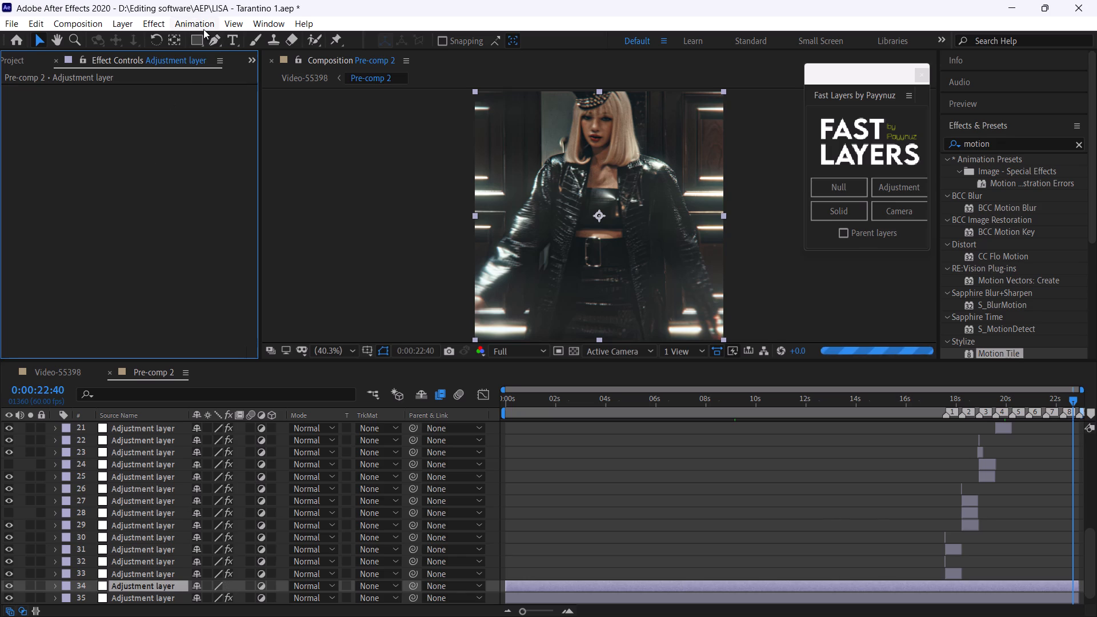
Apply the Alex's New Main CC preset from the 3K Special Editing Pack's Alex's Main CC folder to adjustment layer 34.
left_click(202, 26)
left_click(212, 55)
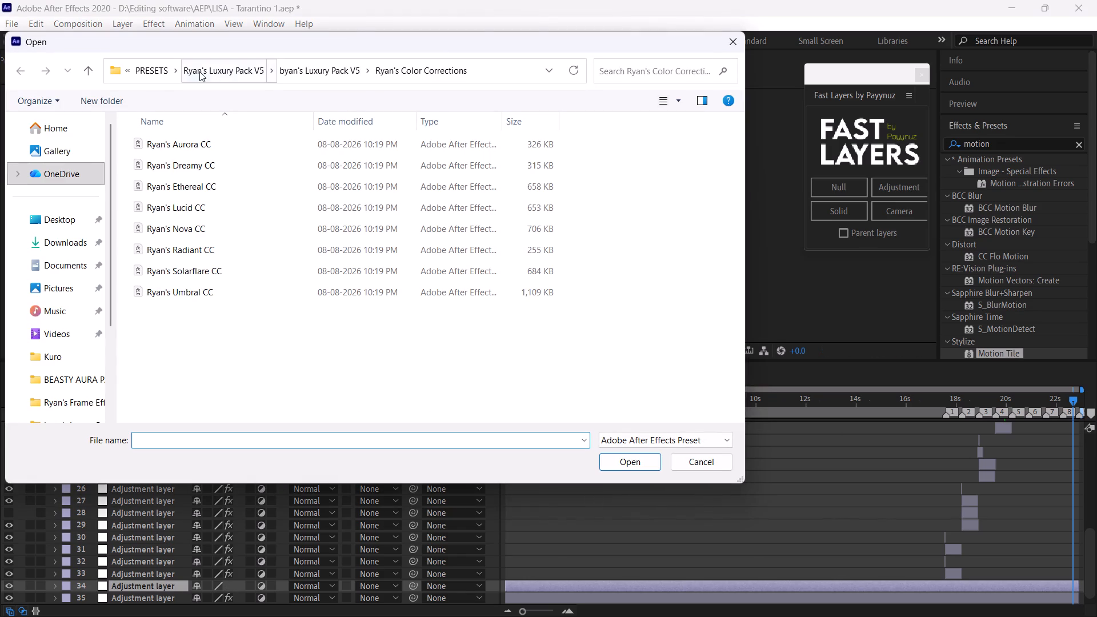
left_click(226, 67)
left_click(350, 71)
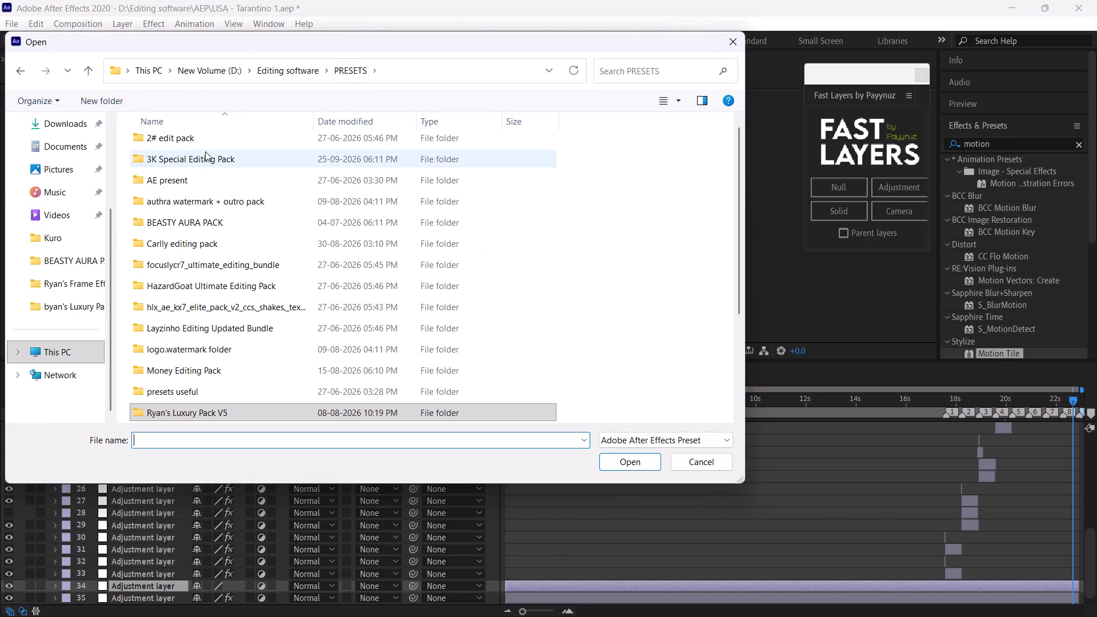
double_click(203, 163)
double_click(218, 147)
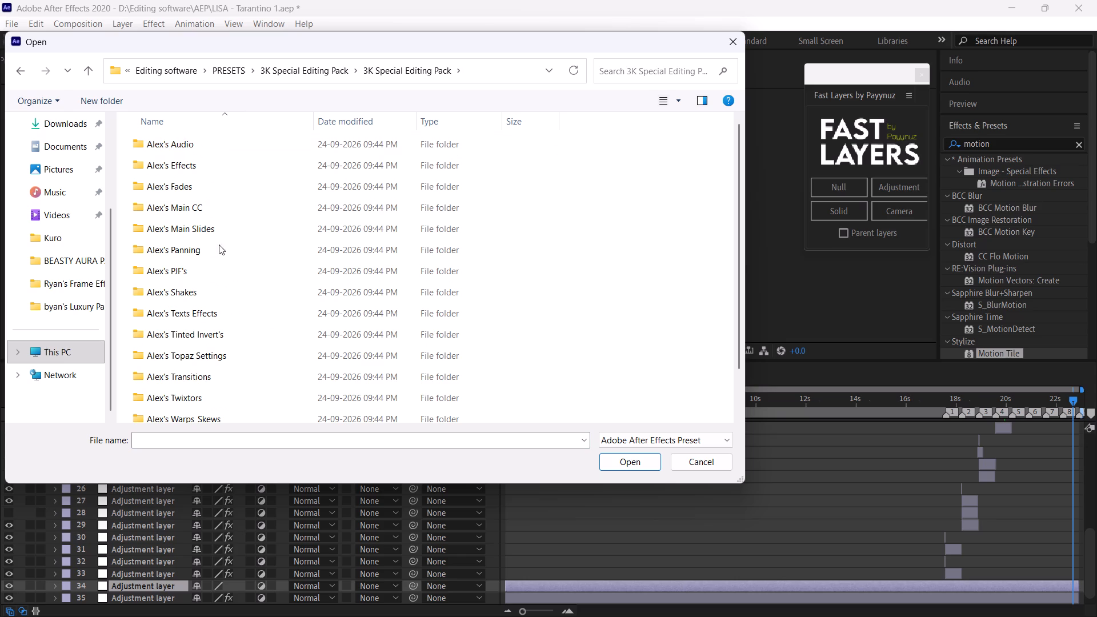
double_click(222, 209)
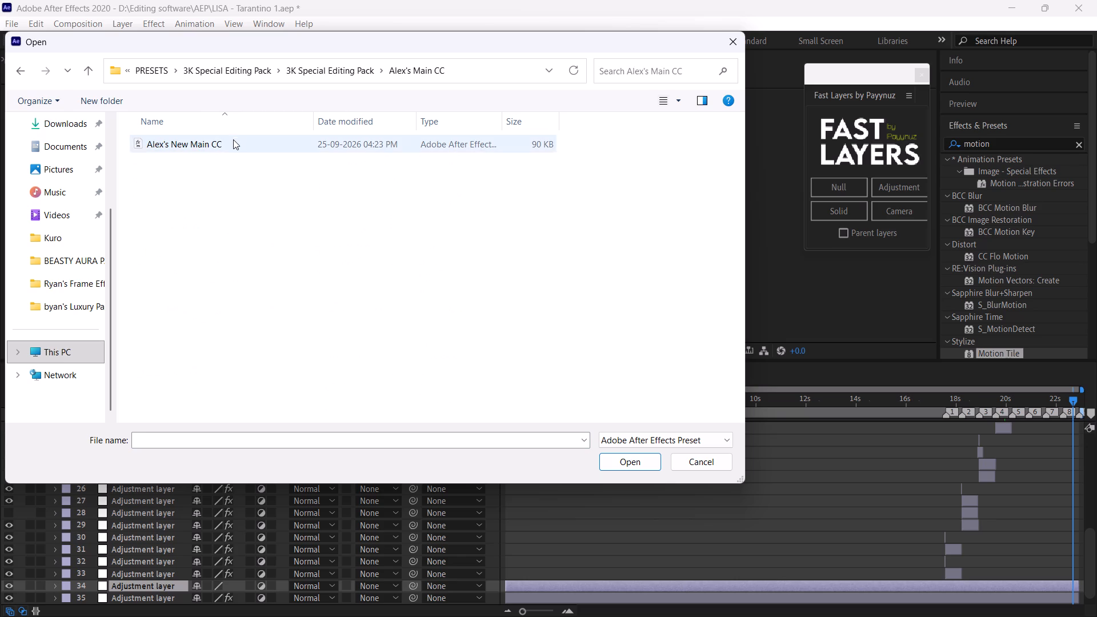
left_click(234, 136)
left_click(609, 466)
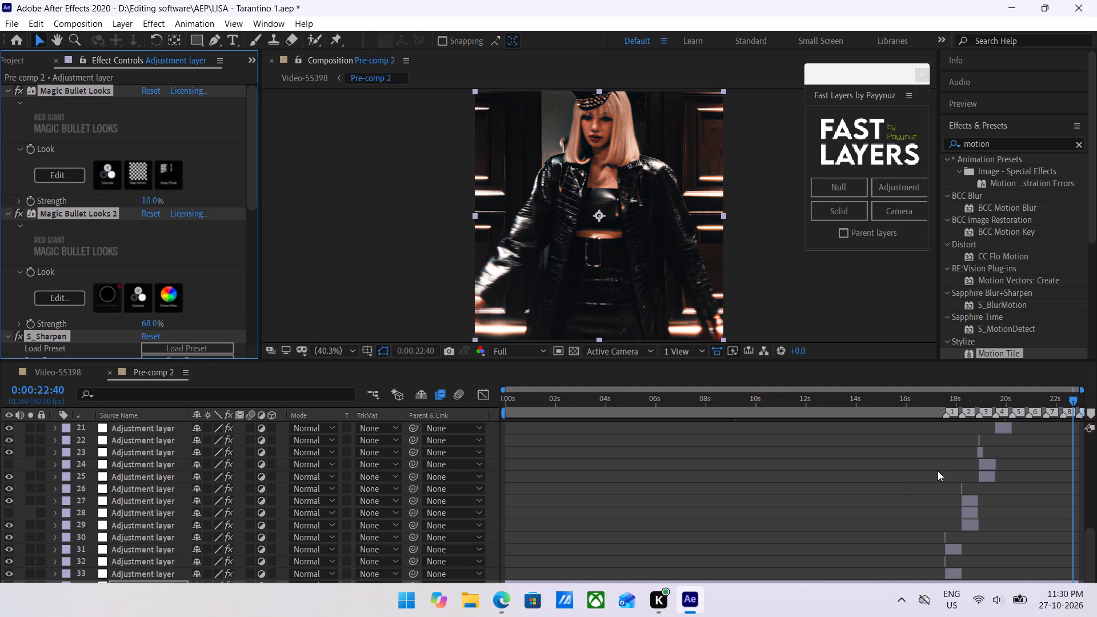
Check the Alex's New Main CC grade on frames between about 18.7 s and 20 s.
left_click(974, 402)
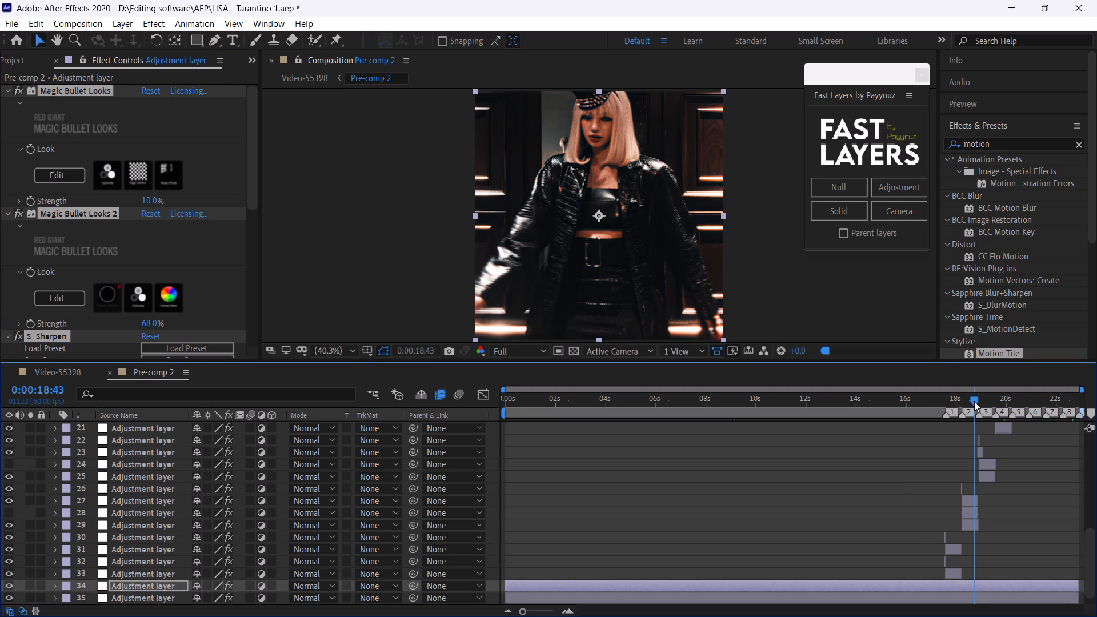
left_click(988, 401)
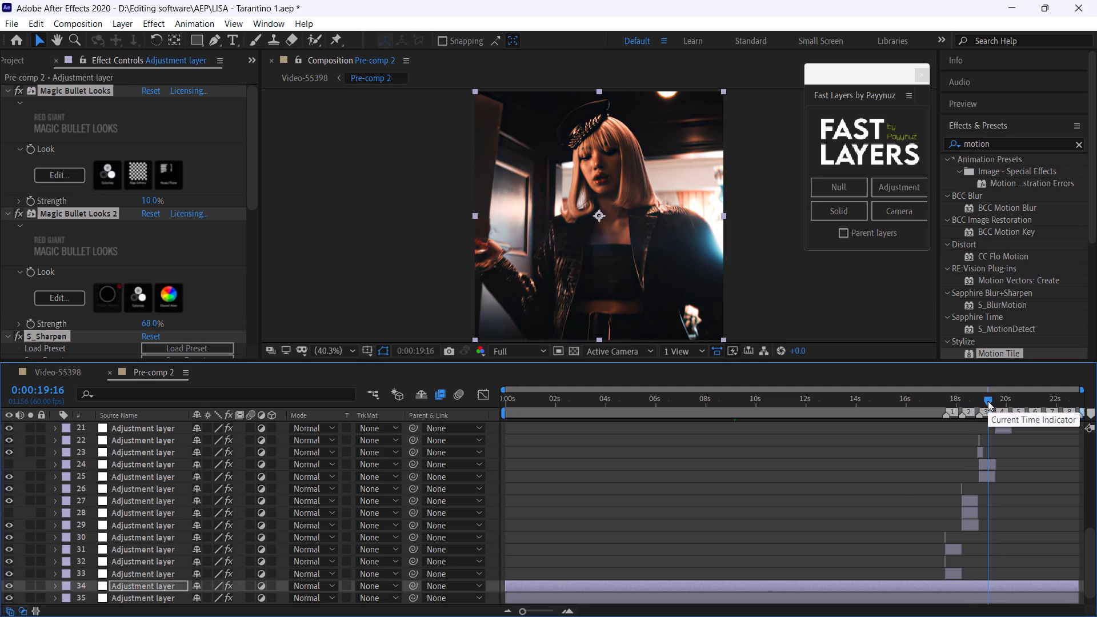
left_click(1008, 398)
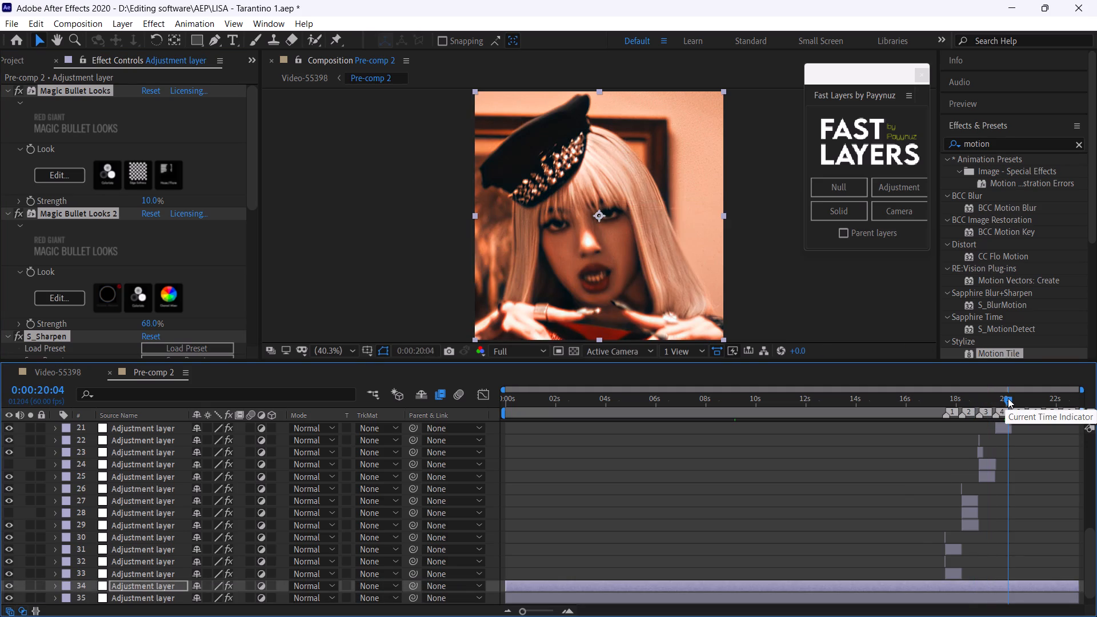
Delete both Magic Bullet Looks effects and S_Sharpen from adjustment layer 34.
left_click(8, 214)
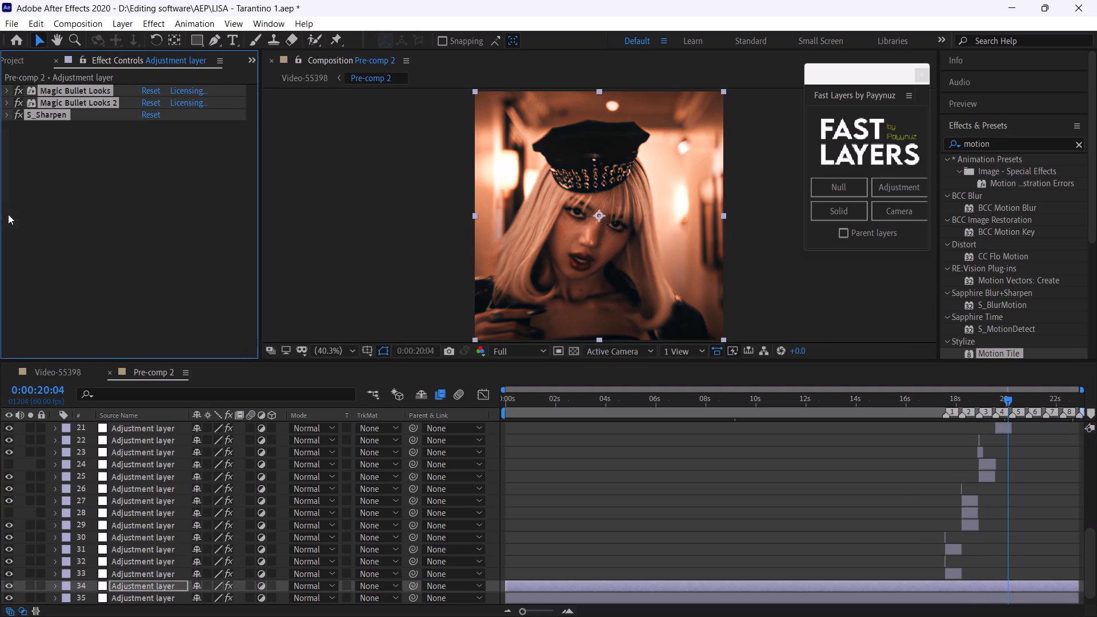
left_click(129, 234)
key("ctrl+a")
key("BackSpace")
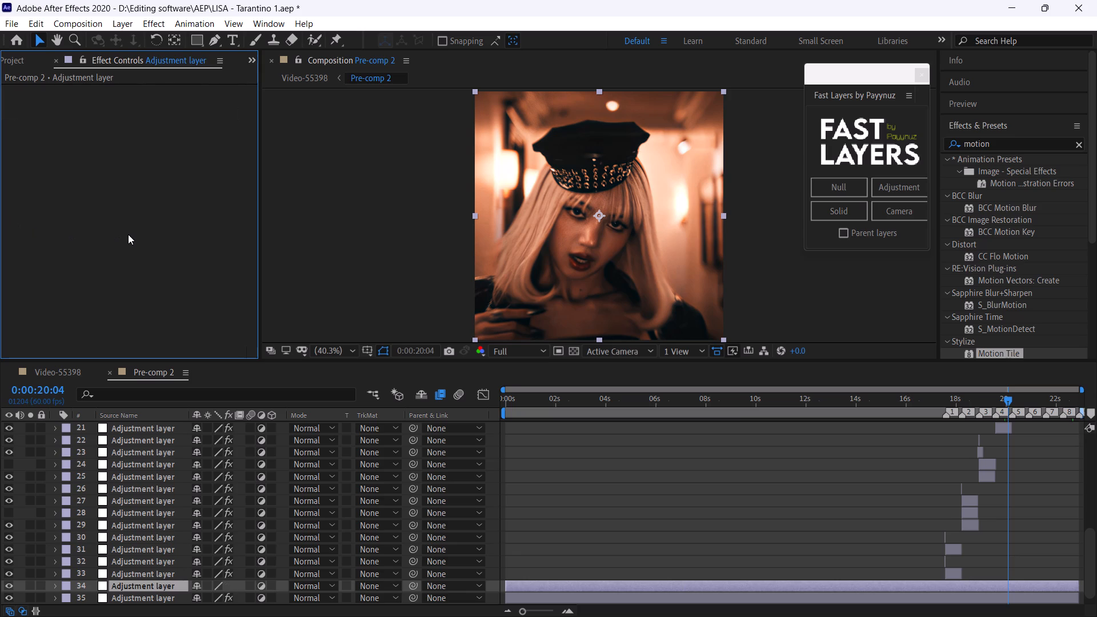
Apply the 4k cc (axsensi) preset from the inner ULTIMATE EDITING PACK AXSENSI-1 folder to adjustment layer 34.
left_click(203, 25)
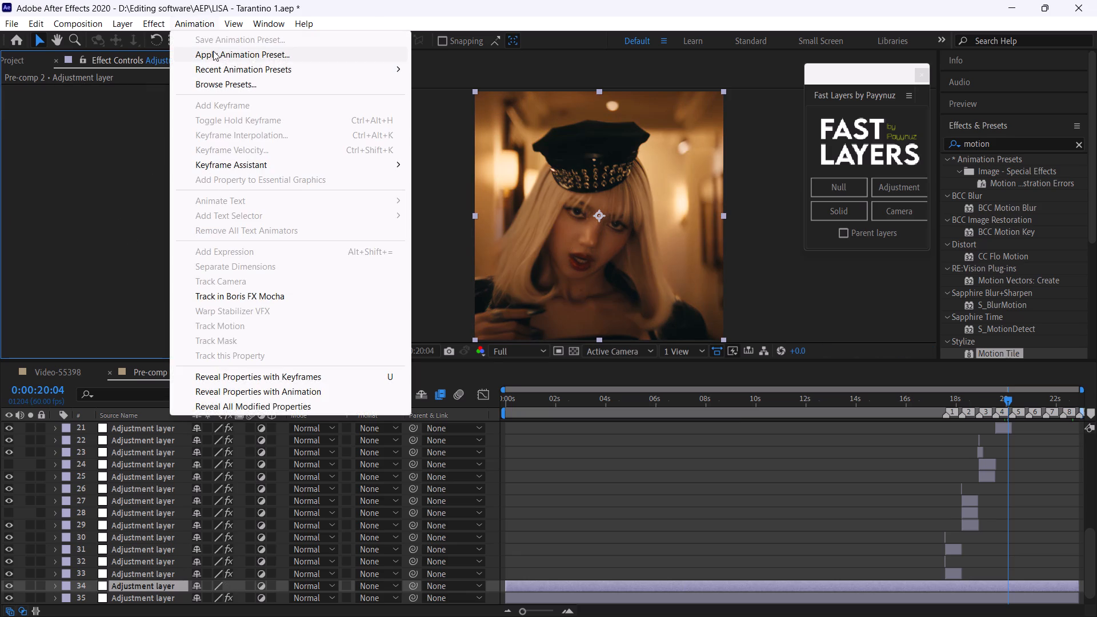
left_click(214, 53)
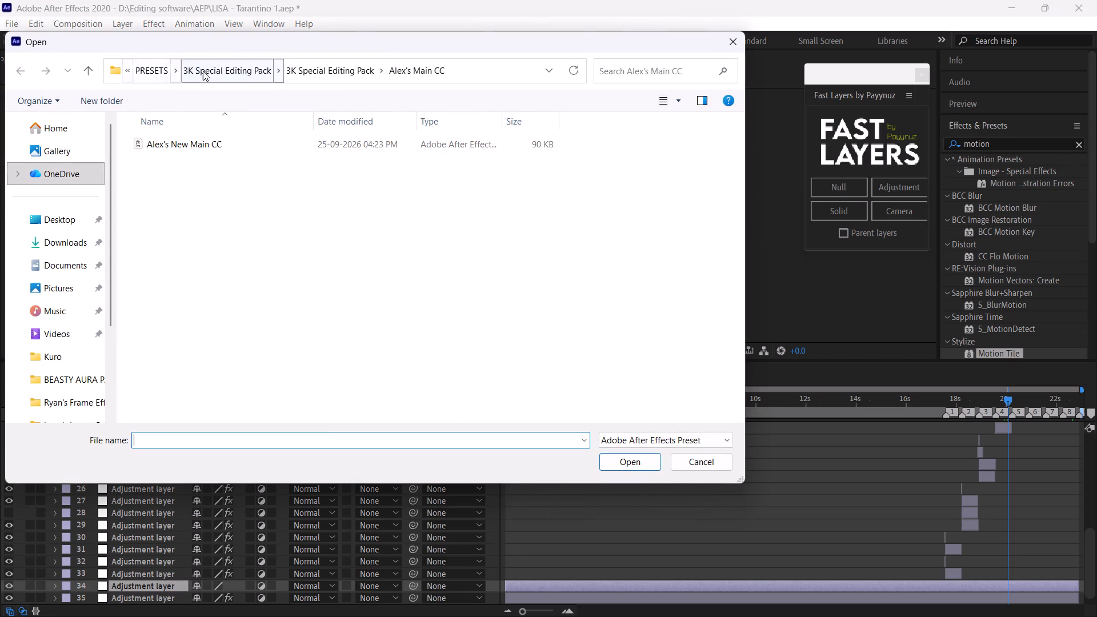
left_click(154, 69)
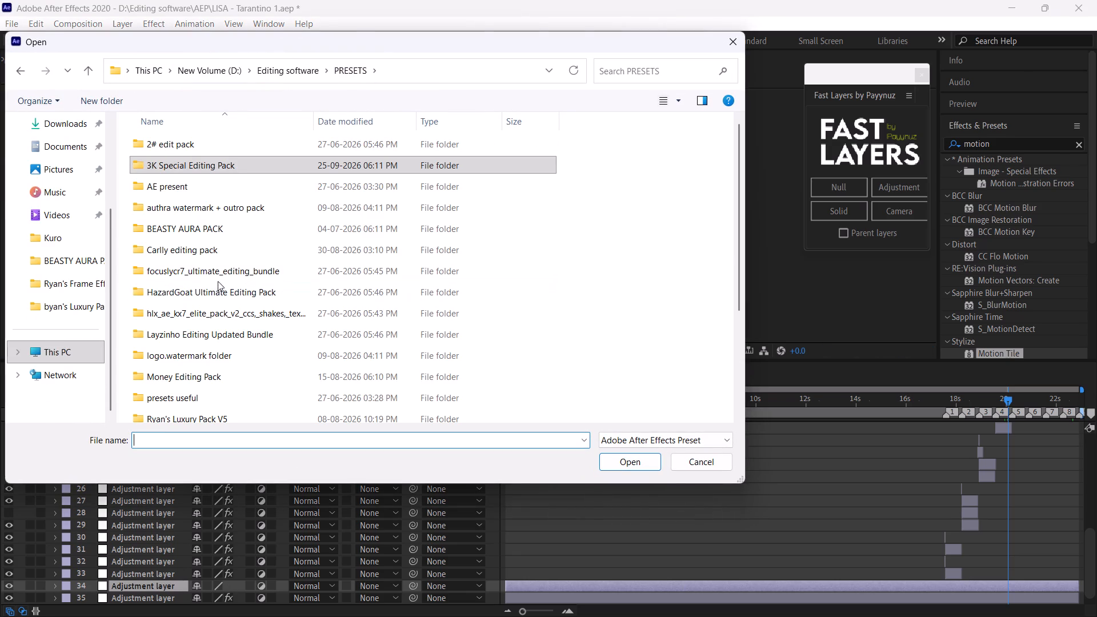
scroll(221, 366, "down", 2)
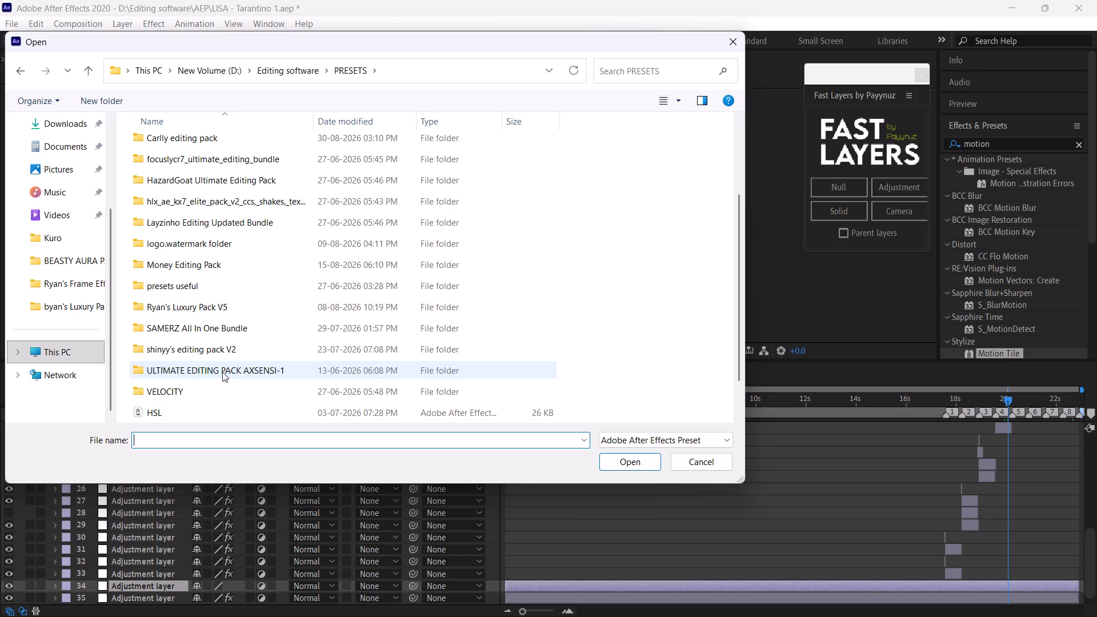
double_click(222, 372)
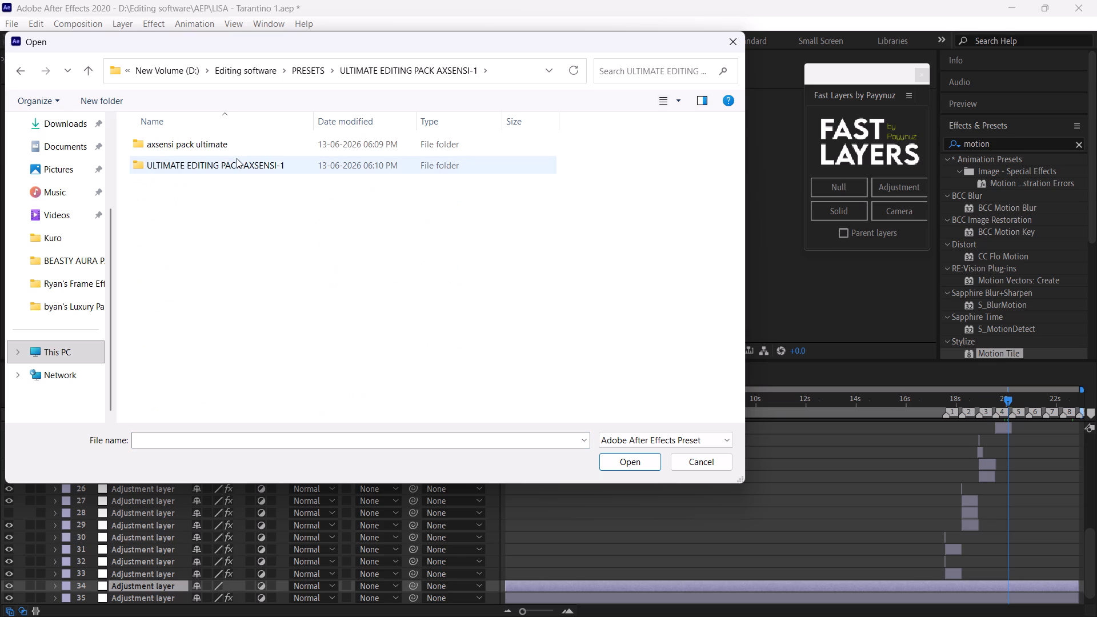
double_click(237, 158)
left_click(245, 145)
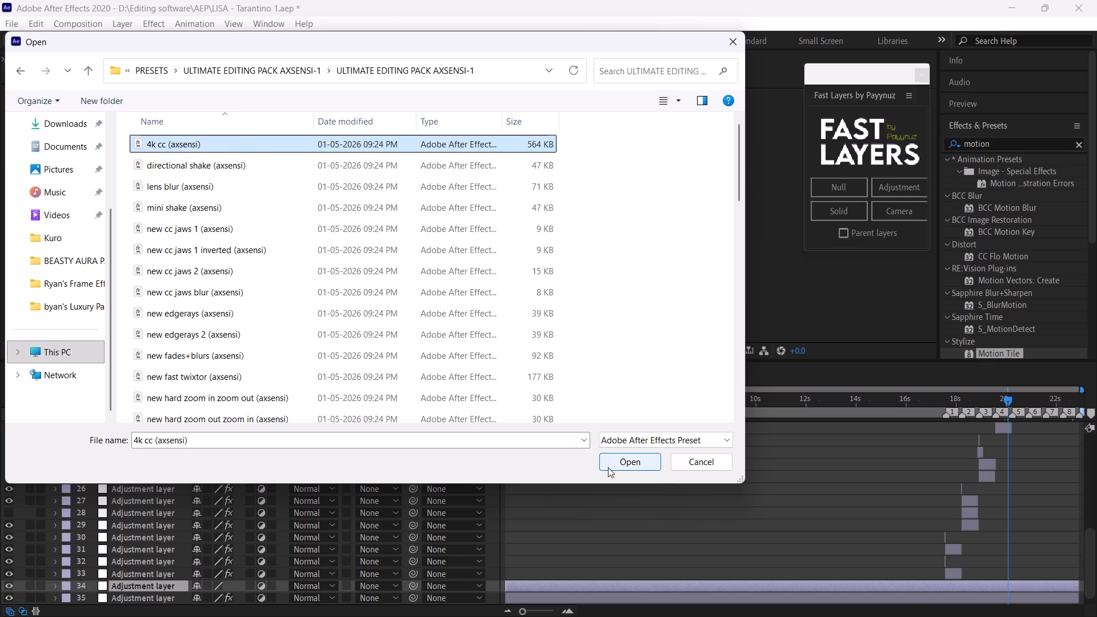
left_click(607, 467)
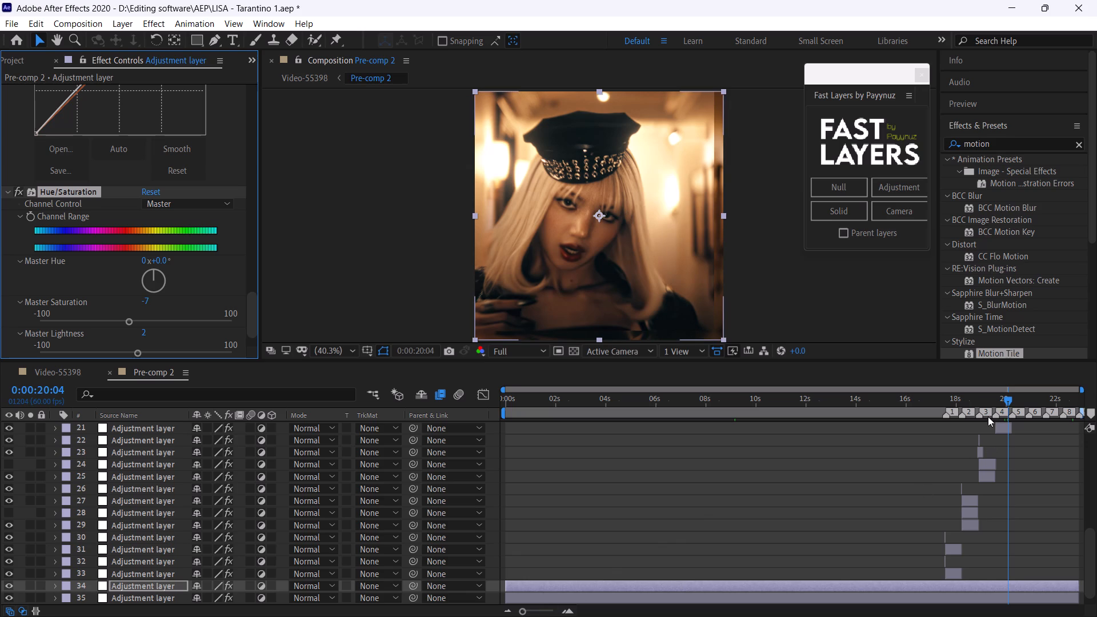
Check the 4k cc (axsensi) grade on frames across Pre-comp 2 between about 7 s and 22 s.
left_click(972, 403)
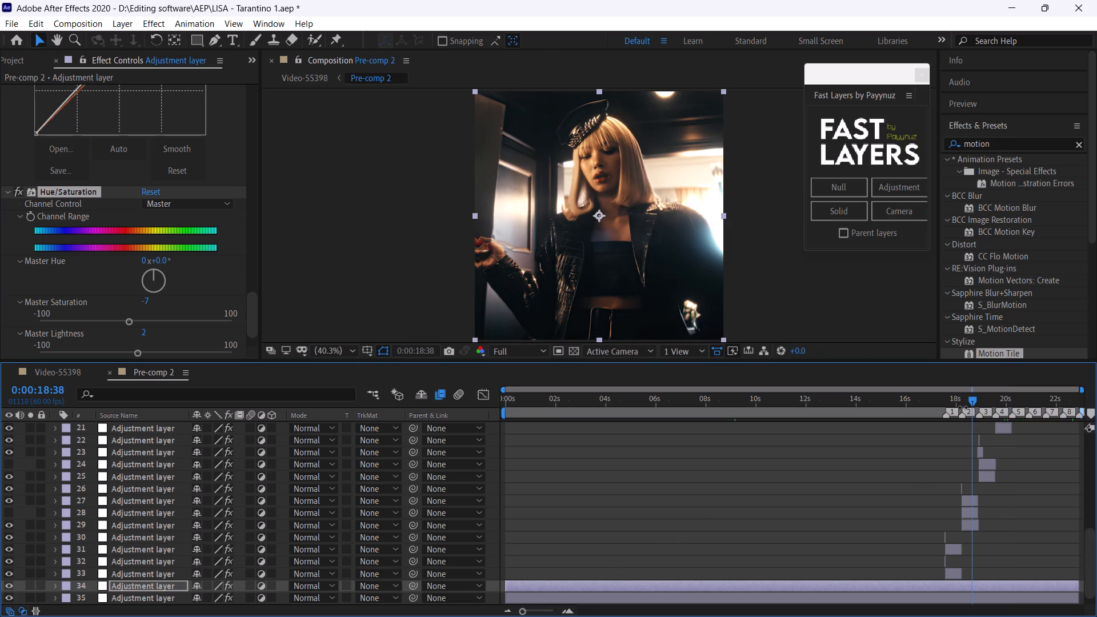
left_click(958, 400)
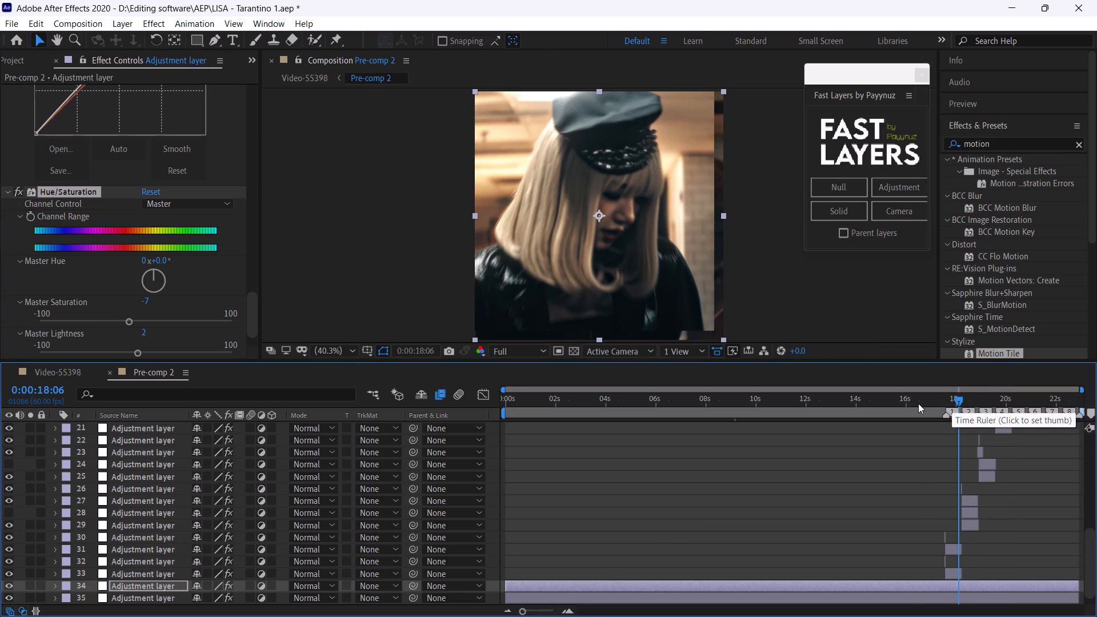
left_click(918, 403)
left_click(1042, 403)
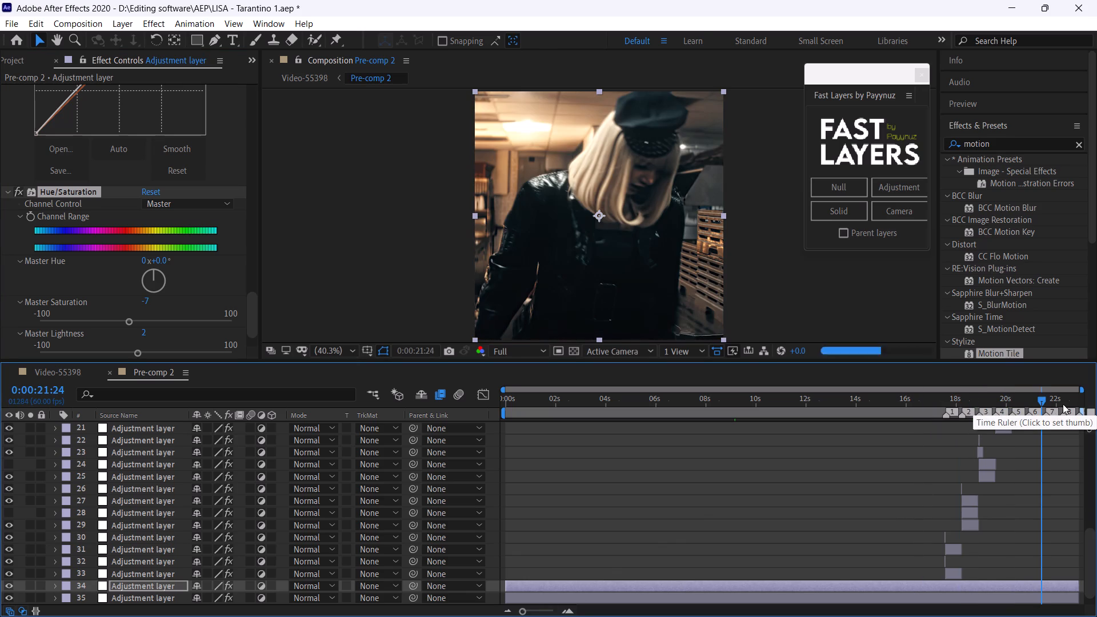
left_click(1057, 405)
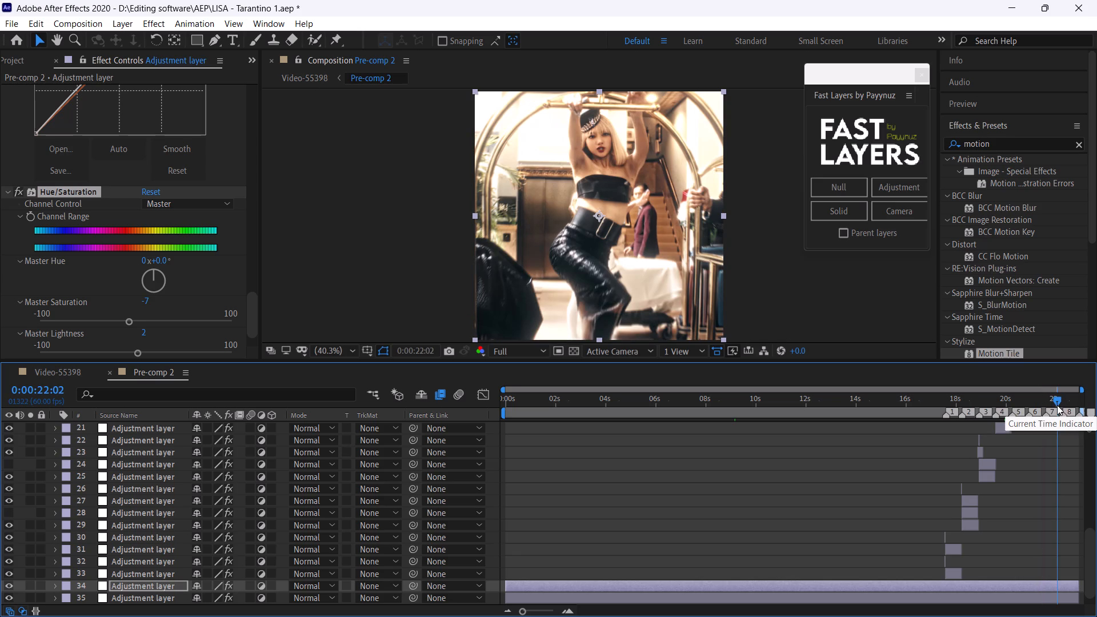
left_click(692, 405)
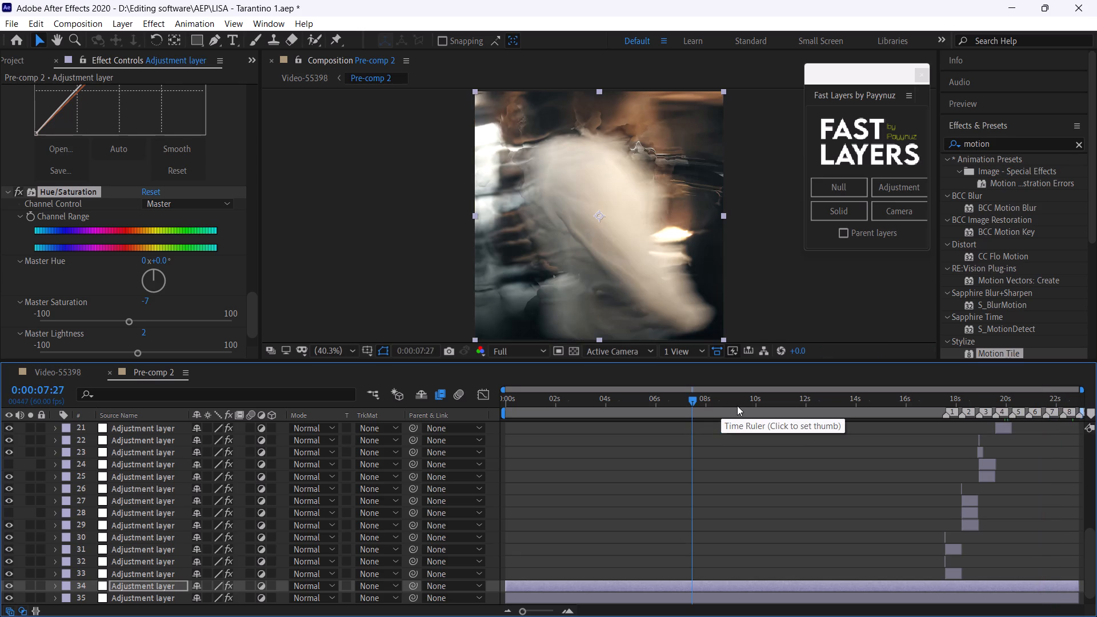
left_click(737, 406)
left_click(774, 404)
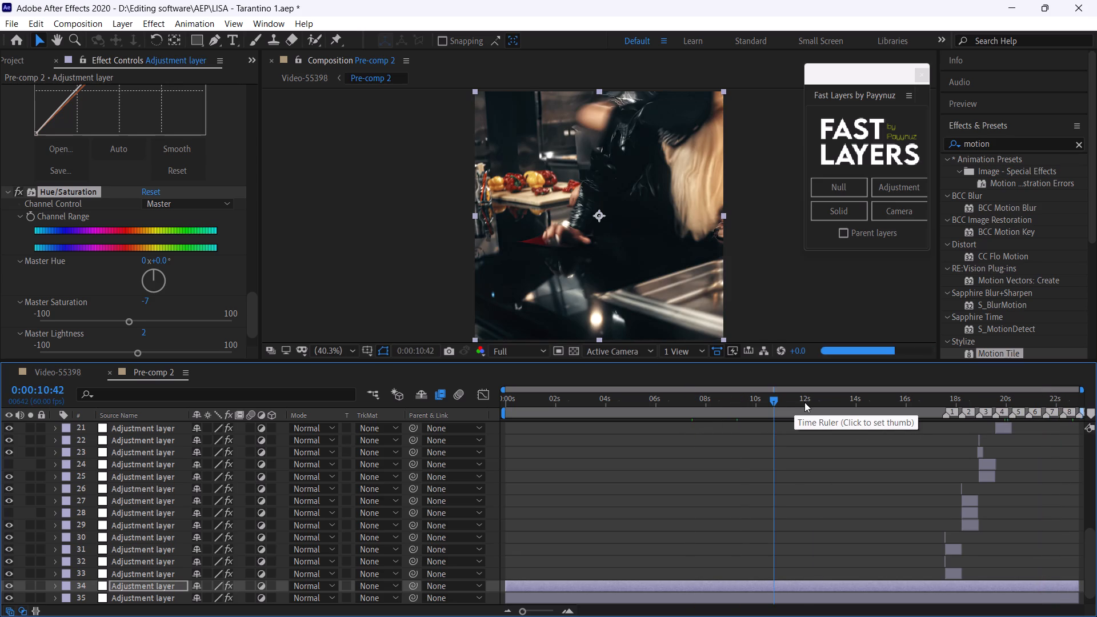
left_click(804, 402)
left_click(840, 403)
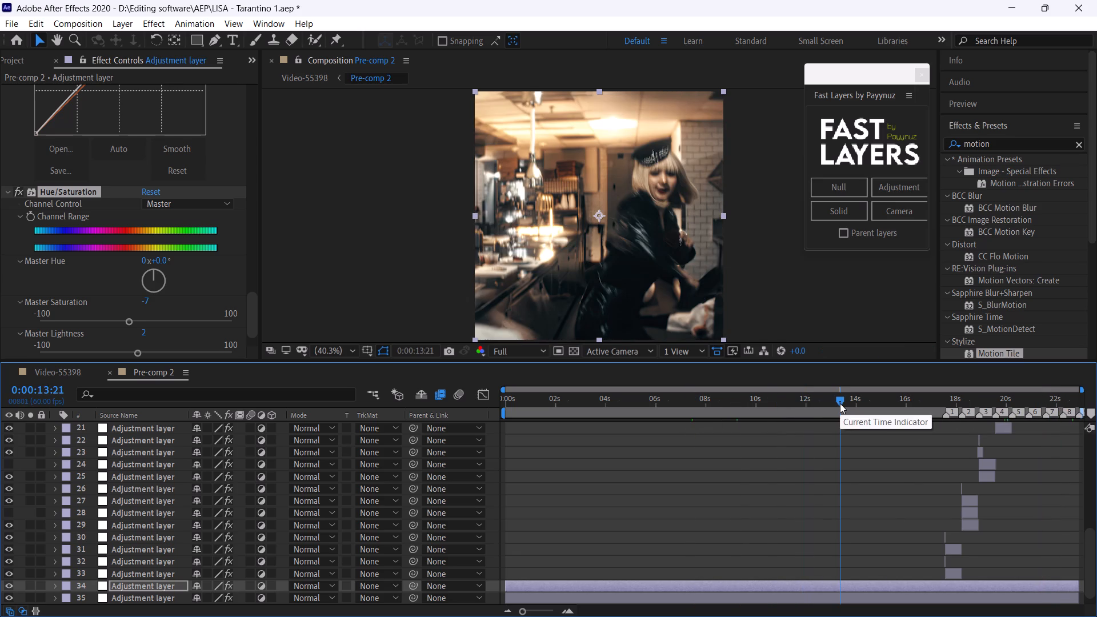
left_click(863, 404)
left_click(896, 406)
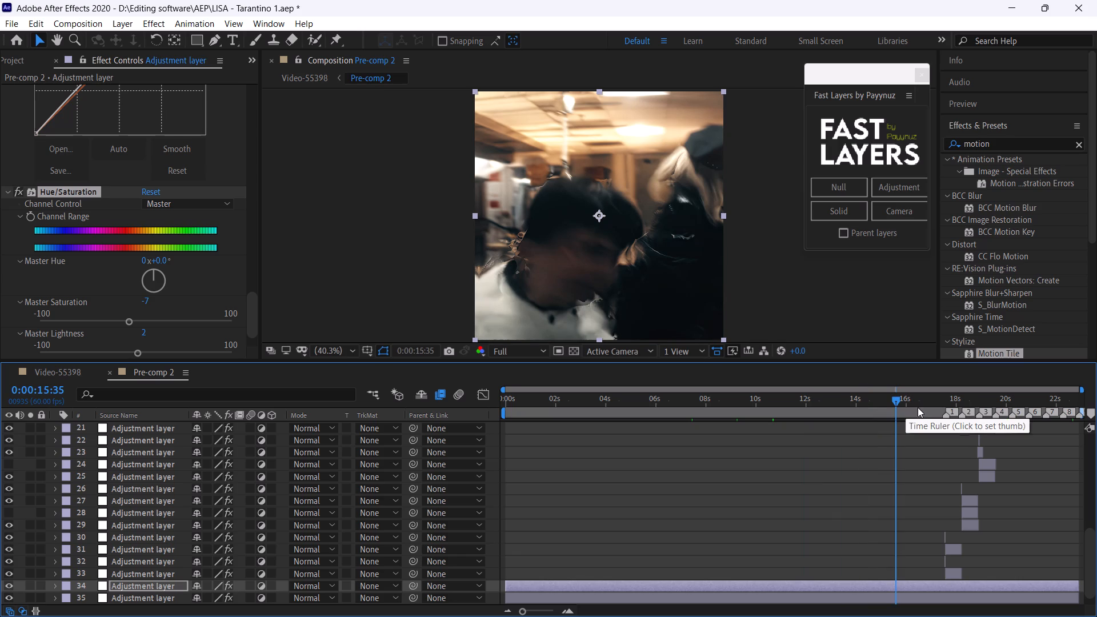
left_click(925, 406)
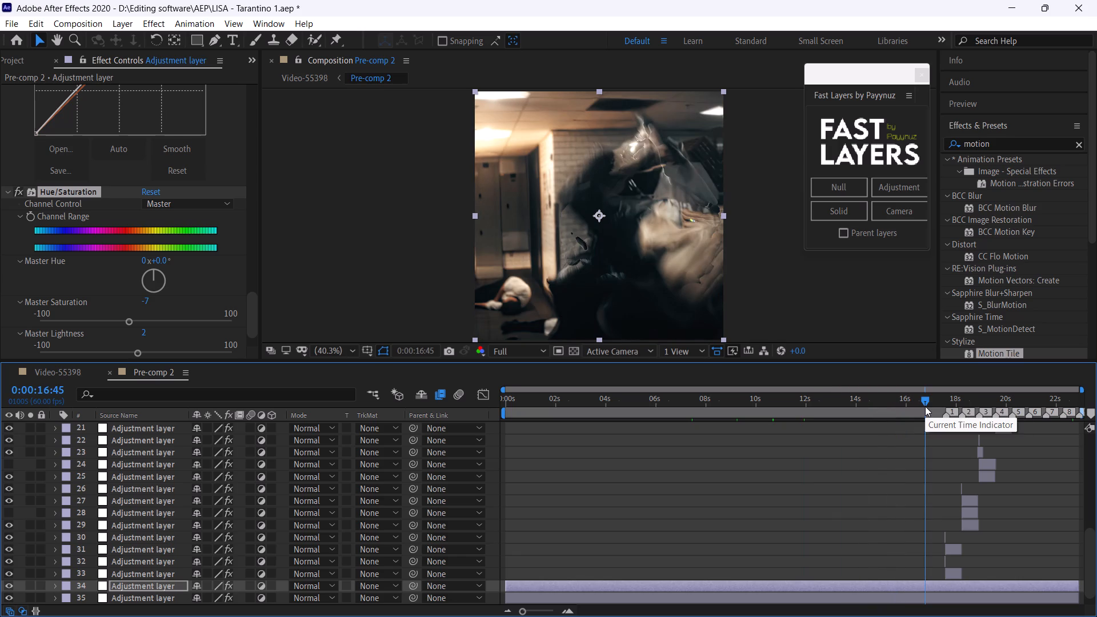
Save the project.
key("ctrl+s")
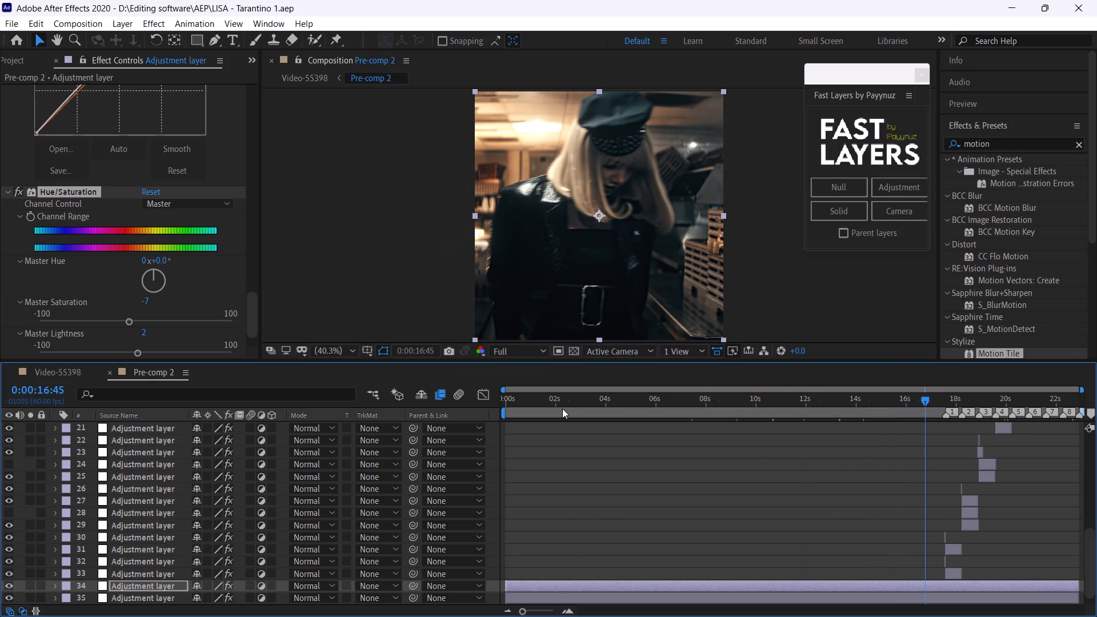
Check the grade on early frames of Pre-comp 2, up to 0:00:05:00.
left_click(562, 407)
left_click(619, 402)
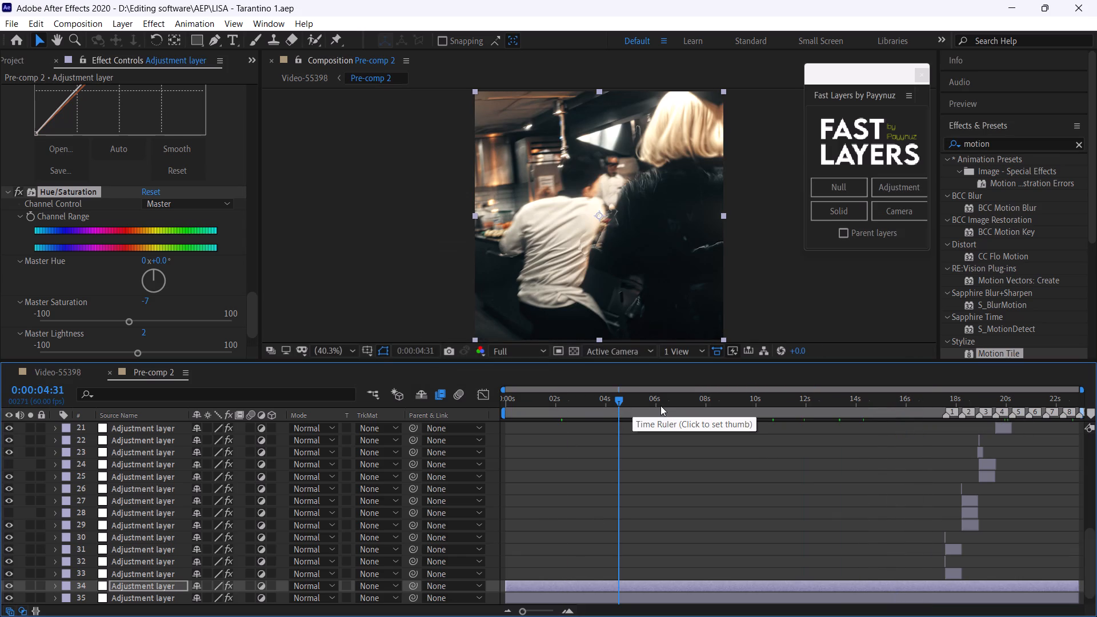
left_click(631, 403)
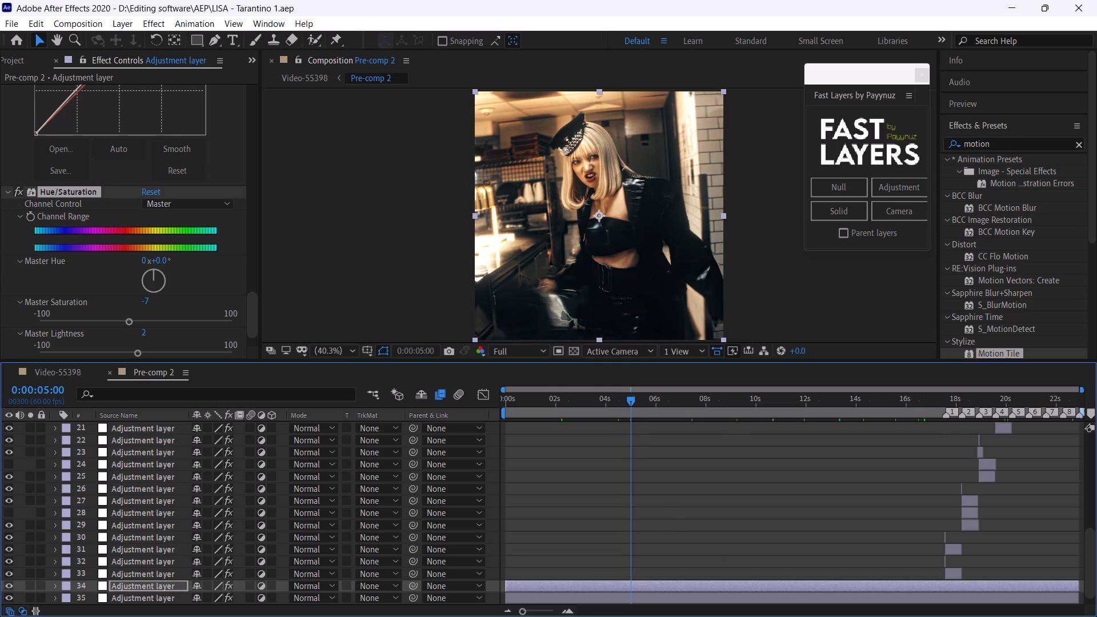
left_click(787, 554)
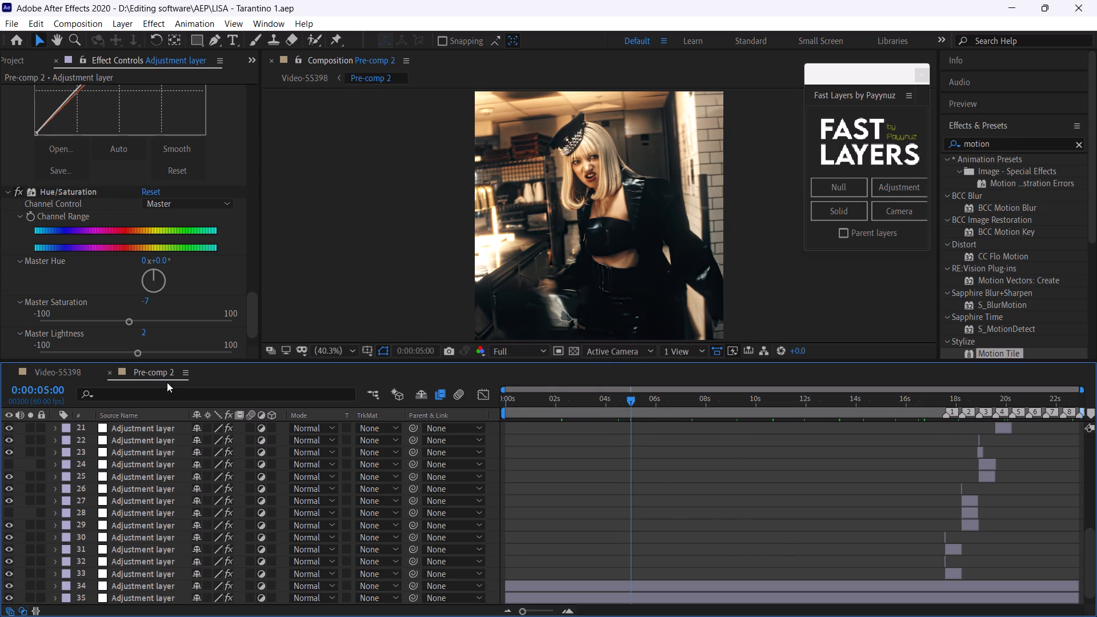
Close the Pre-comp 2 timeline to return to the main composition, and save the project.
left_click(110, 375)
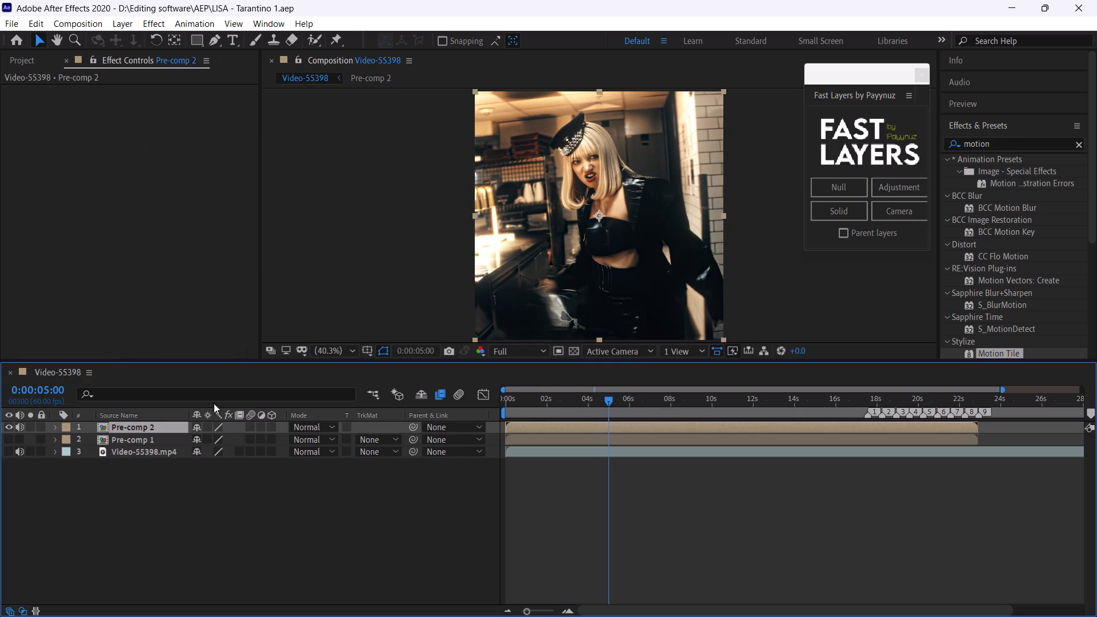
left_click(590, 529)
key("ctrl+s")
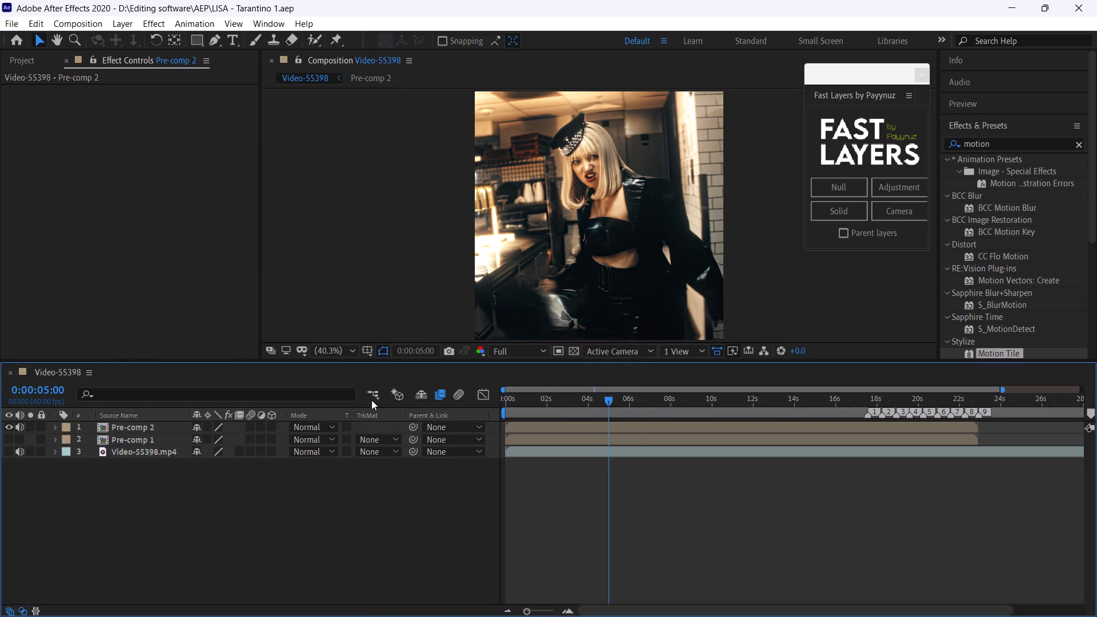
Duplicate the Pre-comp 2 layer, split the copy at marker 1 (0:00:17:34), and delete the copy's part before the split.
left_click(864, 402)
left_click_drag(535, 611, 548, 616)
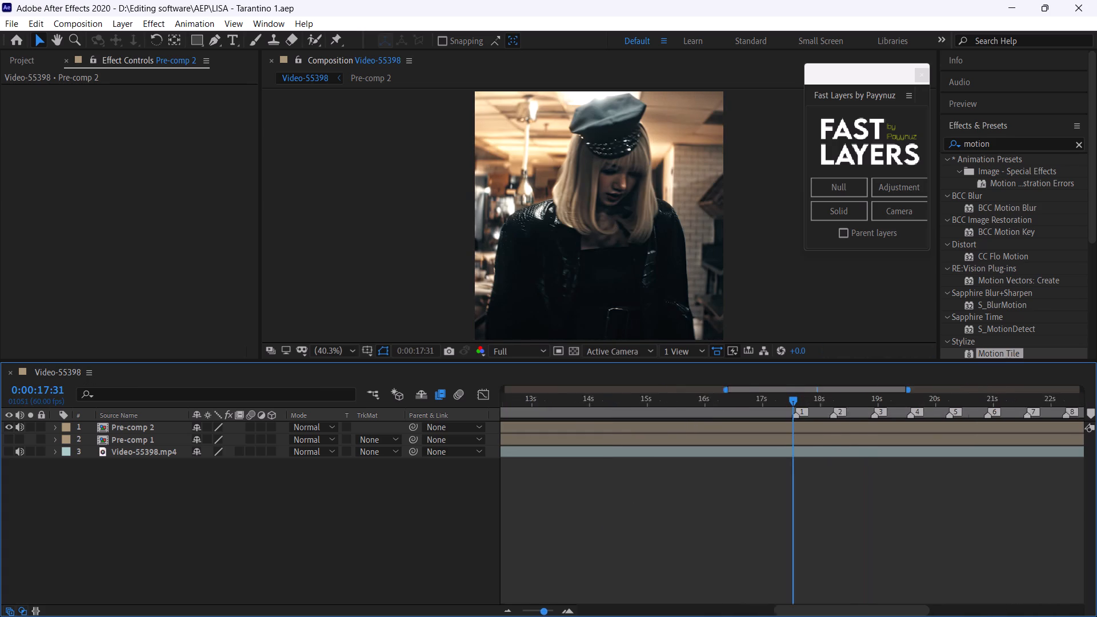
left_click_drag(548, 616, 555, 616)
left_click_drag(876, 406, 899, 421)
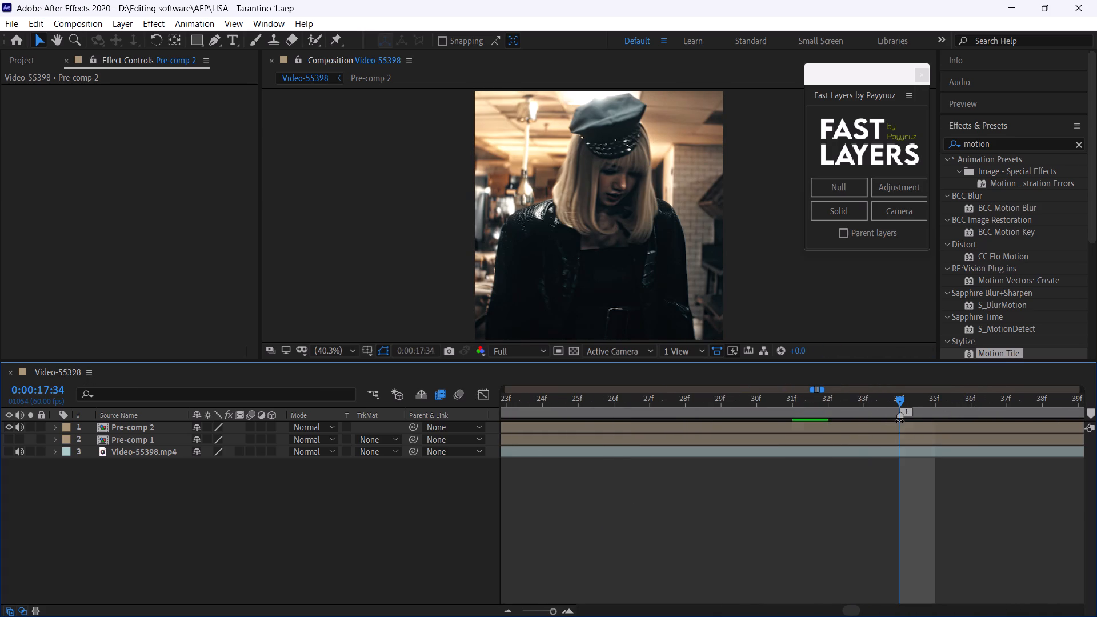
left_click(910, 426)
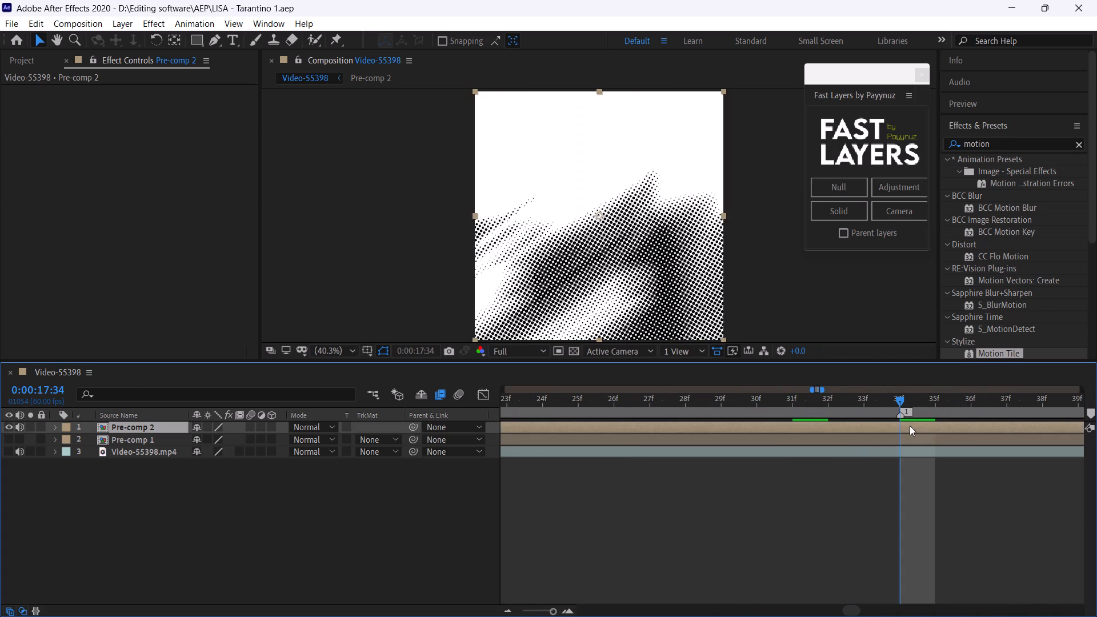
key("ctrl+d")
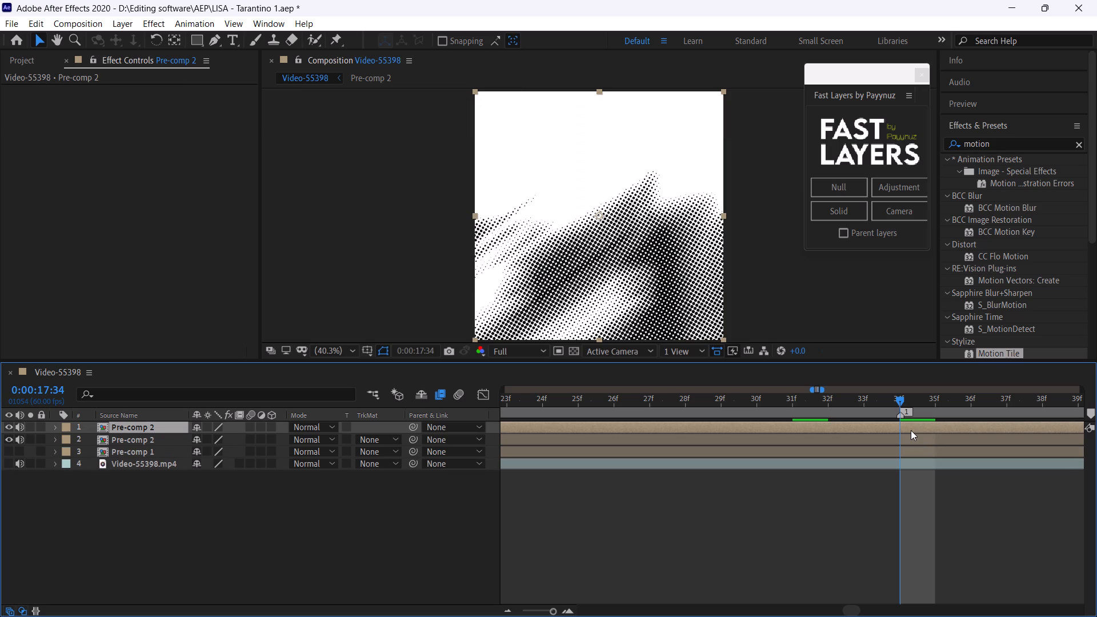
key("ctrl+shift+d")
left_click(890, 440)
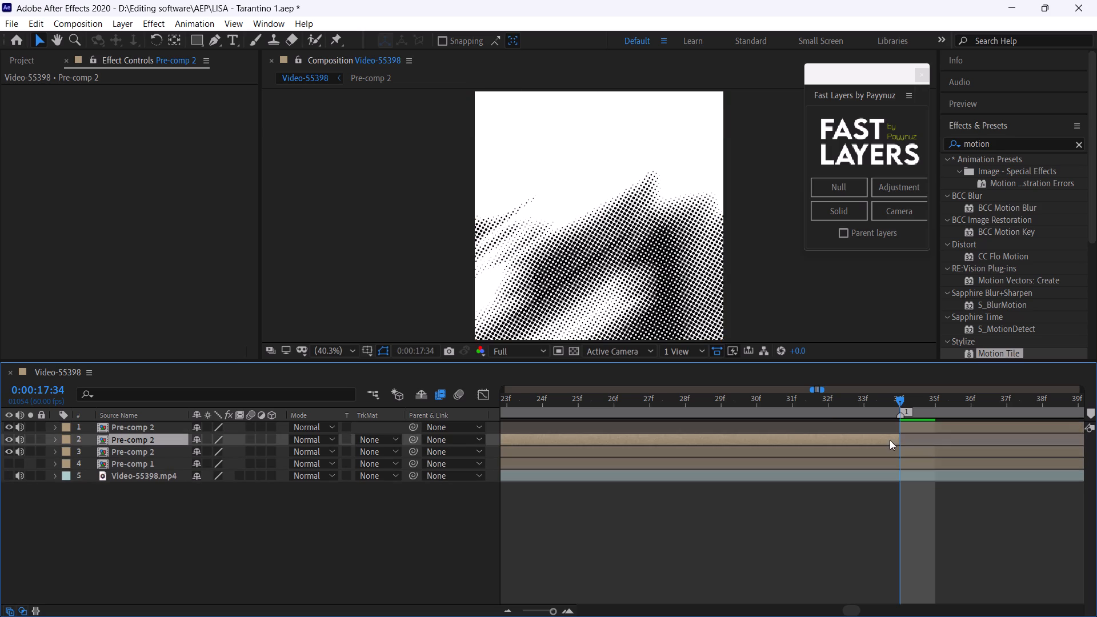
key("BackSpace")
Move the trimmed Pre-comp 2 copy to start where the full-length Pre-comp 2 layer ends, at about 0:00:22:54, and check its end against marker 10.
left_click_drag(548, 611, 505, 612)
left_click_drag(855, 430, 951, 428)
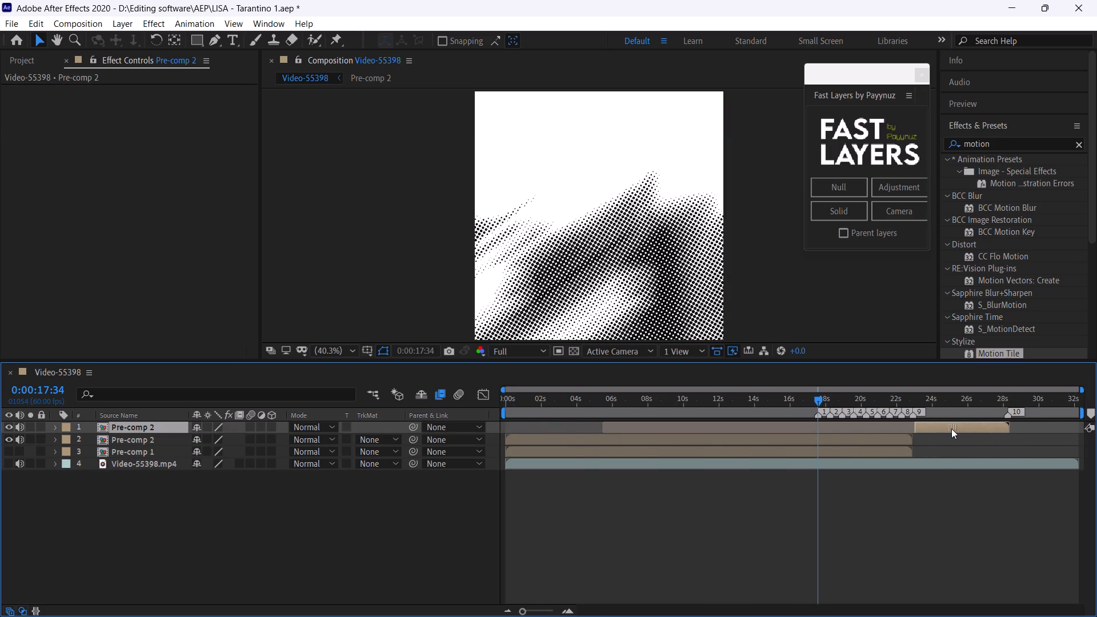
left_click_drag(951, 428, 951, 428)
left_click(913, 398)
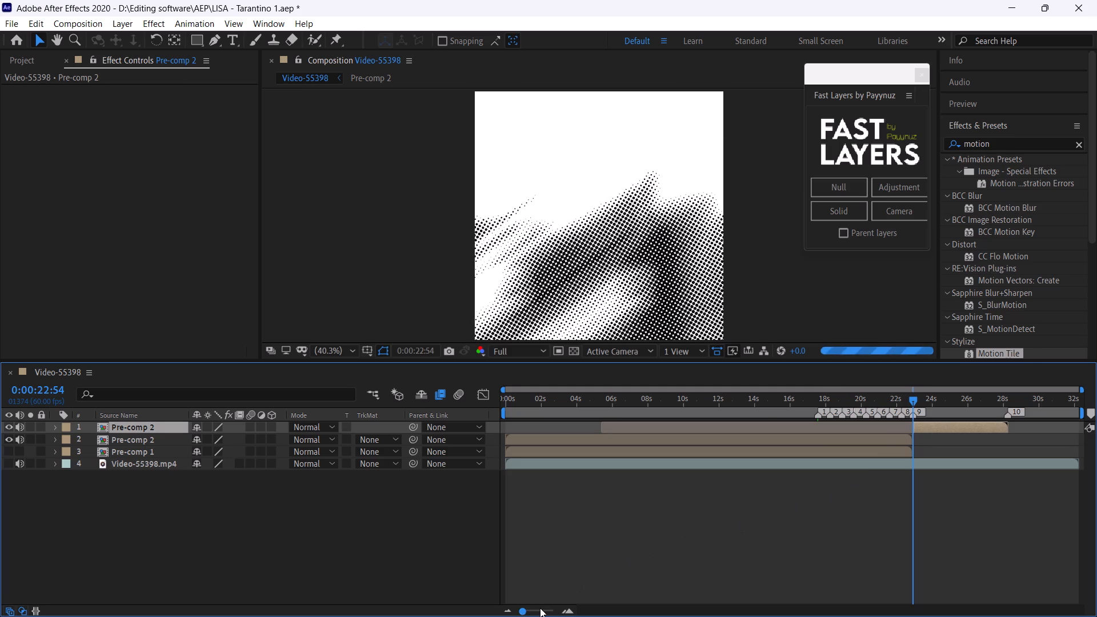
left_click_drag(540, 608, 552, 612)
left_click_drag(847, 424, 828, 424)
left_click(545, 609)
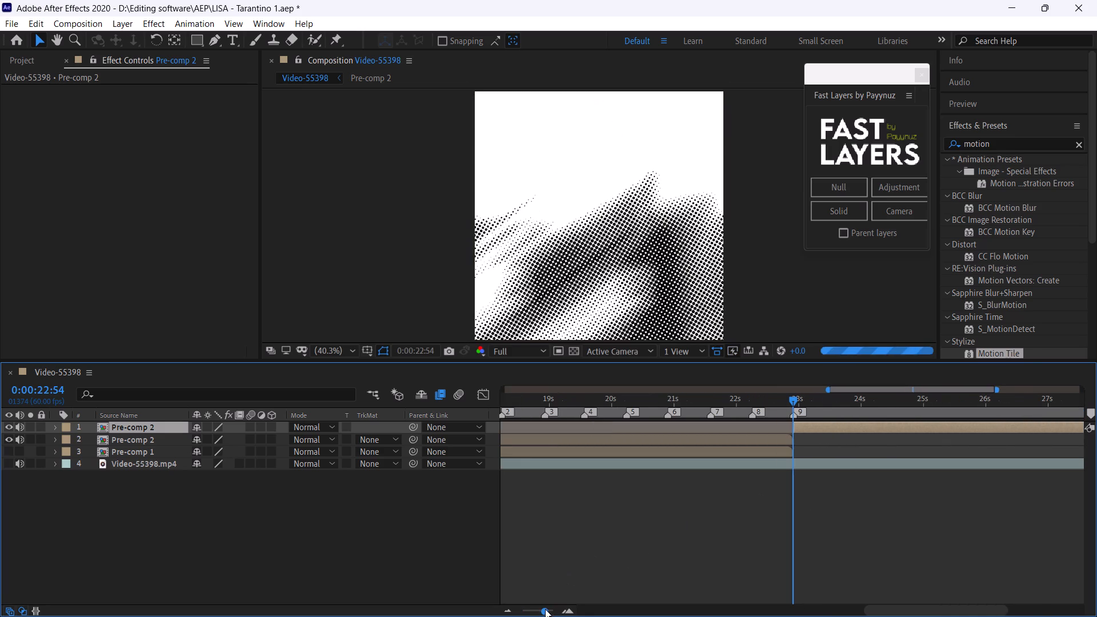
left_click_drag(1058, 404, 830, 456)
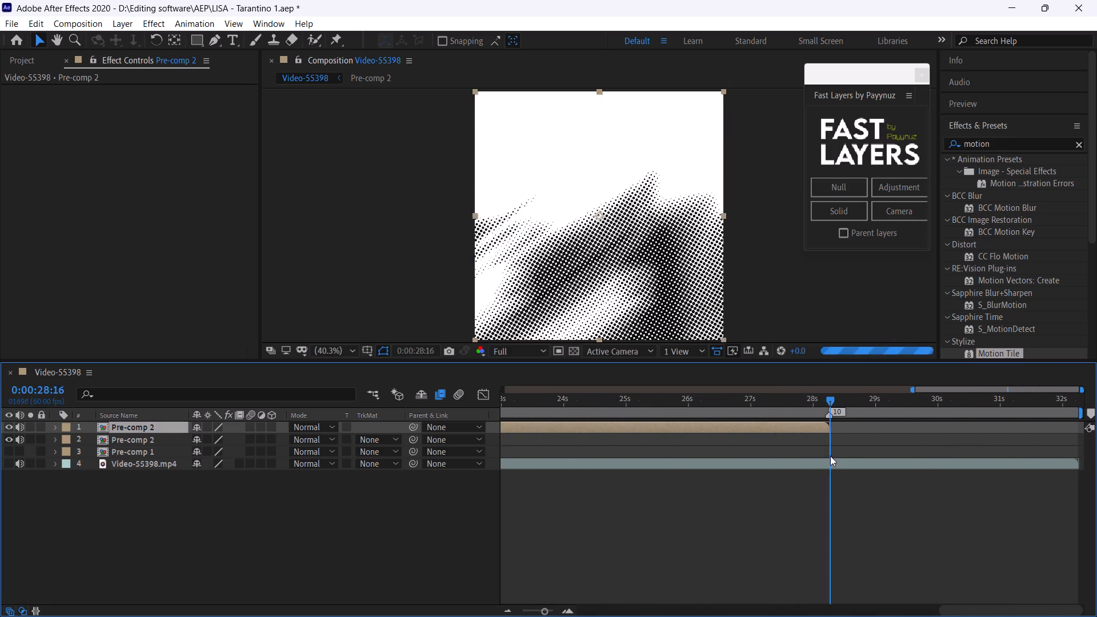
left_click_drag(830, 456, 828, 455)
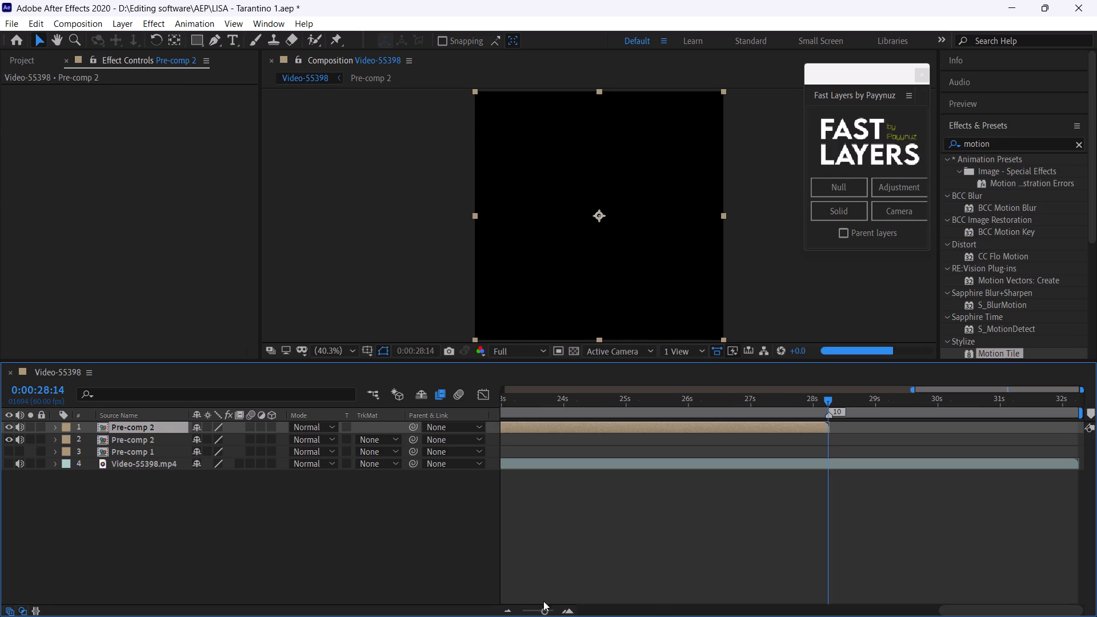
left_click_drag(547, 610, 570, 616)
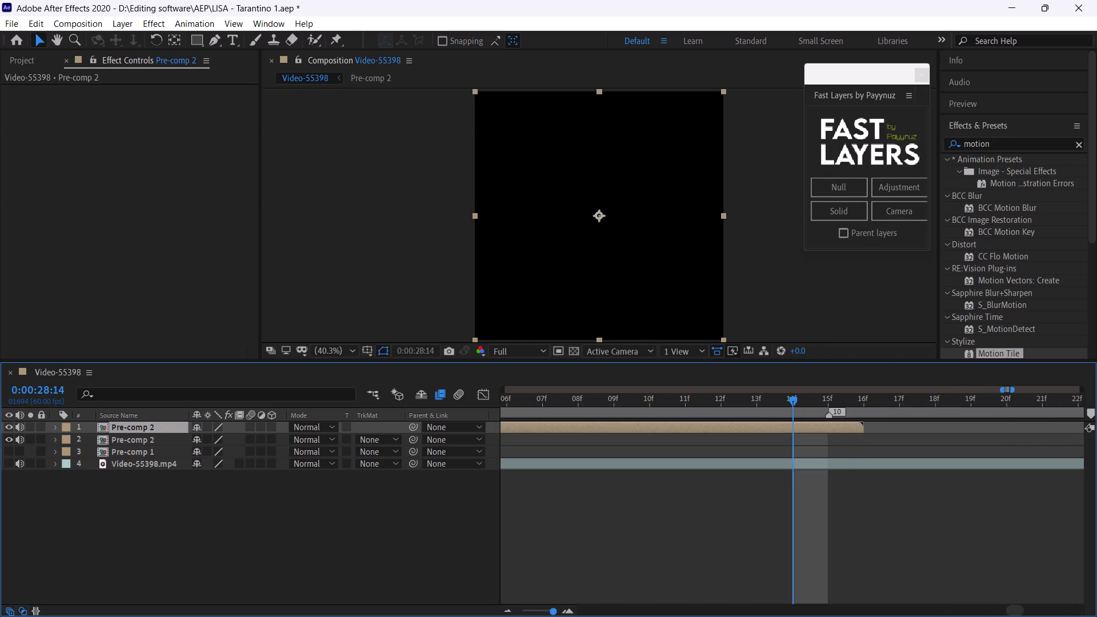
left_click_drag(570, 616, 479, 616)
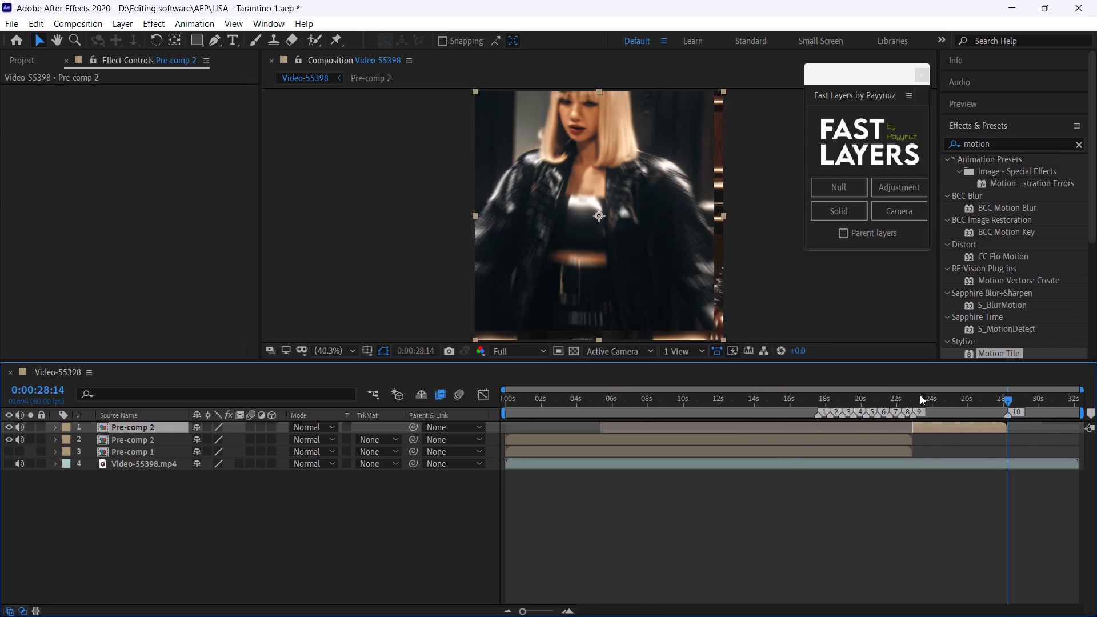
Preview the moved copy at 0:00:23:59 and save the project.
left_click(932, 393)
key("ctrl+s")
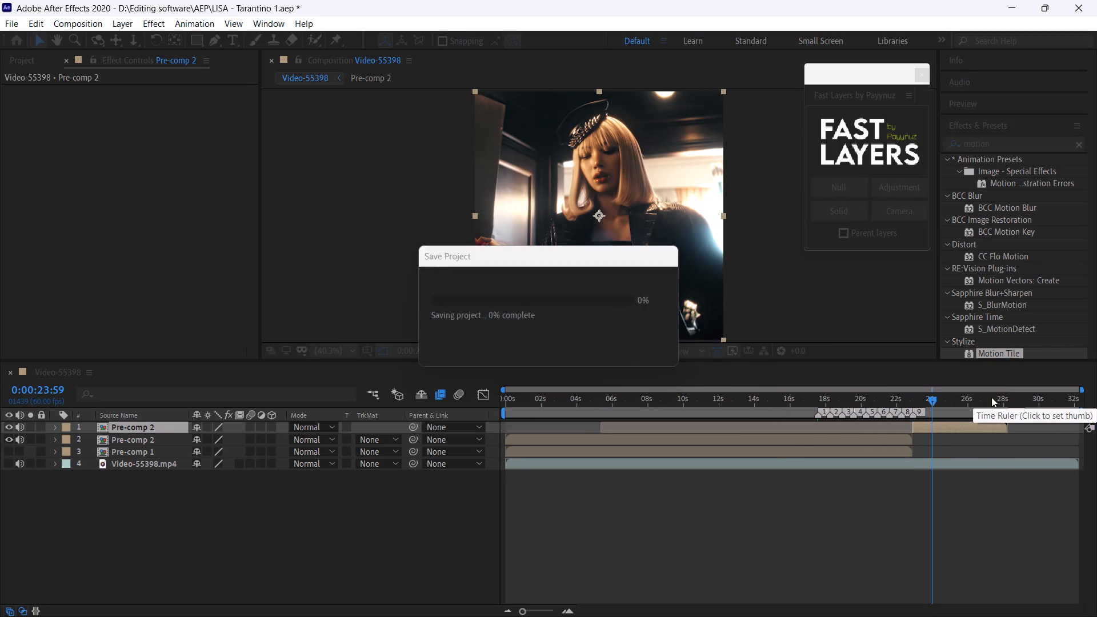
Pre-compose the trimmed Pre-comp 2 copy as Pre-comp 2 Comp 1, moving all attributes into the new composition.
right_click(937, 427)
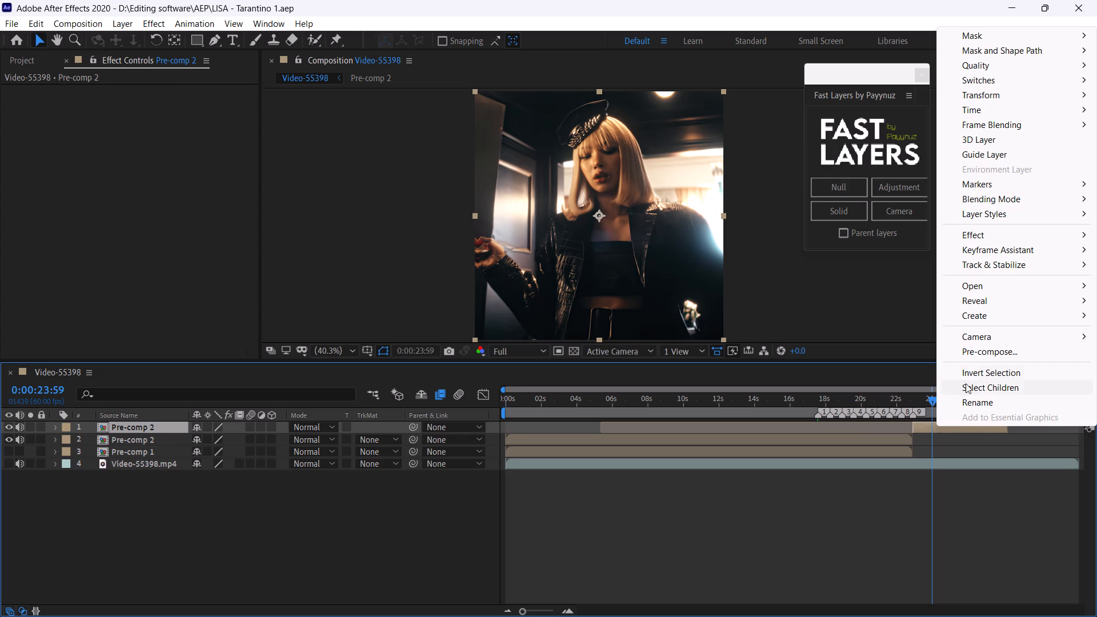
left_click(978, 353)
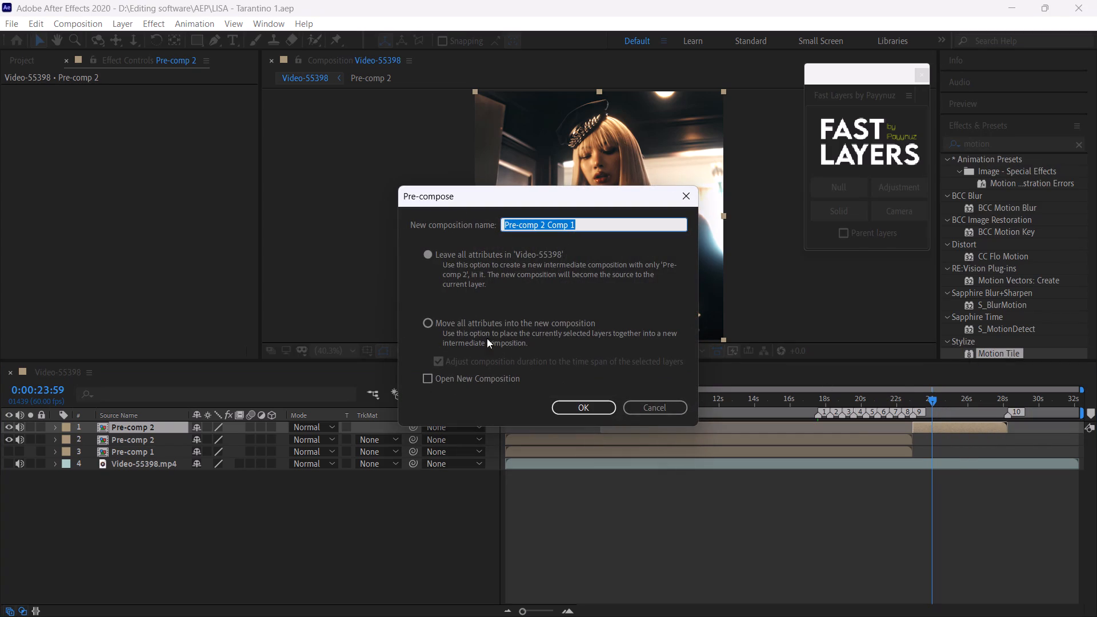
left_click(429, 322)
left_click(572, 406)
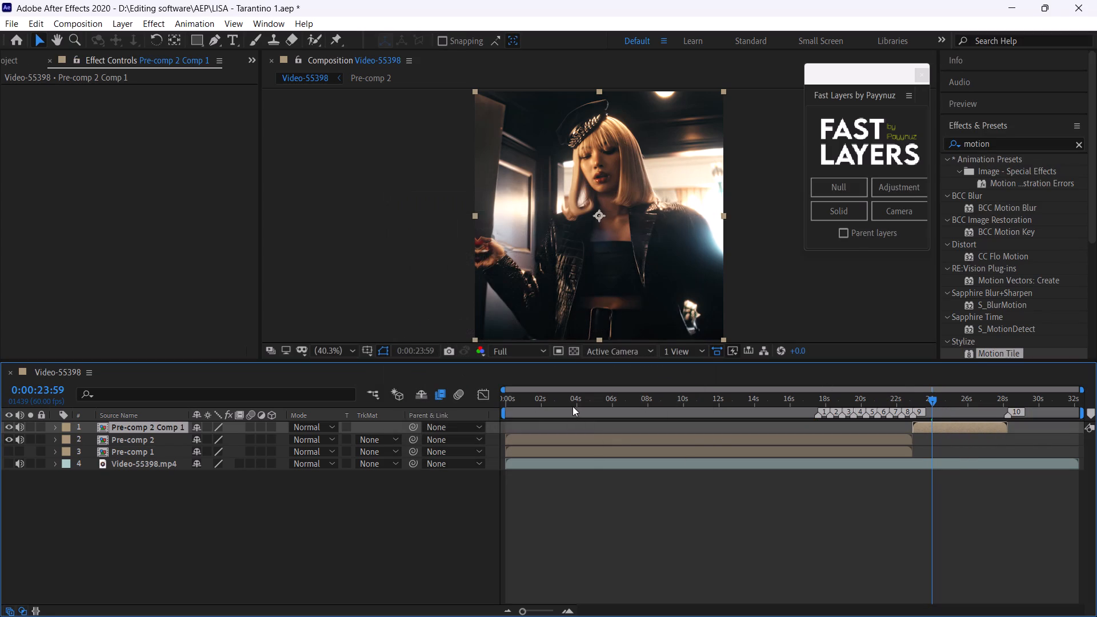
Review the composition's frames at 0:00:00:00, 0:00:08:12, 0:00:23:16 and the end of Pre-comp 2 Comp 1, 0:00:28:12.
left_click_drag(531, 397, 454, 405)
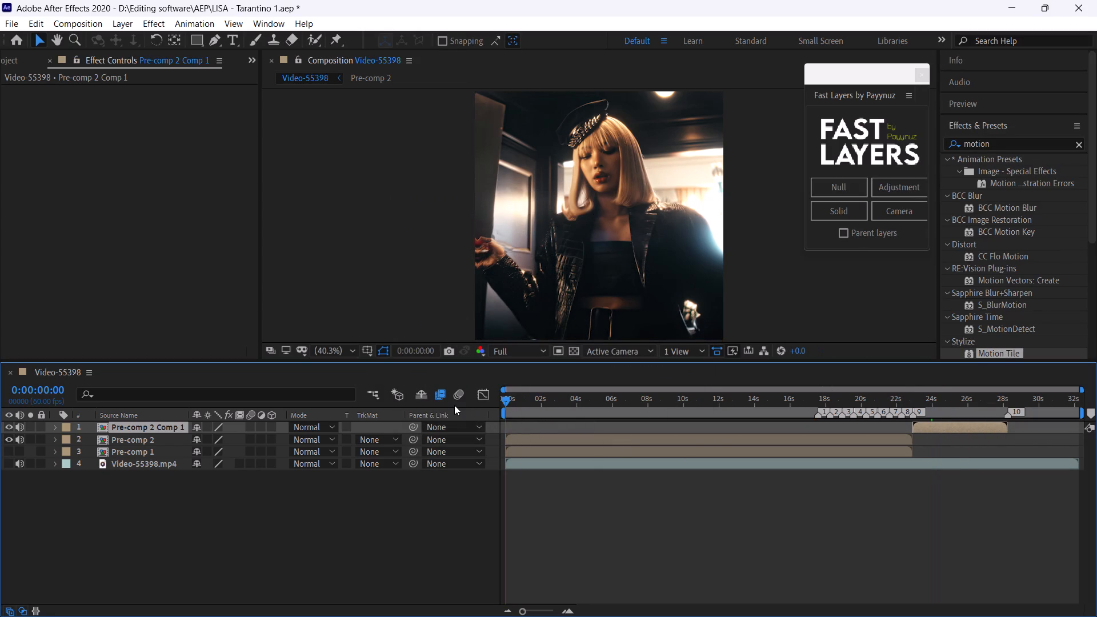
left_click(619, 440)
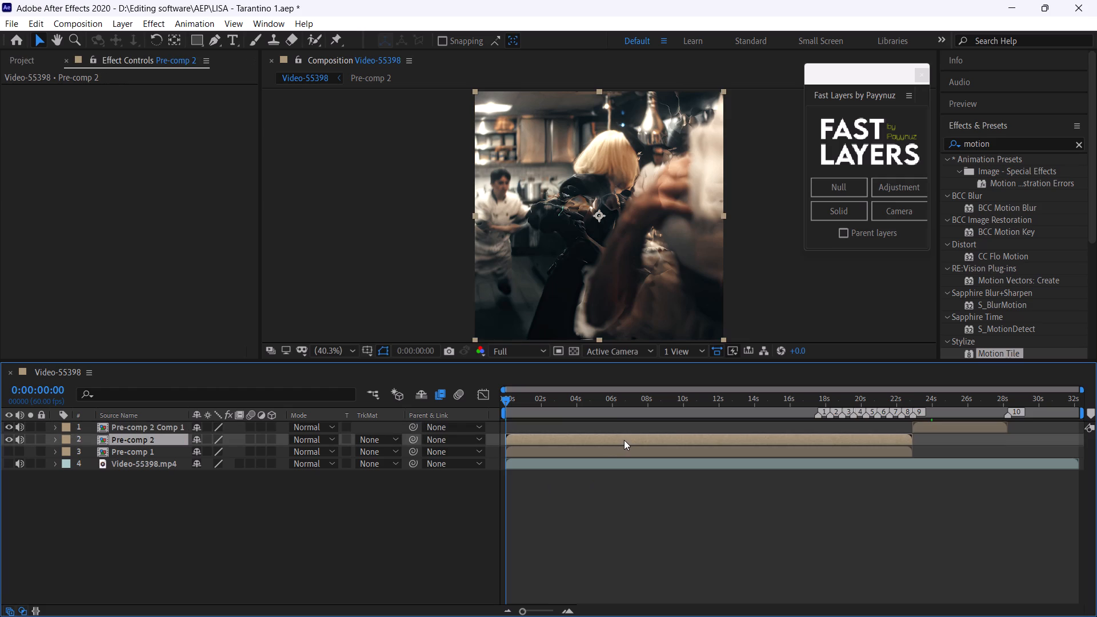
left_click(651, 394)
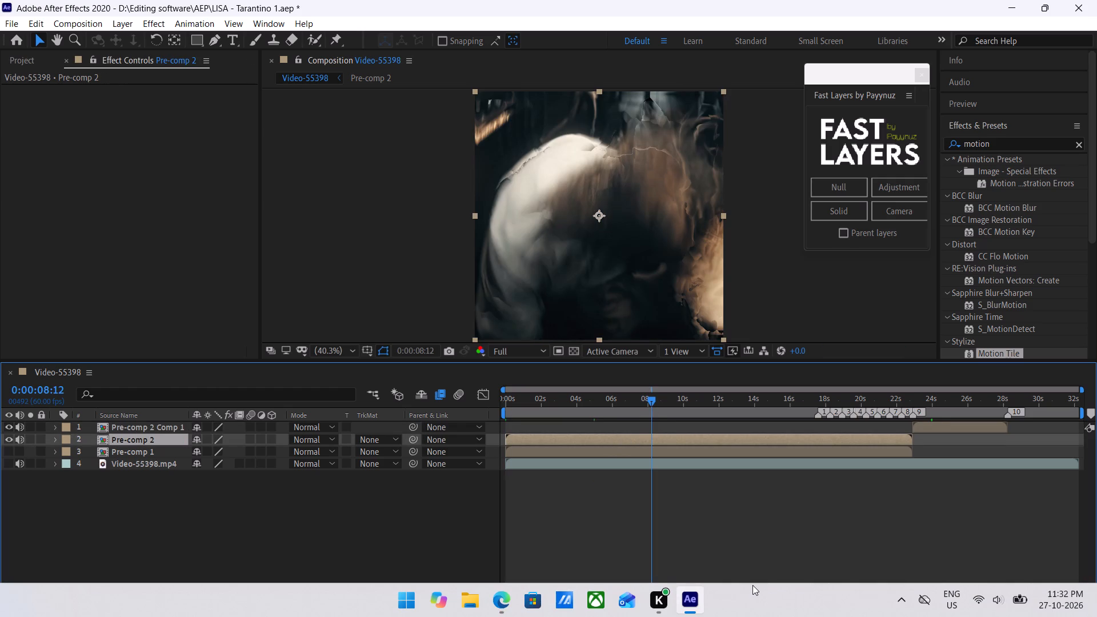
left_click_drag(518, 405, 495, 403)
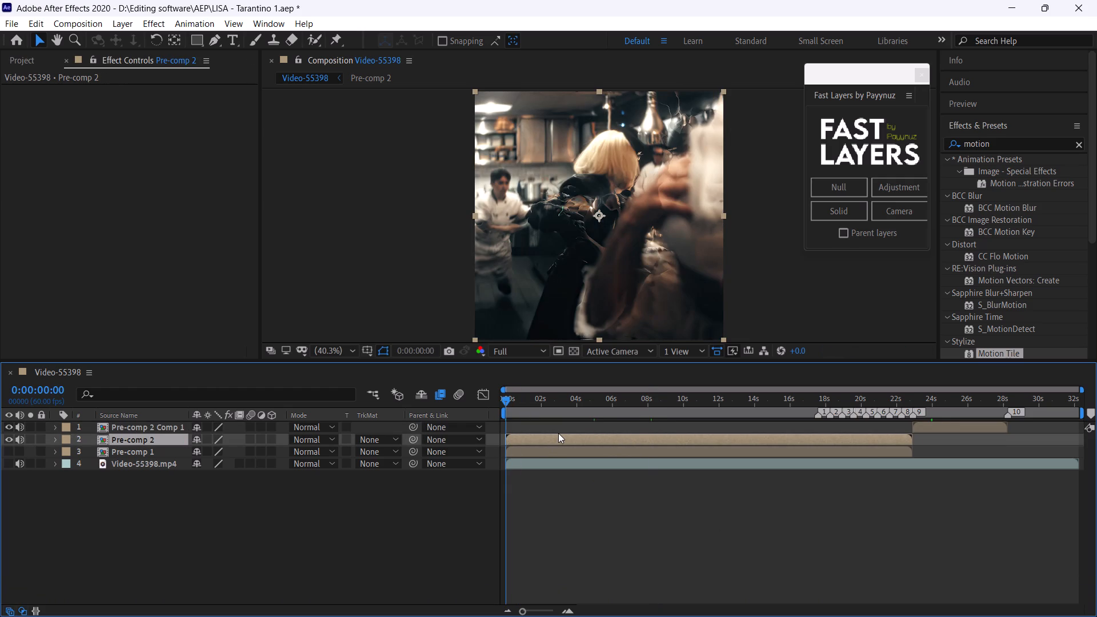
key("ctrl+a")
left_click(585, 489)
left_click(588, 434)
left_click(939, 424)
left_click(919, 399)
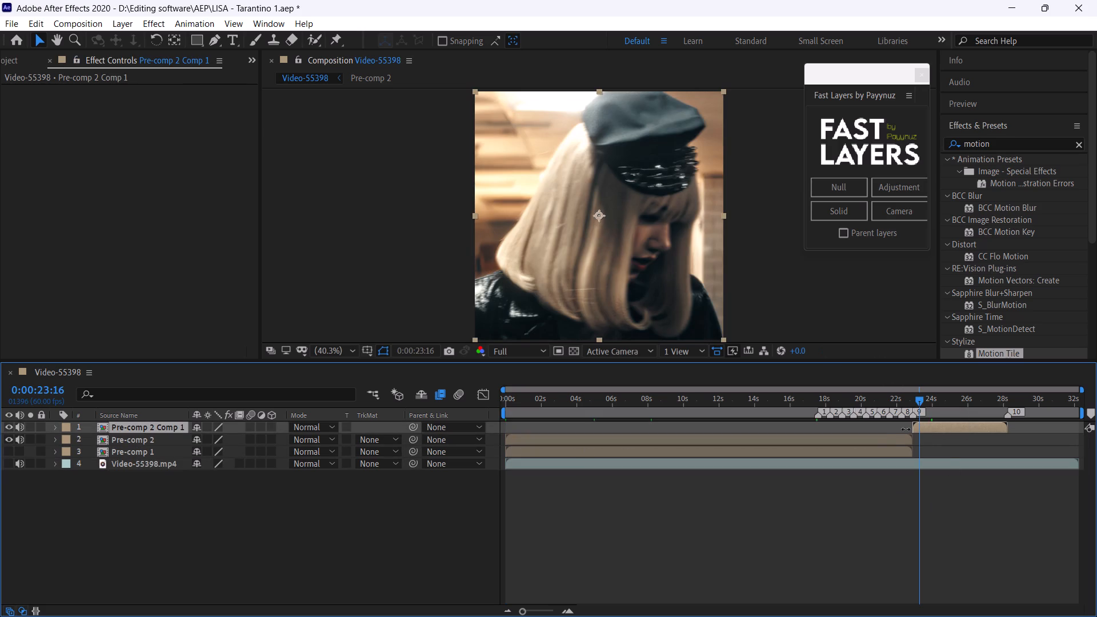
left_click(665, 398)
left_click(1010, 398)
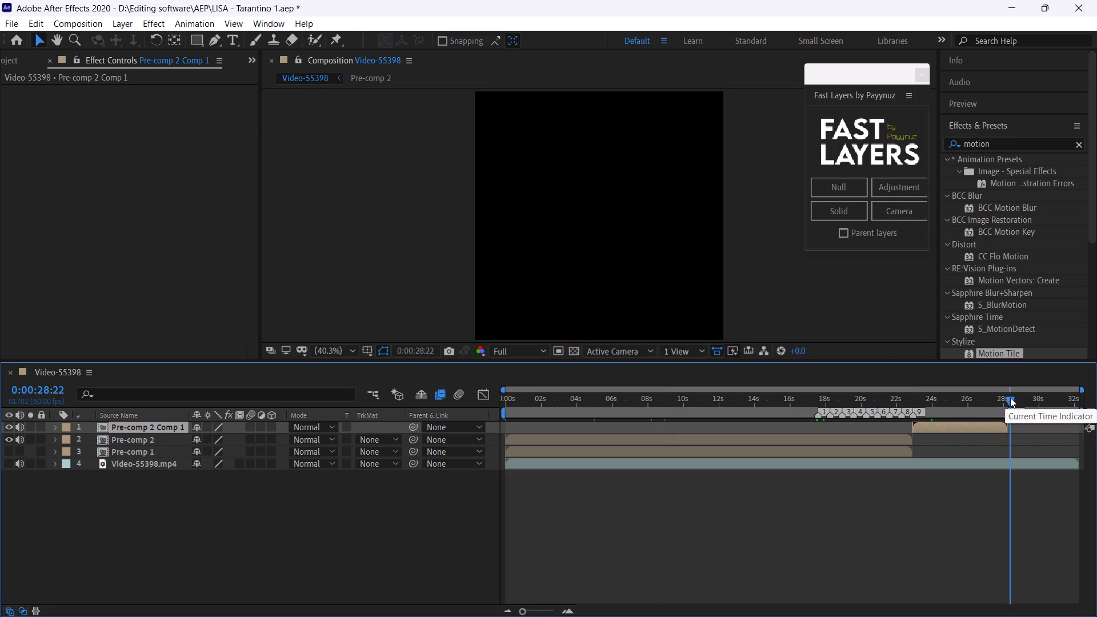
left_click_drag(1010, 398, 1007, 406)
Browse for an animation preset, search the PRESETS folder for "watermark", and look through the matches.
left_click(204, 29)
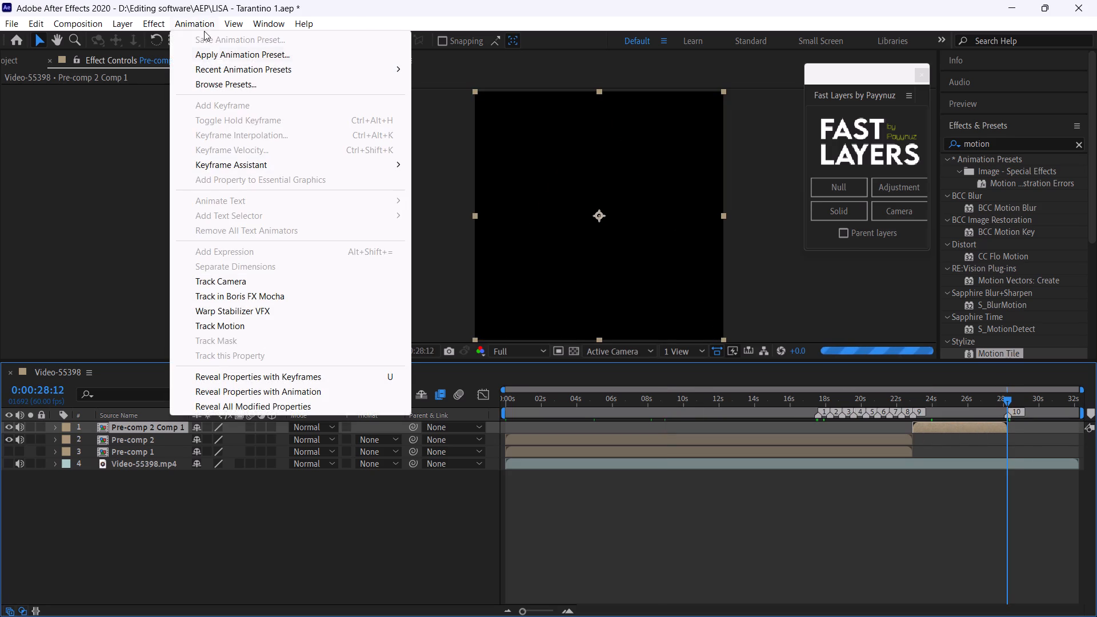
left_click(225, 59)
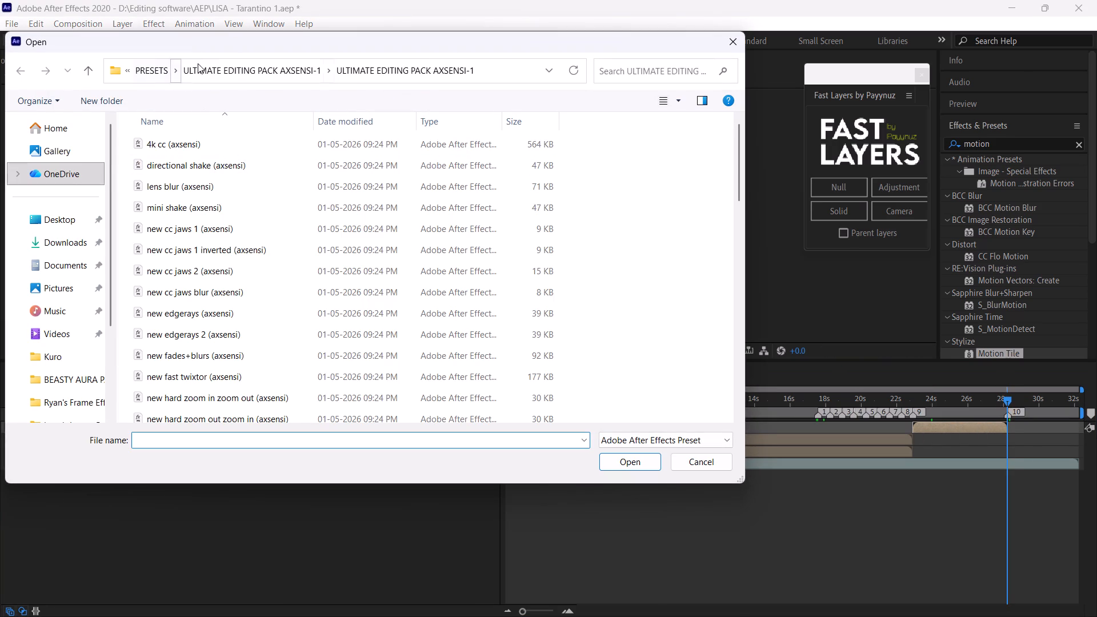
left_click(159, 67)
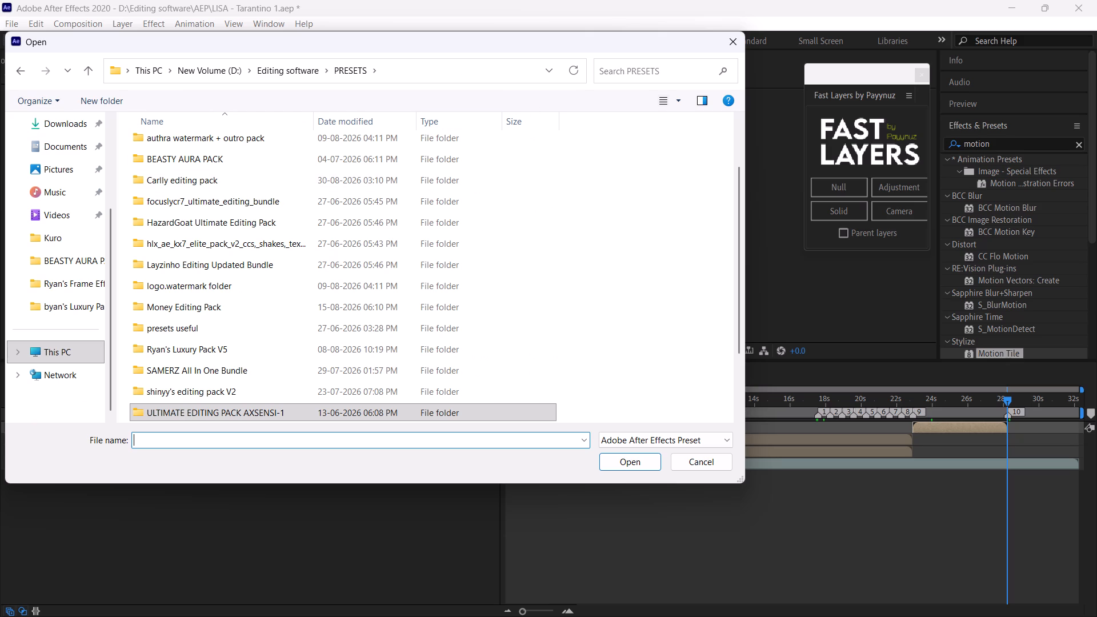
left_click(652, 70)
type("water")
type("mark")
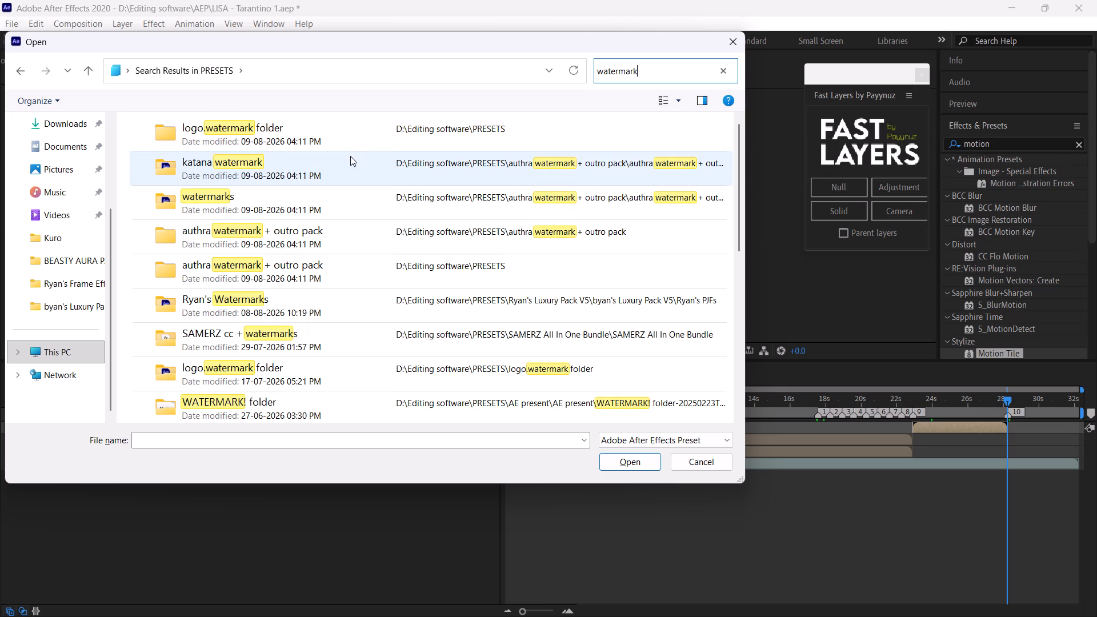
scroll(326, 180, "down", 2)
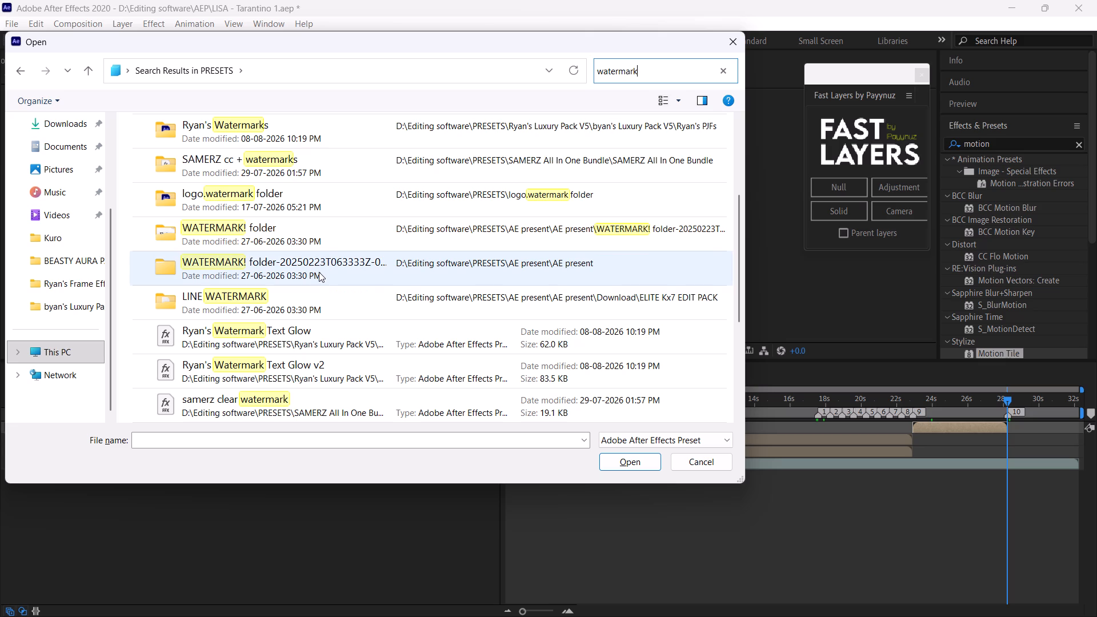
scroll(319, 274, "down", 1)
scroll(319, 274, "up", 1)
scroll(319, 275, "down", 3)
scroll(319, 275, "up", 4)
scroll(319, 275, "down", 2)
scroll(319, 275, "up", 1)
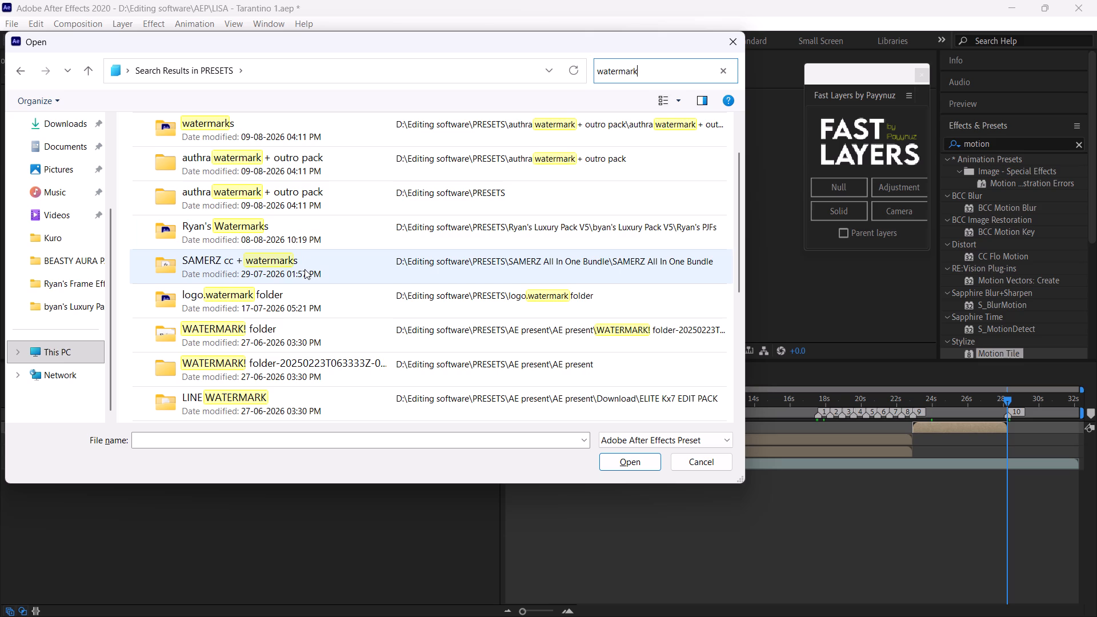
Look through logo.watermark folder's nested AC Precomps and Circles Center 2-Color folders for a watermark preset, and return to the search results.
double_click(306, 304)
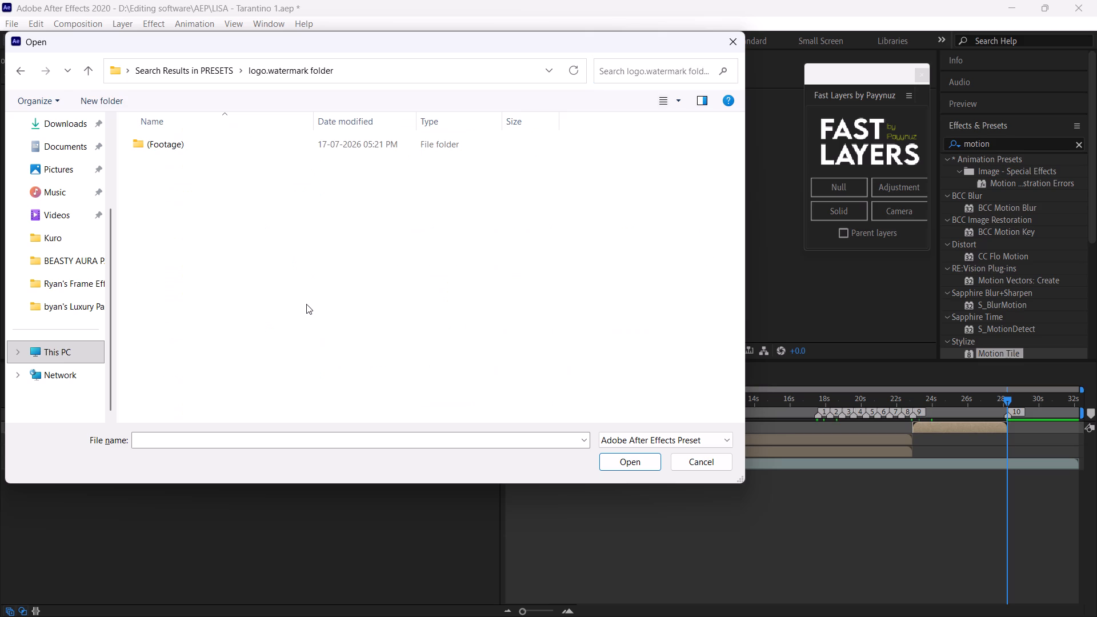
double_click(194, 140)
double_click(194, 144)
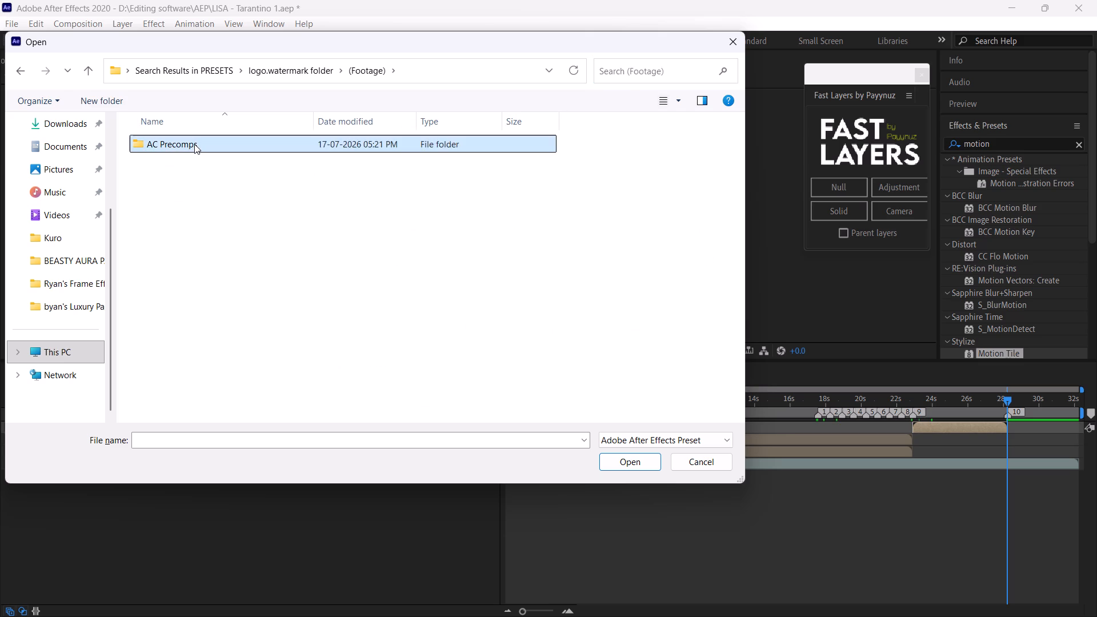
double_click(194, 145)
double_click(194, 145)
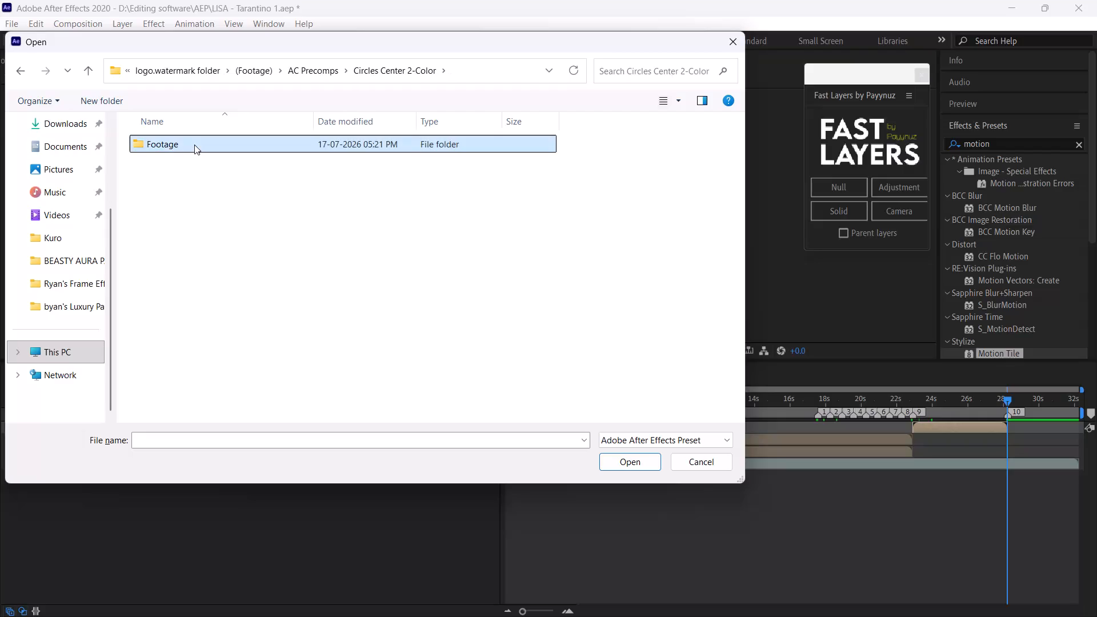
left_click(187, 70)
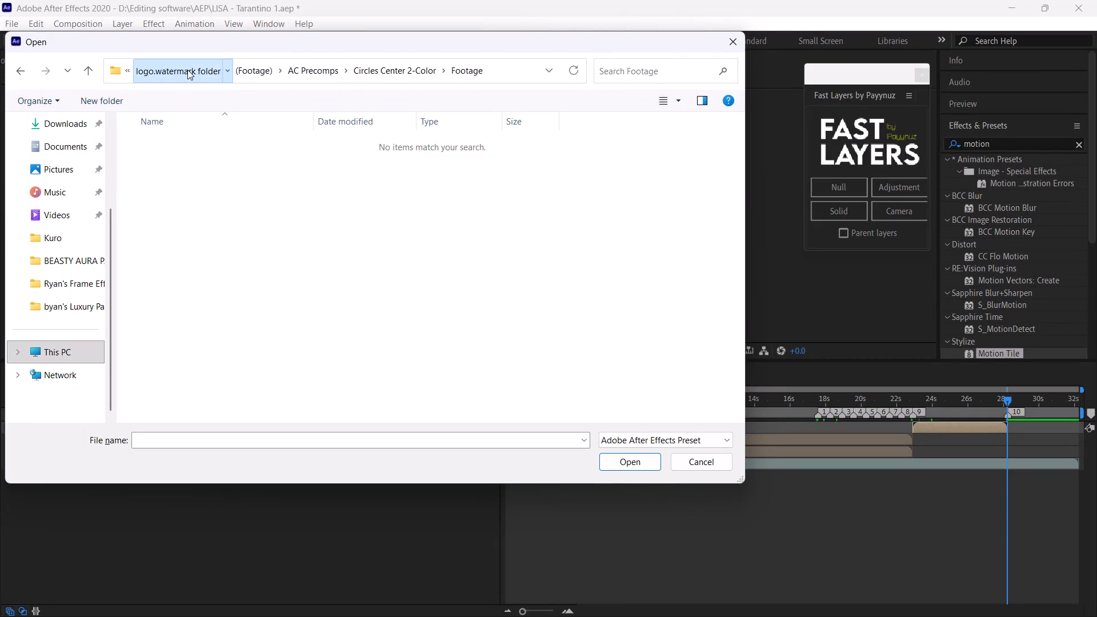
left_click(201, 69)
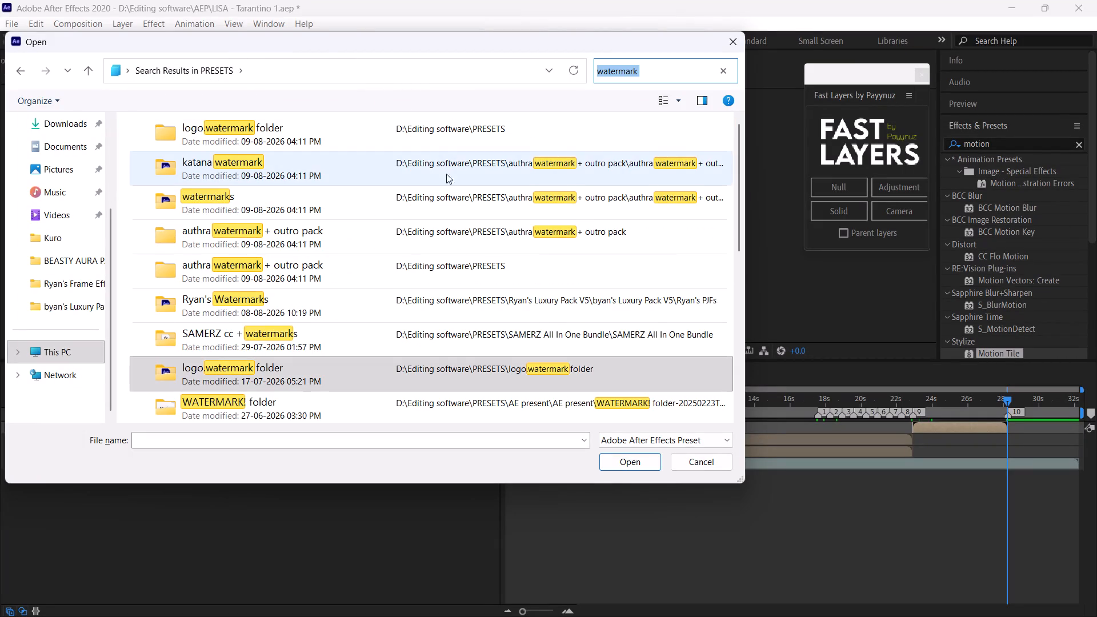
Look for a watermark preset inside the WATERMARK! folder, and close the preset browser without applying anything.
scroll(304, 328, "down", 2)
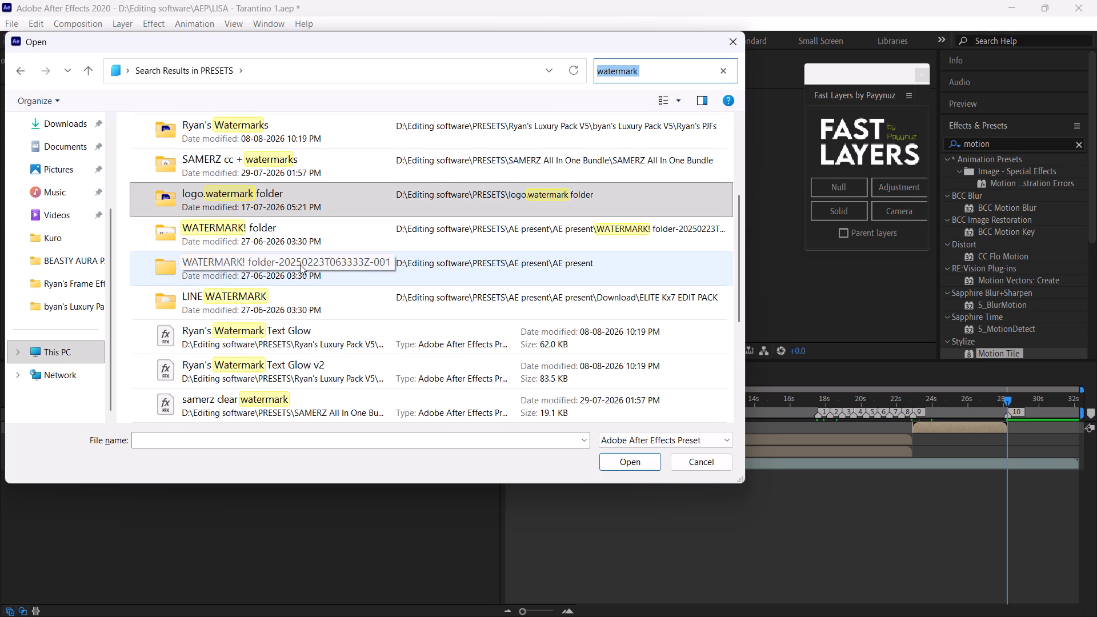
double_click(391, 272)
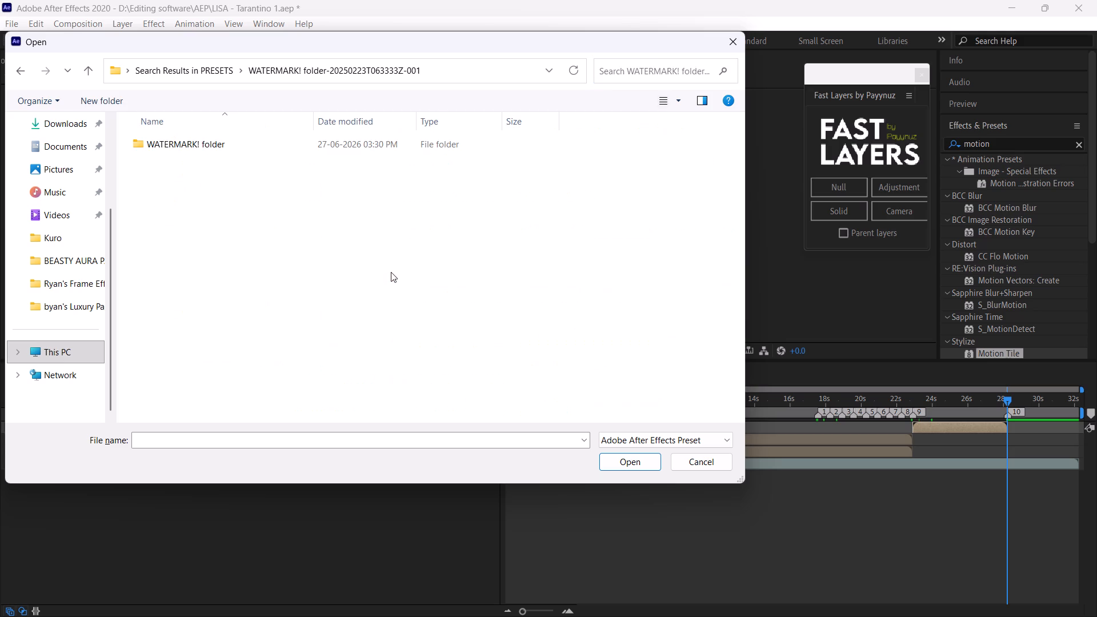
left_click(230, 133)
double_click(232, 145)
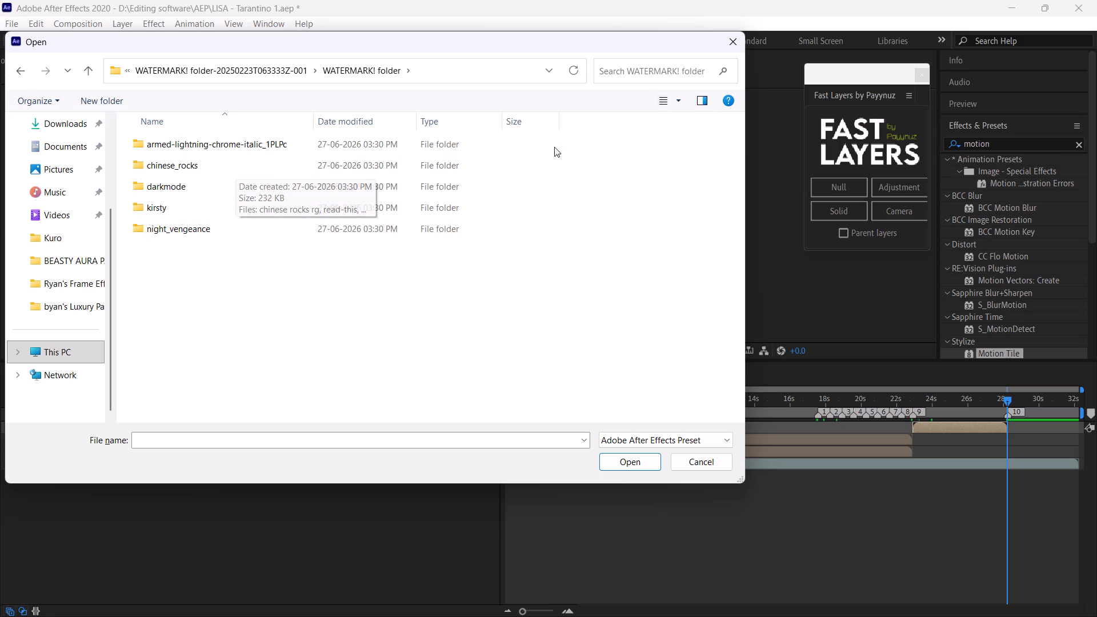
left_click(729, 45)
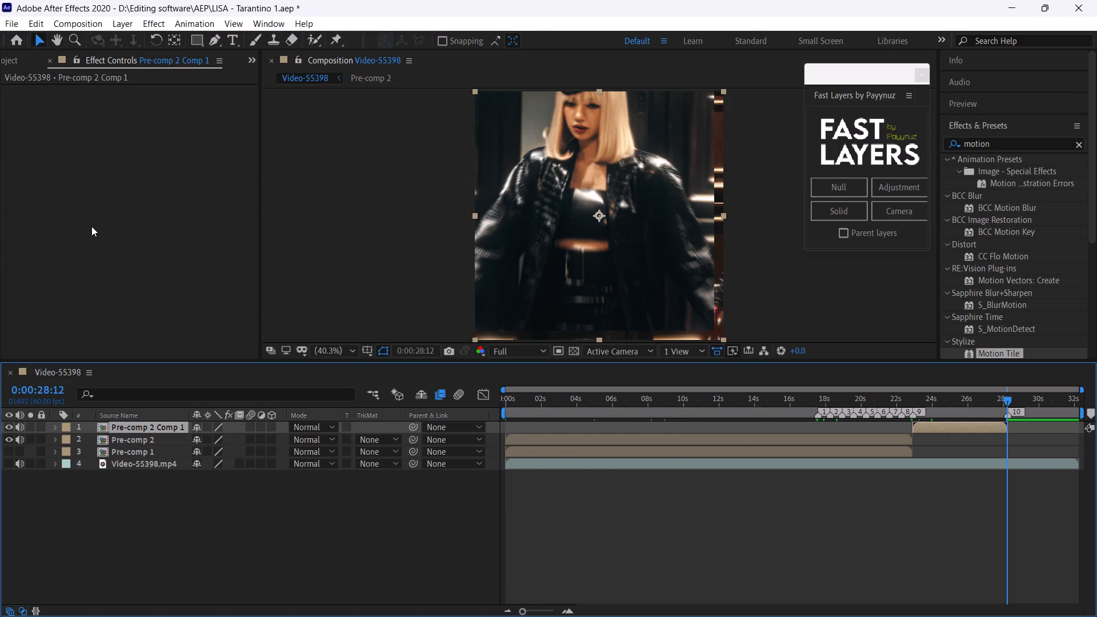
Start a file import into the project and search the PRESETS folder in D:\Editing software for "watermark".
left_click(25, 61)
left_click(111, 58)
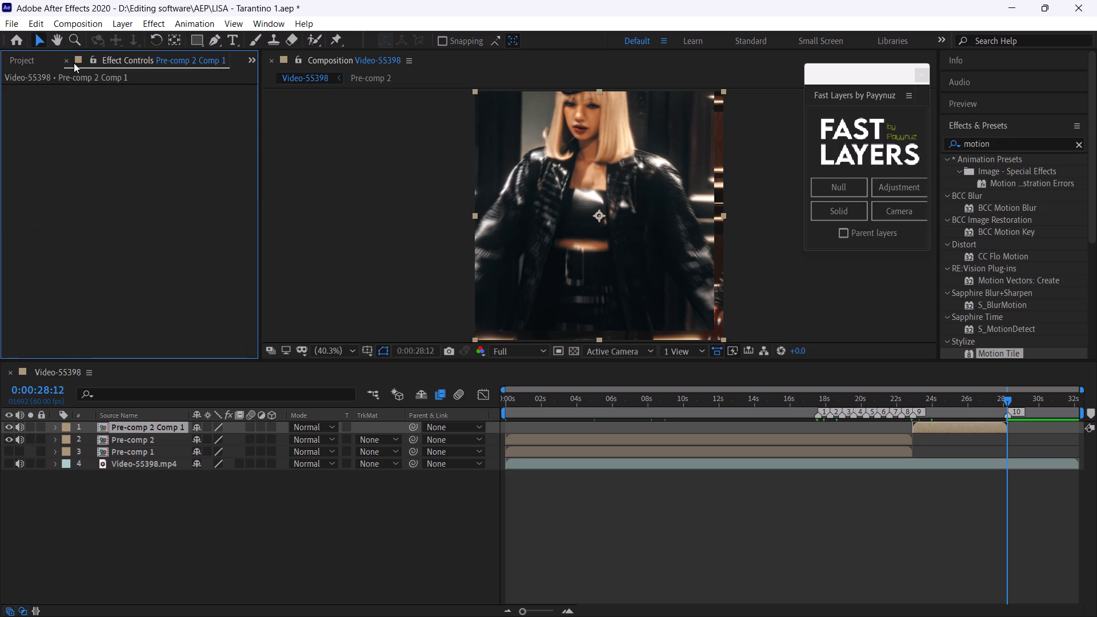
left_click(70, 60)
right_click(65, 287)
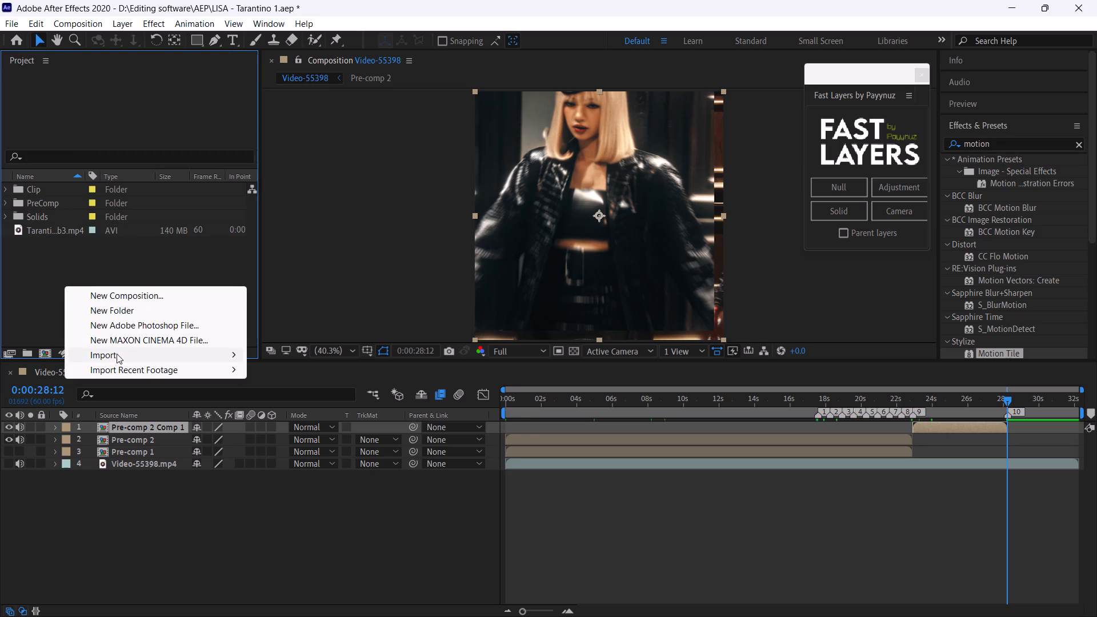
left_click(115, 357)
left_click(287, 357)
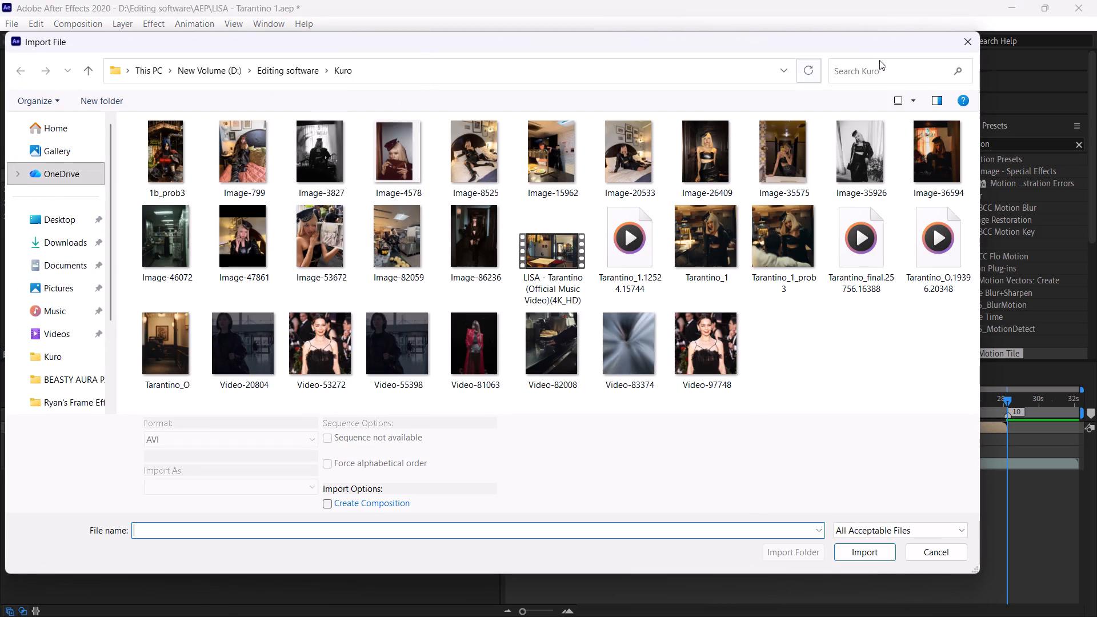
scroll(79, 298, "down", 3)
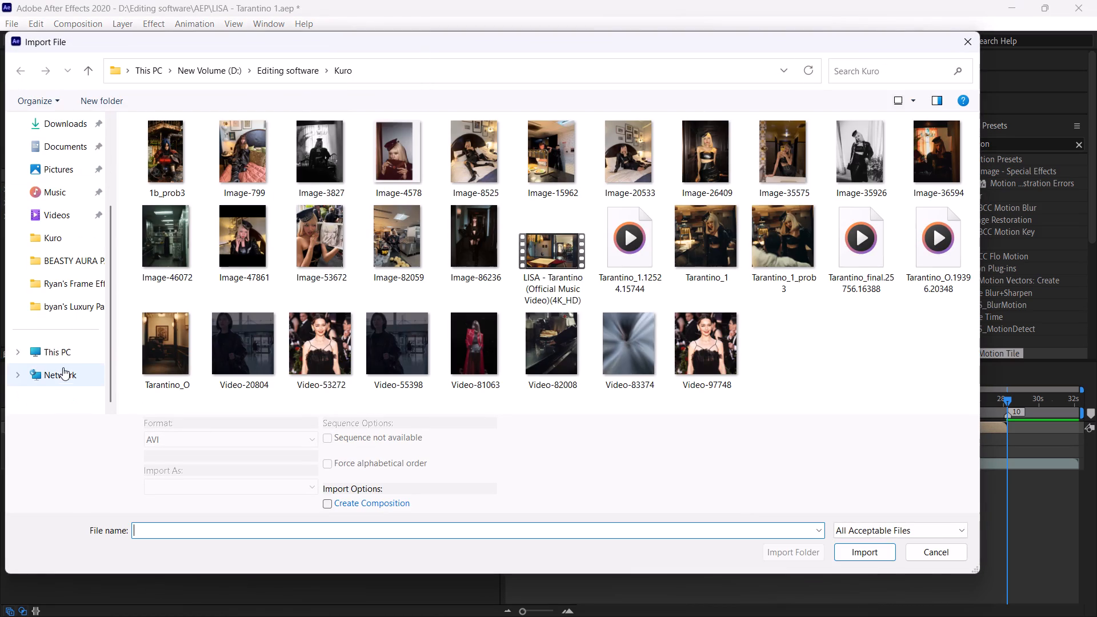
left_click(65, 371)
left_click(70, 355)
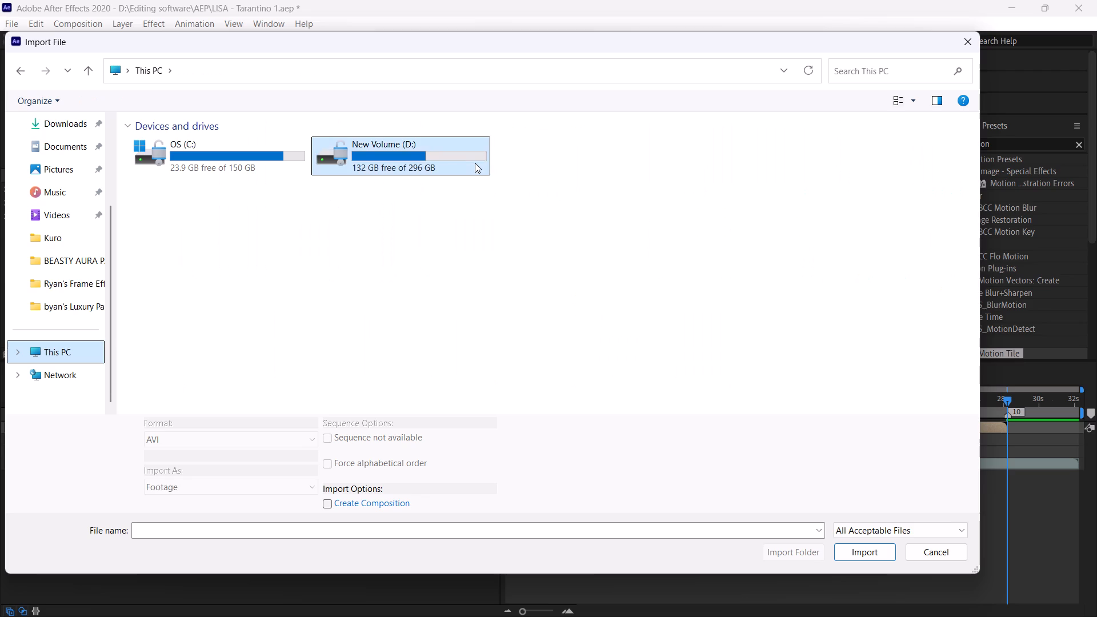
double_click(475, 163)
double_click(227, 188)
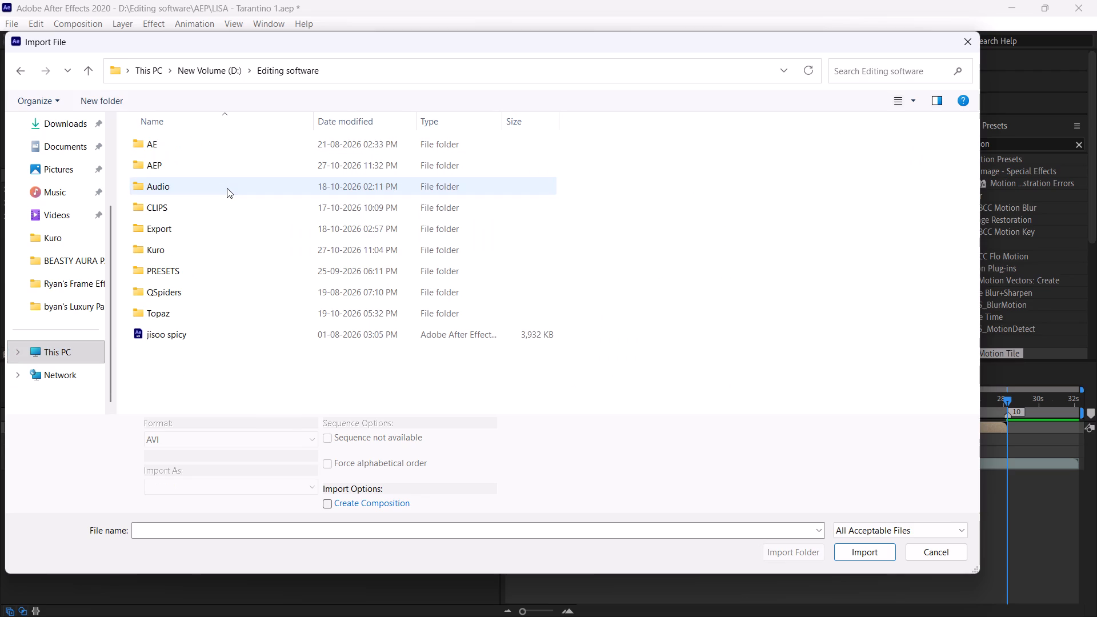
double_click(206, 269)
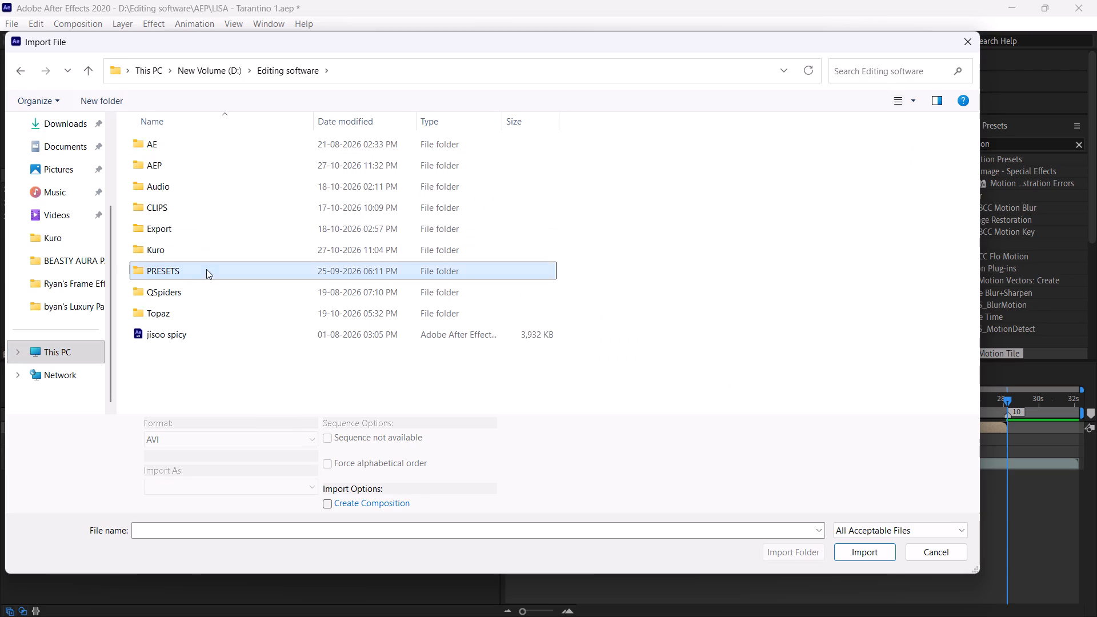
left_click(880, 70)
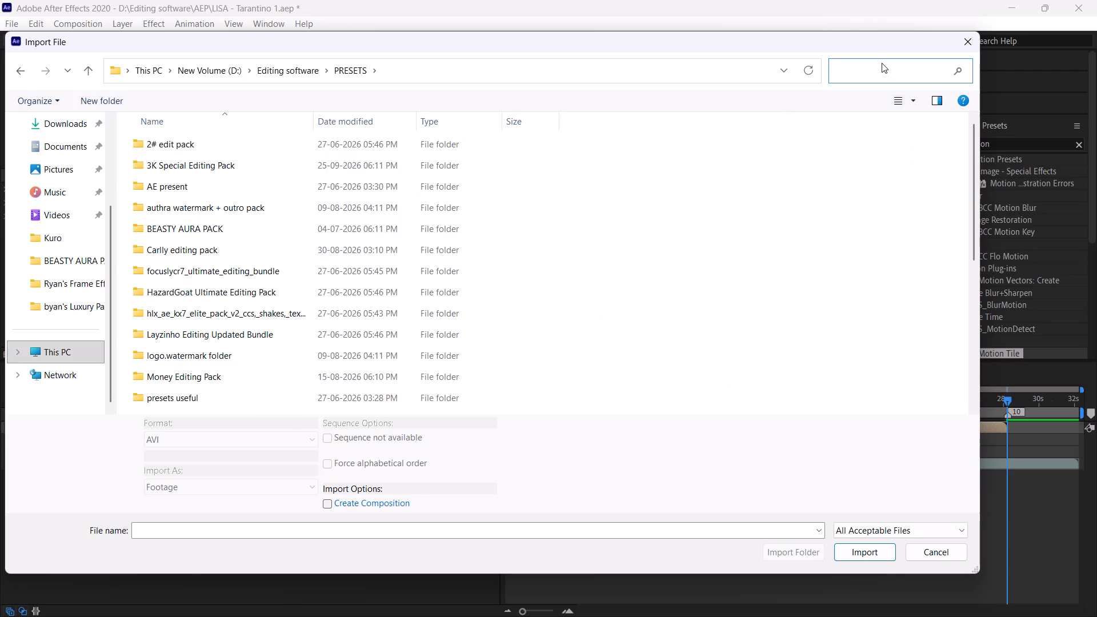
type("watermark")
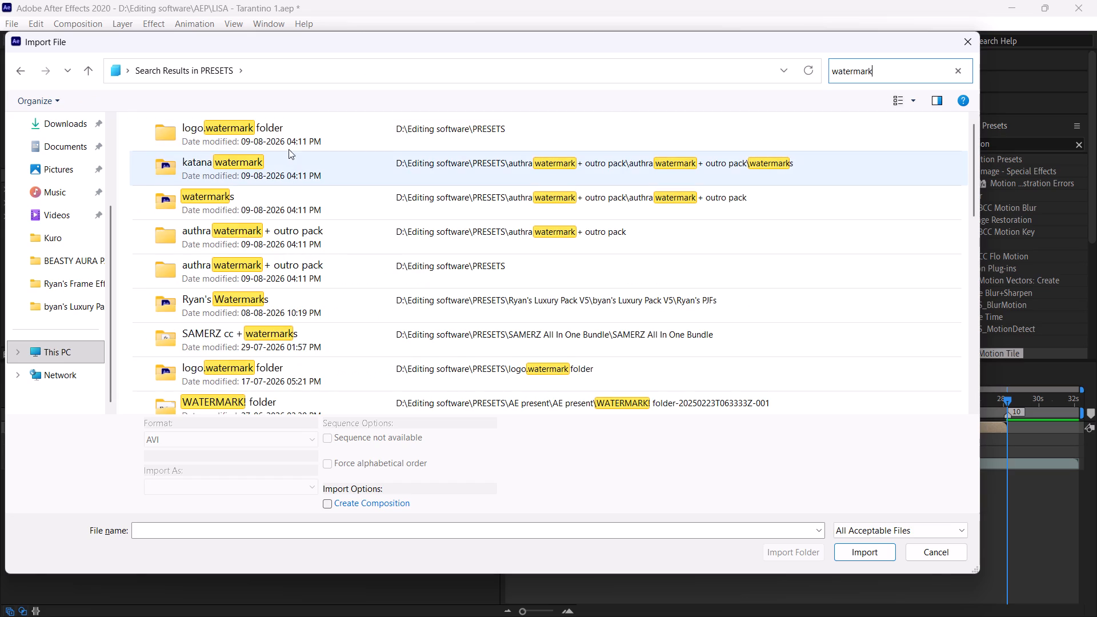
scroll(284, 223, "down", 1)
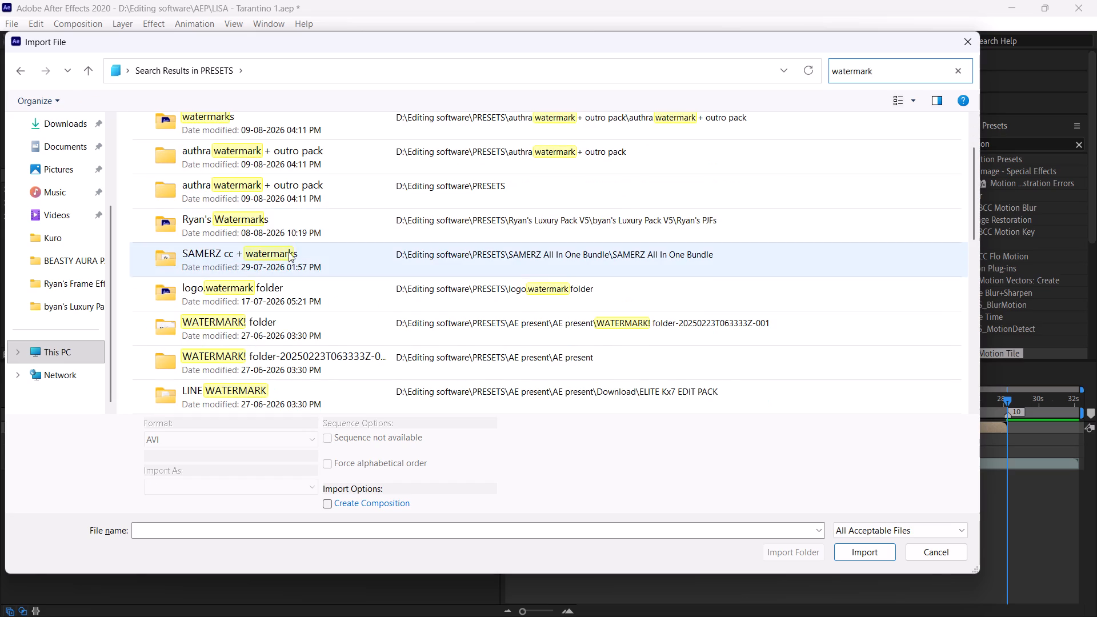
Look through the WATERMARK! folder and its kirsty and darkmode subfolders, and import the Watermark After Effects project from it.
double_click(310, 357)
double_click(273, 151)
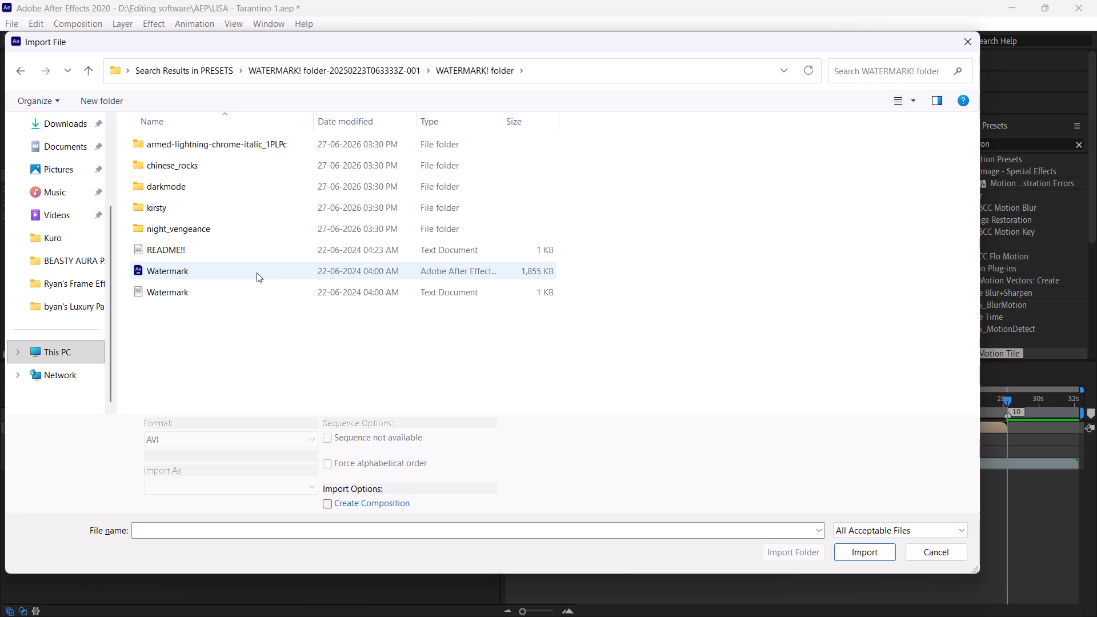
double_click(225, 206)
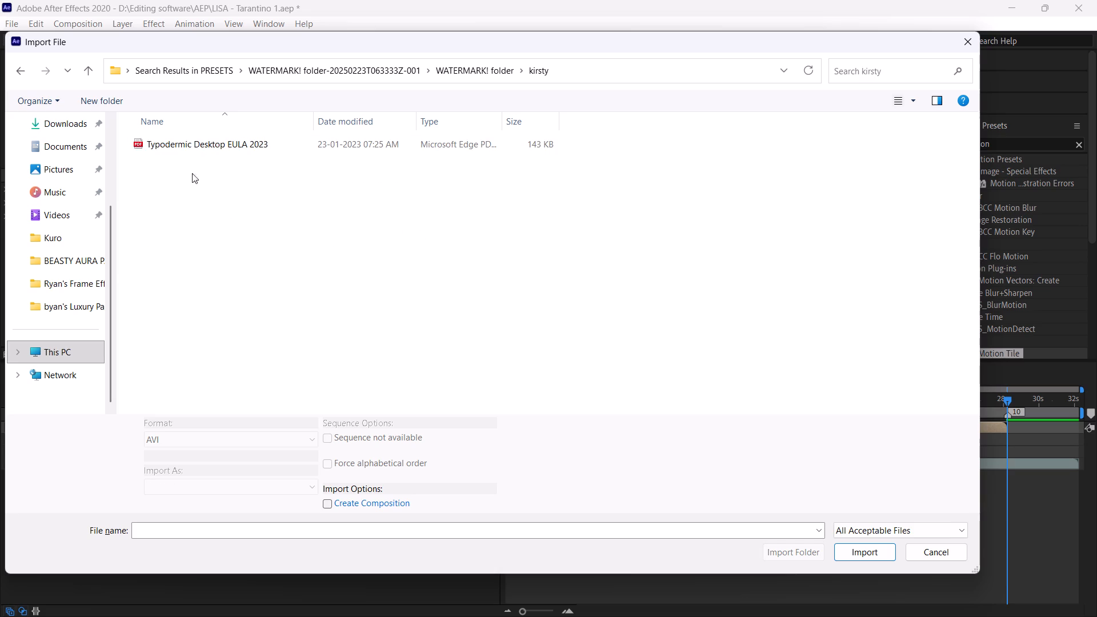
left_click(91, 73)
double_click(220, 183)
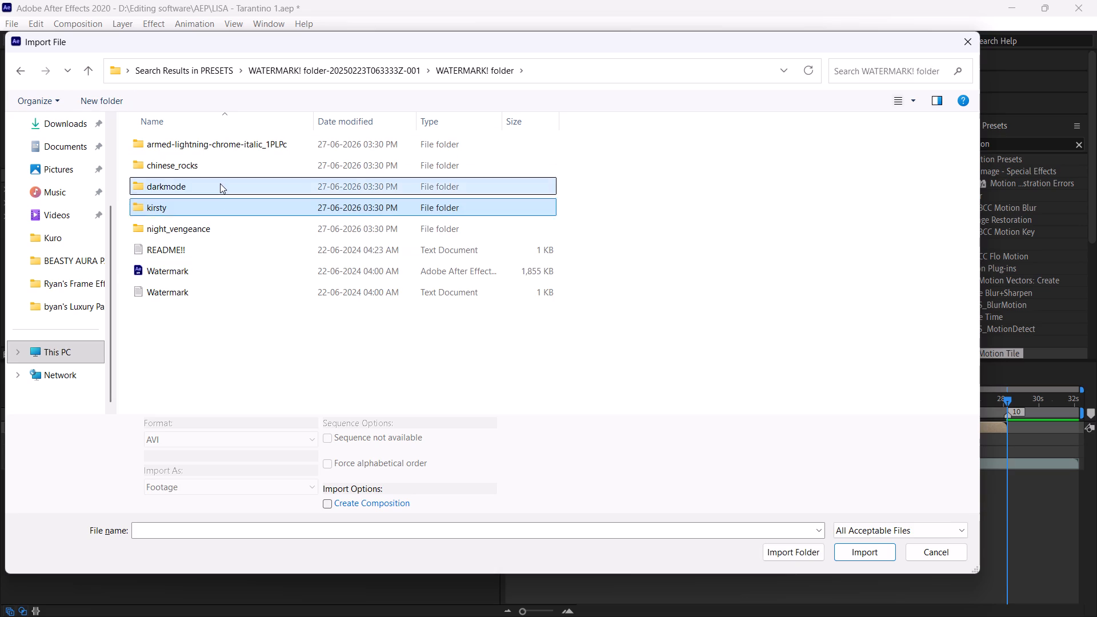
left_click(96, 70)
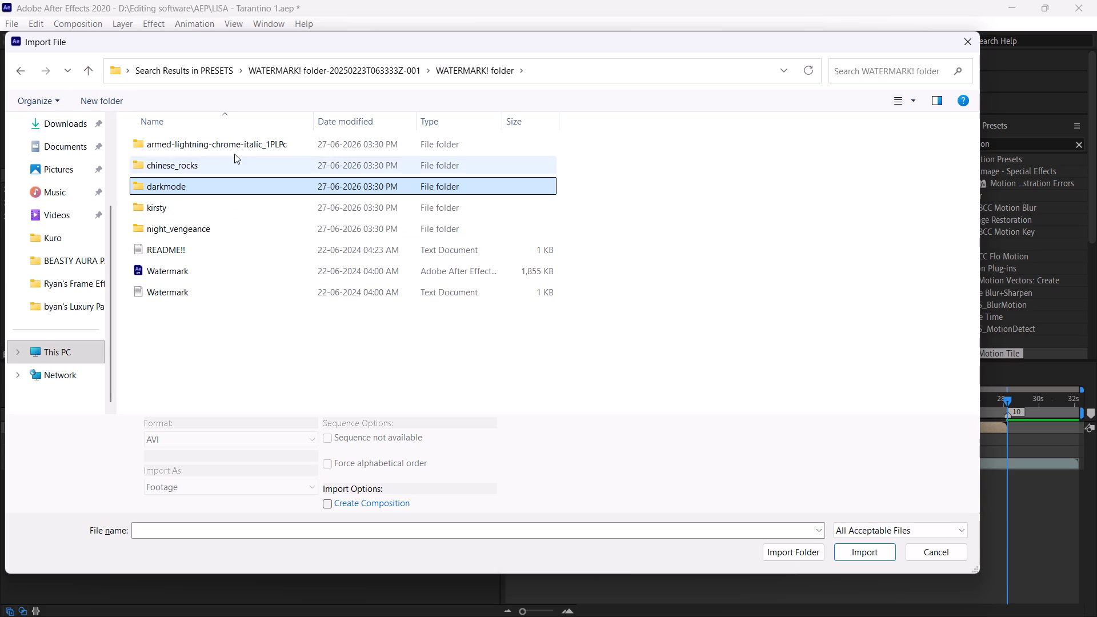
left_click(210, 273)
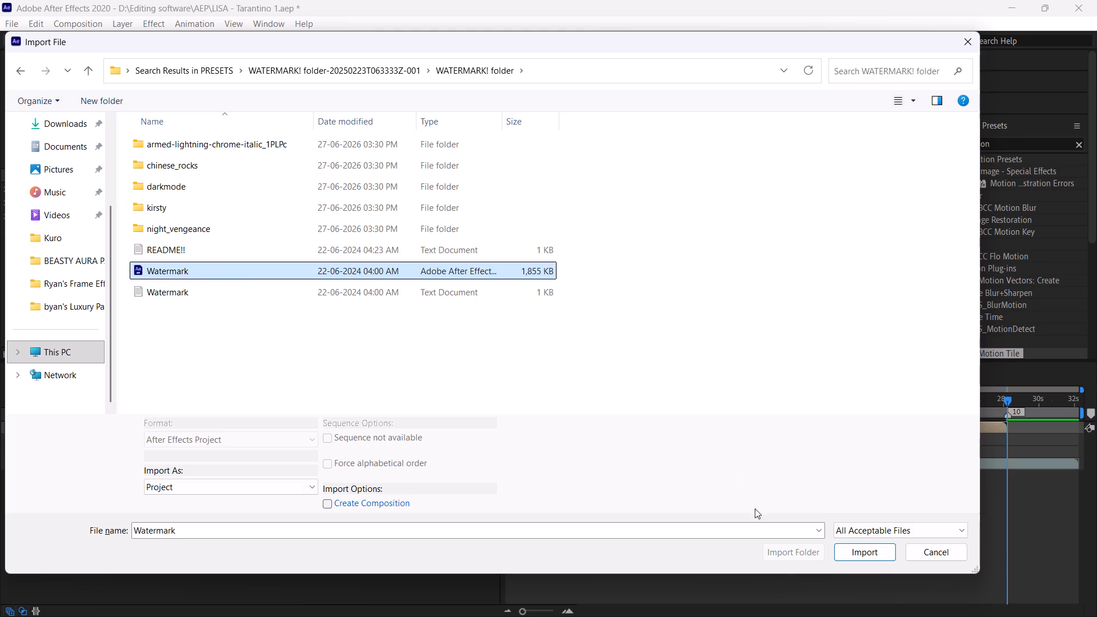
left_click(850, 550)
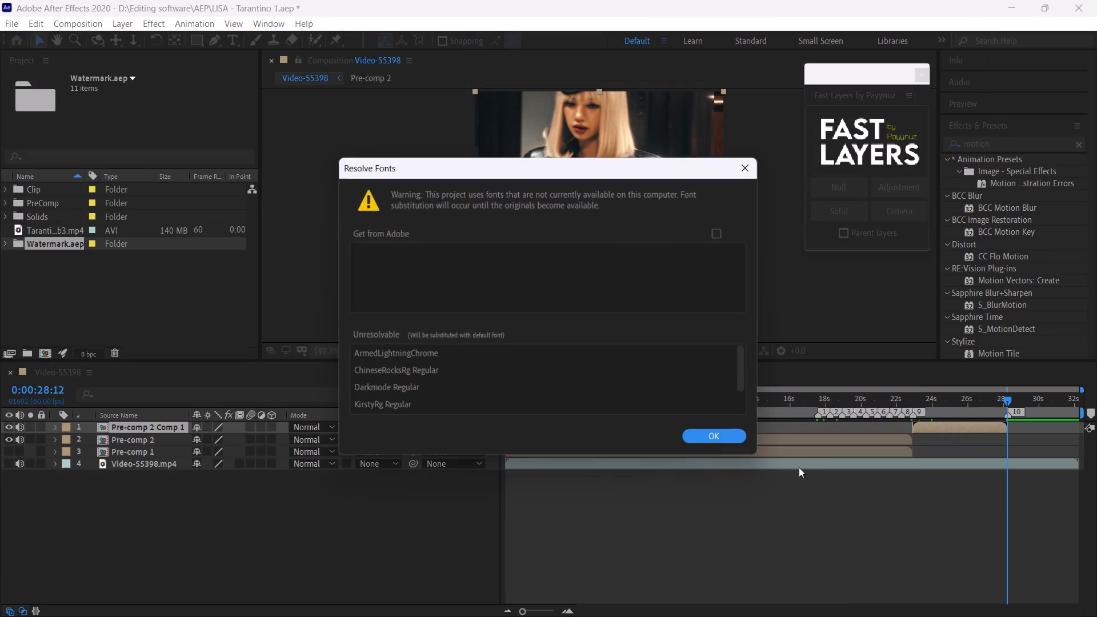
left_click(729, 436)
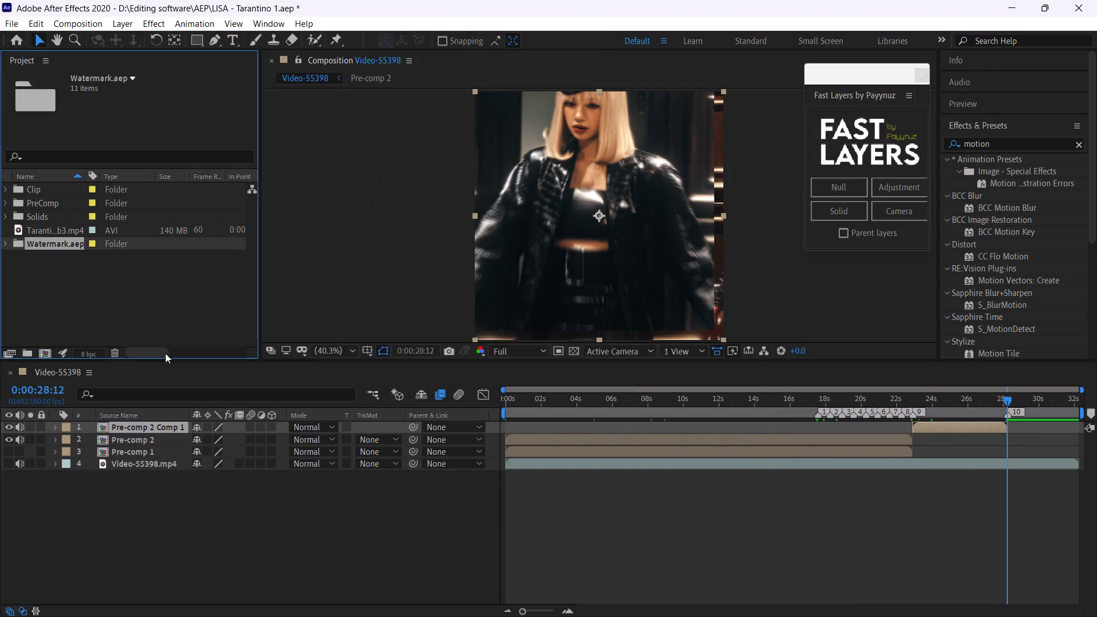
Add the Comp 1 found directly inside the Watermark.aep folder as the top layer of Video-55398, and check it earlier in the timeline.
left_click(3, 245)
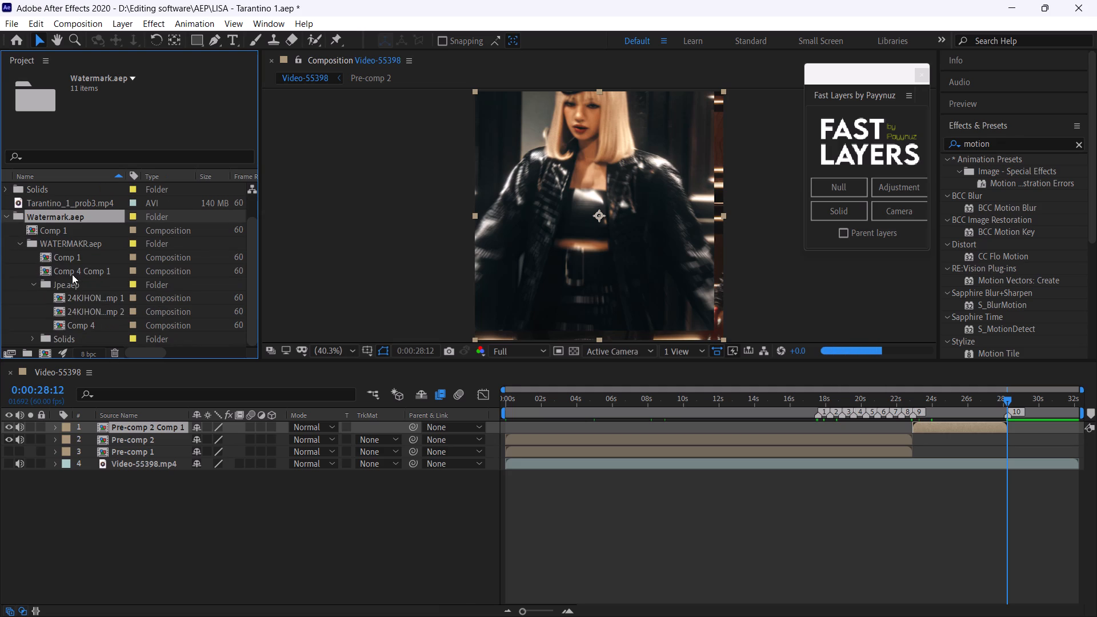
left_click(70, 258)
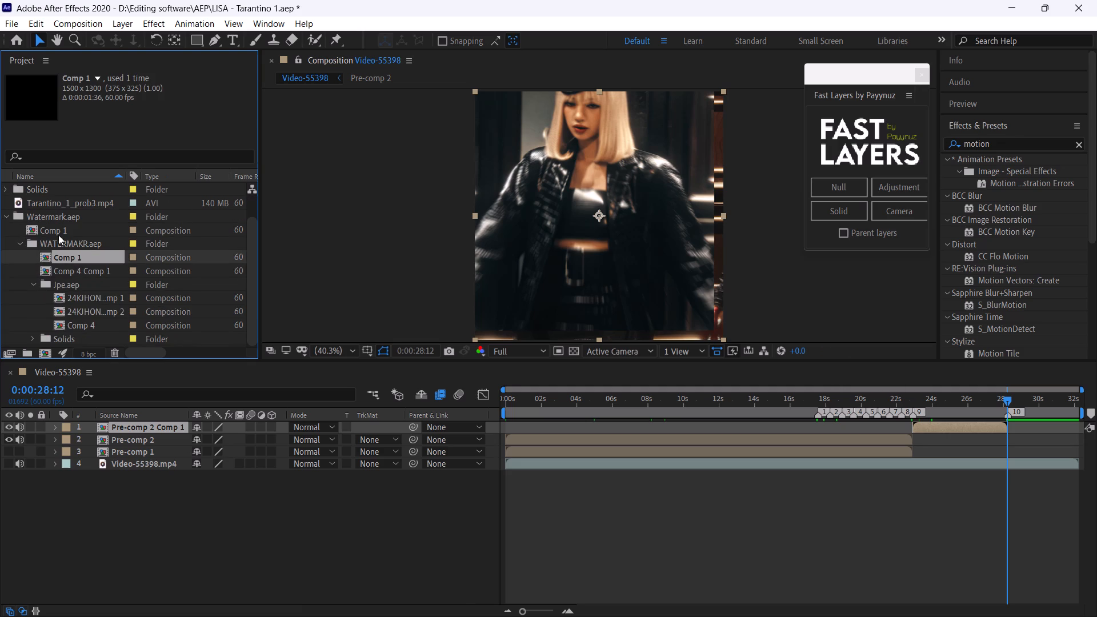
left_click_drag(55, 231, 168, 424)
left_click(610, 398)
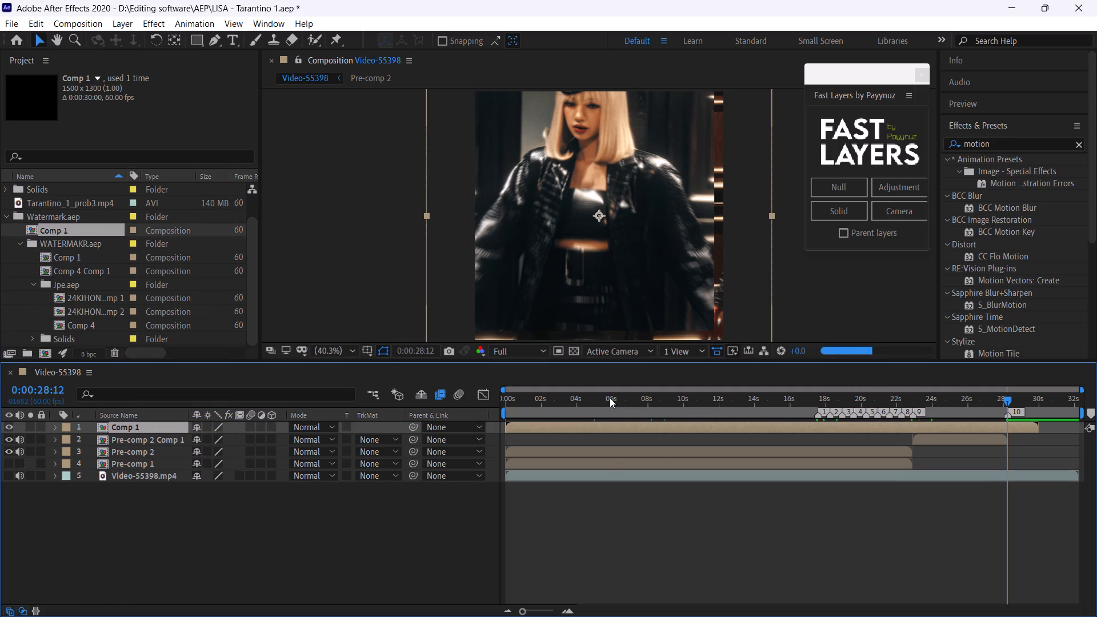
left_click(657, 399)
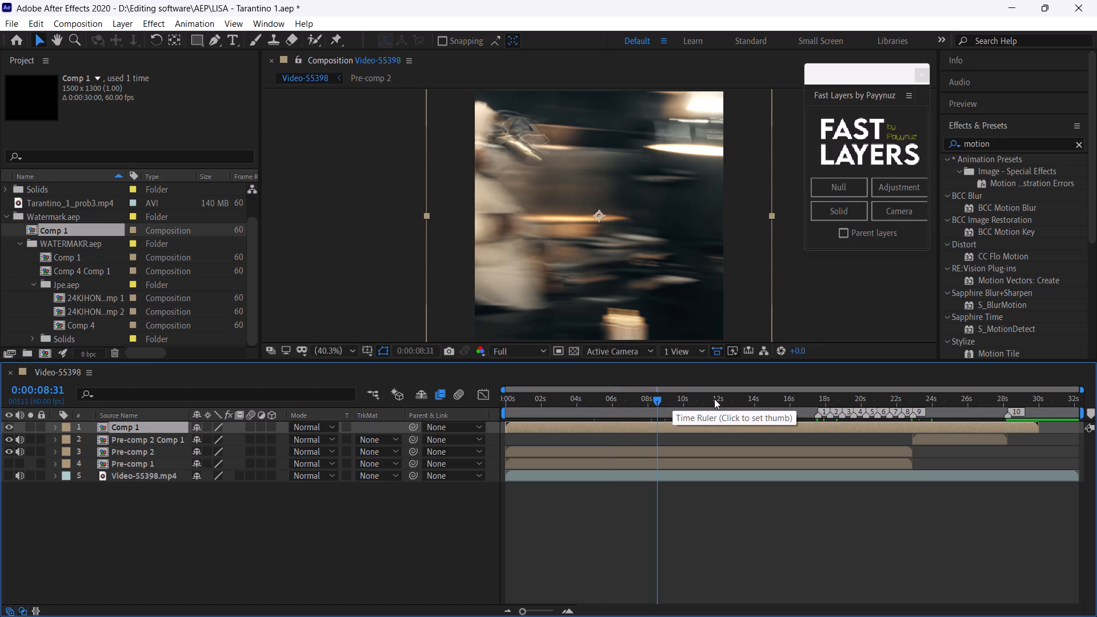
Check the Comp 1 watermark at several points of Video-55398 and inside its own composition, and return to Video-55398.
left_click(715, 402)
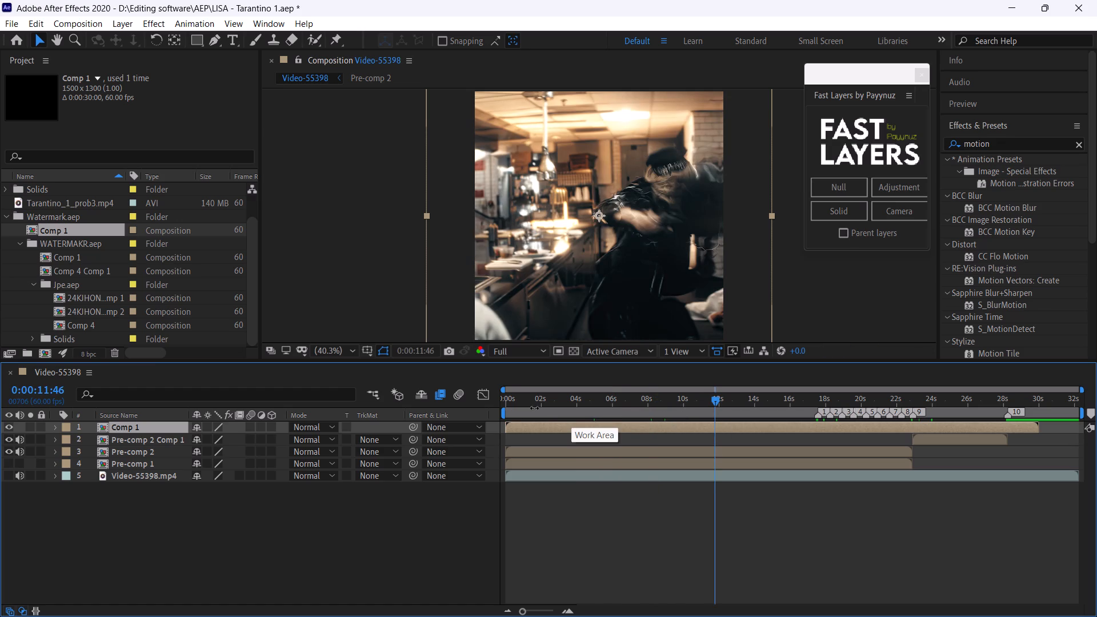
left_click(534, 408)
left_click(535, 399)
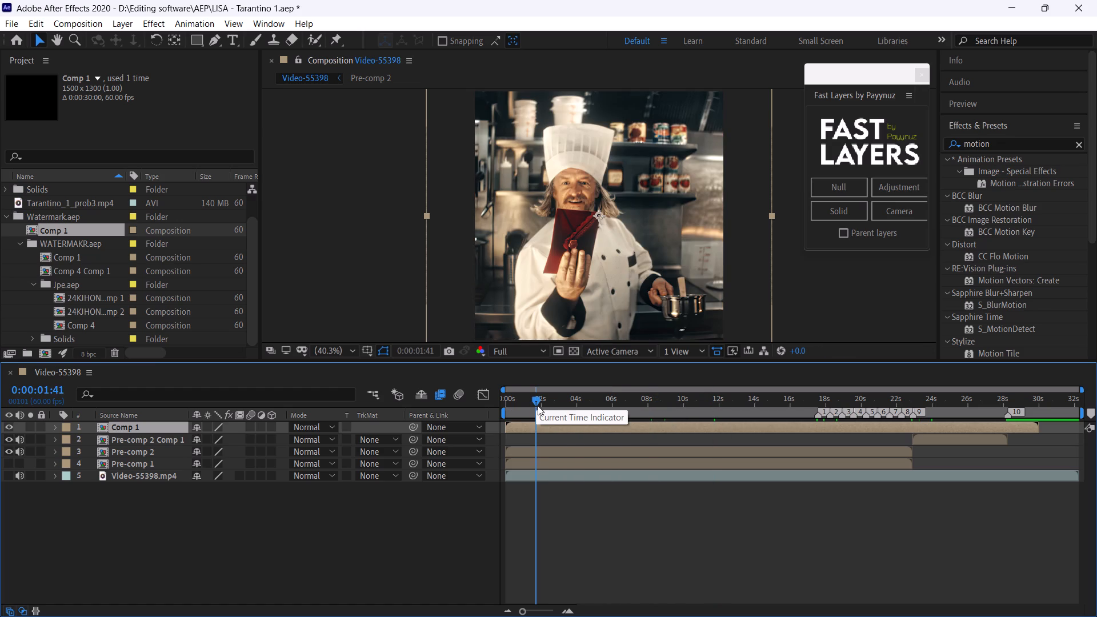
double_click(596, 429)
left_click(437, 404)
left_click_drag(434, 404, 399, 403)
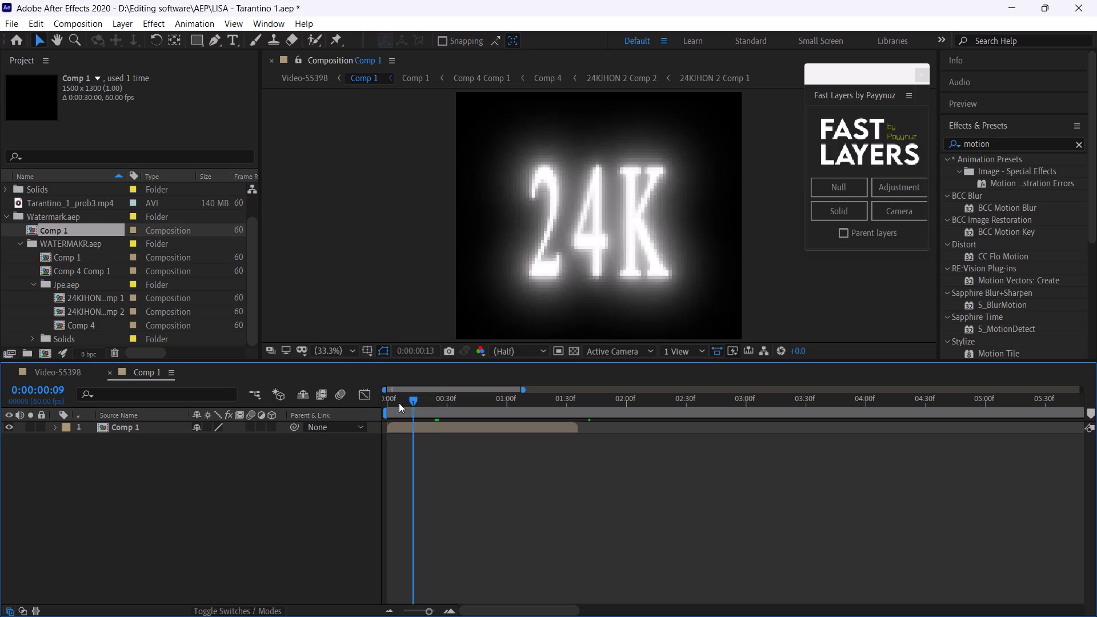
left_click_drag(399, 403, 366, 403)
left_click(426, 428)
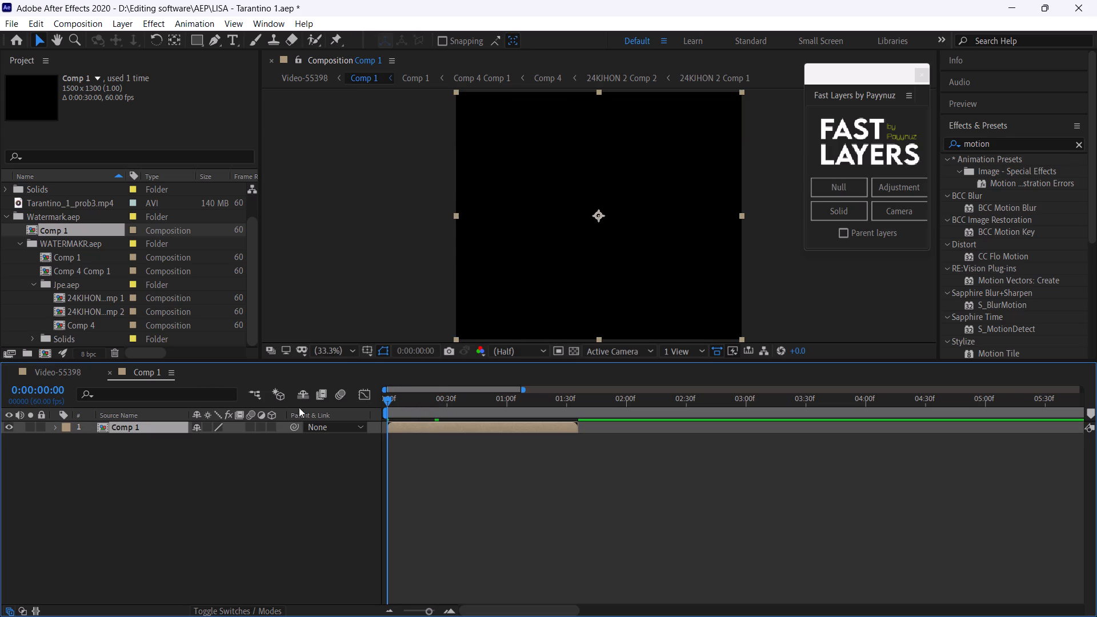
left_click(111, 373)
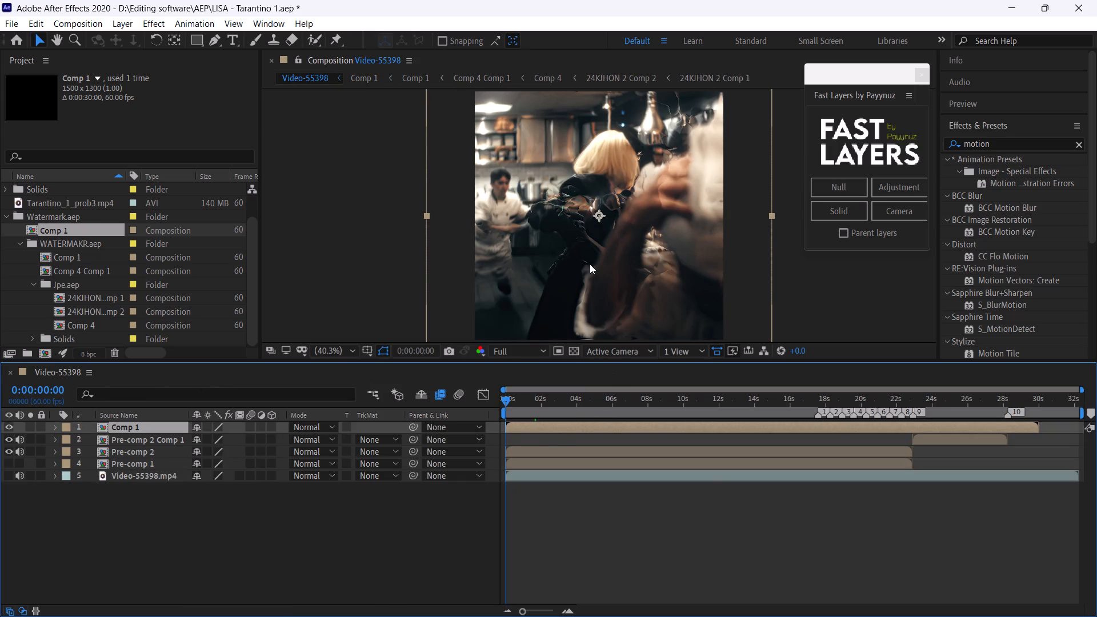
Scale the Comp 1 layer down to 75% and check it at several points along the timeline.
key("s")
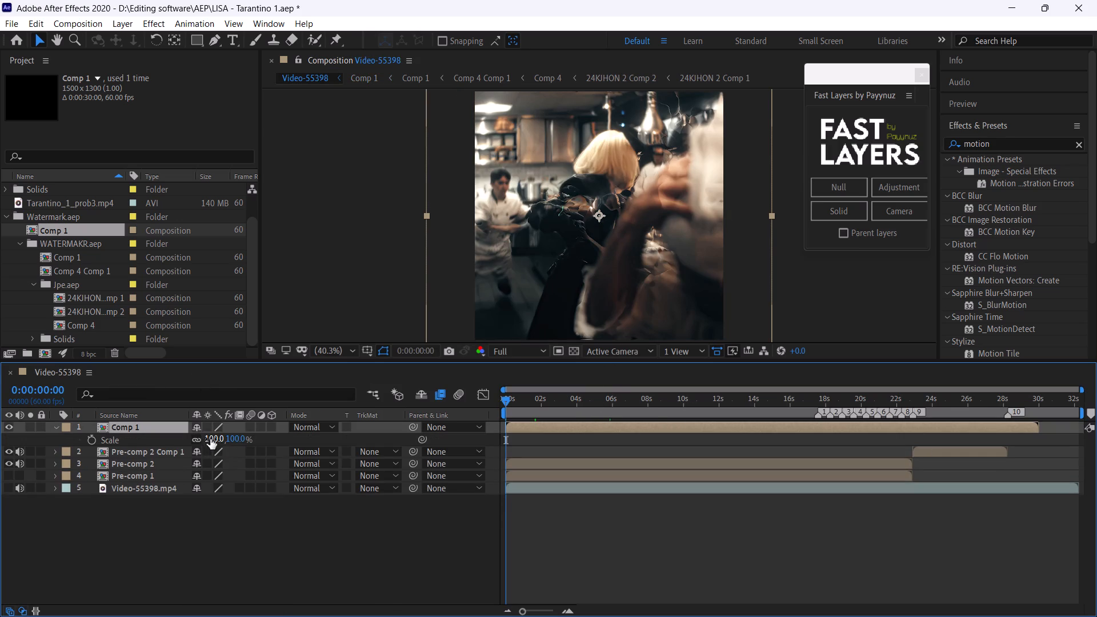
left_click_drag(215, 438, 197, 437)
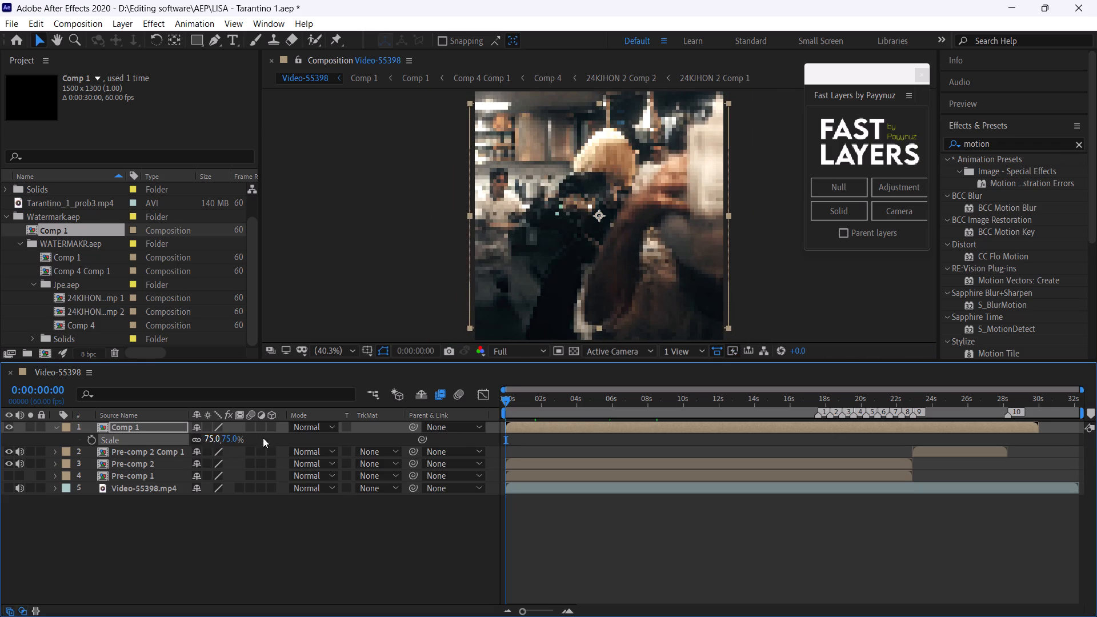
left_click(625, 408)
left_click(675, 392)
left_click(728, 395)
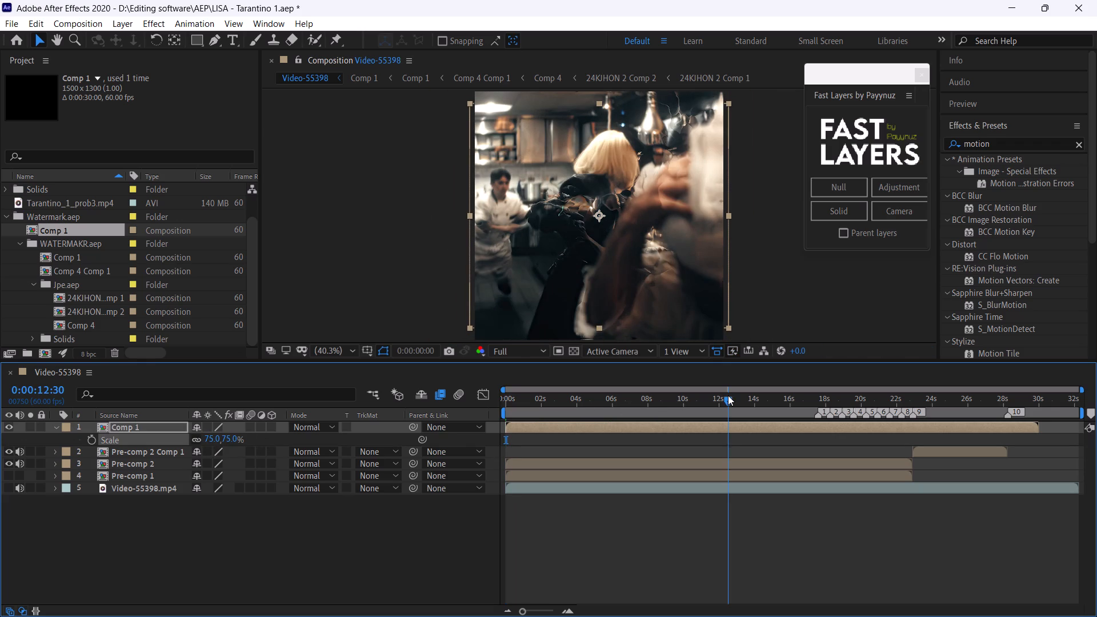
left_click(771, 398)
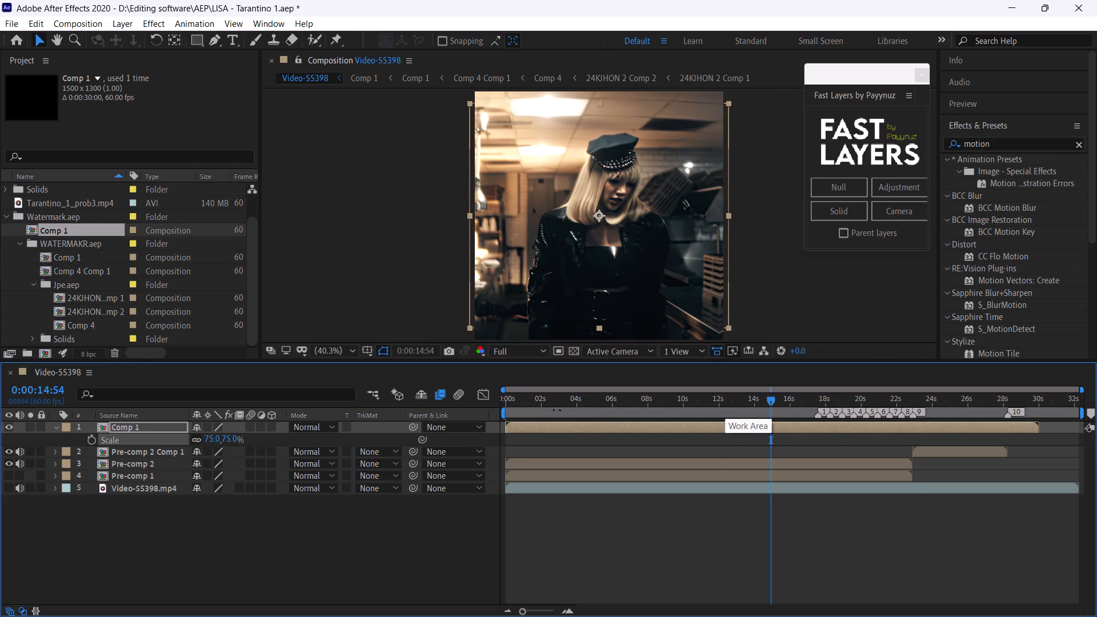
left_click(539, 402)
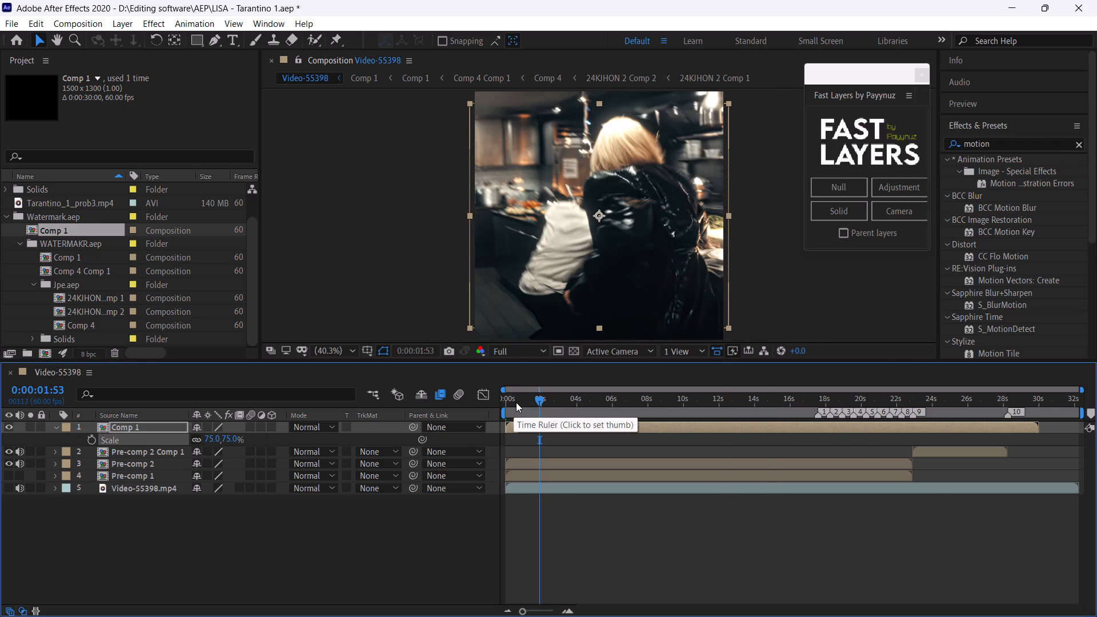
Delete the Comp 1 layer from the Video-55398 timeline.
left_click(626, 442)
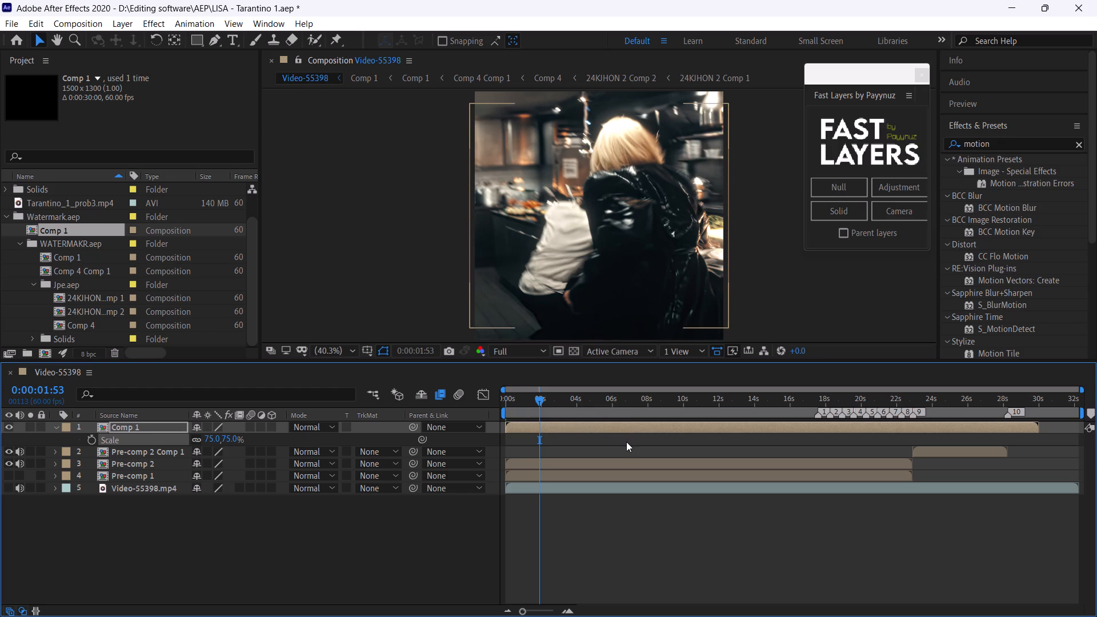
left_click(634, 426)
key("BackSpace")
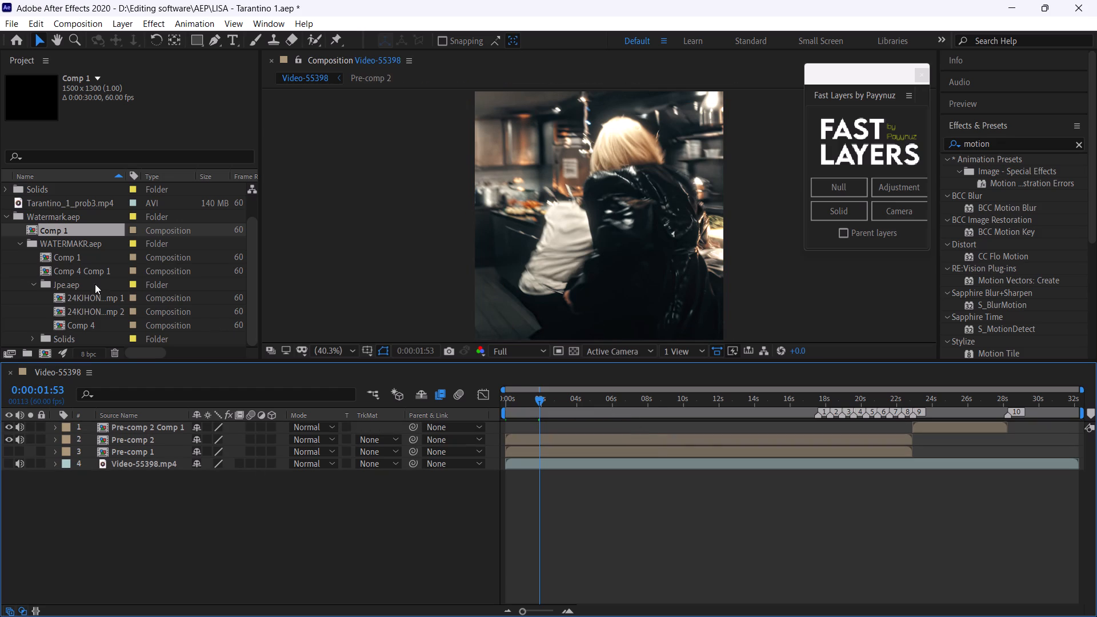
Add the Comp 1 from the WATERMAKR.aep folder as the top layer of Video-55398, starting at about 28 seconds.
left_click_drag(71, 261, 785, 439)
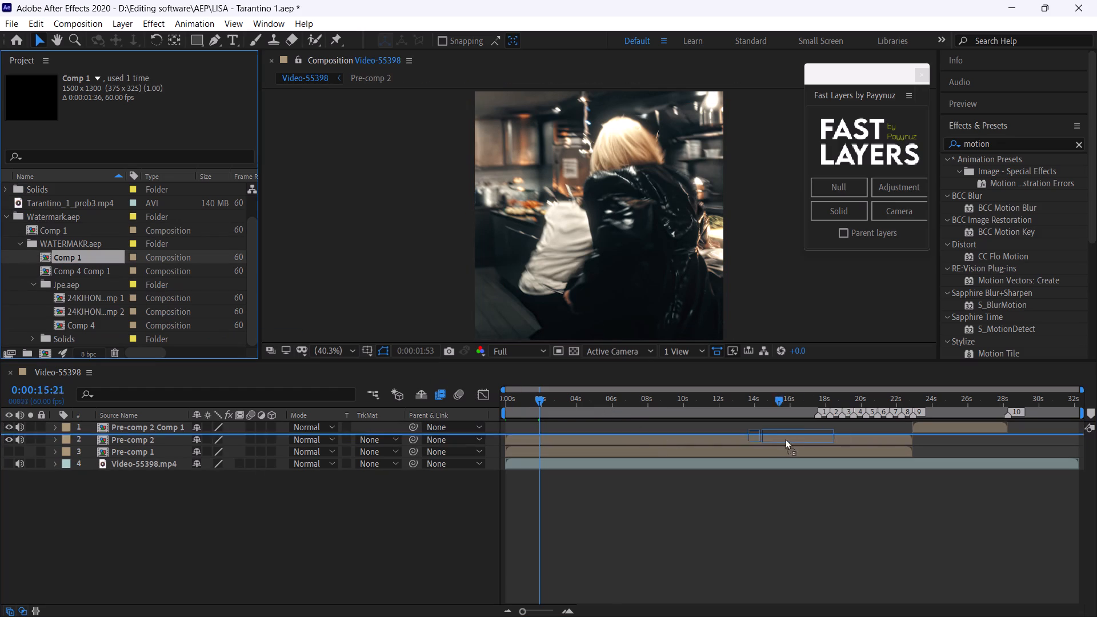
left_click_drag(785, 439, 1000, 427)
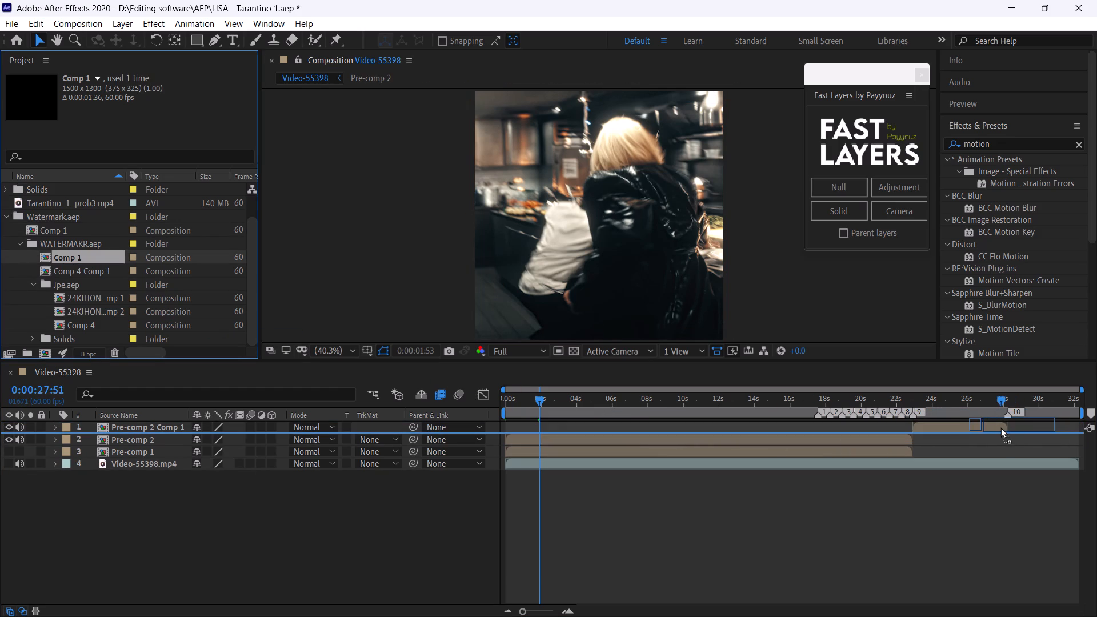
left_click_drag(1000, 427, 998, 424)
left_click_drag(1007, 427, 1008, 427)
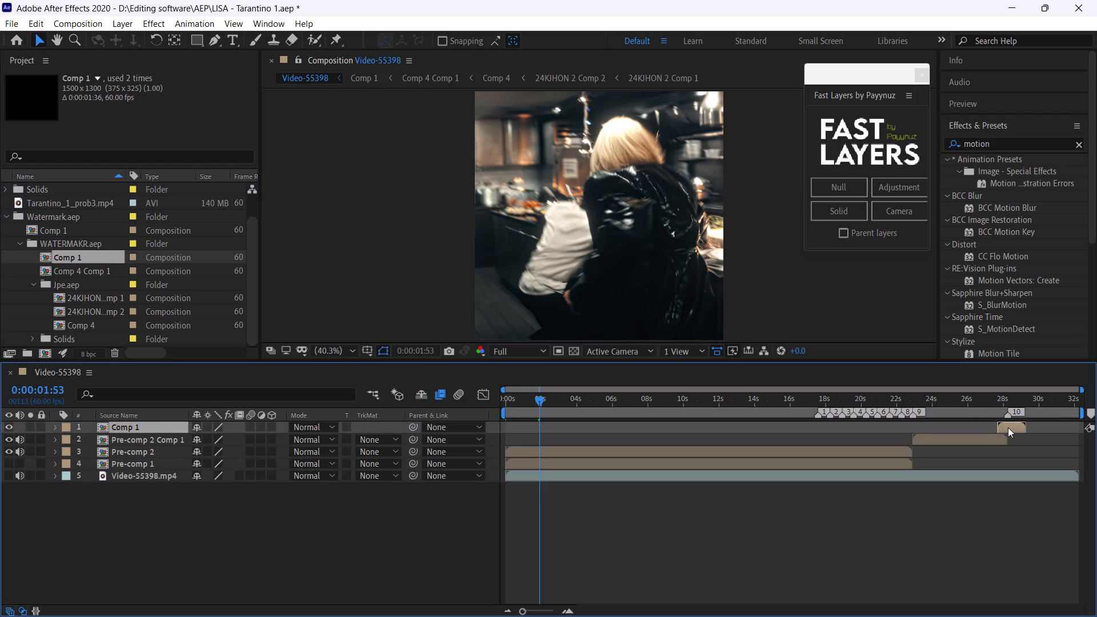
left_click_drag(1008, 427, 1013, 429)
Position the Comp 1 layer at marker 10 near the end of the edit, starting at 0:00:28:14.
left_click_drag(998, 398, 1007, 411)
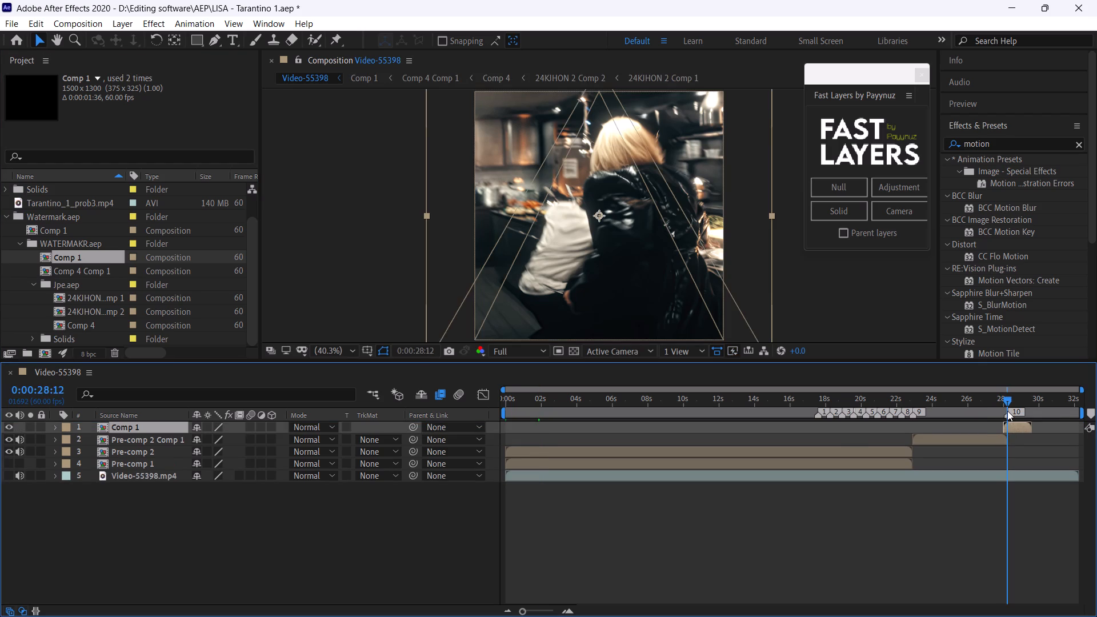
left_click_drag(1007, 411, 1007, 412)
left_click_drag(538, 611, 550, 616)
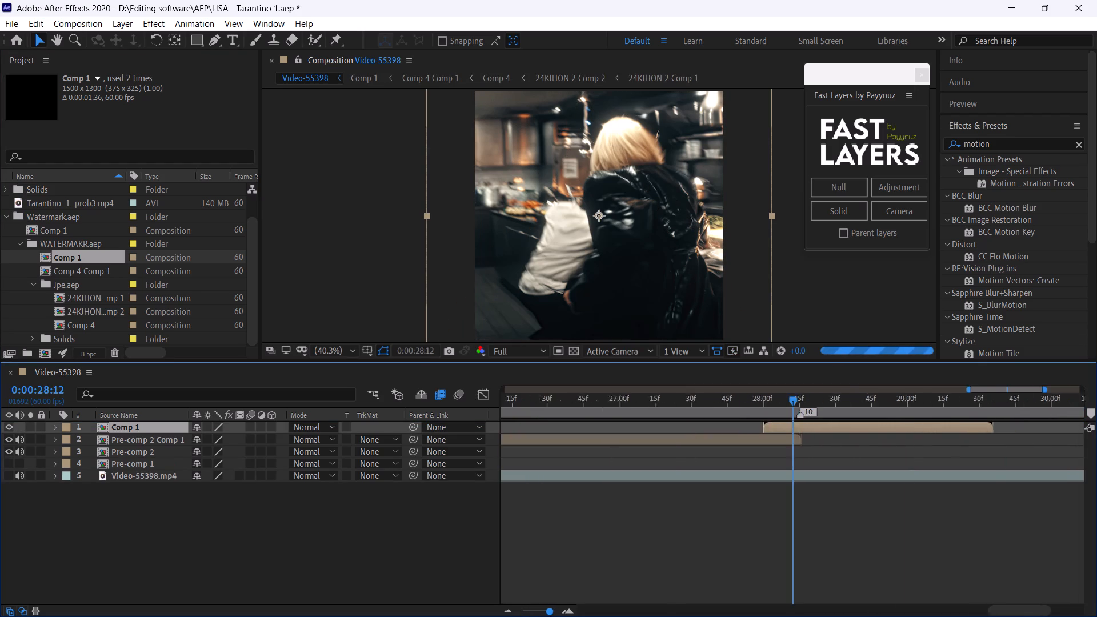
left_click_drag(550, 616, 549, 616)
left_click_drag(799, 425, 817, 431)
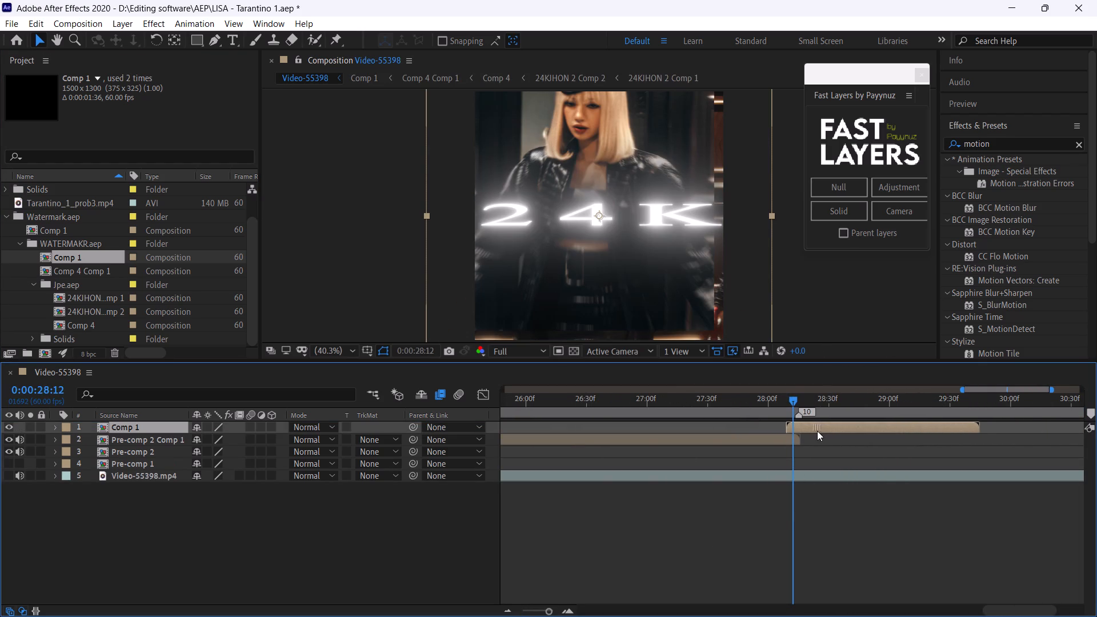
left_click_drag(817, 431, 828, 431)
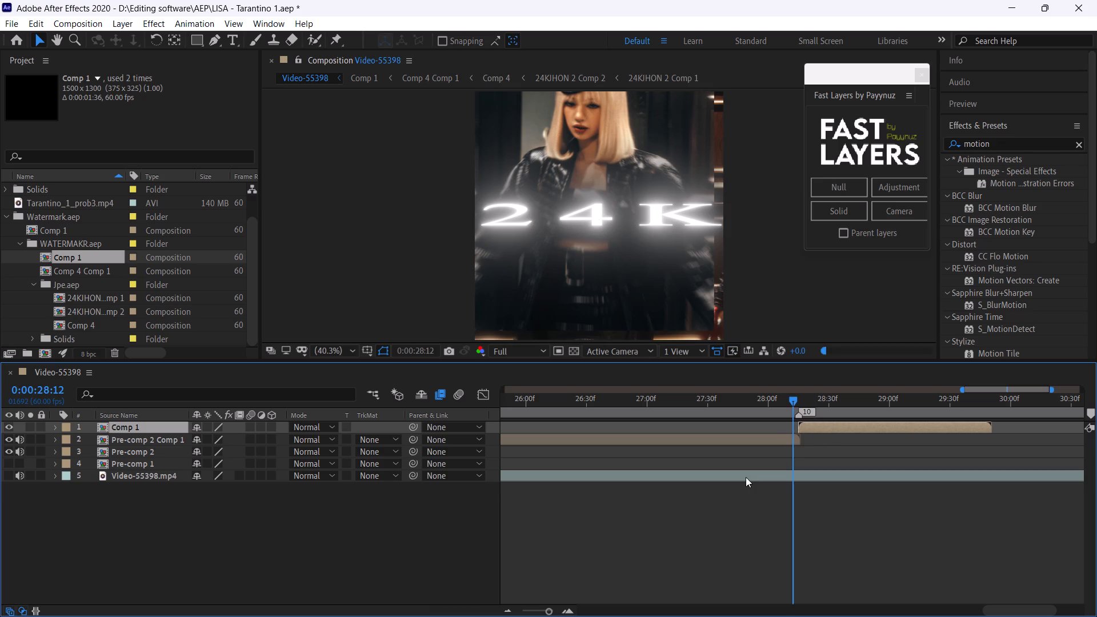
left_click_drag(549, 609, 560, 612)
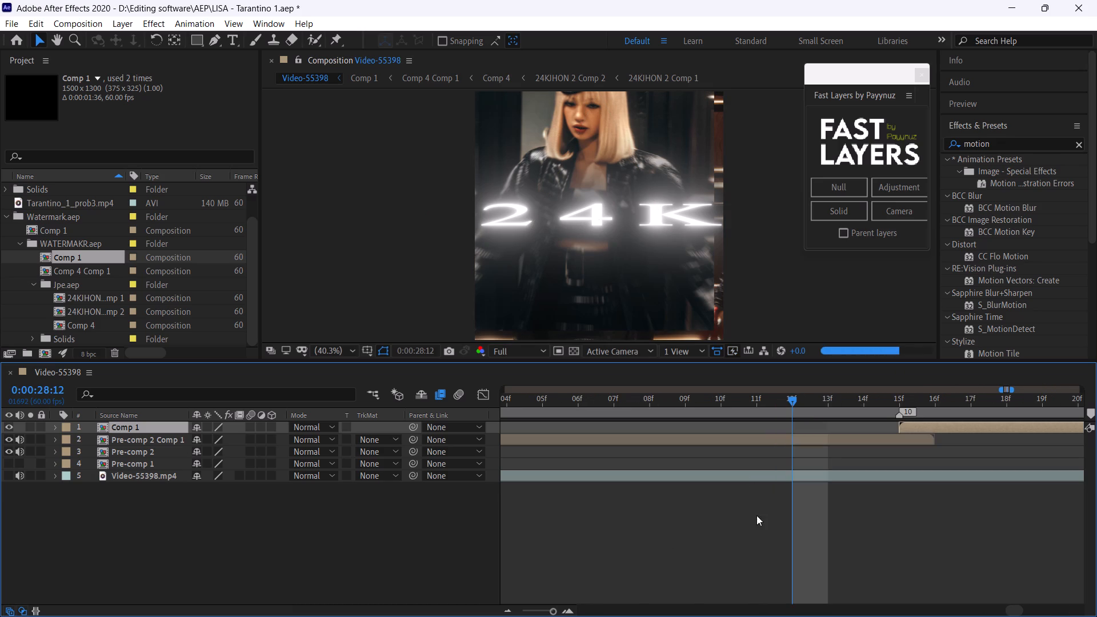
left_click_drag(884, 397, 896, 410)
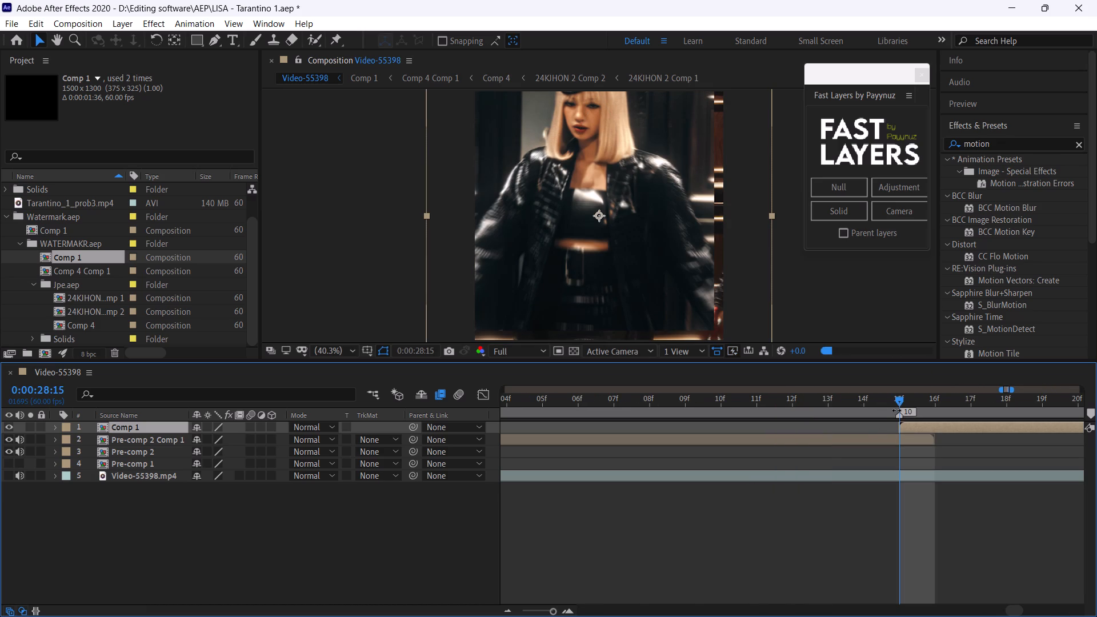
left_click_drag(941, 425, 924, 426)
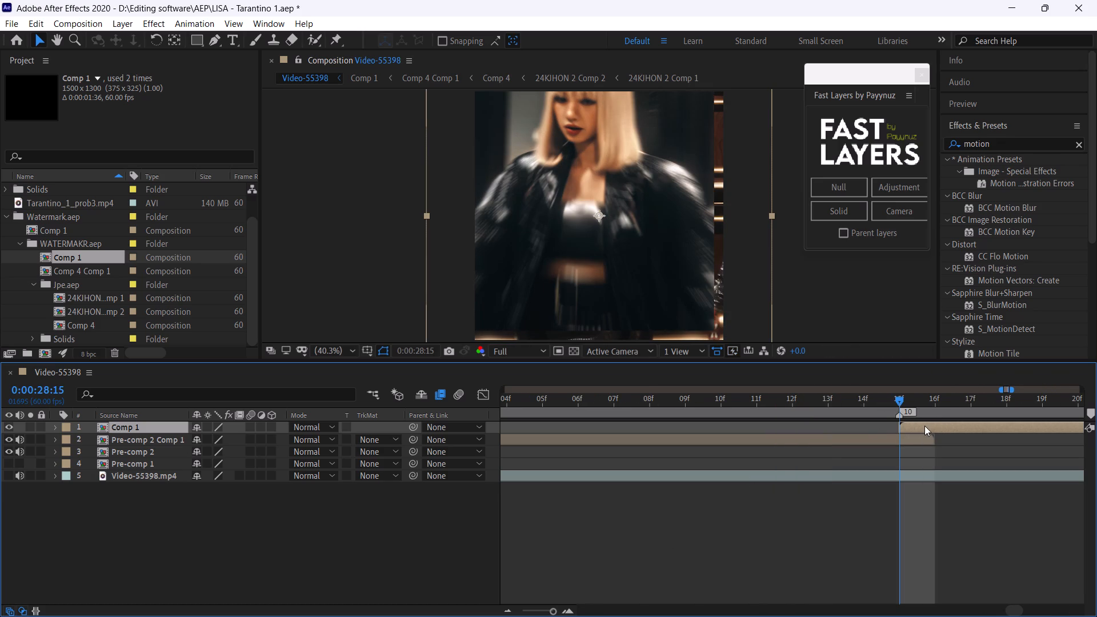
left_click_drag(924, 426, 915, 427)
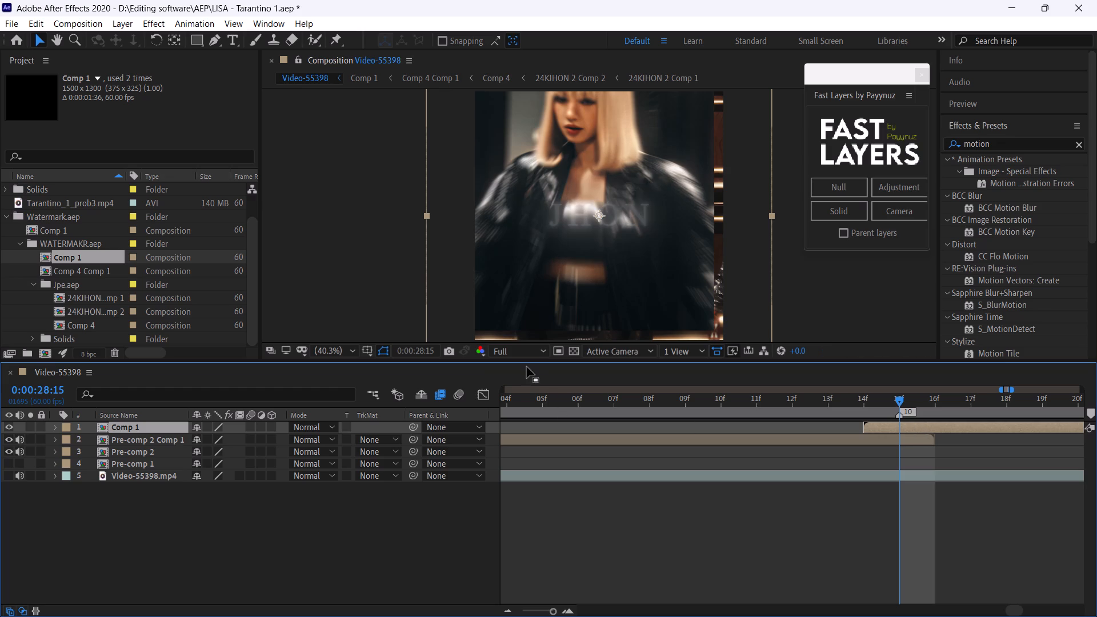
Set the composition preview resolution to Quarter.
left_click(523, 352)
left_click(524, 430)
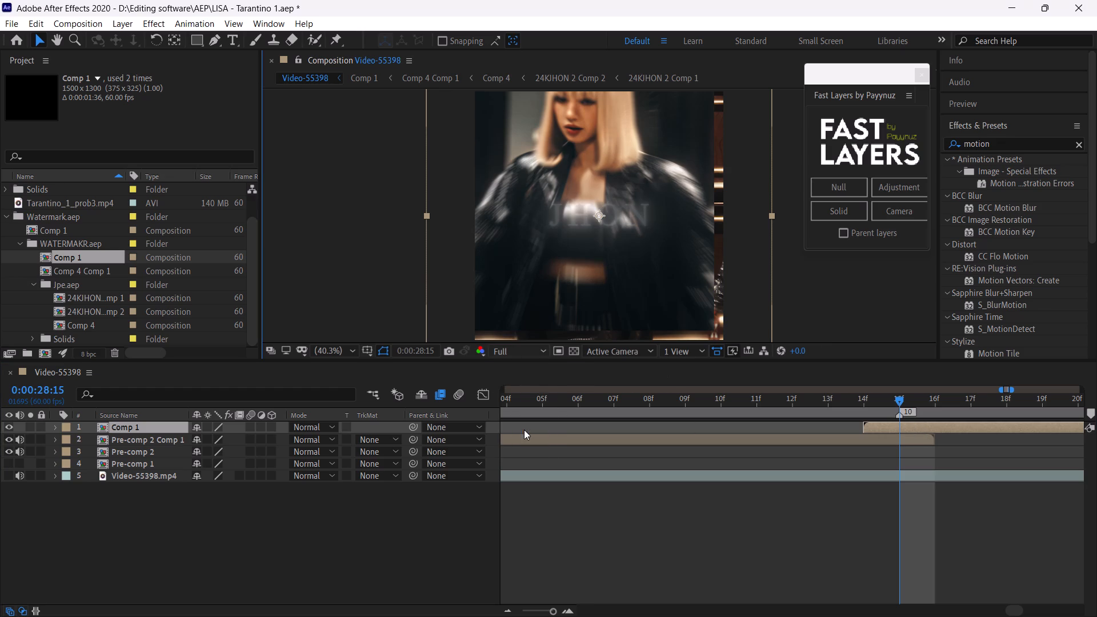
Shift the Comp 1 layer two frames earlier to start at 0:00:28:12, saving the project in between.
left_click_drag(977, 426, 942, 428)
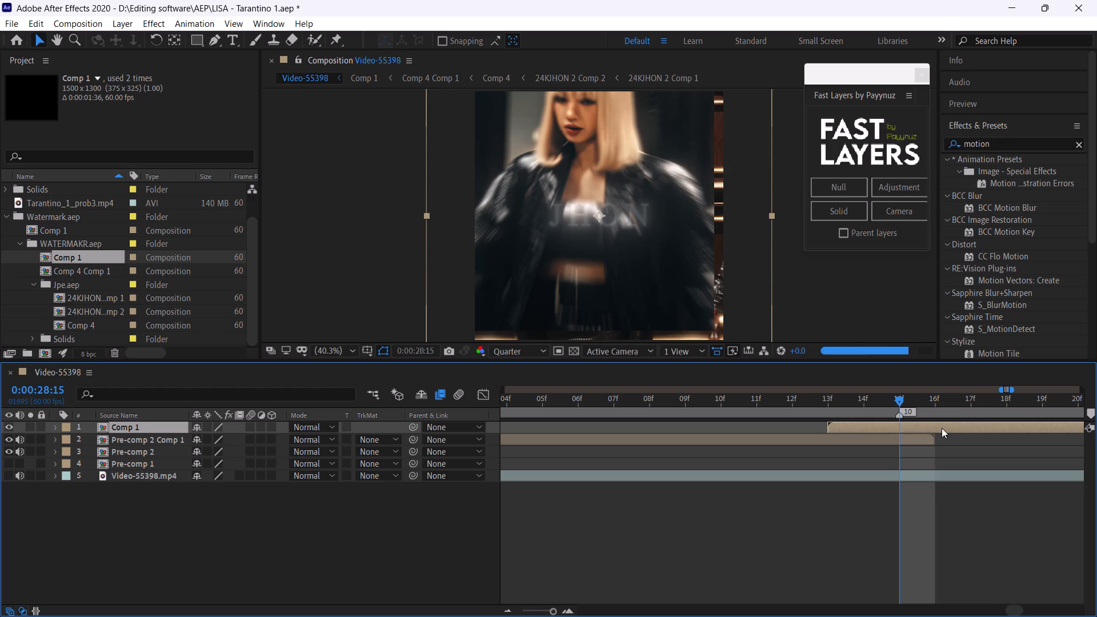
key("ctrl+s")
left_click_drag(945, 426, 908, 428)
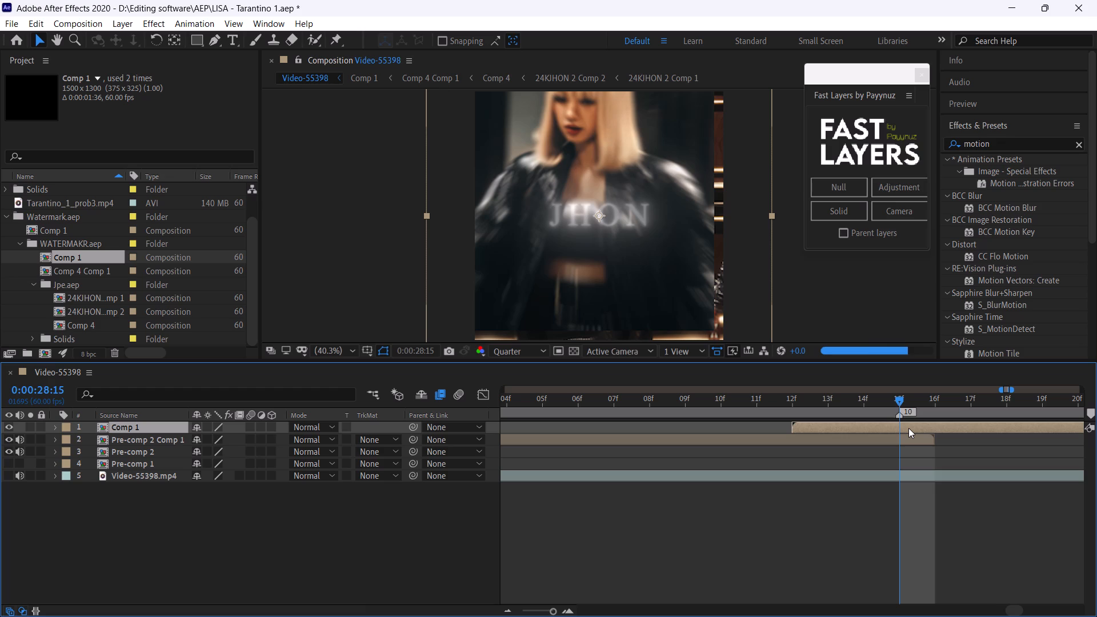
Open the Comp 1 watermark composition and replace the text of the JHON 15 layer with IQLIPSE.
double_click(908, 428)
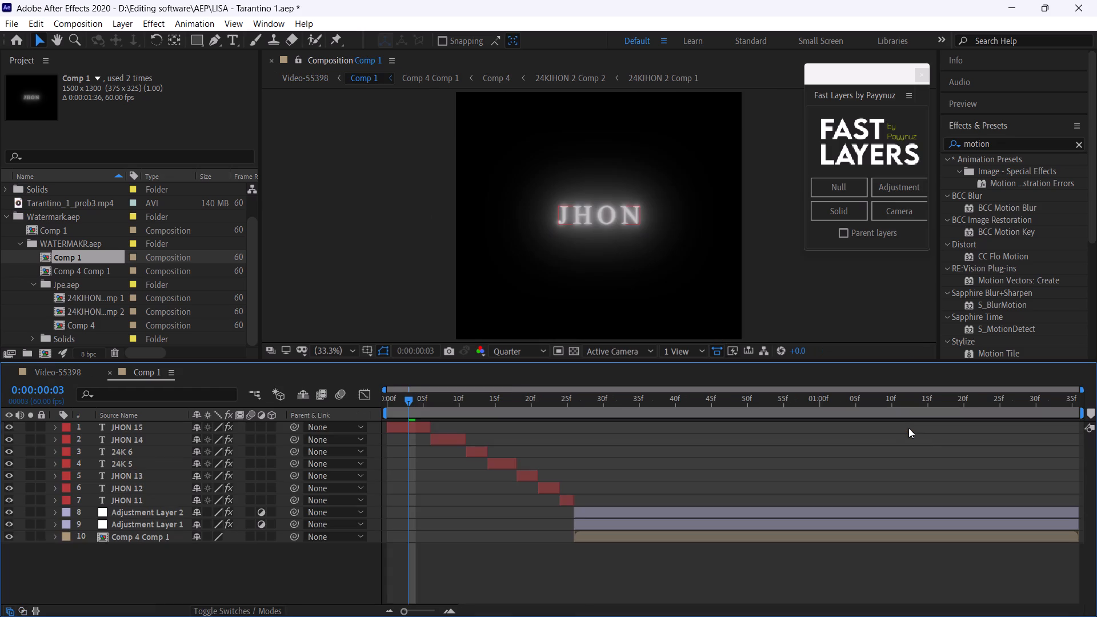
double_click(415, 426)
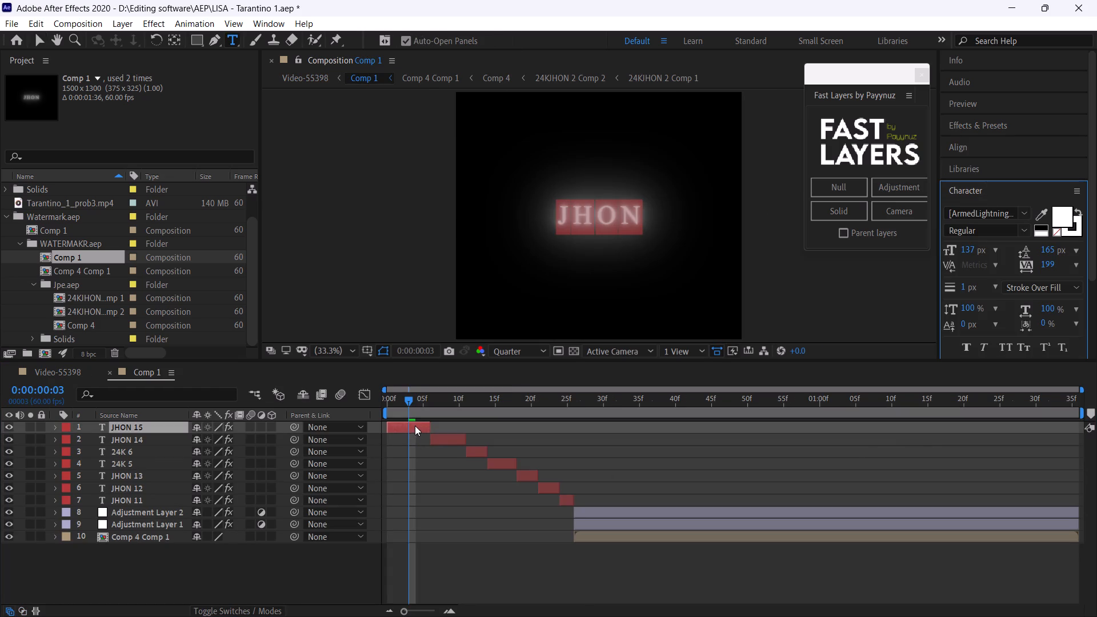
type("IQ")
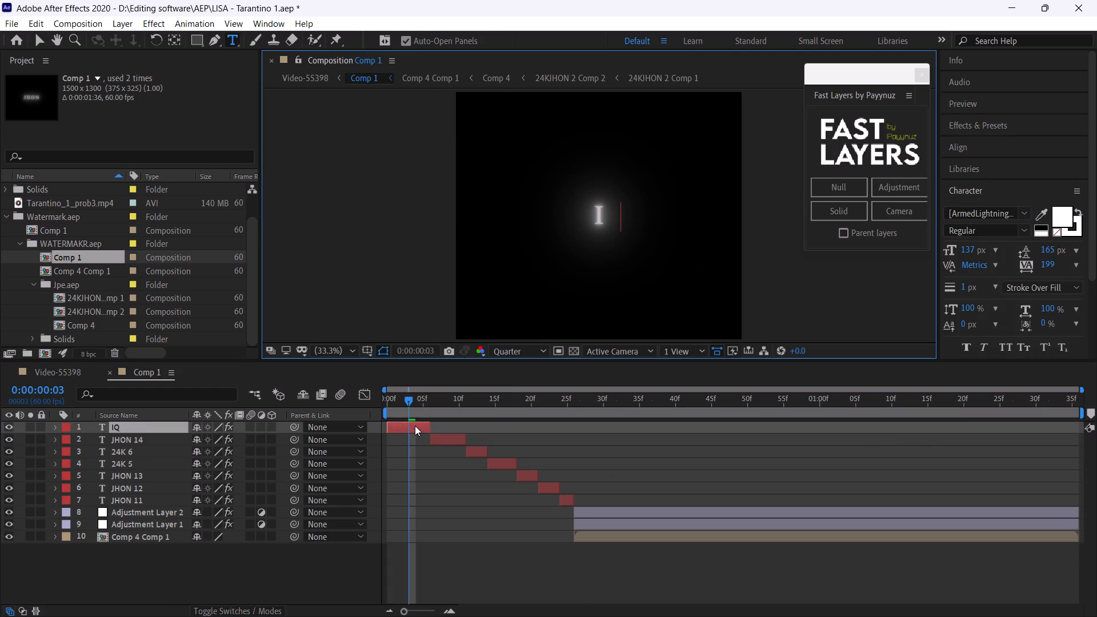
type("LIPSE")
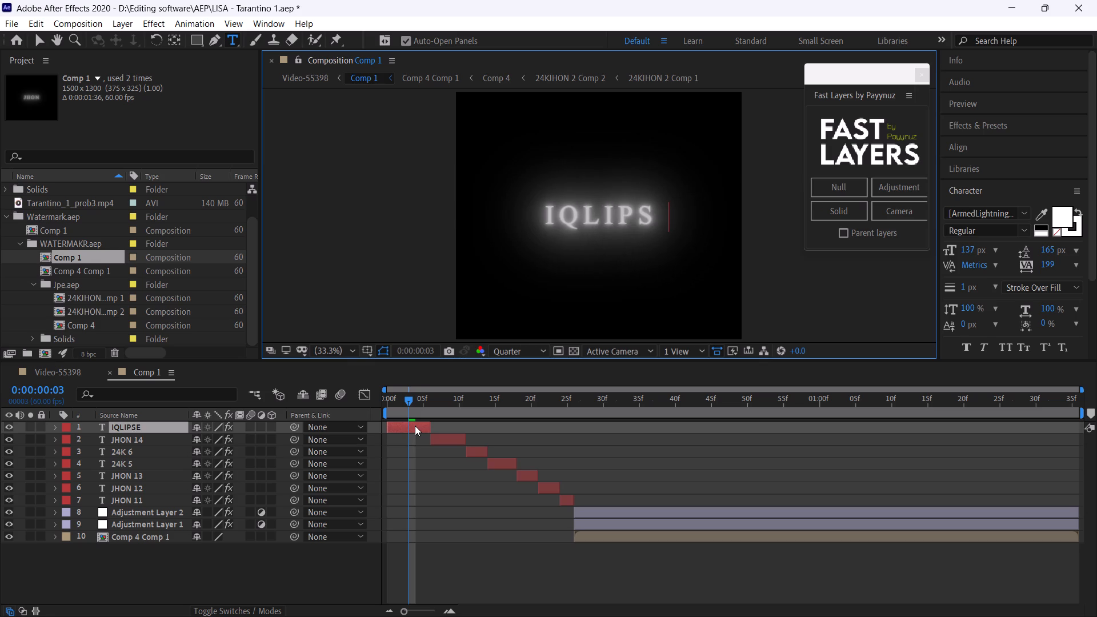
Go to frame 8 and replace the text of the JHON 14 layer with EDITZ.
left_click(446, 410)
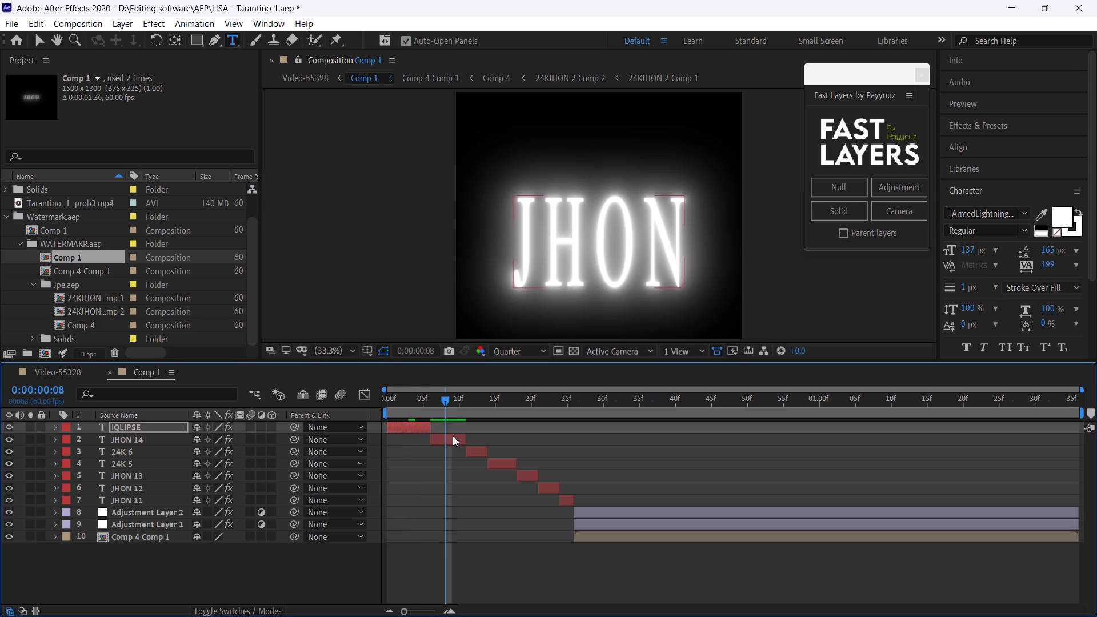
double_click(453, 438)
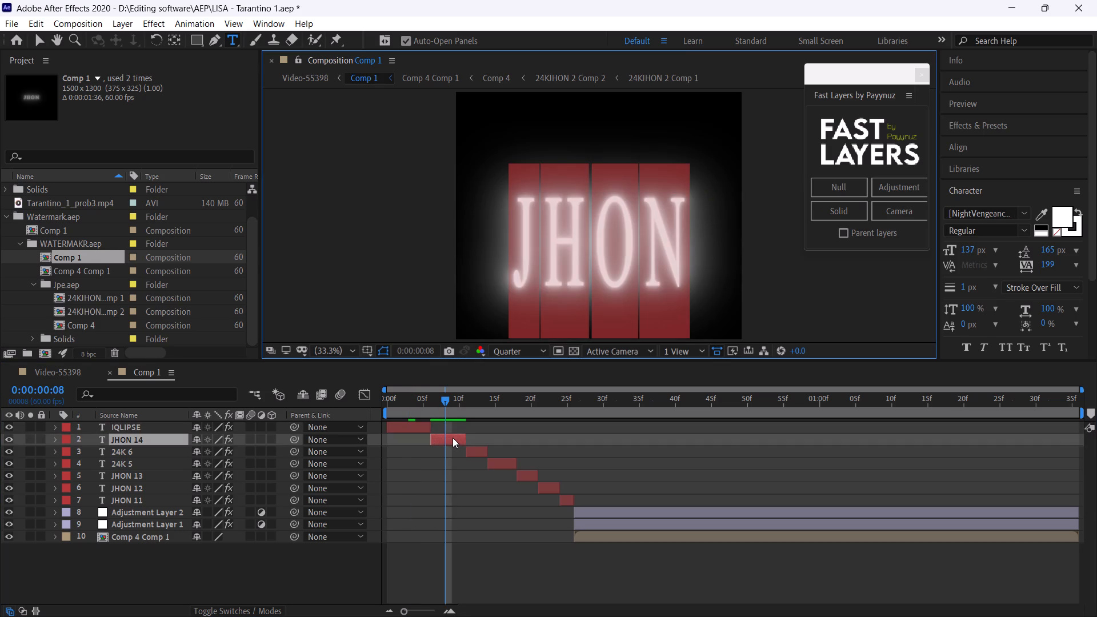
type("EDITZ")
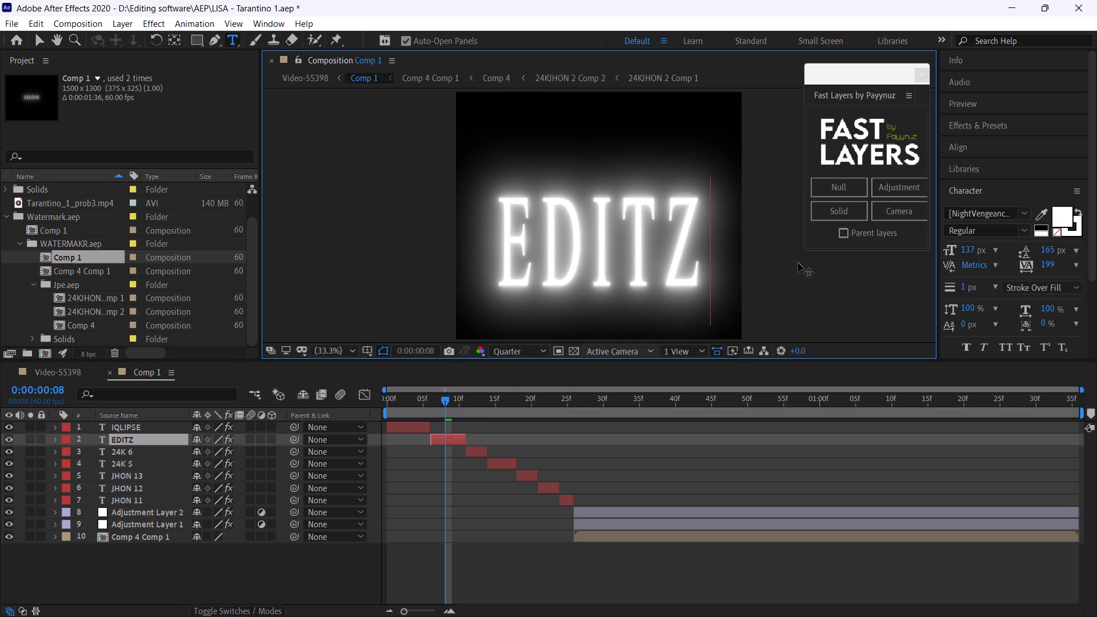
Center the EDITZ text layer horizontally and vertically in the composition.
left_click(980, 149)
left_click(978, 182)
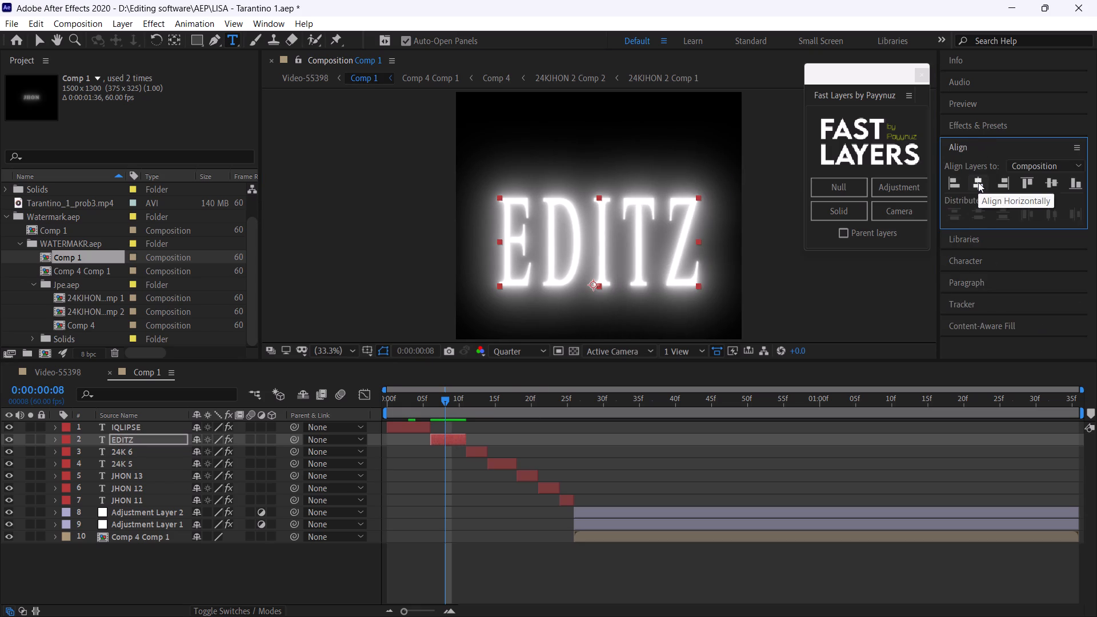
left_click(1052, 183)
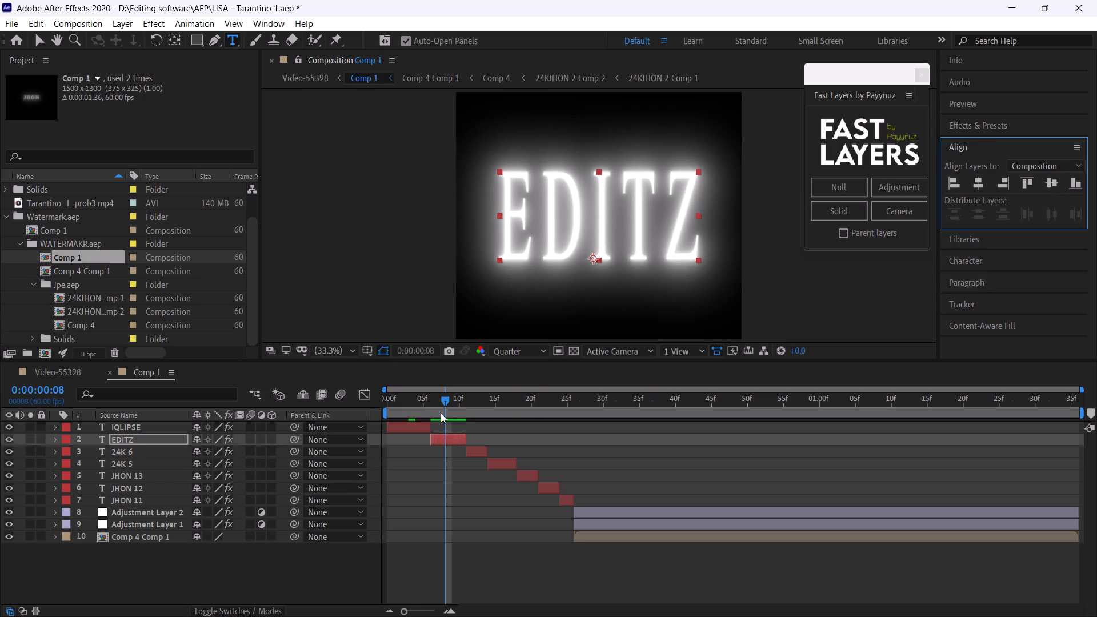
At frame 3, center the IQLIPSE text layer horizontally and vertically in the composition.
left_click(407, 399)
double_click(410, 426)
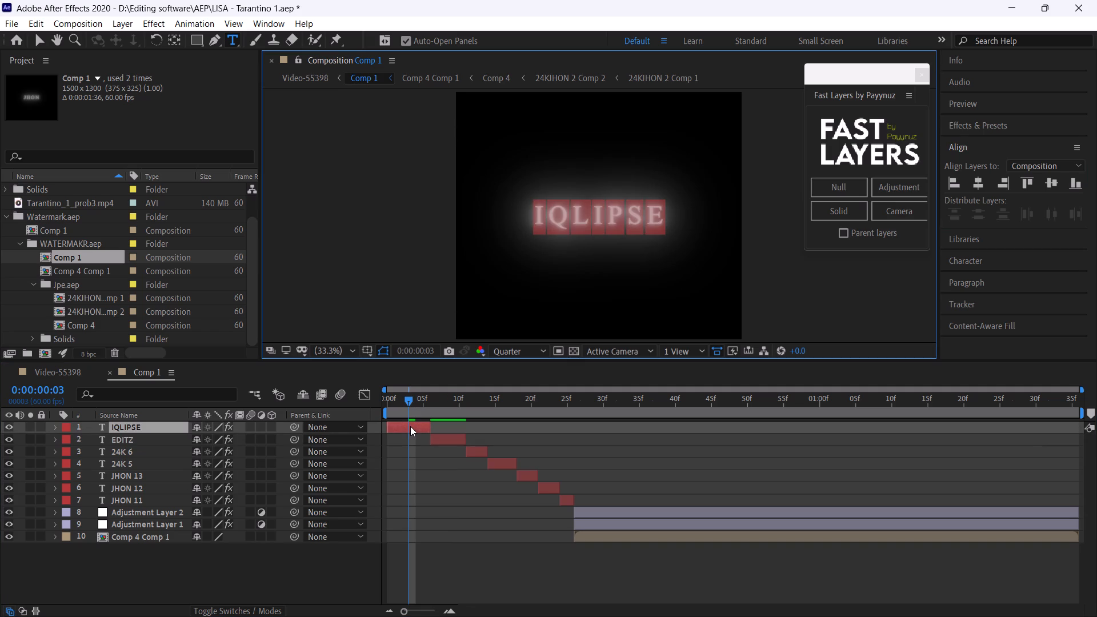
left_click(975, 178)
left_click(1051, 178)
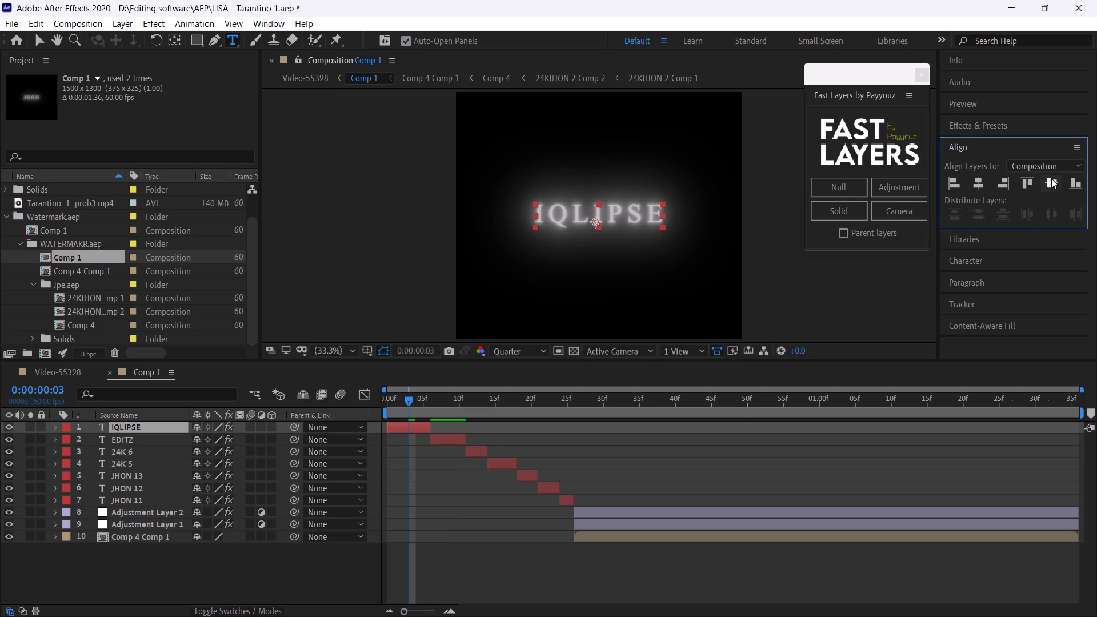
At frame 12, replace the text of the 24K 6 layer with IQ and center it in the composition both ways.
left_click(449, 406)
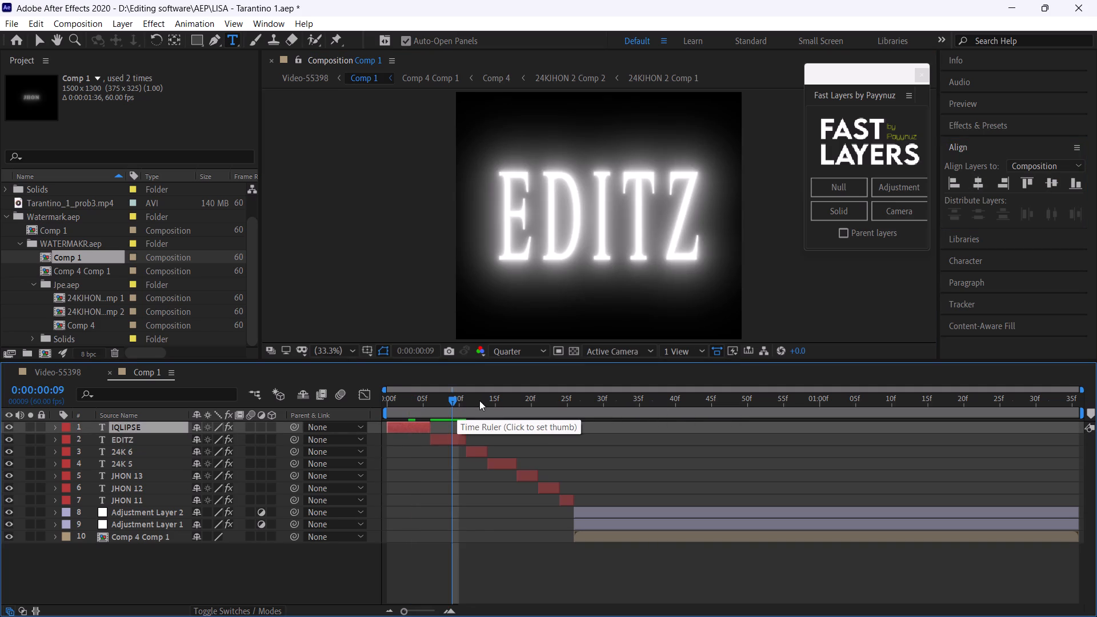
left_click(476, 400)
double_click(474, 454)
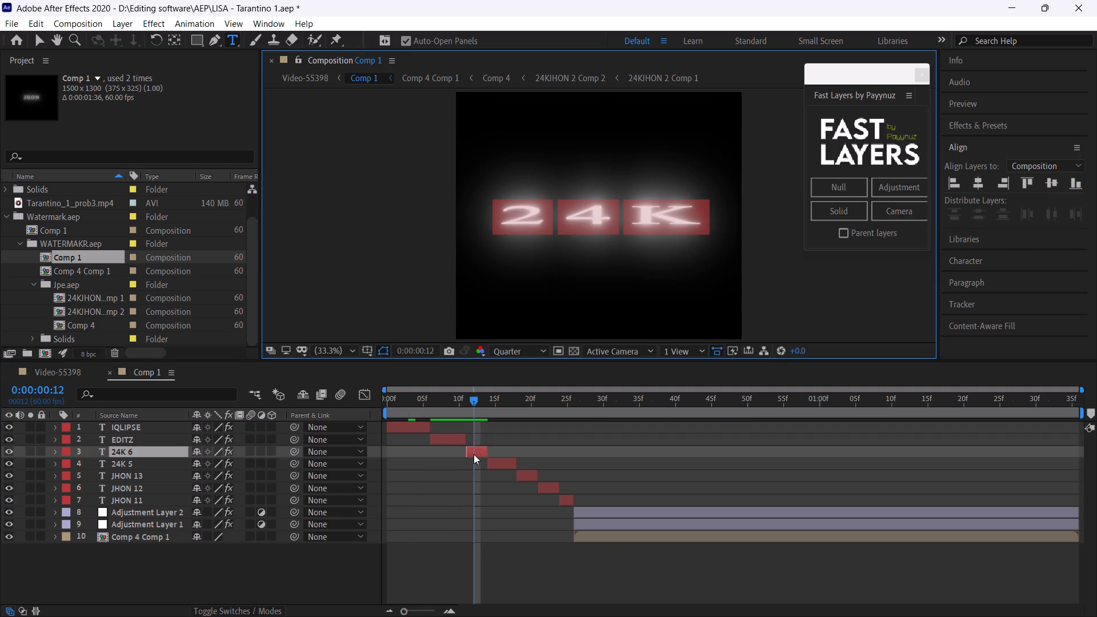
type("IQ")
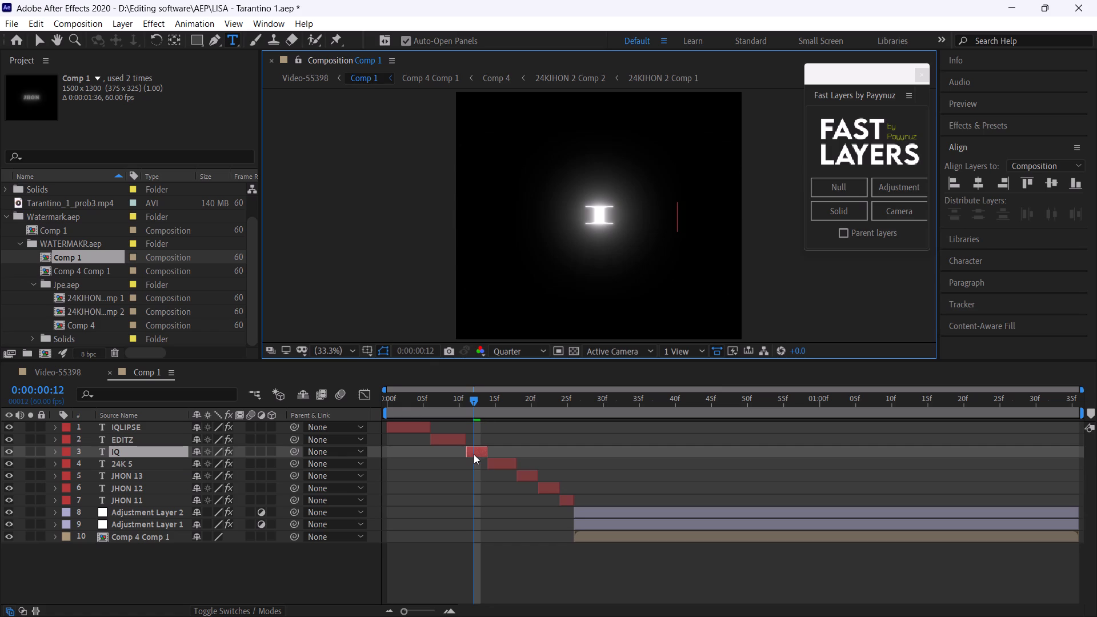
left_click(976, 181)
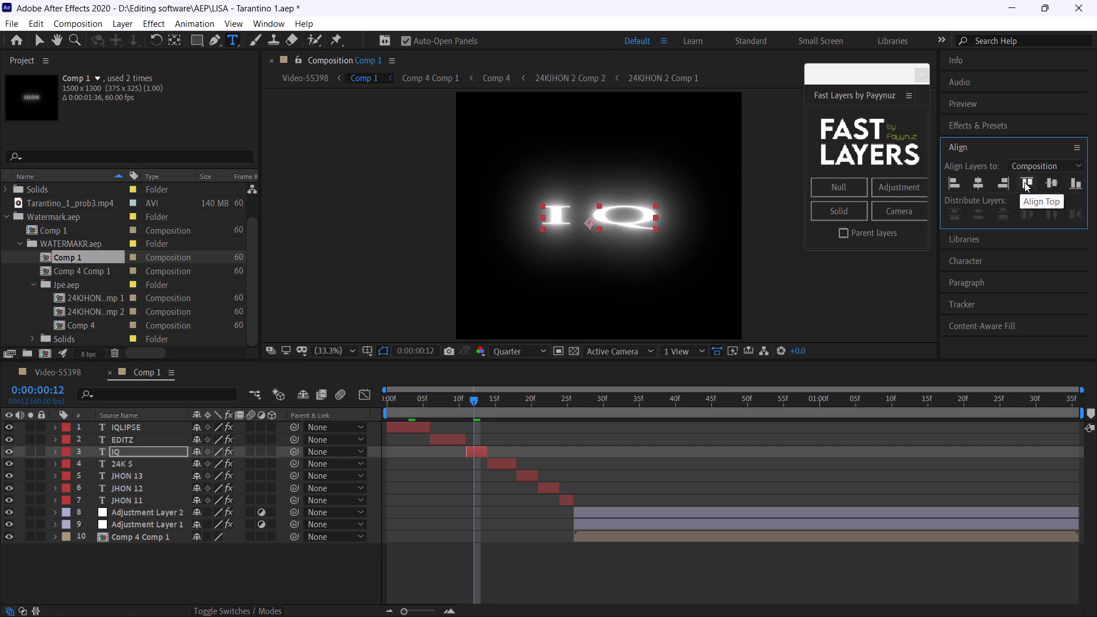
left_click(1048, 181)
At frame 17, replace the text of the 24K 5 layer with IQ and center it horizontally and vertically.
left_click(506, 399)
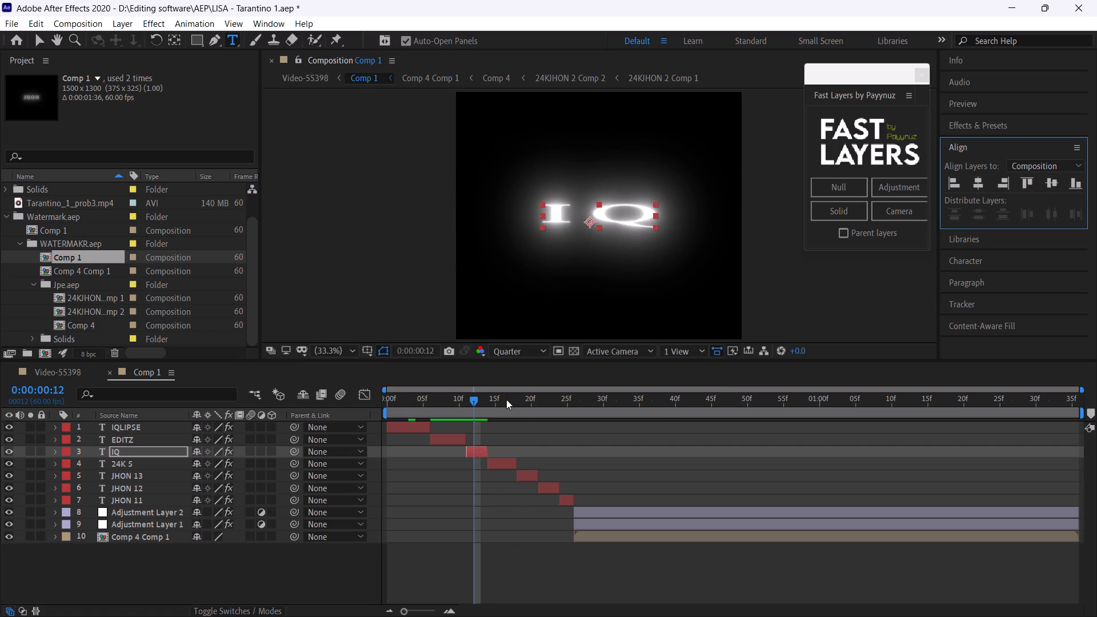
double_click(500, 463)
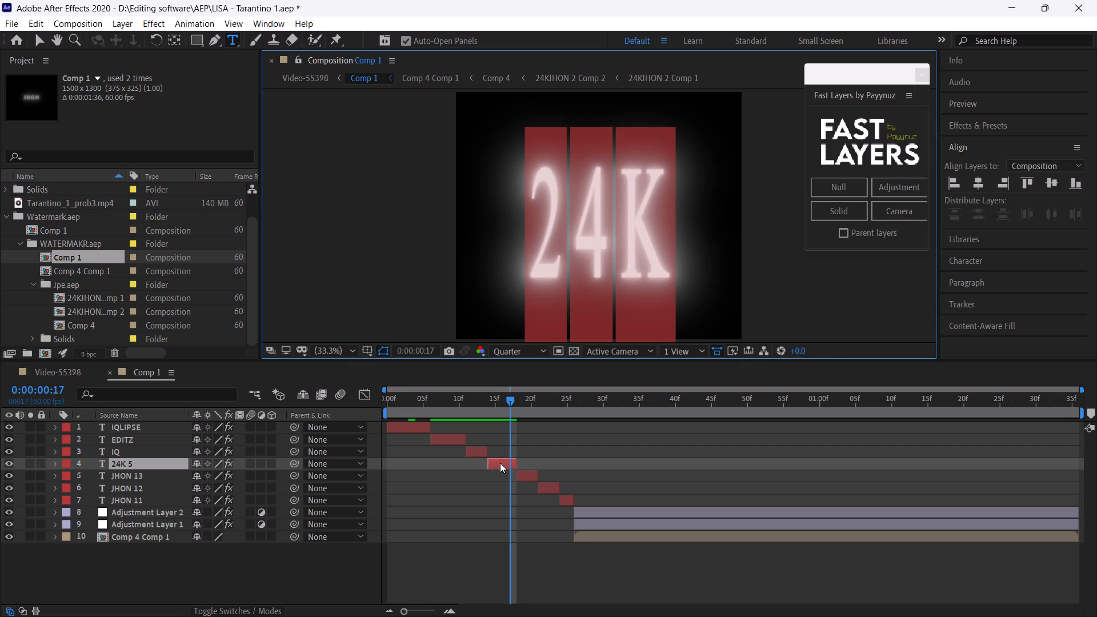
key("shift+i")
key("shift+q")
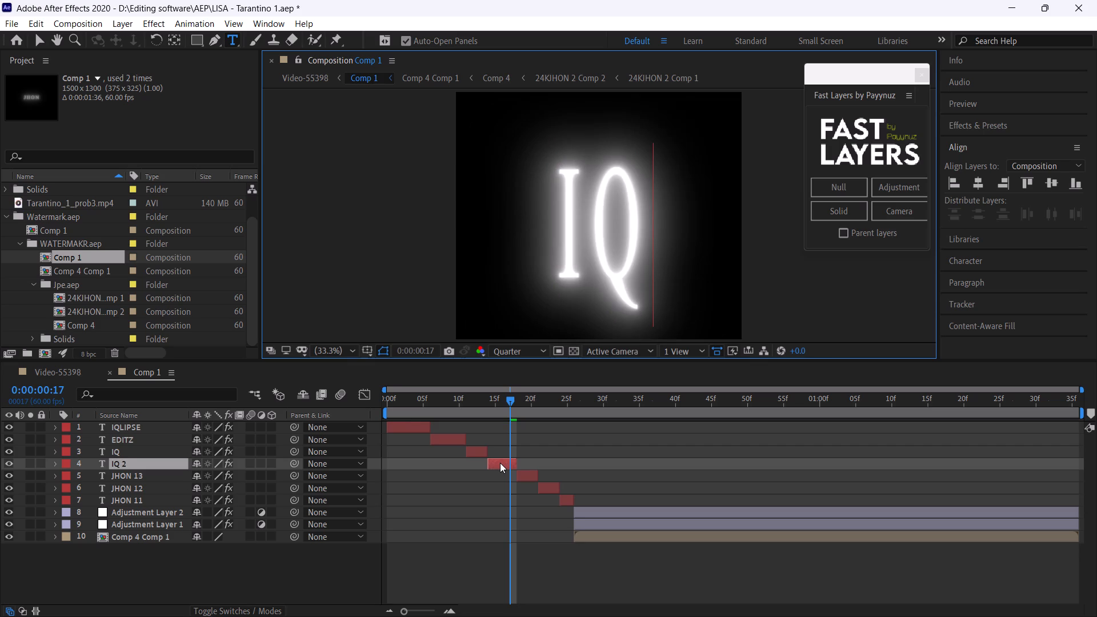
left_click(981, 181)
left_click(1048, 180)
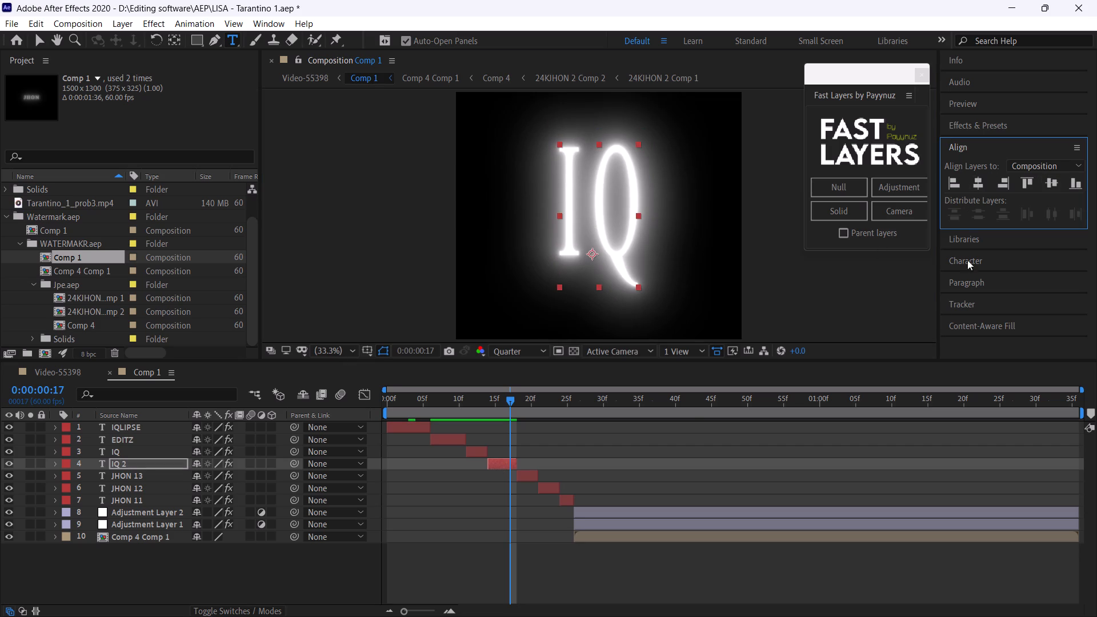
Replace the text of the JHON 13 layer with IQLIPSE and, at frame 20, center it horizontally and vertically.
left_click(535, 404)
double_click(531, 476)
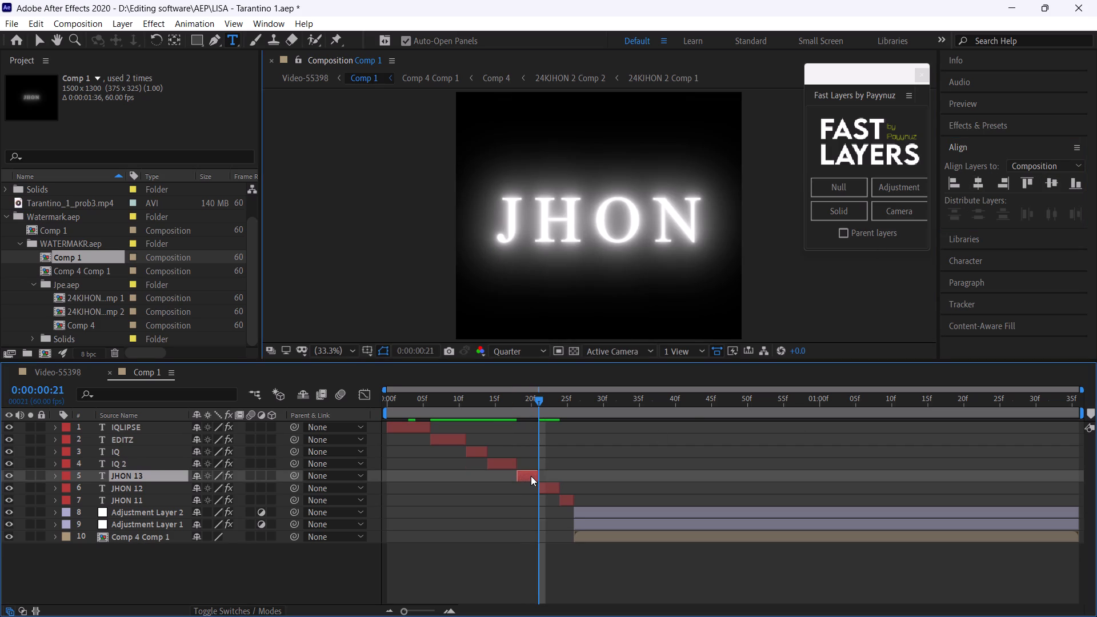
type("IQLIPSE")
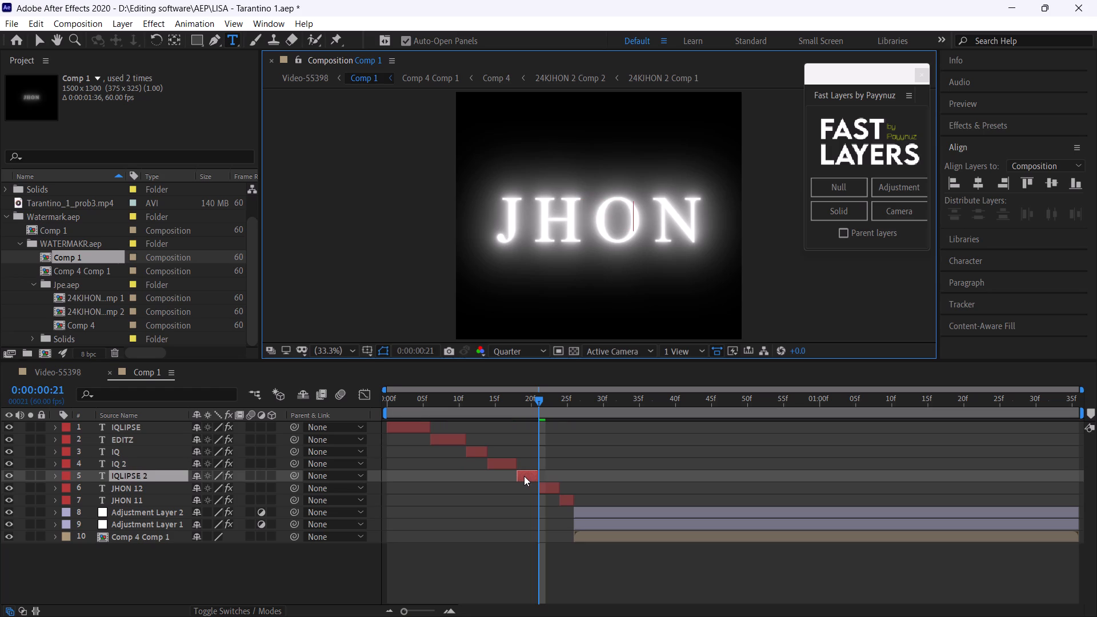
left_click_drag(540, 403, 532, 402)
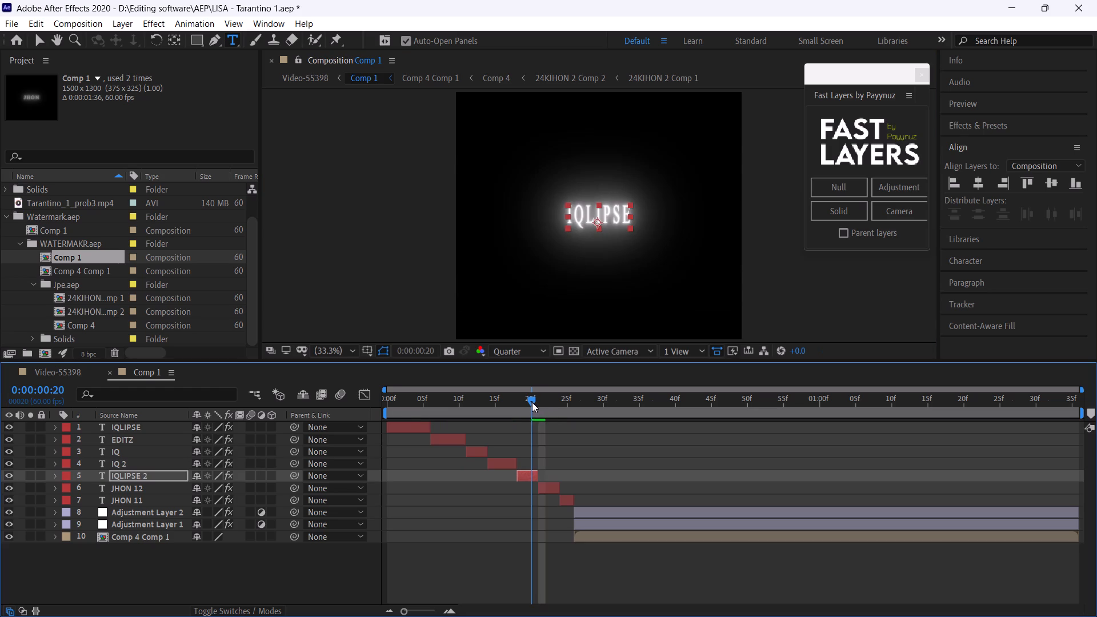
left_click(980, 180)
left_click(1050, 178)
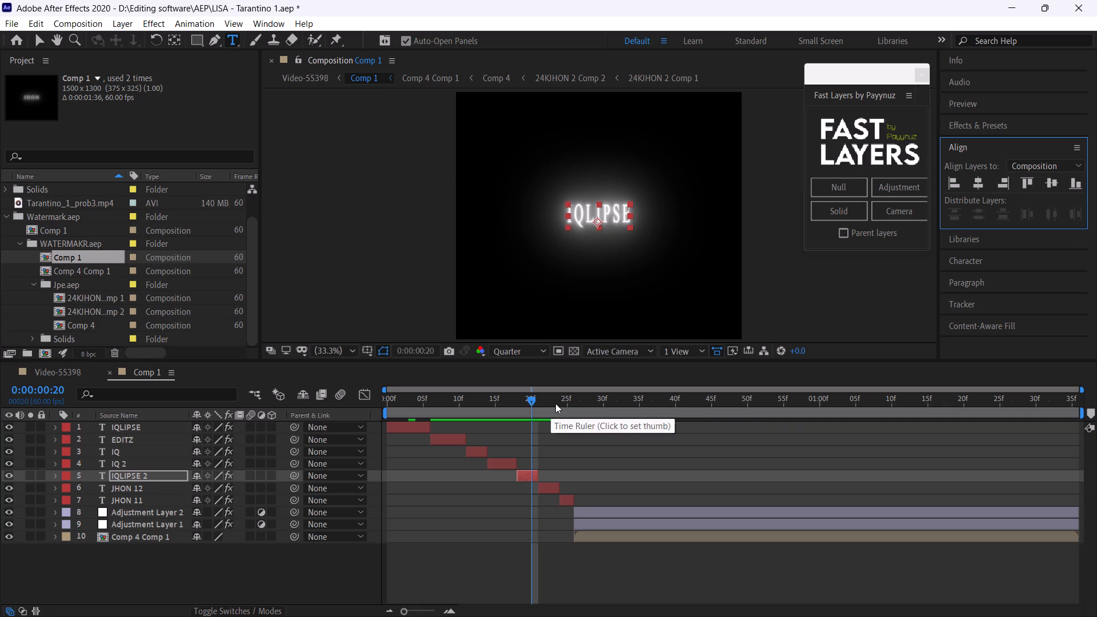
At frame 23, replace the text of the JHON 12 layer with IQLIPSE and center it horizontally and vertically.
left_click(551, 404)
double_click(551, 486)
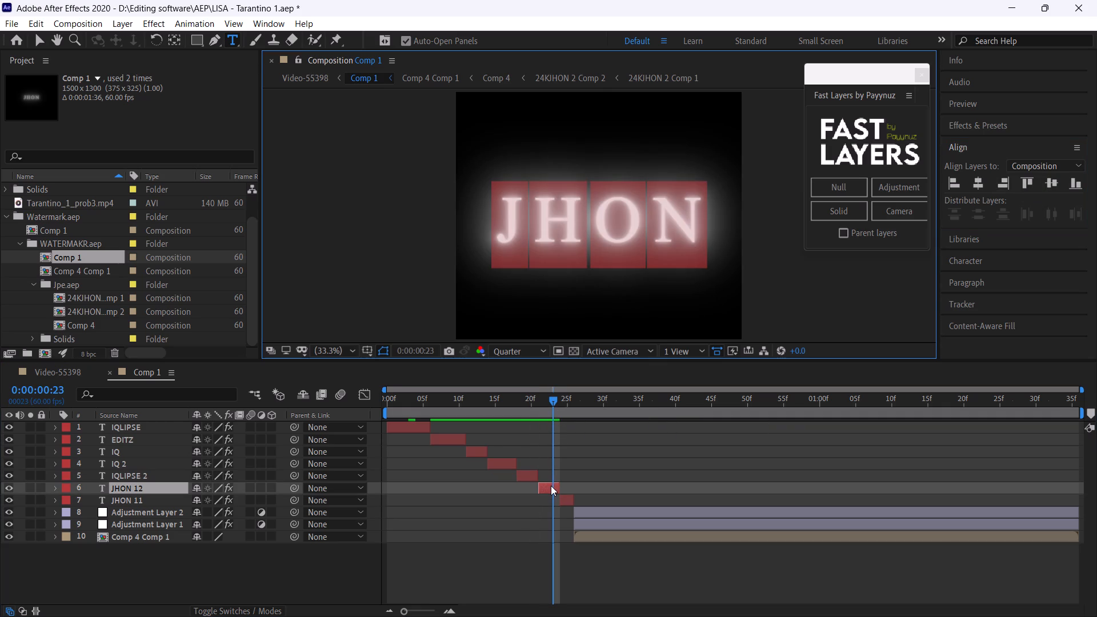
type("IQLIPSE")
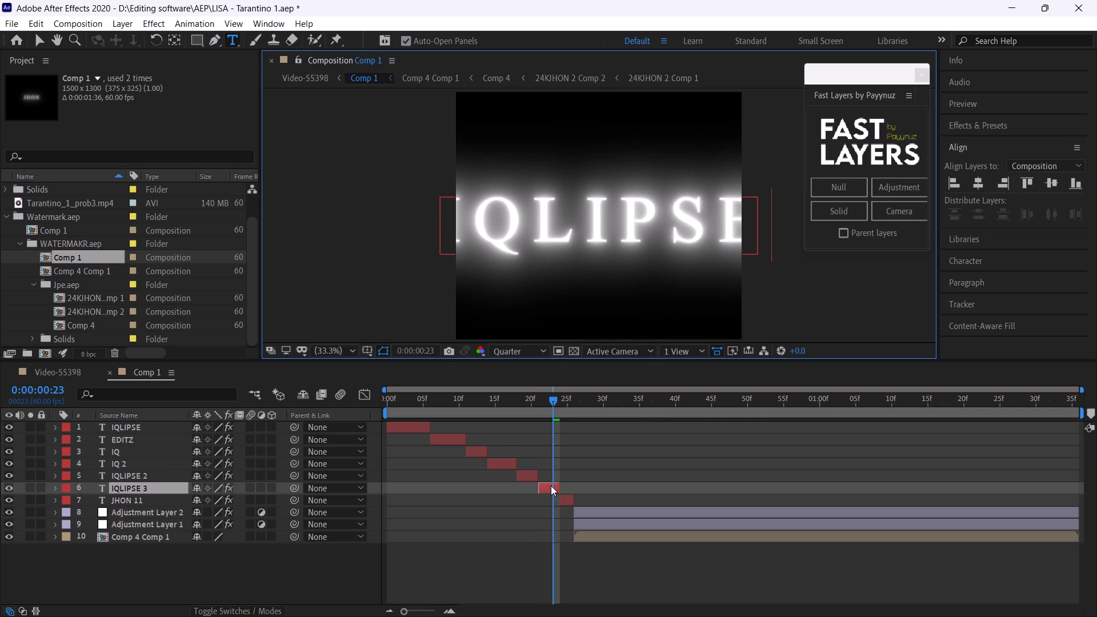
left_click(983, 178)
left_click(1048, 179)
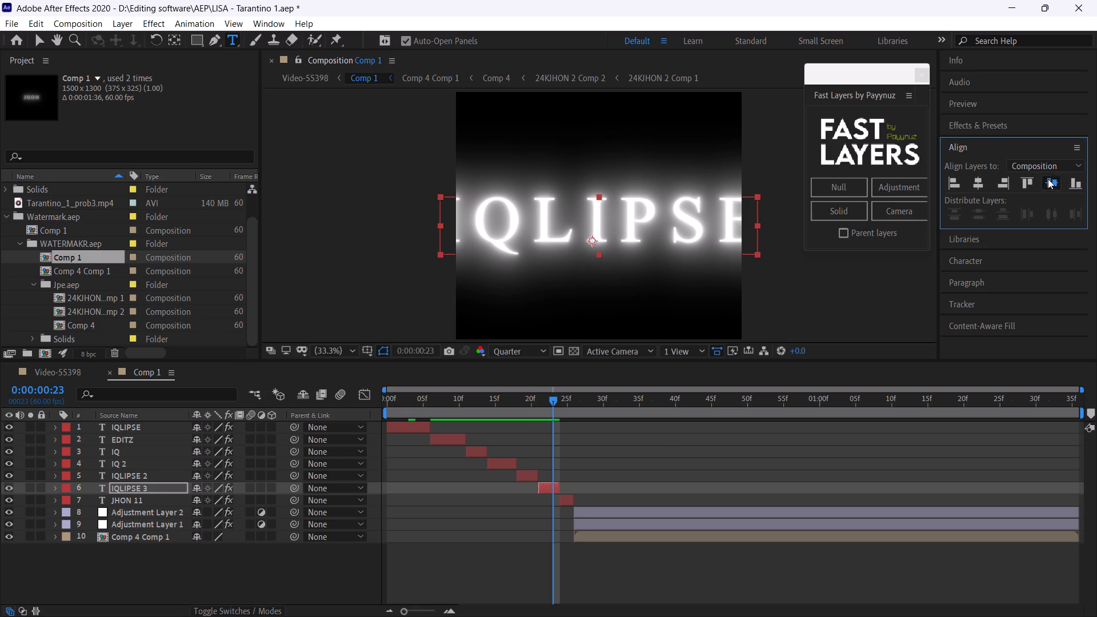
Reduce the font size of the IQLIPSE text at frame 23 to fit the frame width and re-center it both ways.
left_click(989, 265)
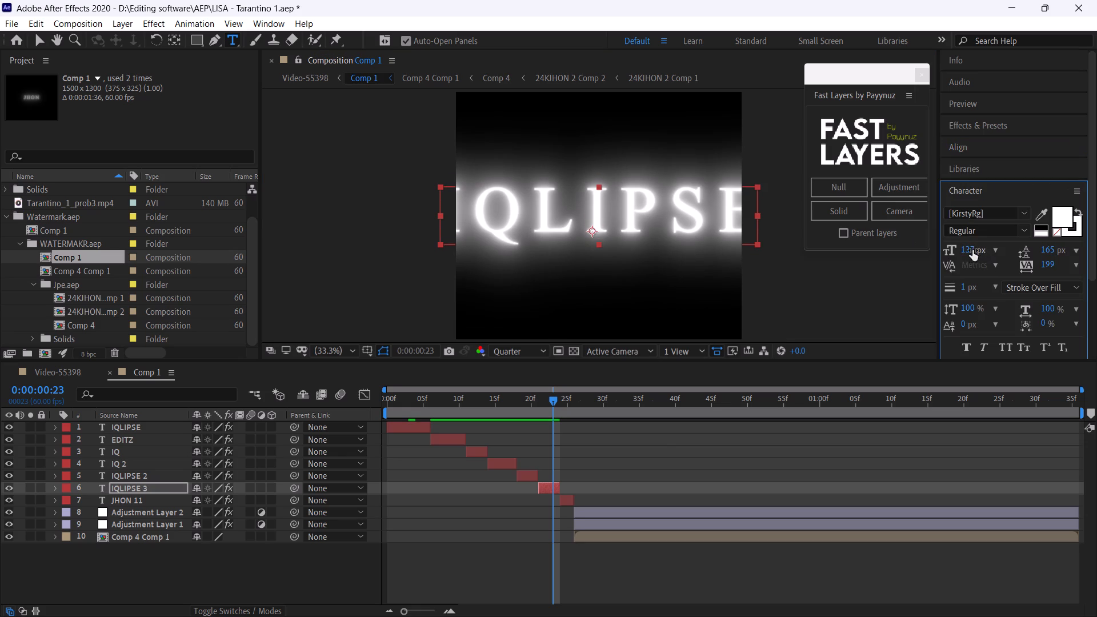
left_click_drag(972, 250, 948, 250)
left_click(967, 152)
left_click(974, 180)
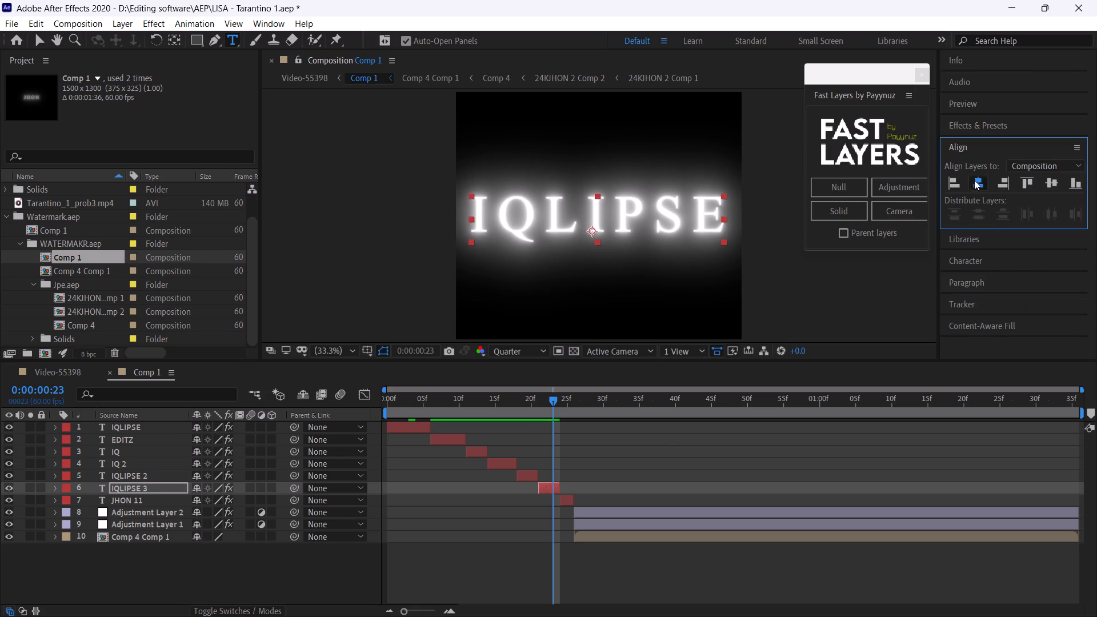
left_click(1051, 180)
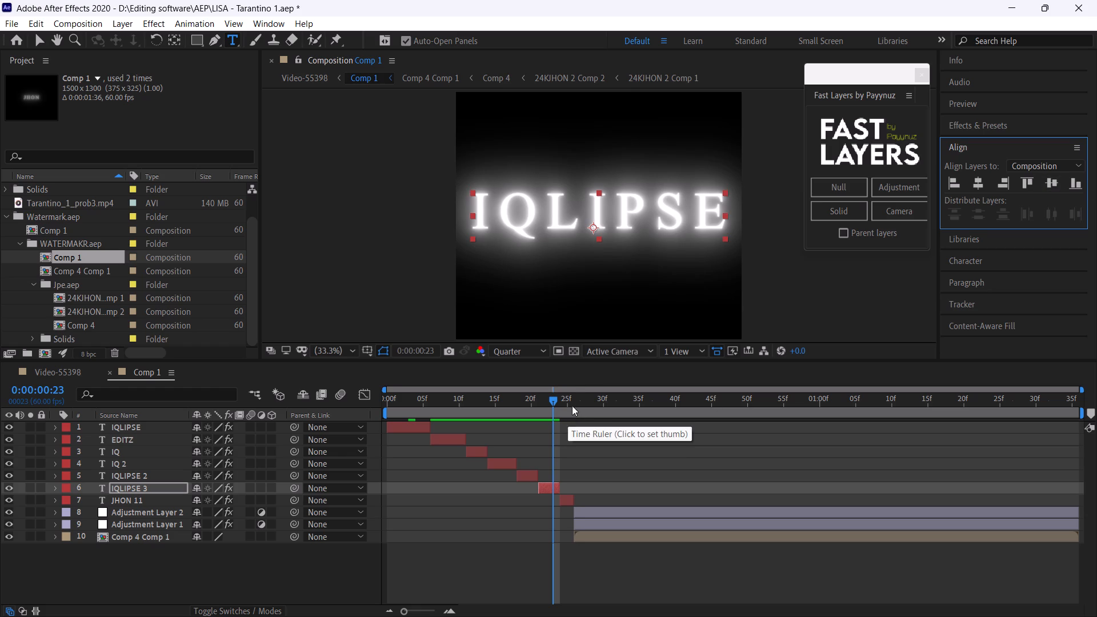
At frame 25, replace the text of the JHON 11 layer with IQLIPSE and center it horizontally and vertically.
left_click(571, 404)
left_click_drag(571, 404, 566, 404)
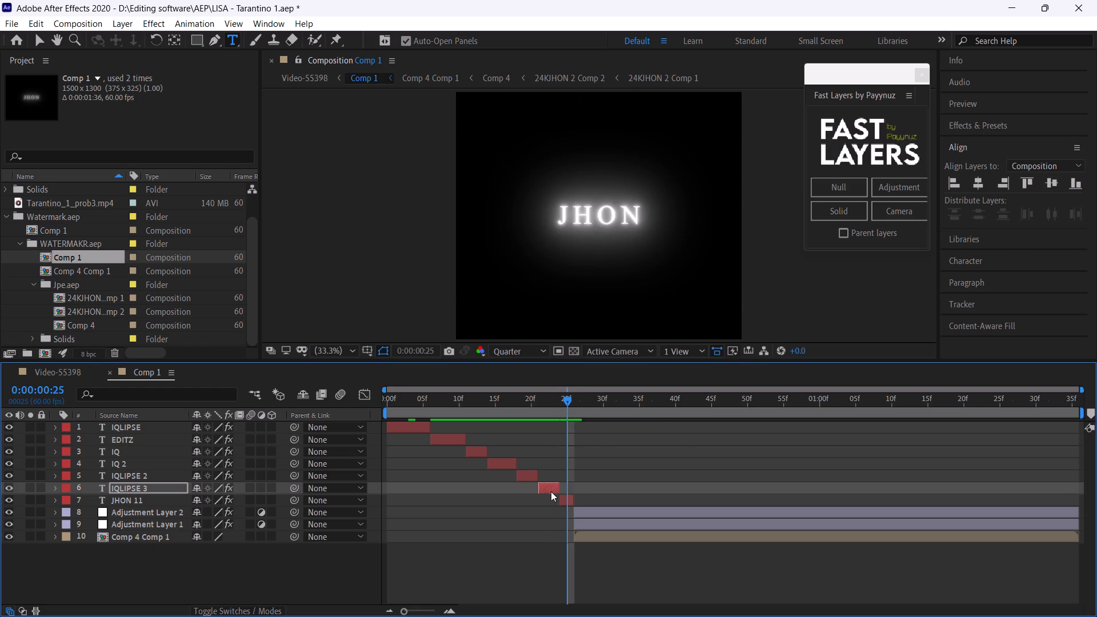
double_click(565, 500)
key("shift+i")
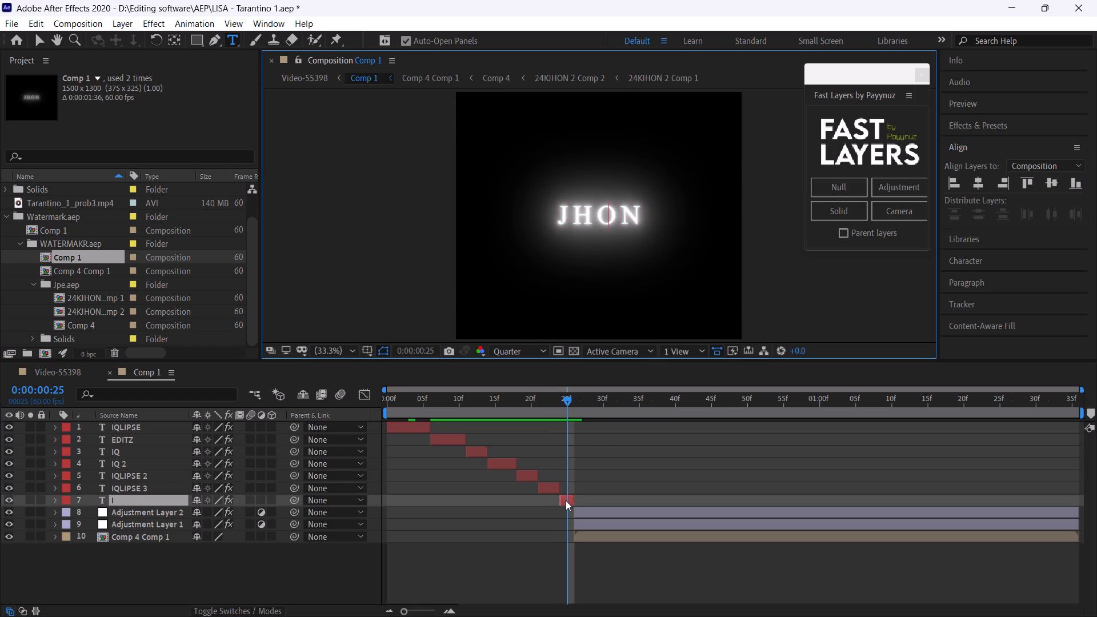
type("QK")
key("shift+BackSpace")
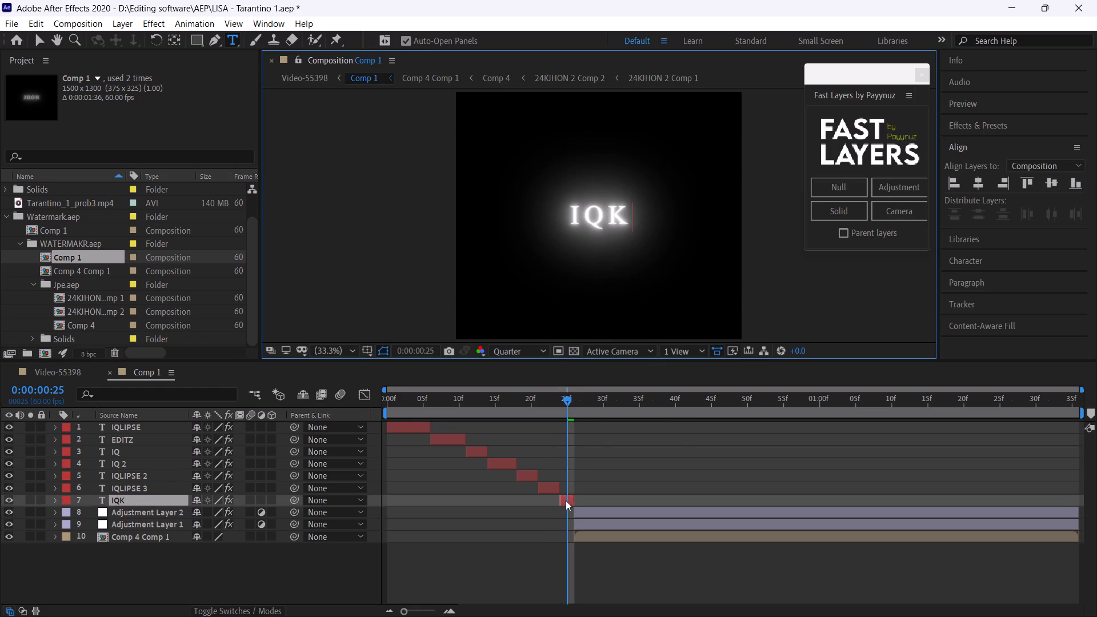
key("BackSpace")
type("LIPSE")
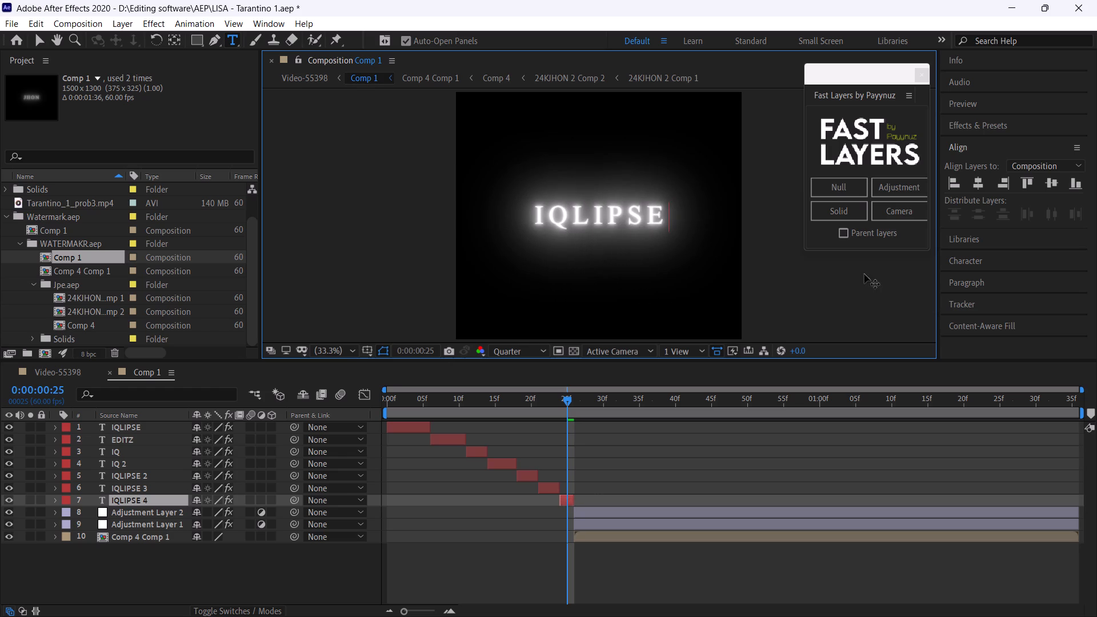
left_click(983, 185)
left_click(1052, 183)
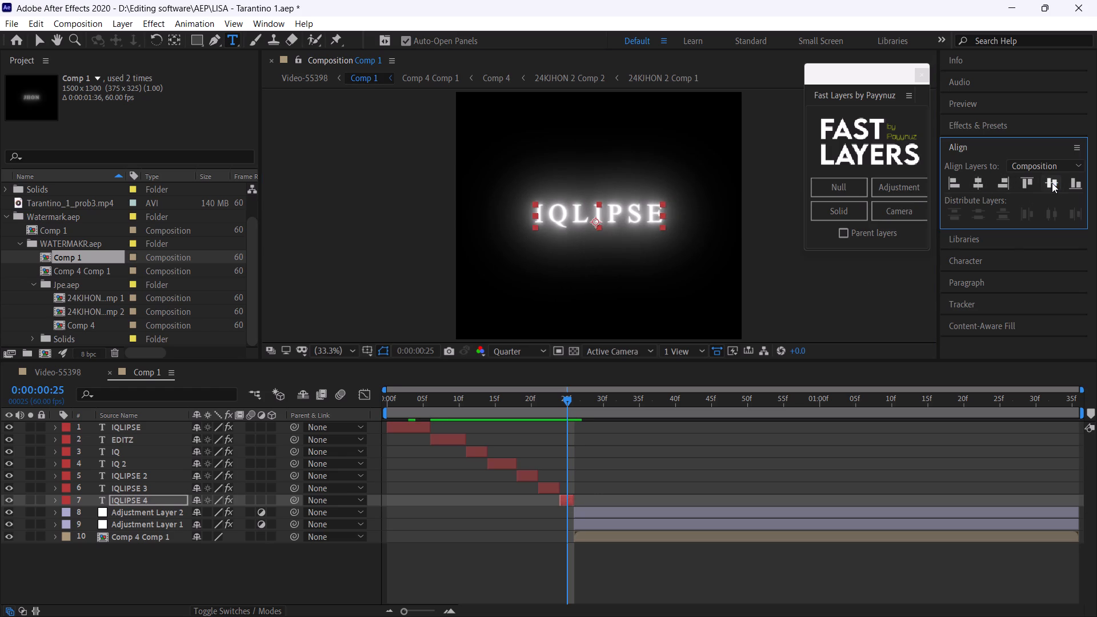
Open the nested compositions from Comp 4 Comp 1 down to 24KJHON 2 Comp 1 and replace the 24KJHON text with IQLIPSE.
left_click(604, 406)
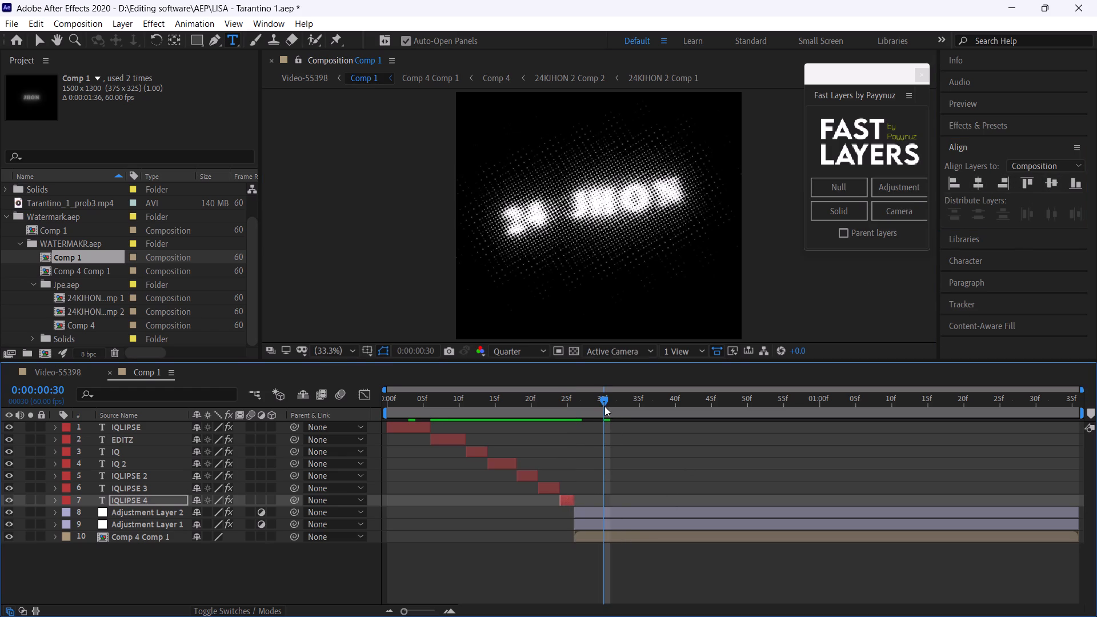
double_click(610, 539)
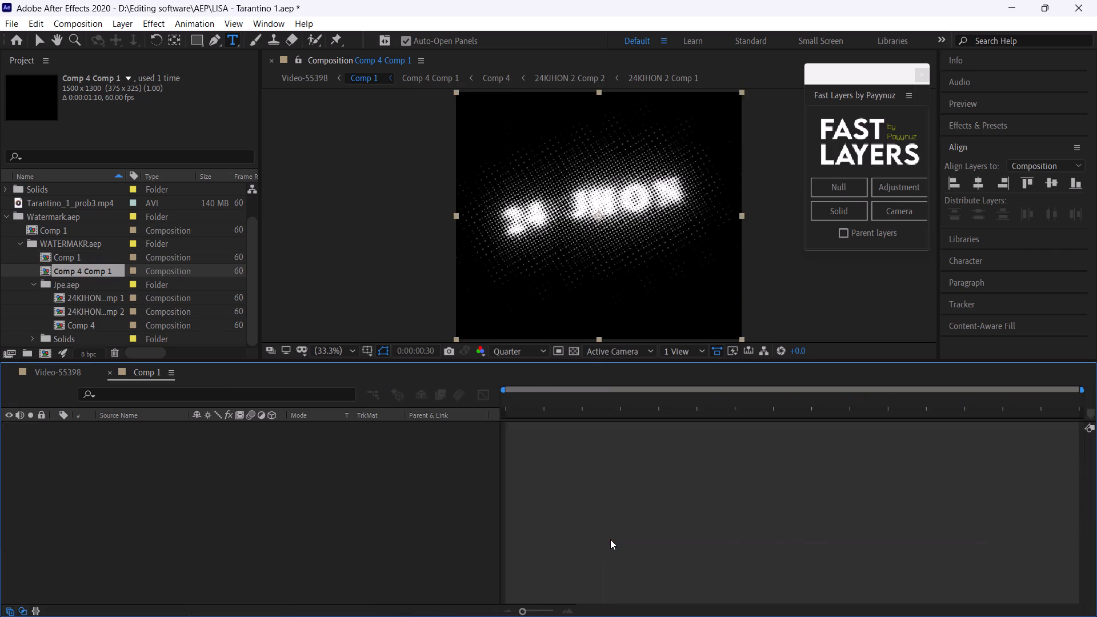
double_click(591, 430)
double_click(591, 430)
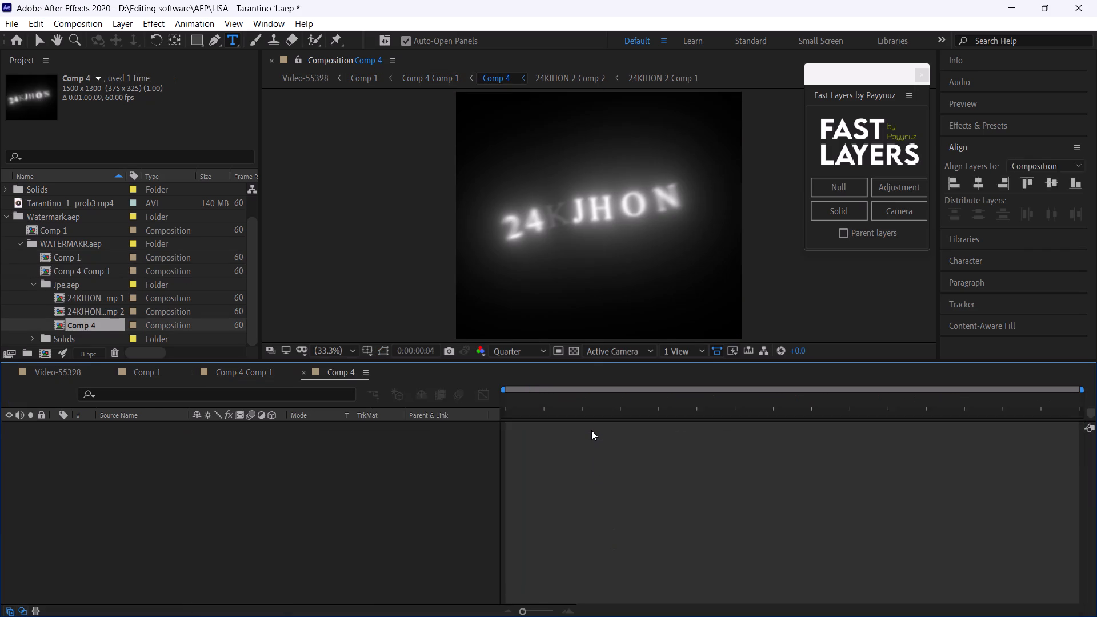
double_click(591, 430)
double_click(591, 430)
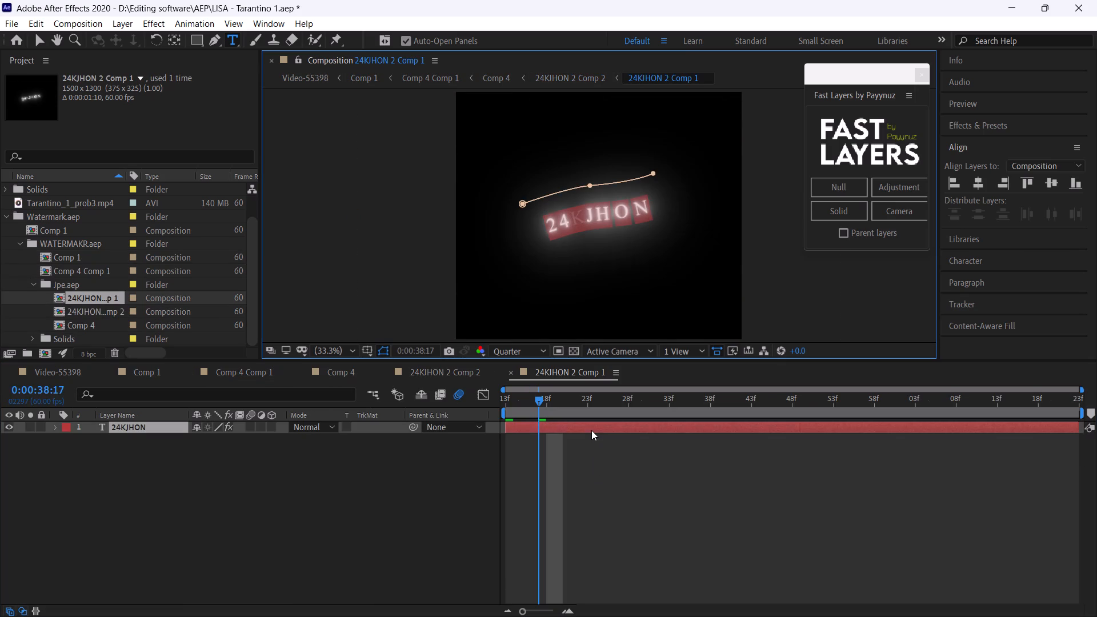
type("IQLIPSE")
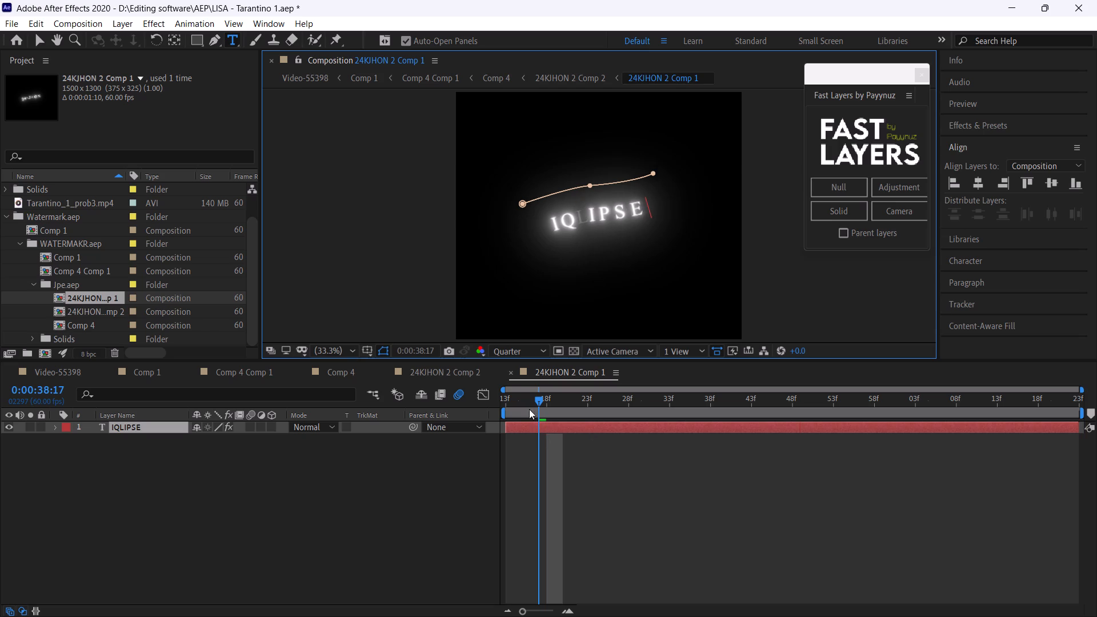
Preview the IQLIPSE text animation from the start of 24KJHON 2 Comp 1.
left_click_drag(529, 402, 472, 400)
key("space")
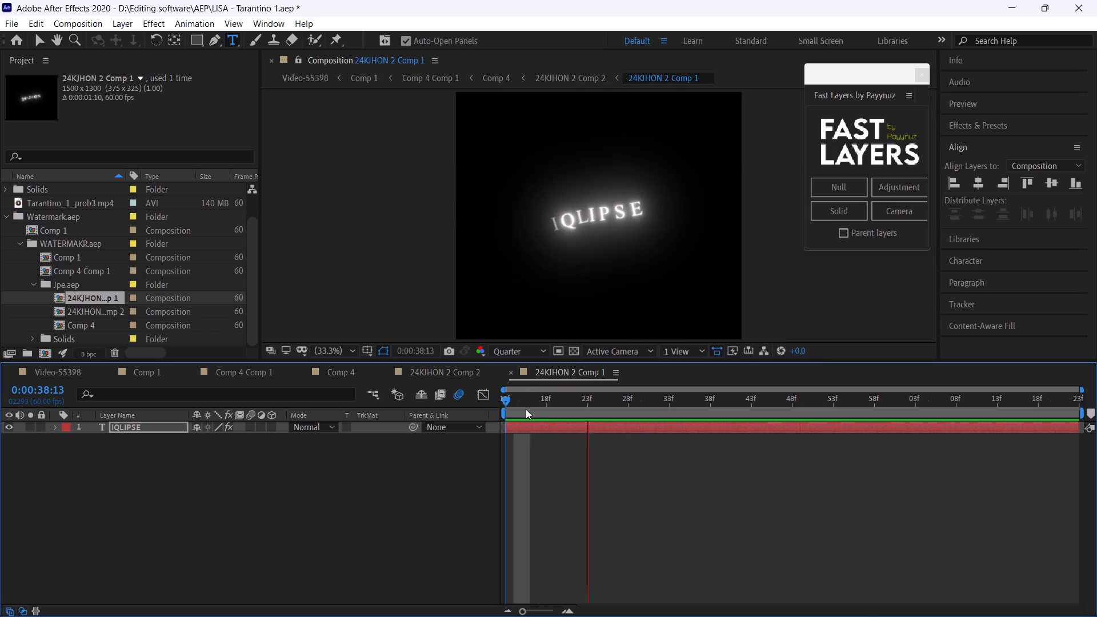
At 0:00:38:26, add EDITZ as a second line below IQLIPSE in the same text layer.
left_click_drag(518, 401, 611, 427)
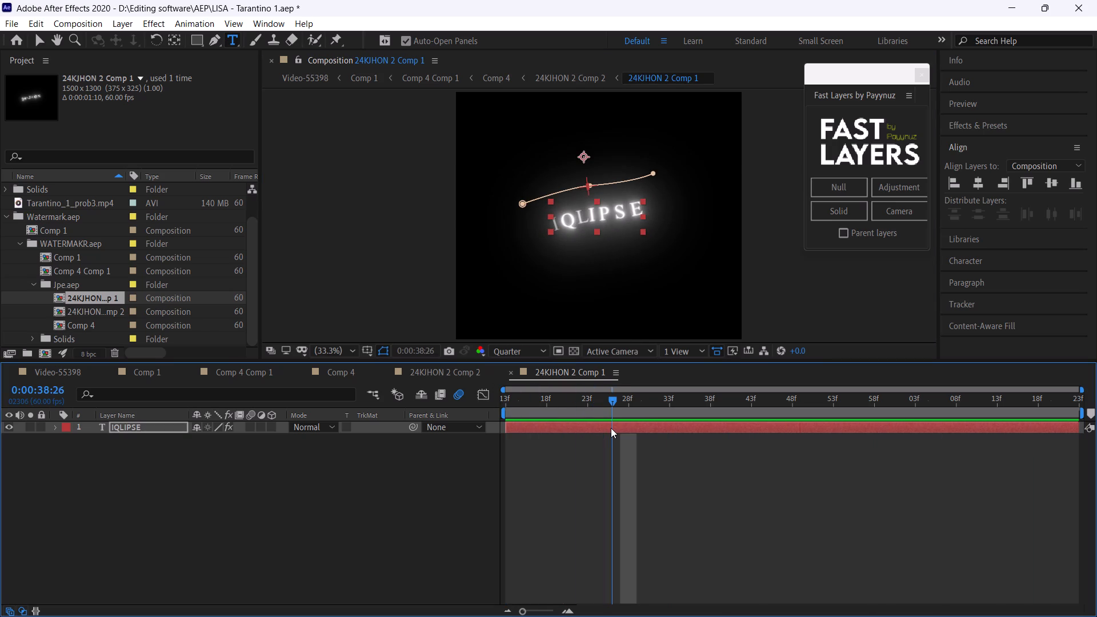
double_click(611, 428)
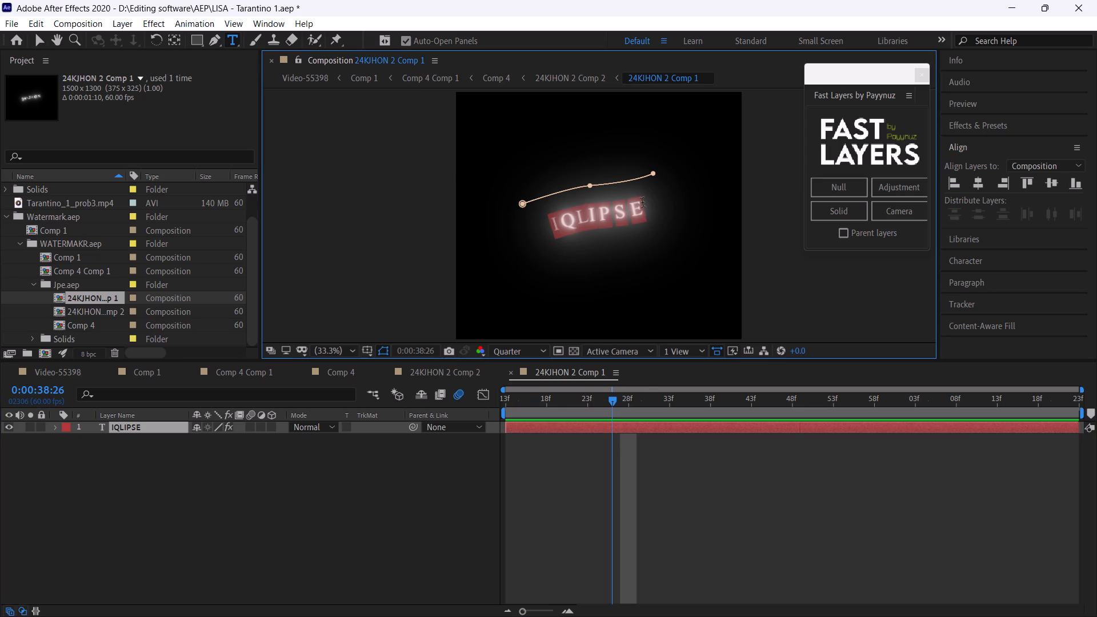
left_click(643, 202)
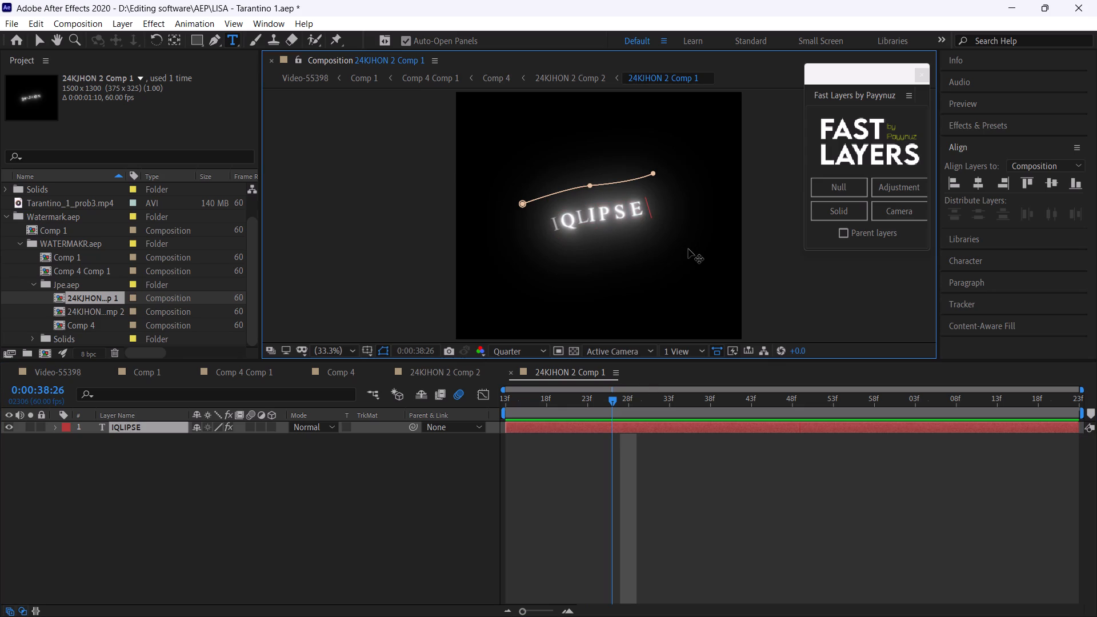
key("Return")
type("EDITZ")
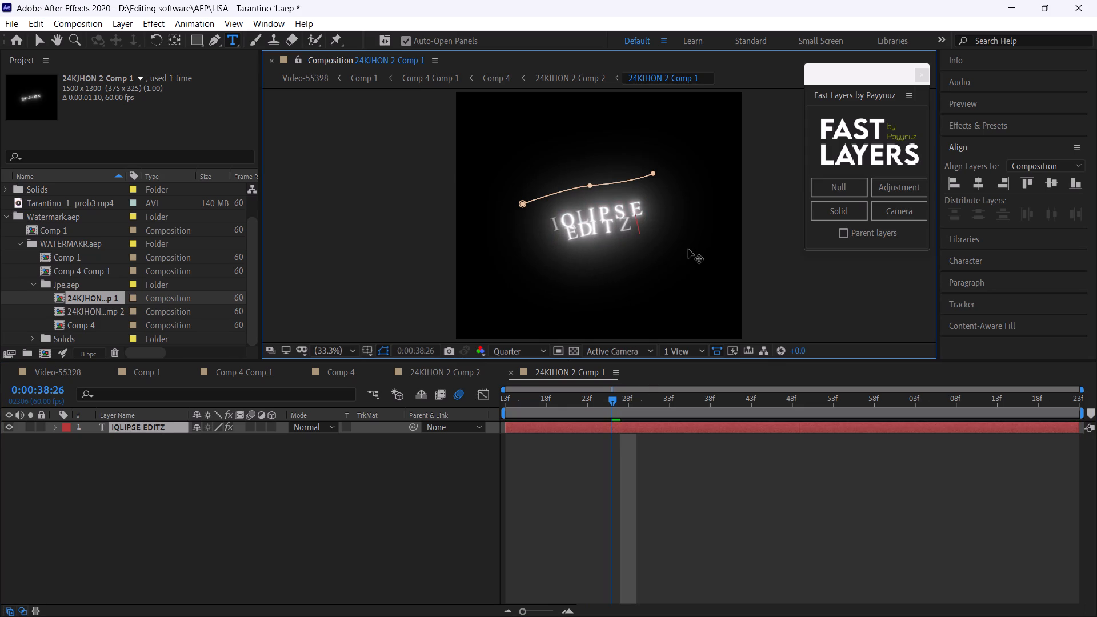
Preview the two-line text, then at 0:00:38:24 set the tracking of the EDITZ line to 228.
left_click_drag(516, 399, 478, 398)
key("space")
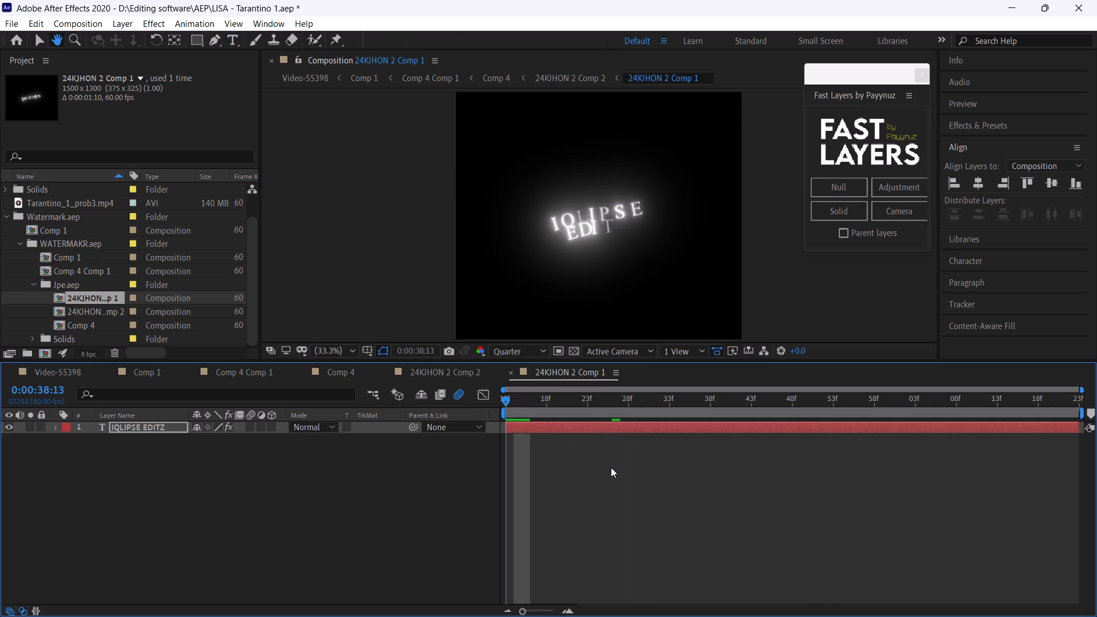
left_click_drag(587, 411, 599, 418)
double_click(610, 428)
left_click_drag(569, 233, 571, 233)
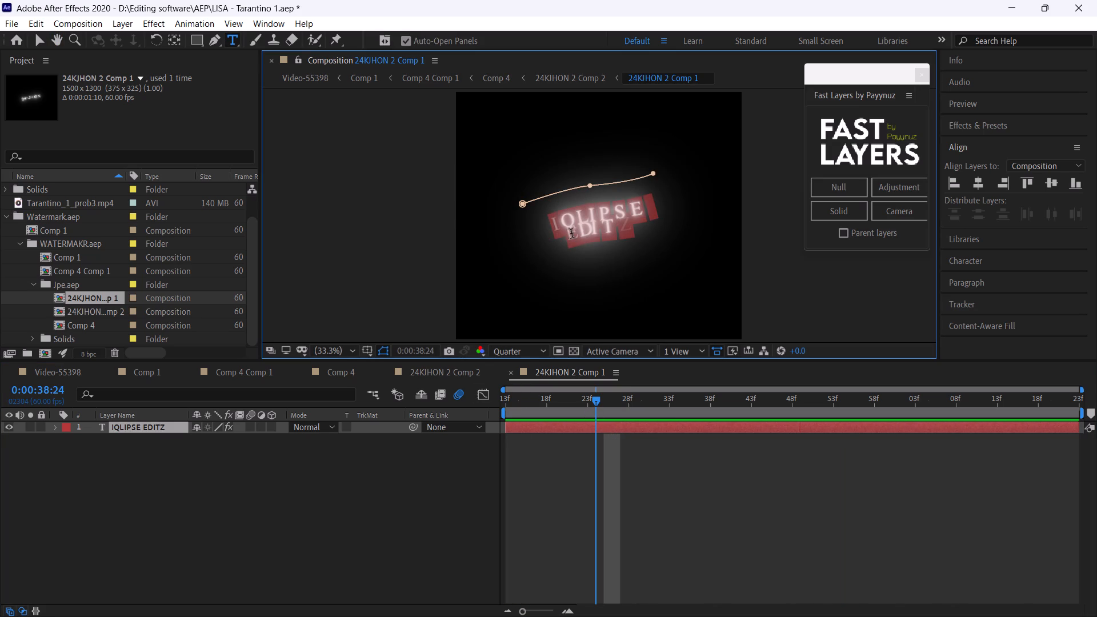
left_click_drag(571, 233, 632, 214)
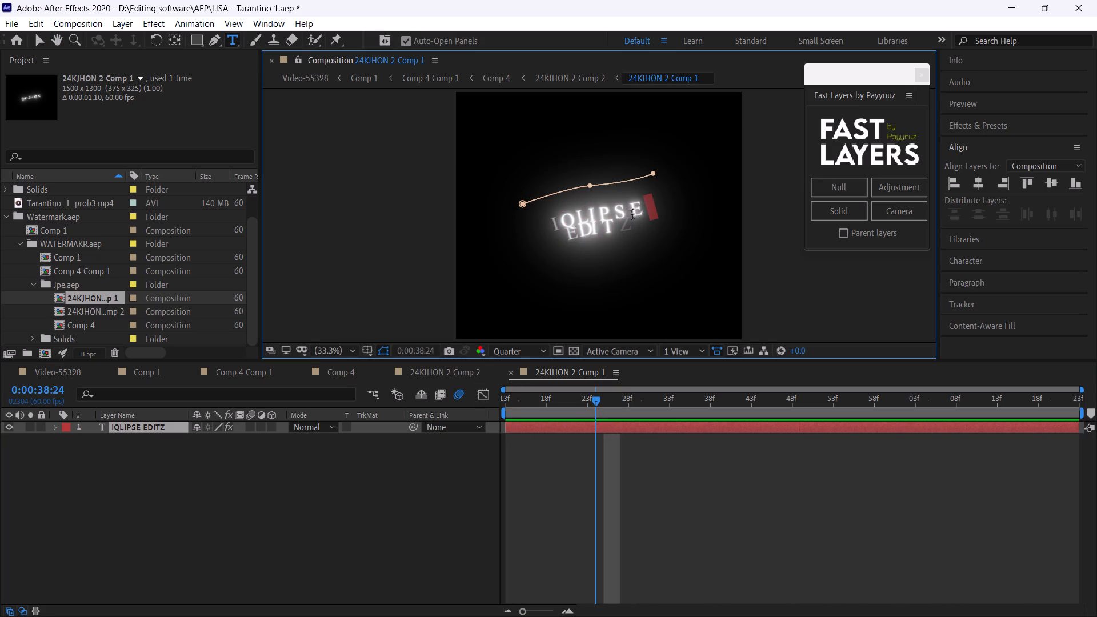
left_click_drag(632, 214, 632, 226)
left_click(992, 254)
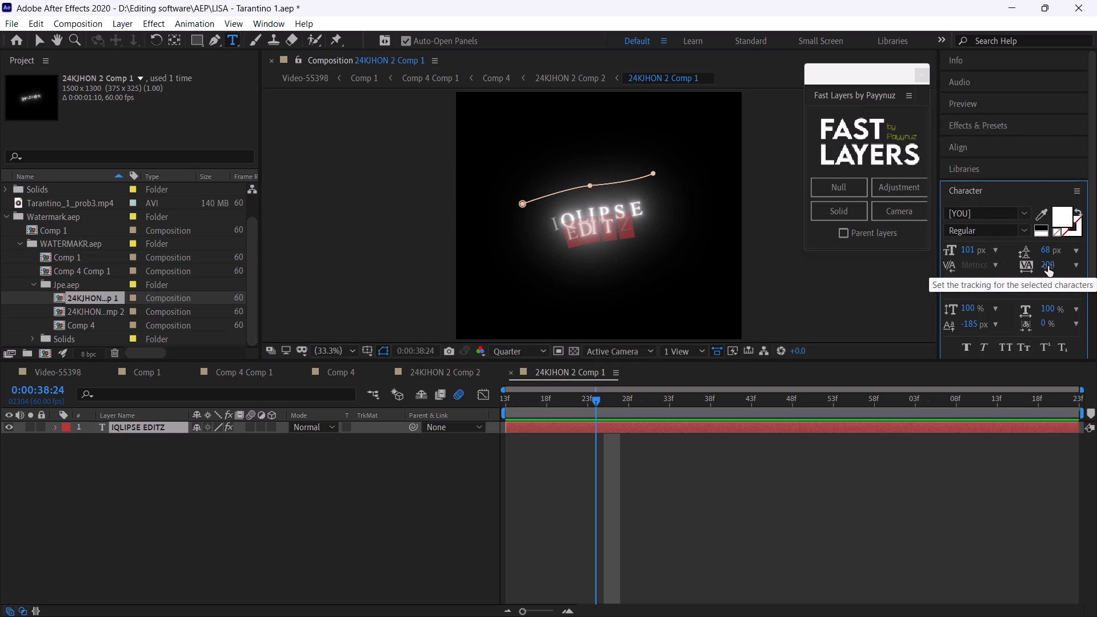
left_click_drag(1048, 266, 1050, 266)
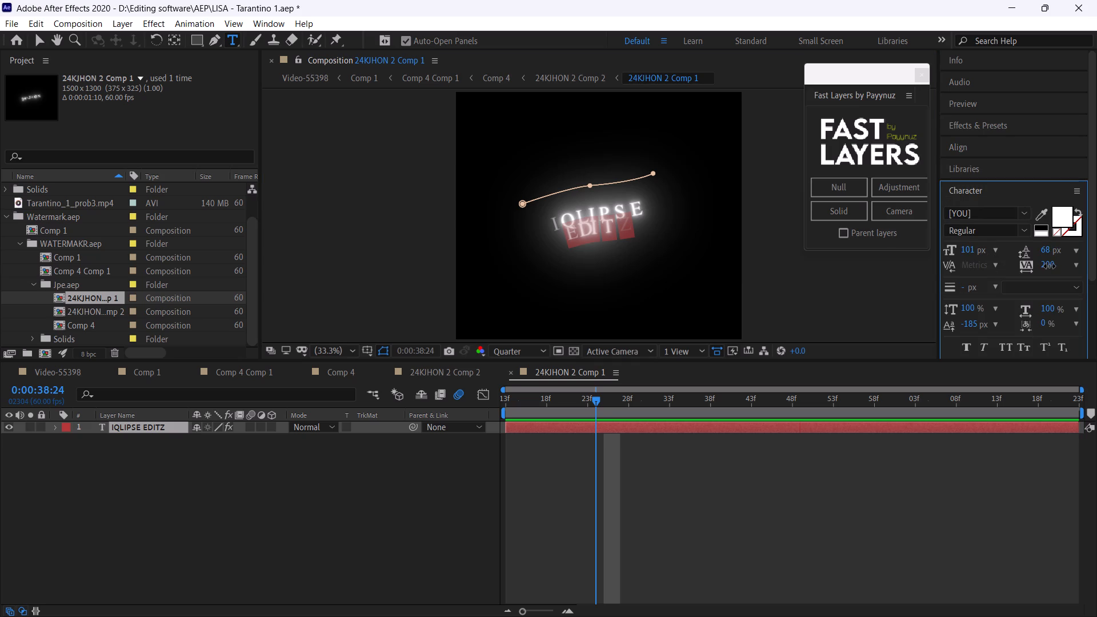
left_click_drag(1050, 266, 1067, 263)
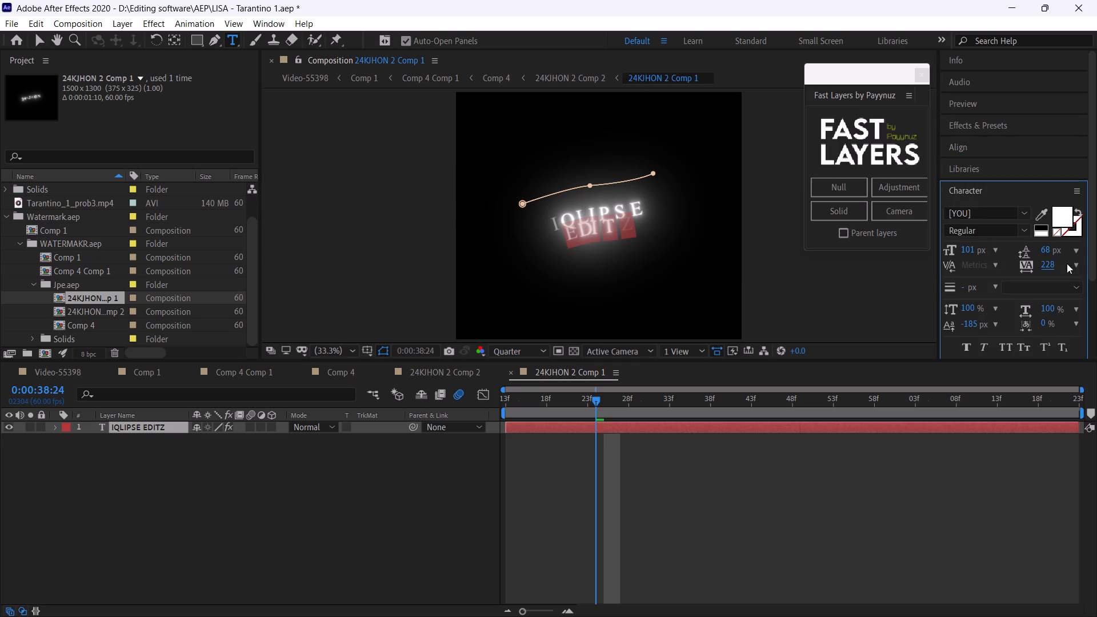
Set the EDITZ line's vertical scale to 79% and its baseline shift to -198 px, and save the project.
left_click_drag(973, 325, 962, 323)
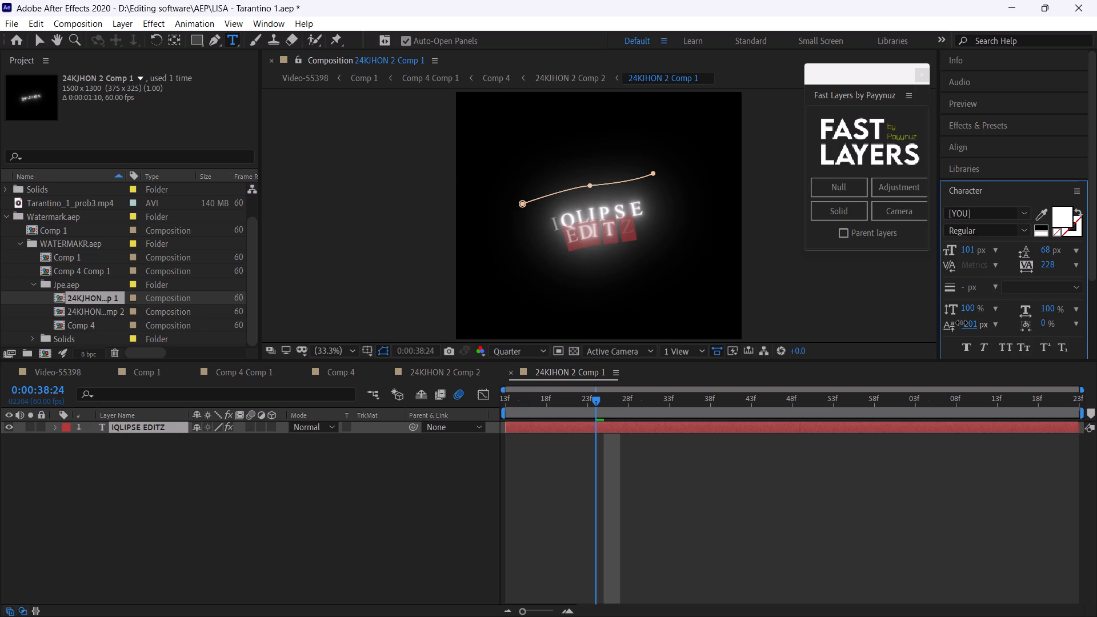
left_click_drag(962, 323, 962, 320)
left_click_drag(962, 320, 954, 320)
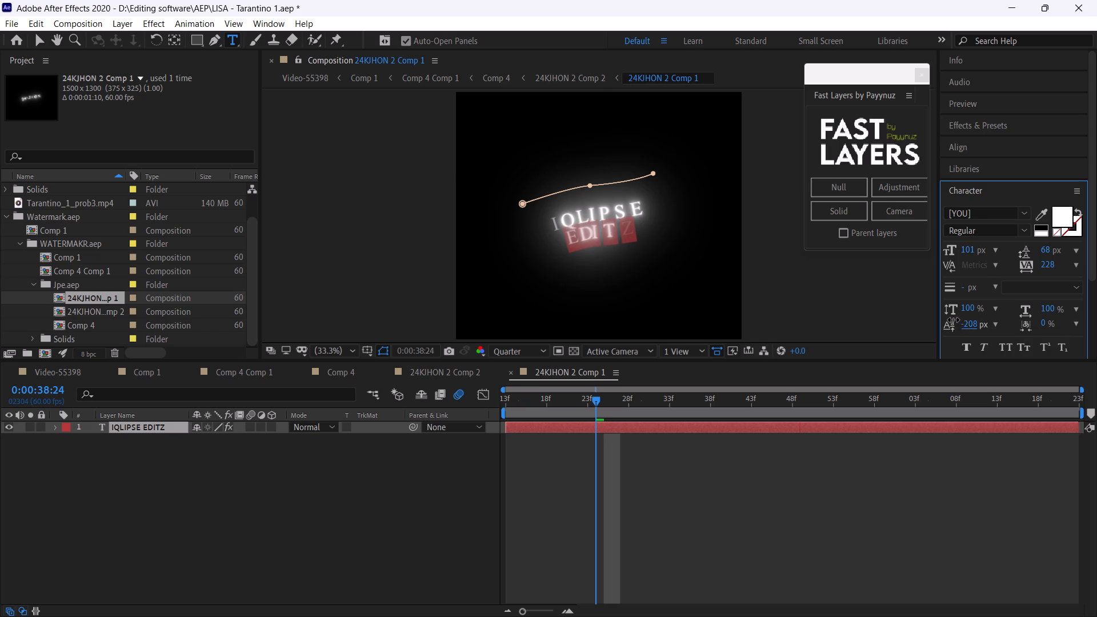
left_click_drag(954, 320, 950, 320)
left_click_drag(970, 308, 959, 312)
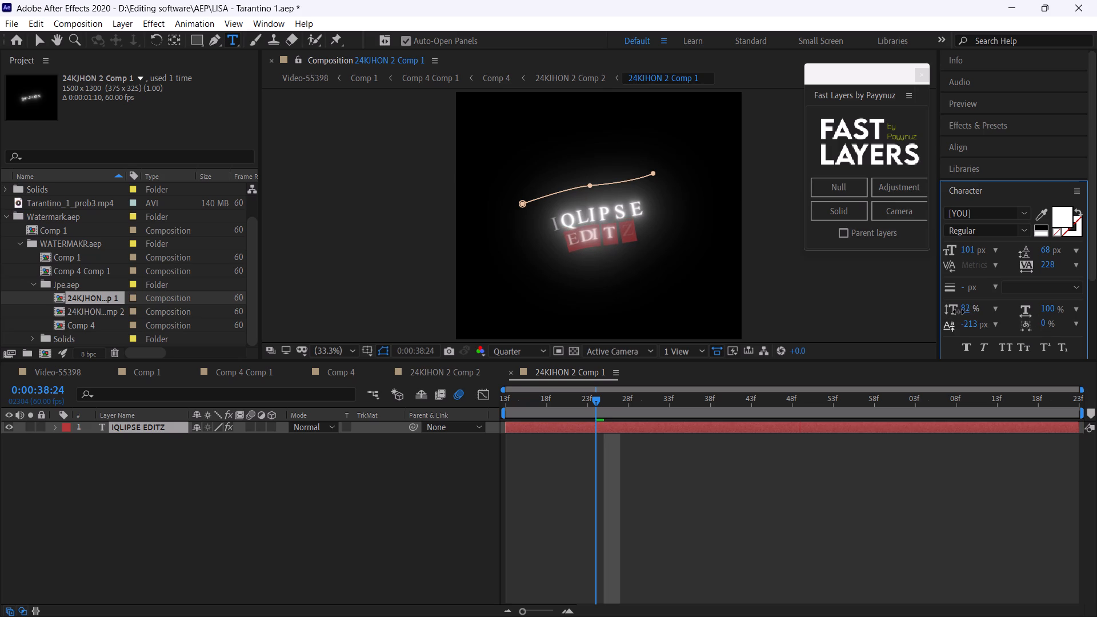
left_click_drag(959, 312, 956, 312)
left_click_drag(966, 325, 962, 324)
left_click_drag(962, 324, 975, 325)
left_click(857, 508)
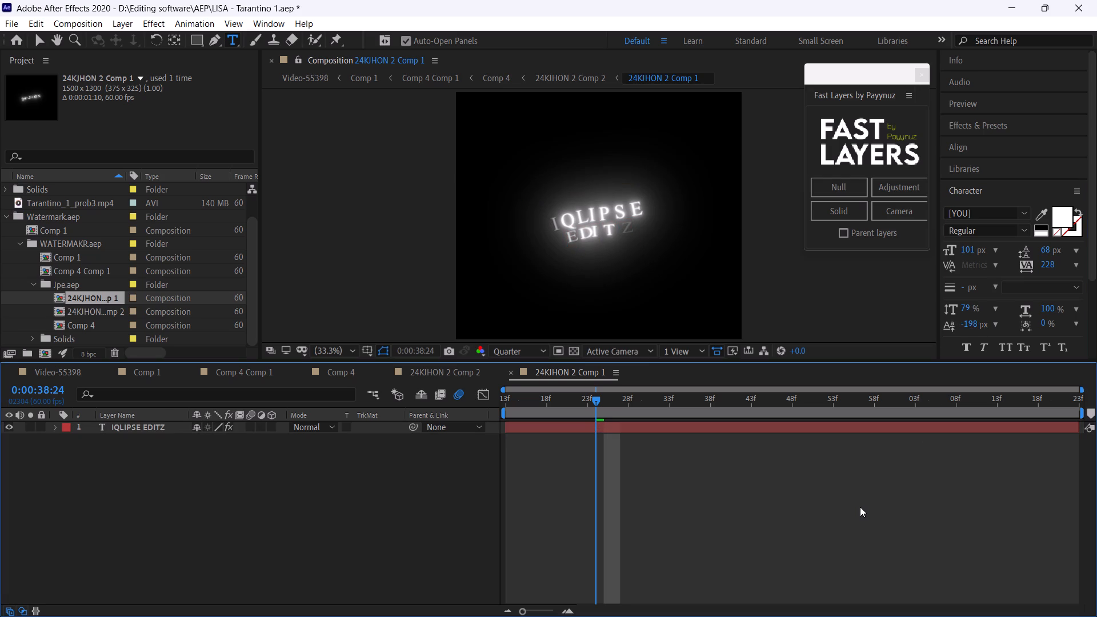
key("ctrl+s")
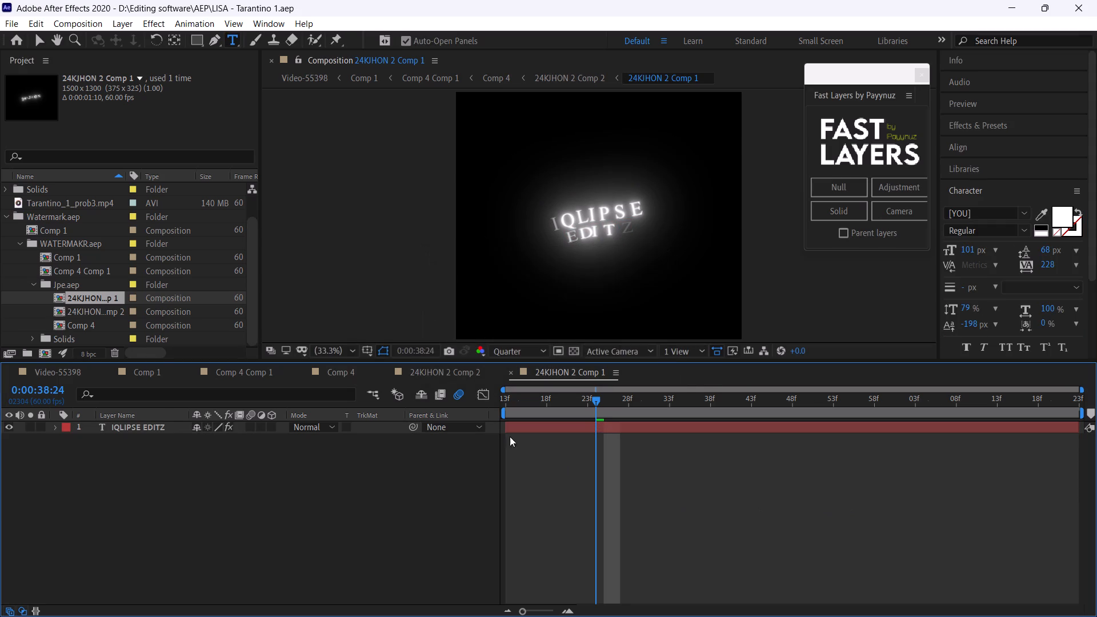
Close the nested composition timelines, from 24KJHON 2 Comp 1 up through Comp 1, to return to the main Video-S5398 composition.
left_click(511, 372)
left_click(389, 372)
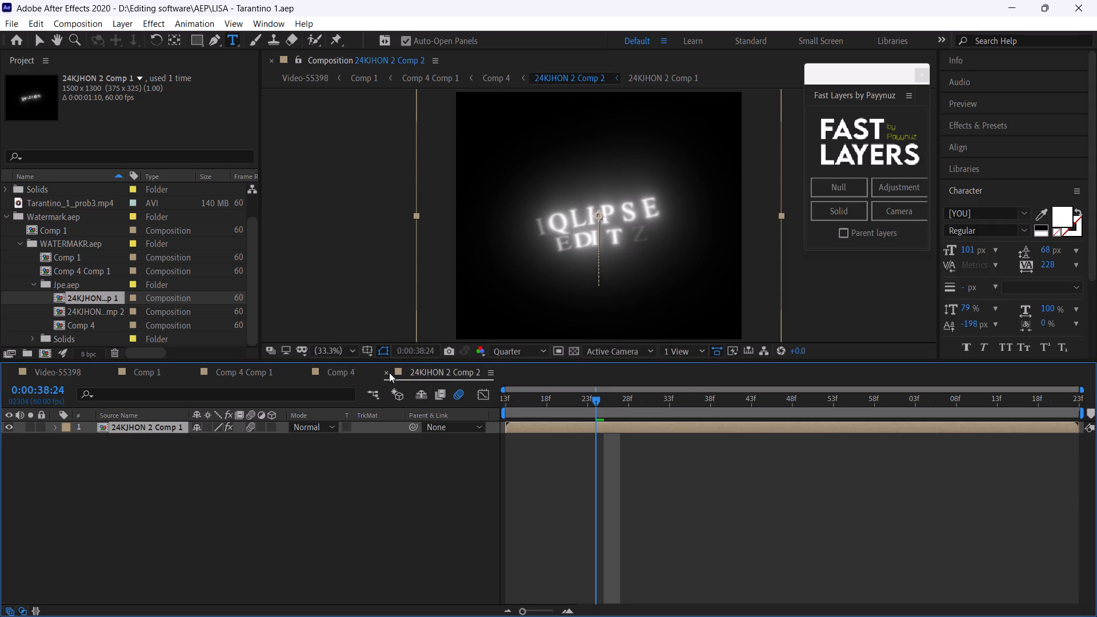
left_click(303, 370)
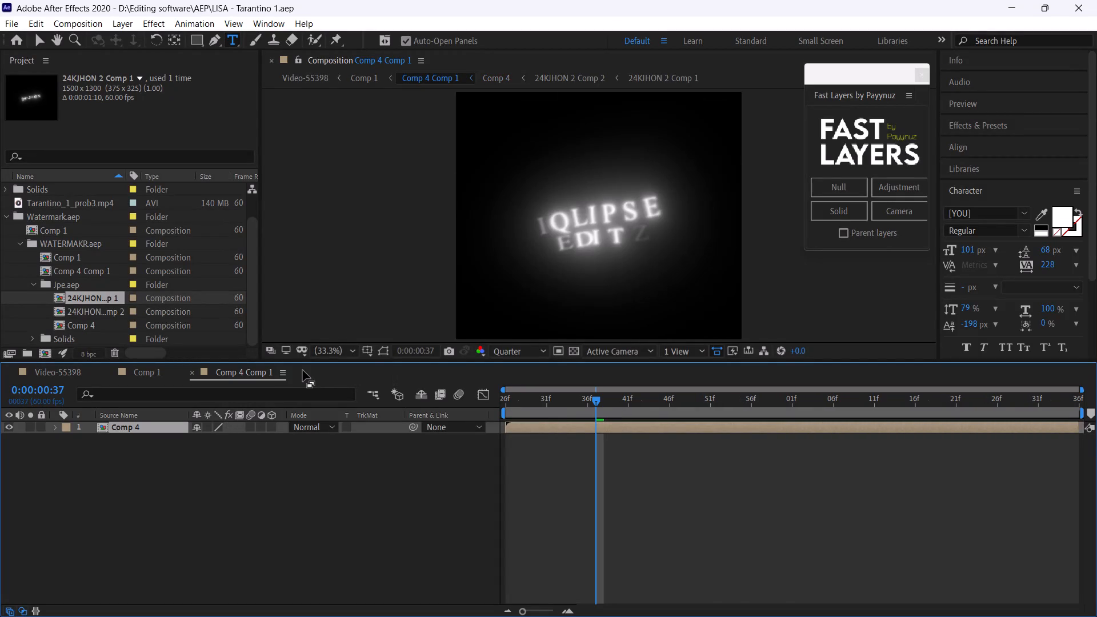
left_click(194, 376)
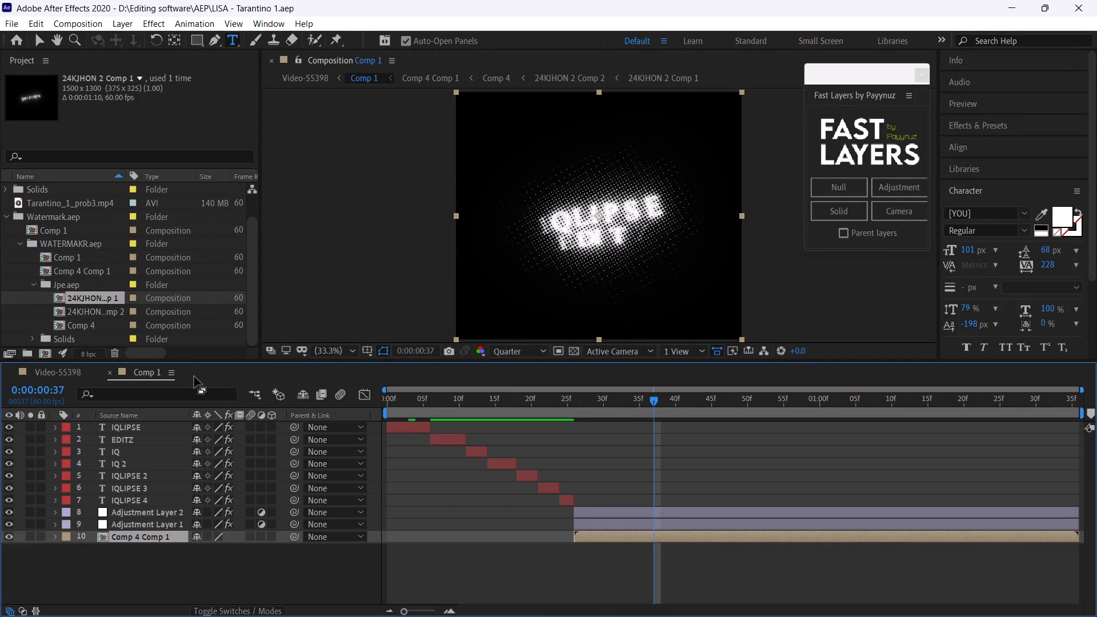
left_click(107, 372)
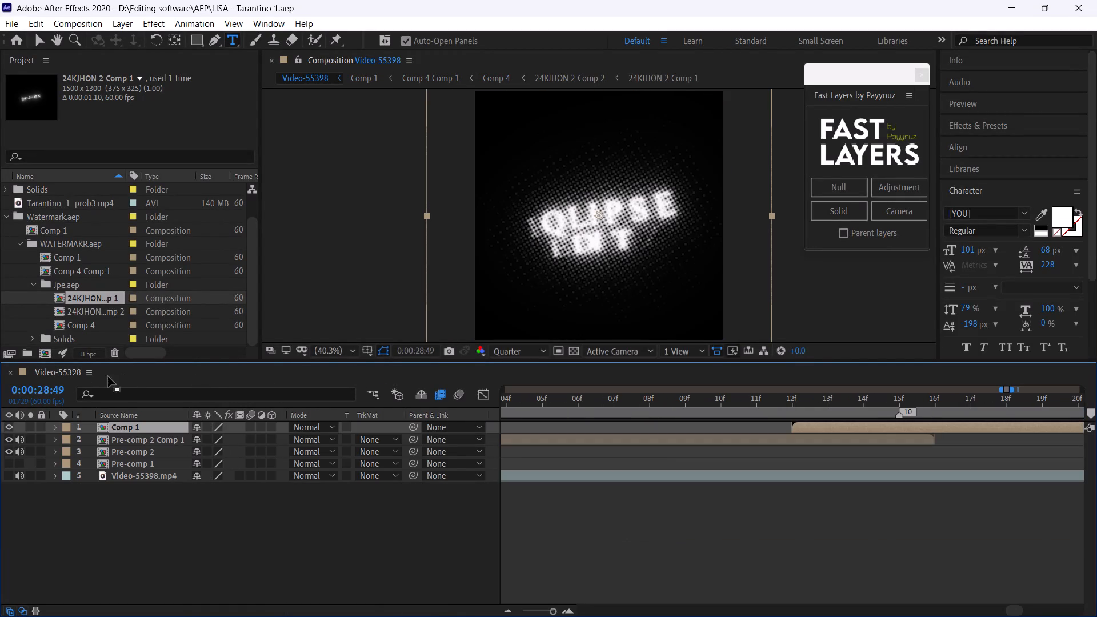
Save the project and preview the transition into the Comp 1 watermark from 0:00:27:24 with the whole timeline in view.
left_click(896, 399)
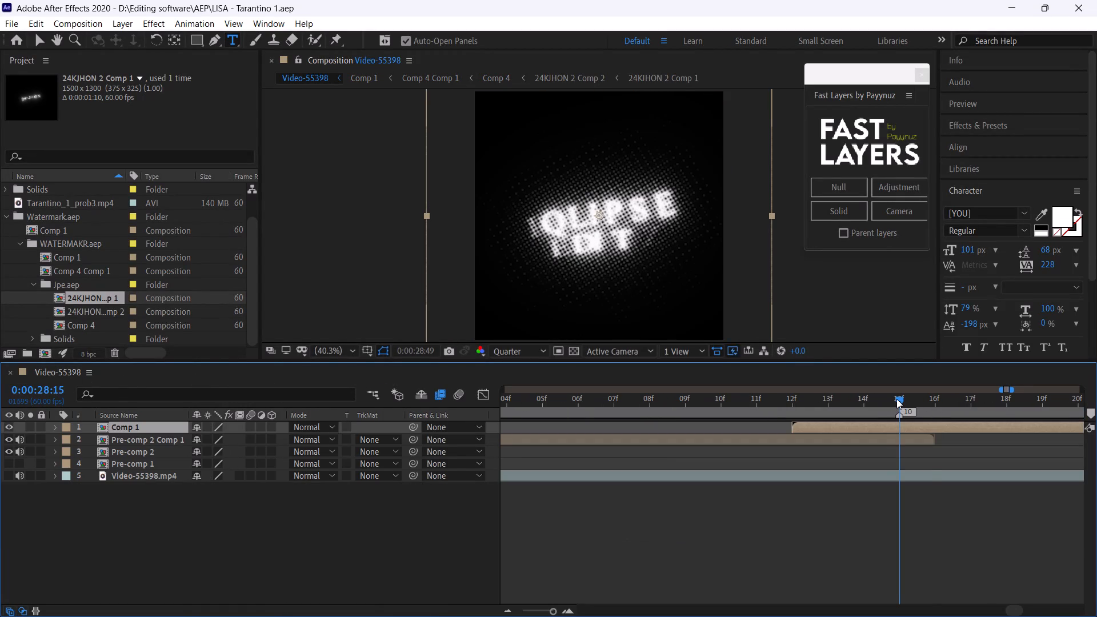
key("ctrl+s")
key("space")
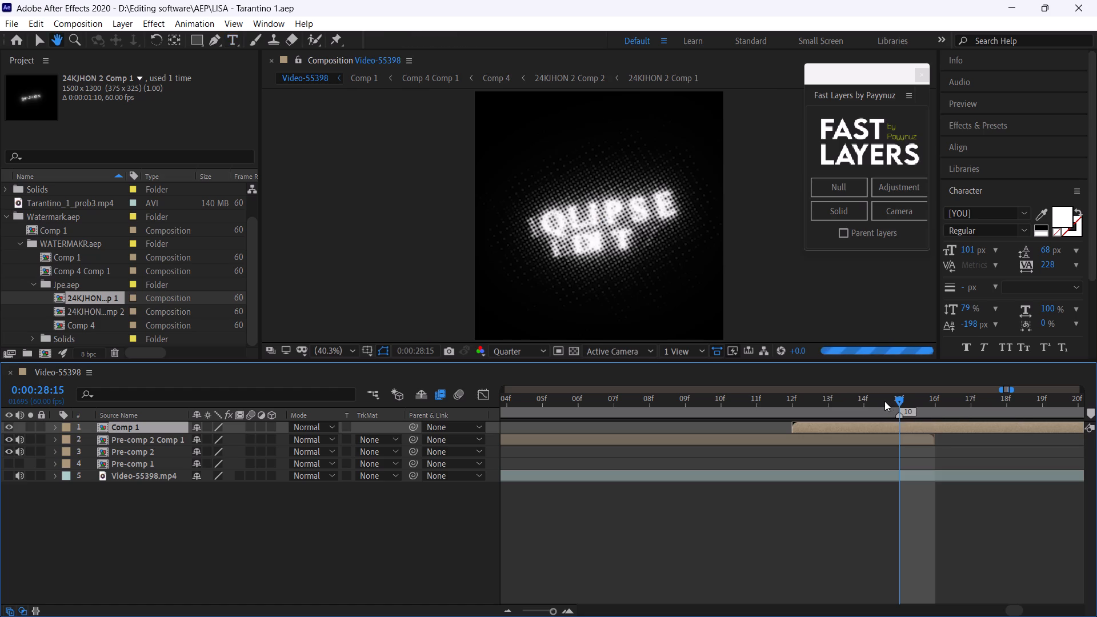
left_click_drag(540, 611, 539, 611)
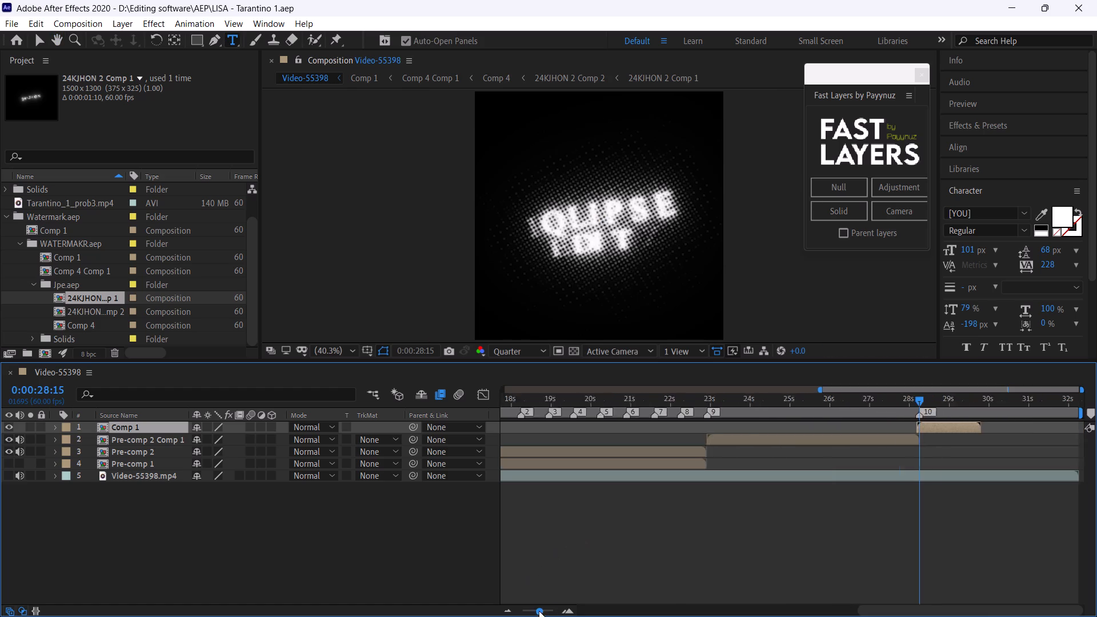
left_click_drag(539, 611, 513, 613)
left_click(993, 399)
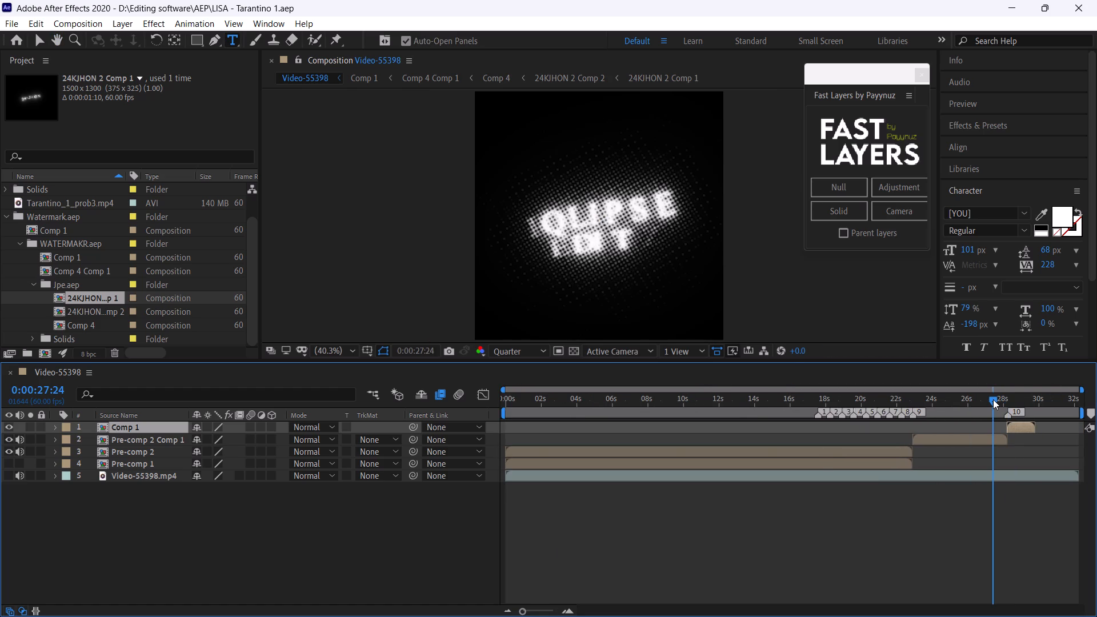
key("ctrl+s")
key("space")
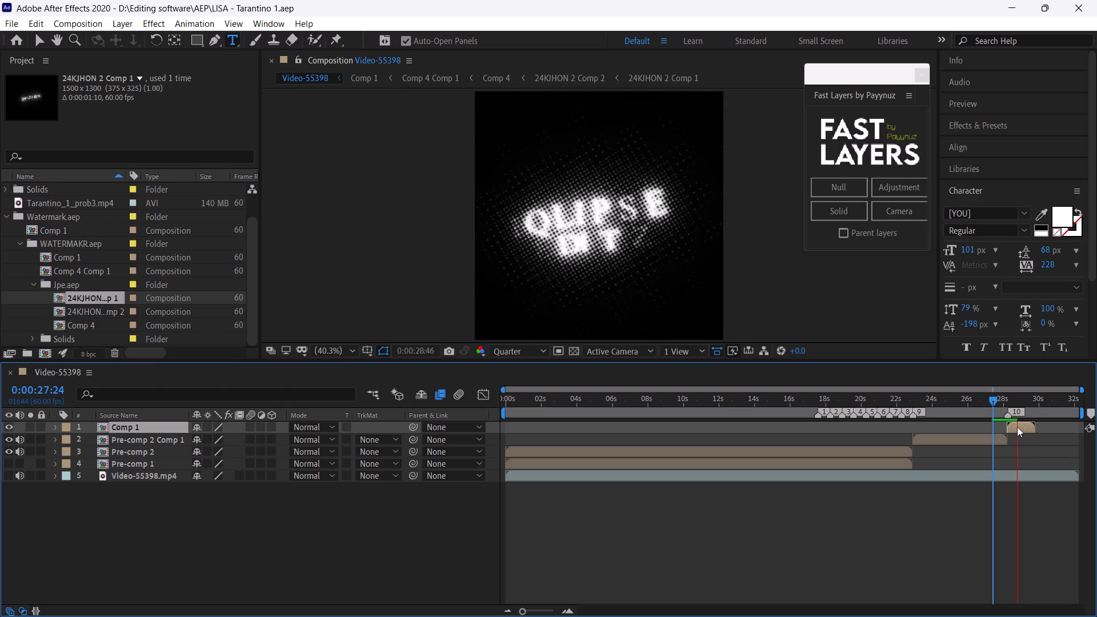
left_click(992, 398)
key("space")
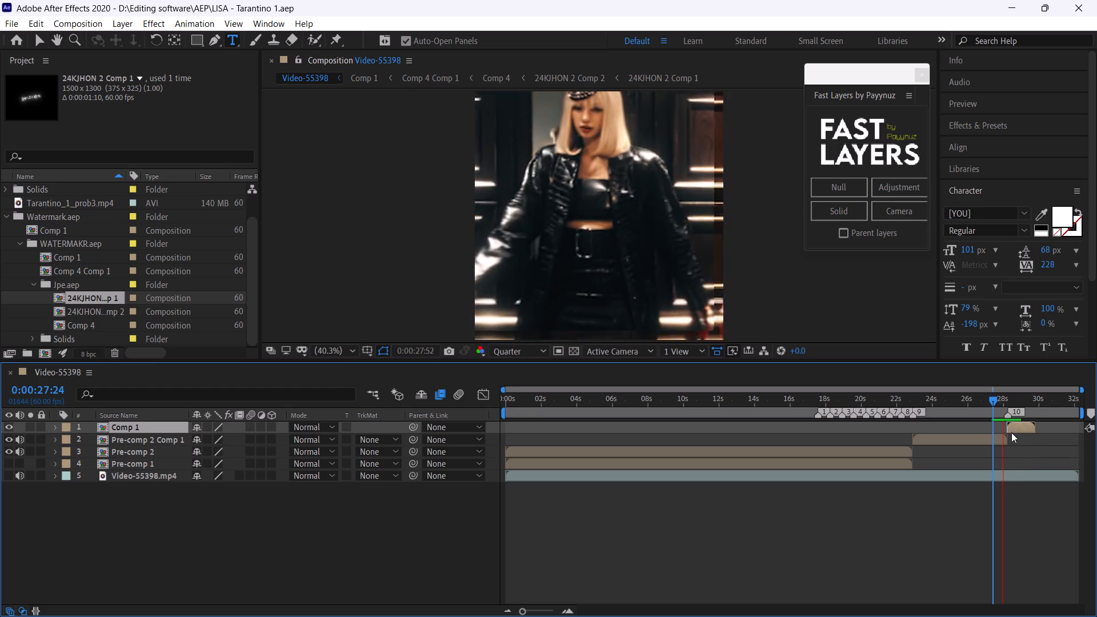
left_click(996, 397)
key("space")
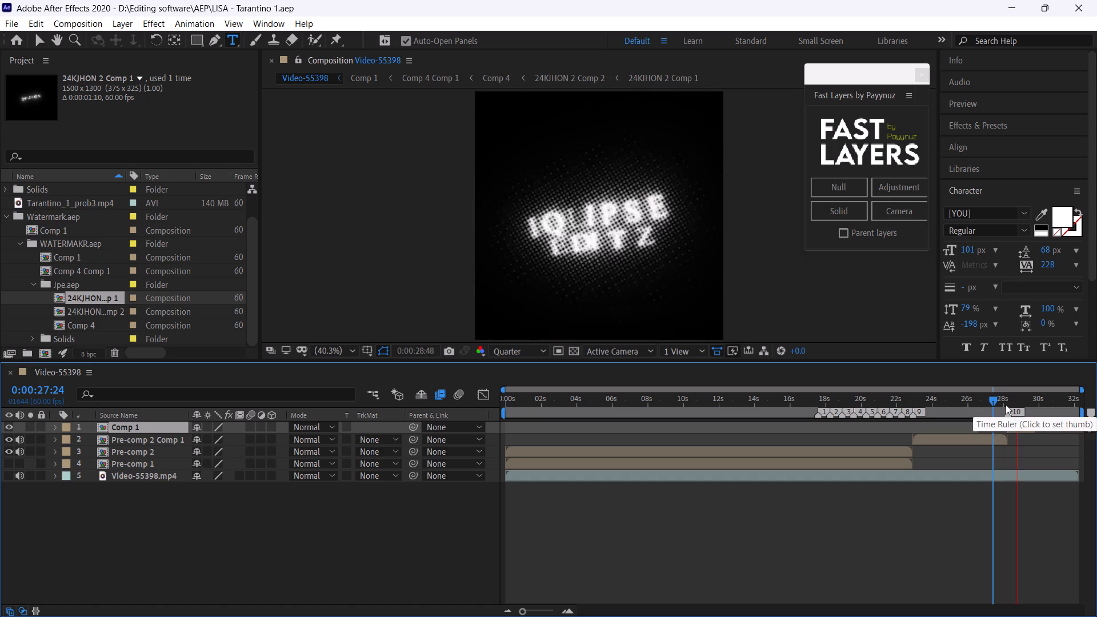
Replay the watermark animation several times from 0:00:28:08, just before Comp 1 starts, to check the customized texts.
left_click(1006, 404)
key("space")
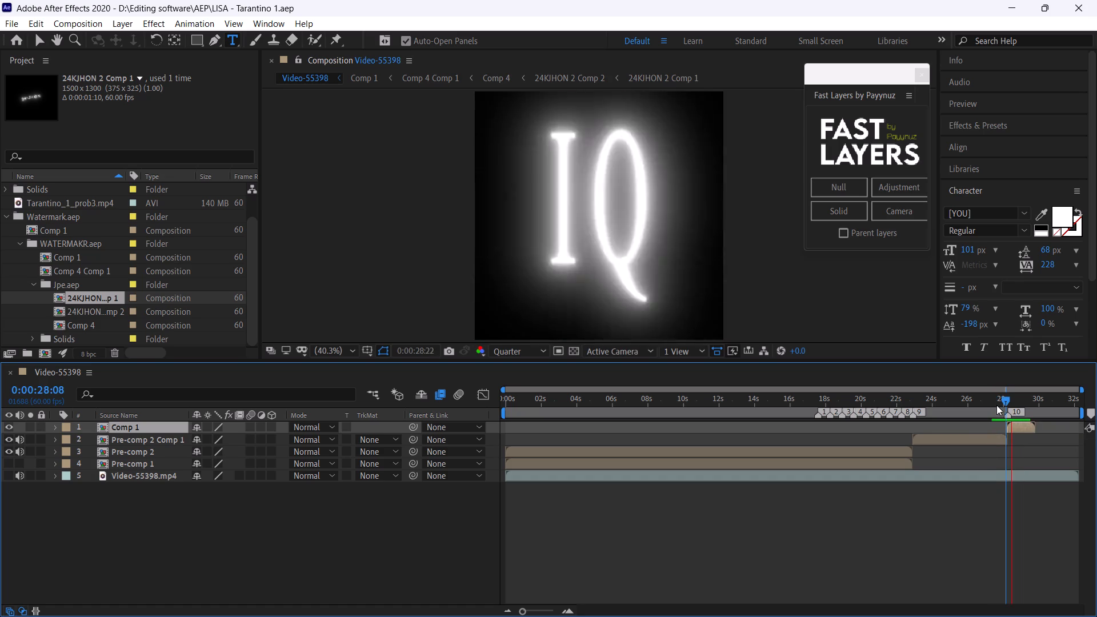
left_click(1002, 402)
key("space")
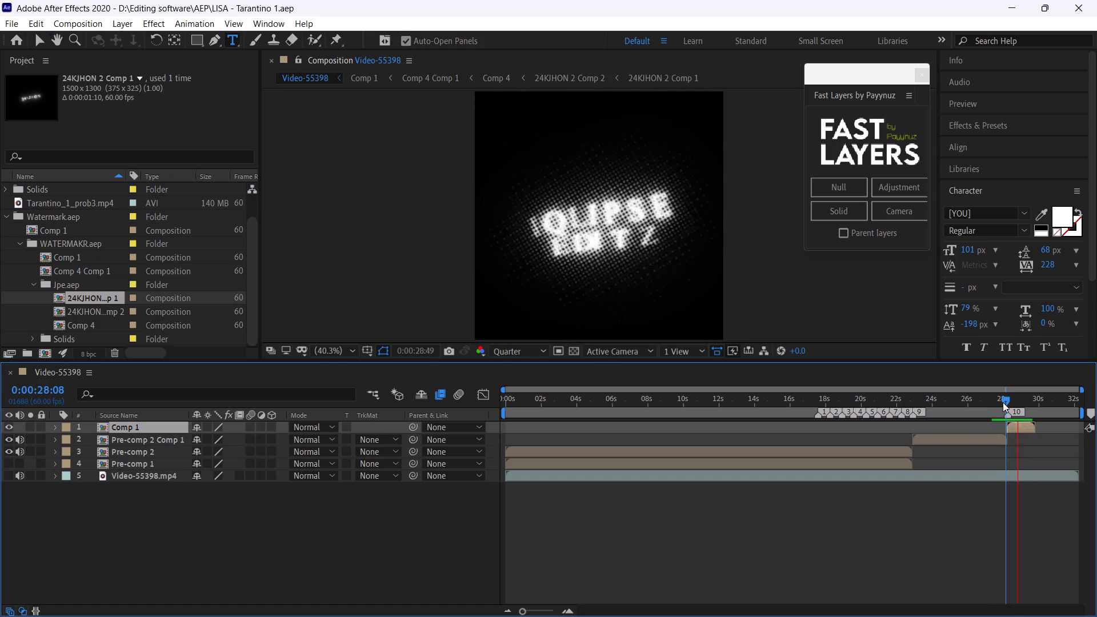
left_click(1003, 402)
key("space")
left_click(1003, 402)
key("space")
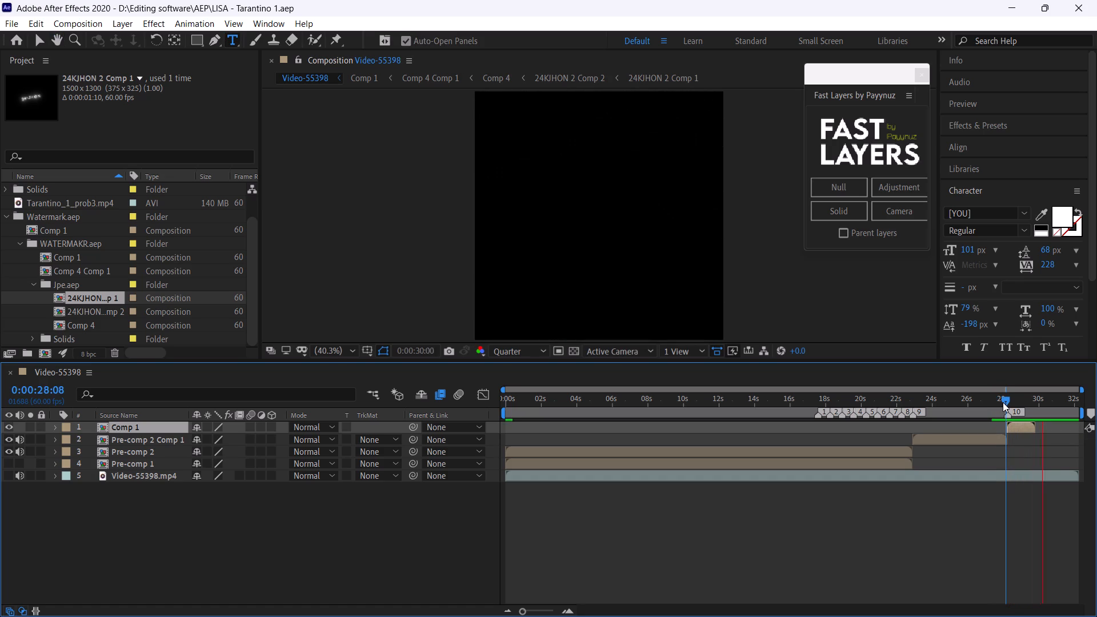
left_click(1003, 402)
key("space")
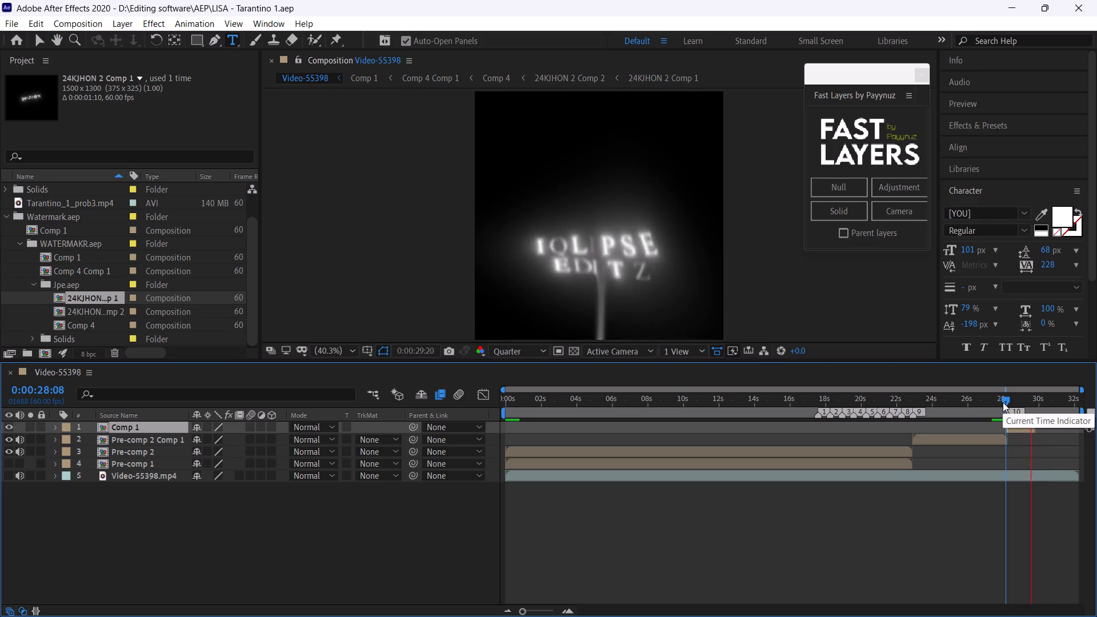
left_click(1003, 402)
key("space")
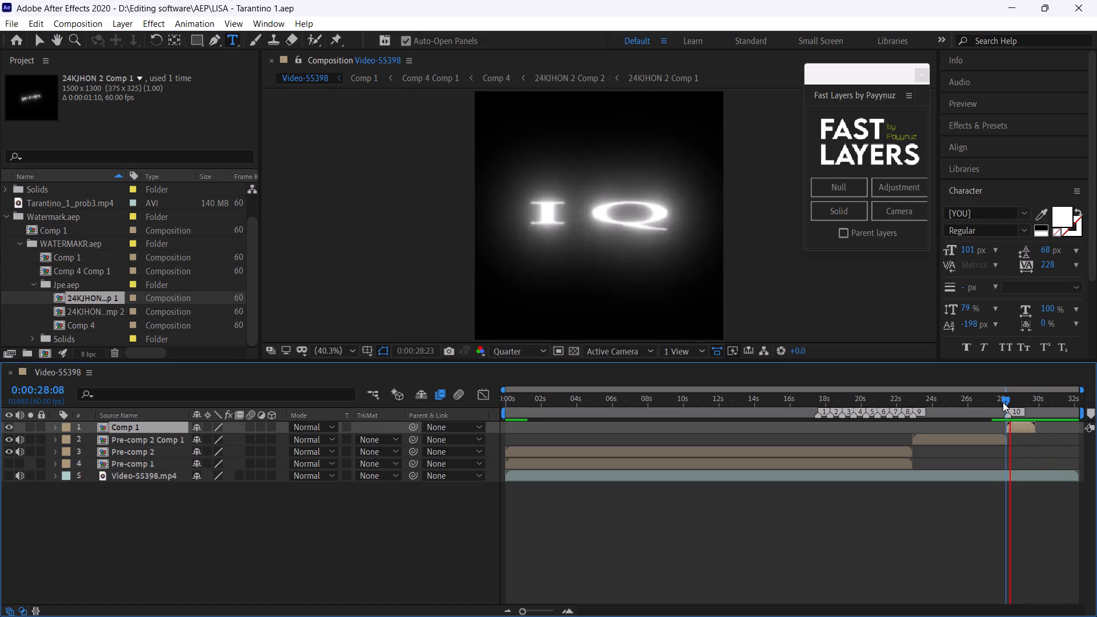
left_click(1003, 402)
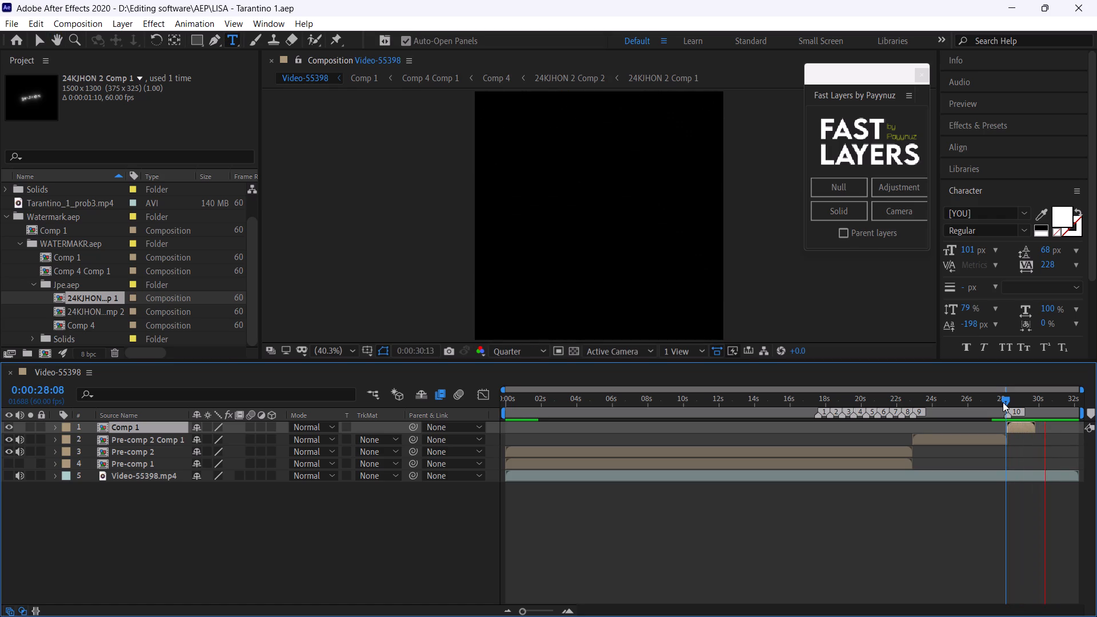
key("space")
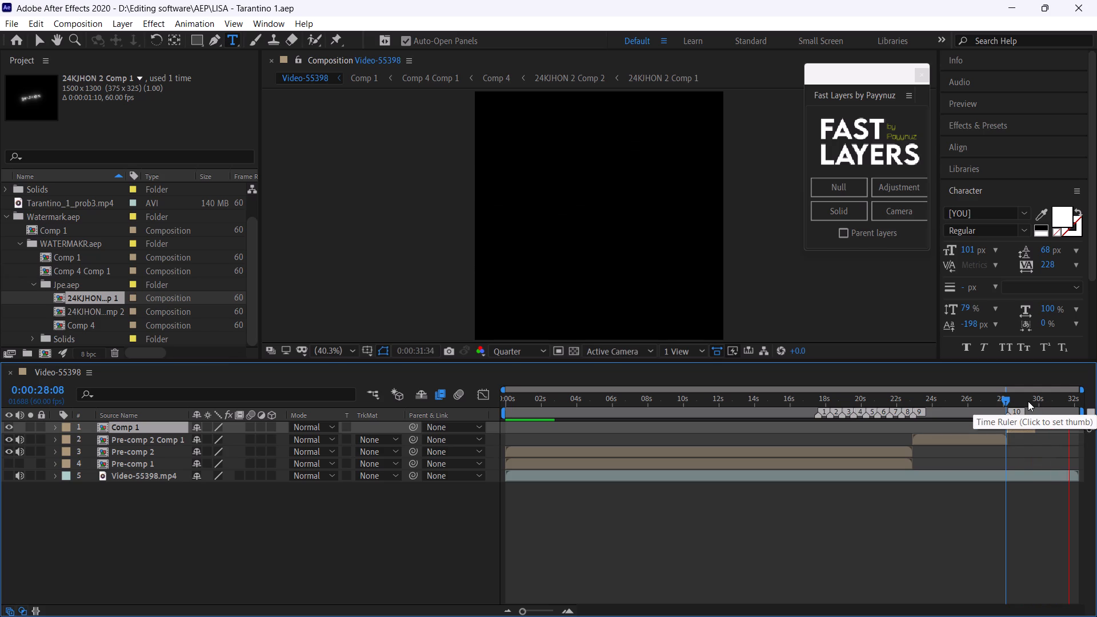
Preview the closing part of the watermark animation from 0:00:29:22.
left_click(1028, 400)
key("space")
left_click(1028, 400)
key("space")
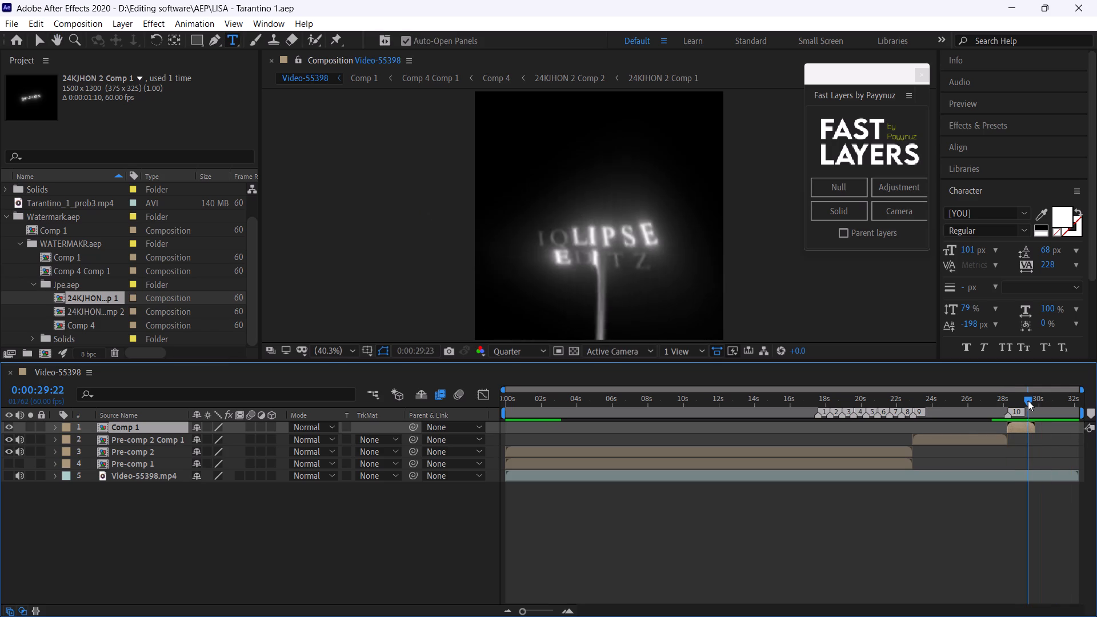
left_click(1028, 400)
key("space")
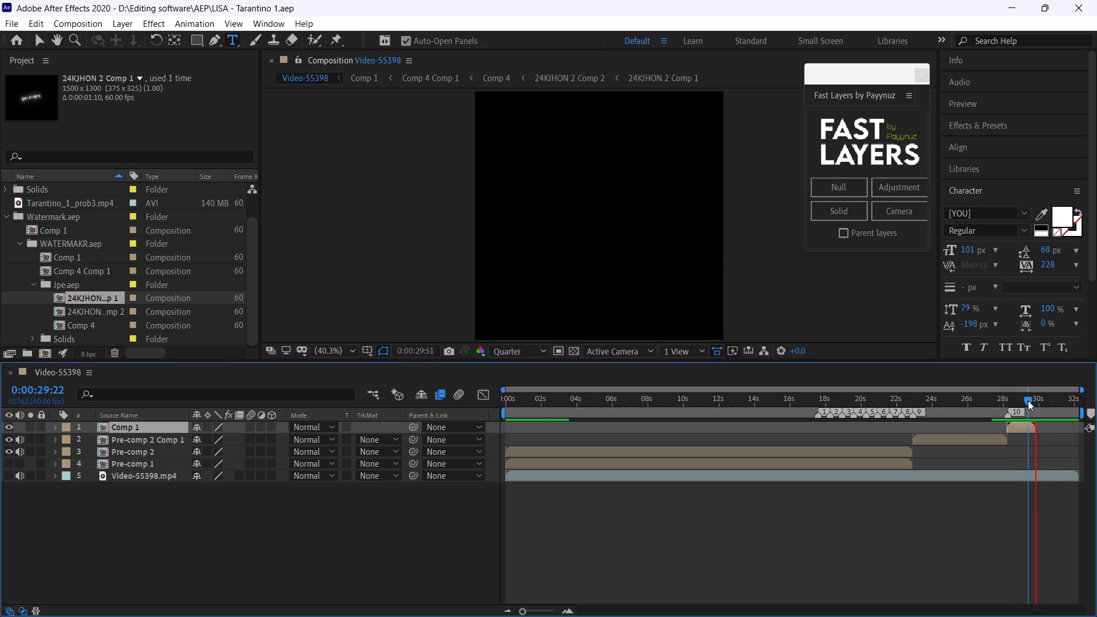
left_click(1028, 400)
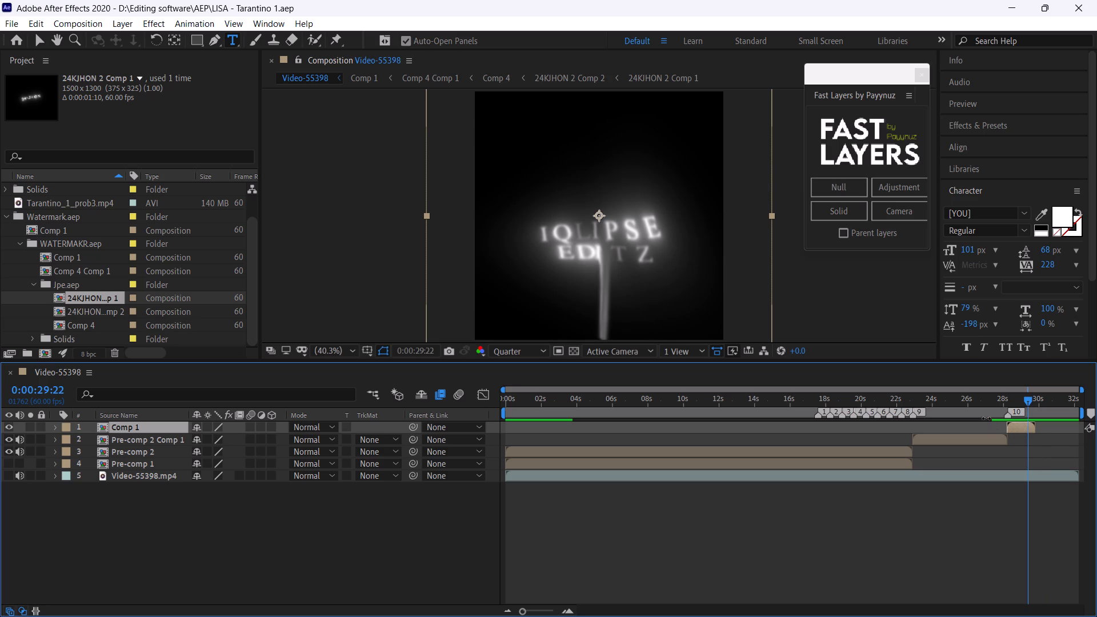
Examine the frames around the cut from Pre-comp 2 Comp 1 to the Comp 1 watermark, between about 0:00:25:38 and 0:00:28:17.
left_click_drag(1017, 400, 1008, 402)
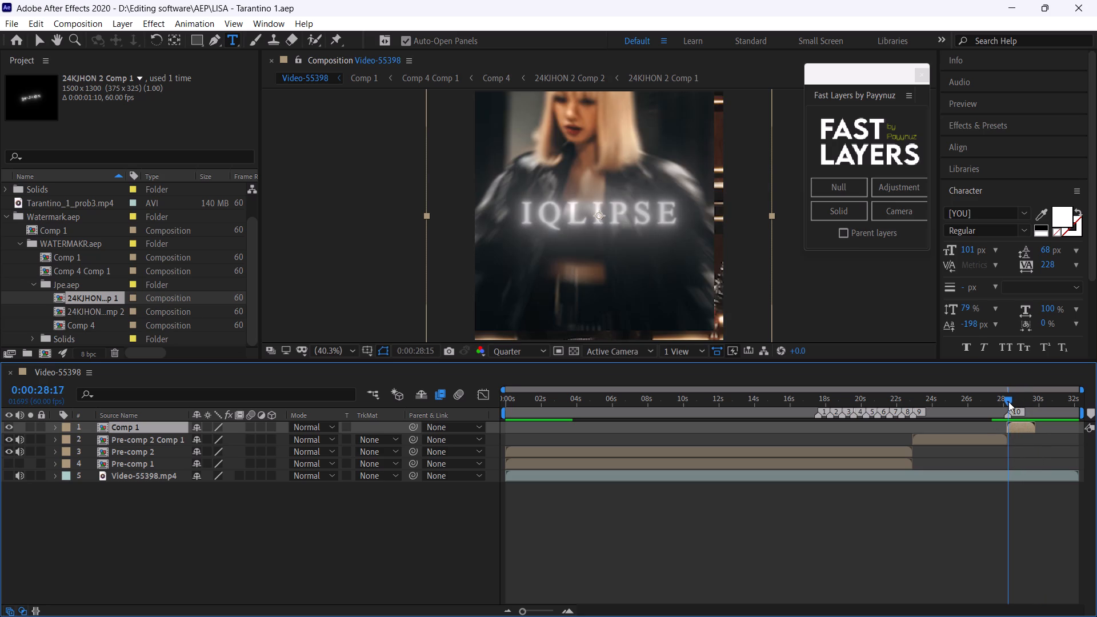
left_click_drag(1008, 402, 1008, 404)
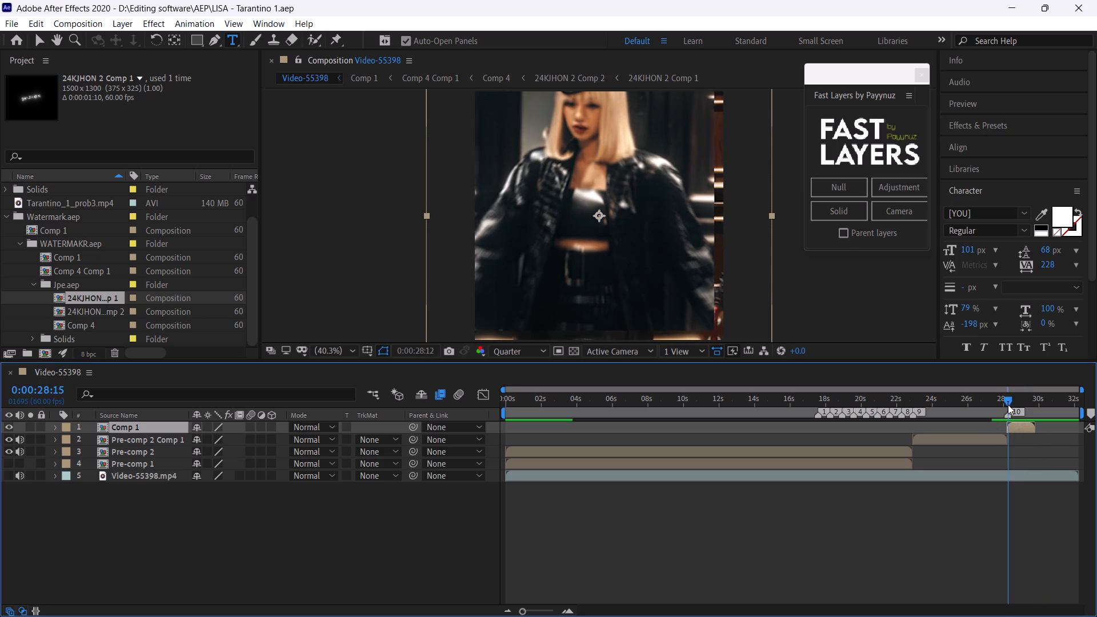
left_click_drag(1008, 404, 1003, 404)
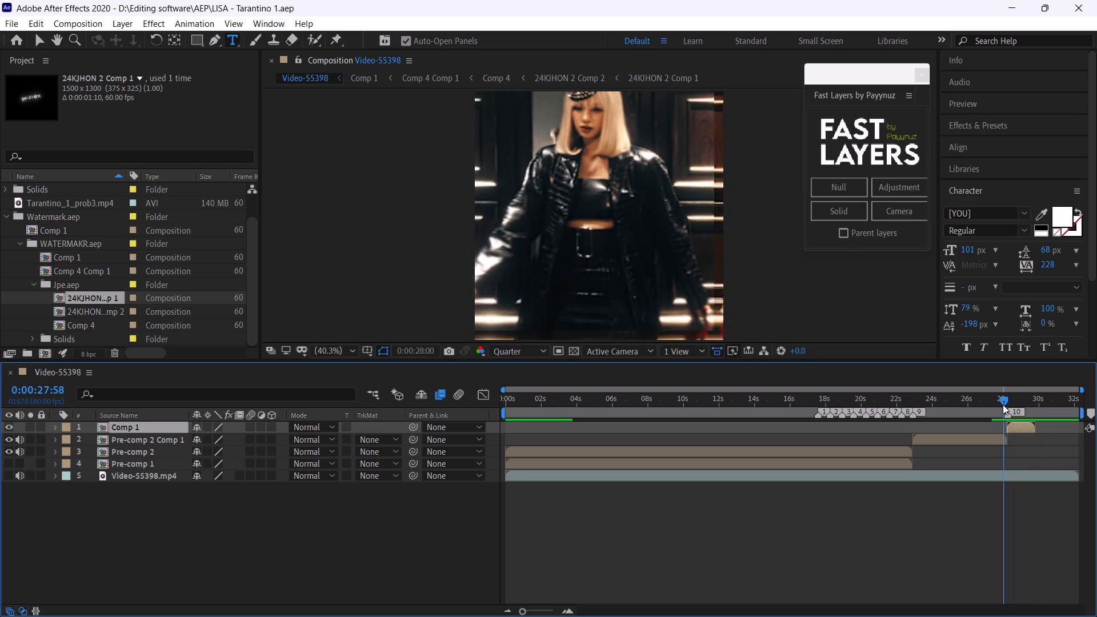
left_click_drag(1003, 404, 1004, 410)
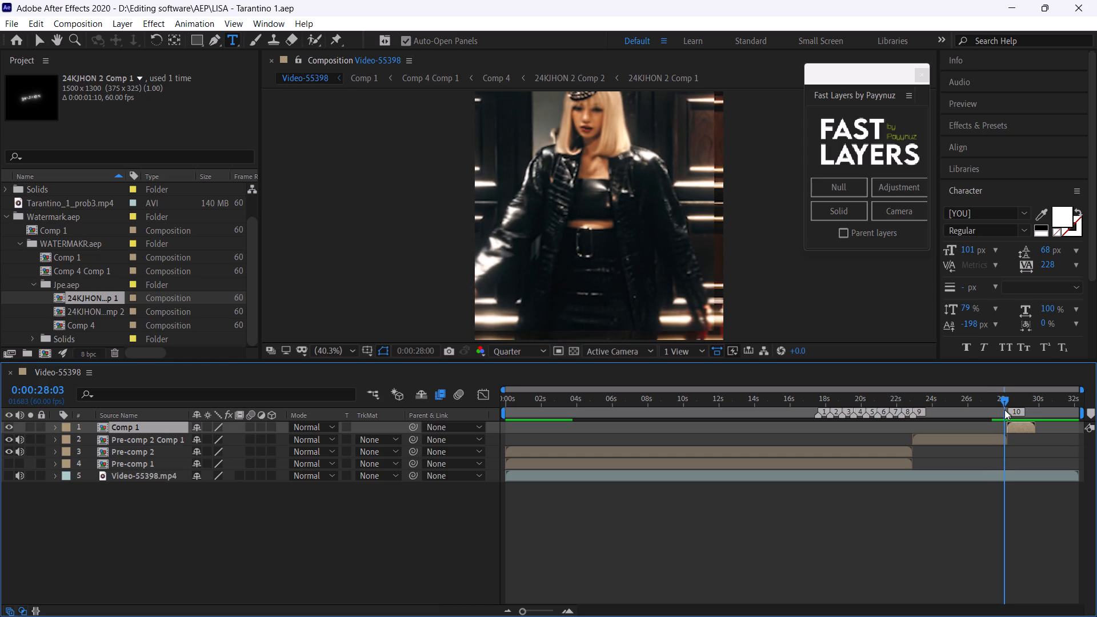
left_click_drag(1004, 410, 1006, 410)
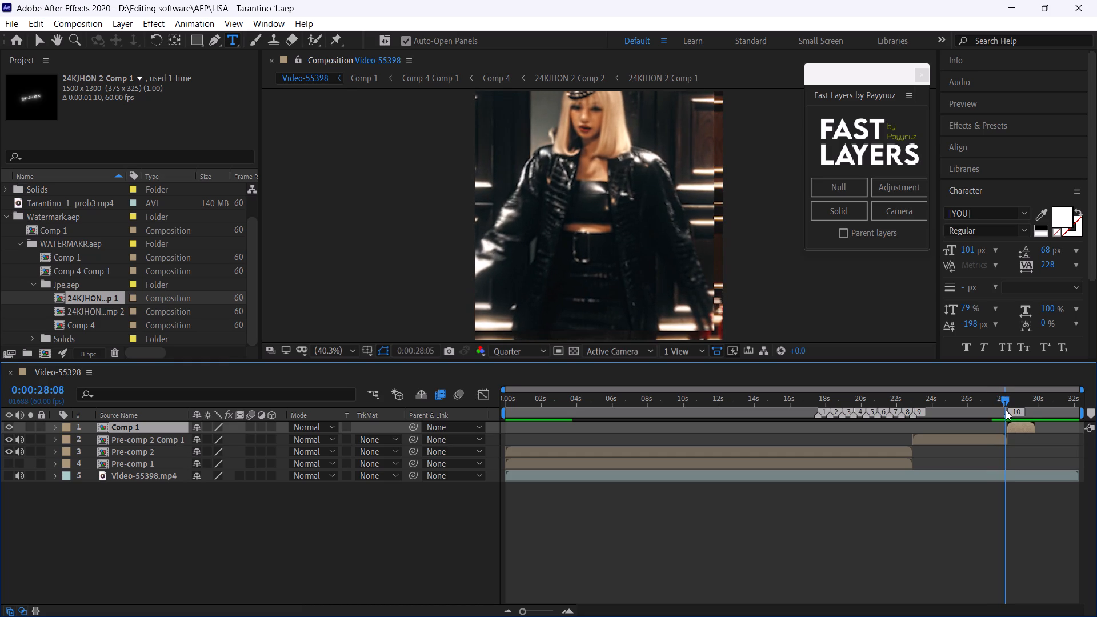
left_click_drag(1006, 410, 1005, 411)
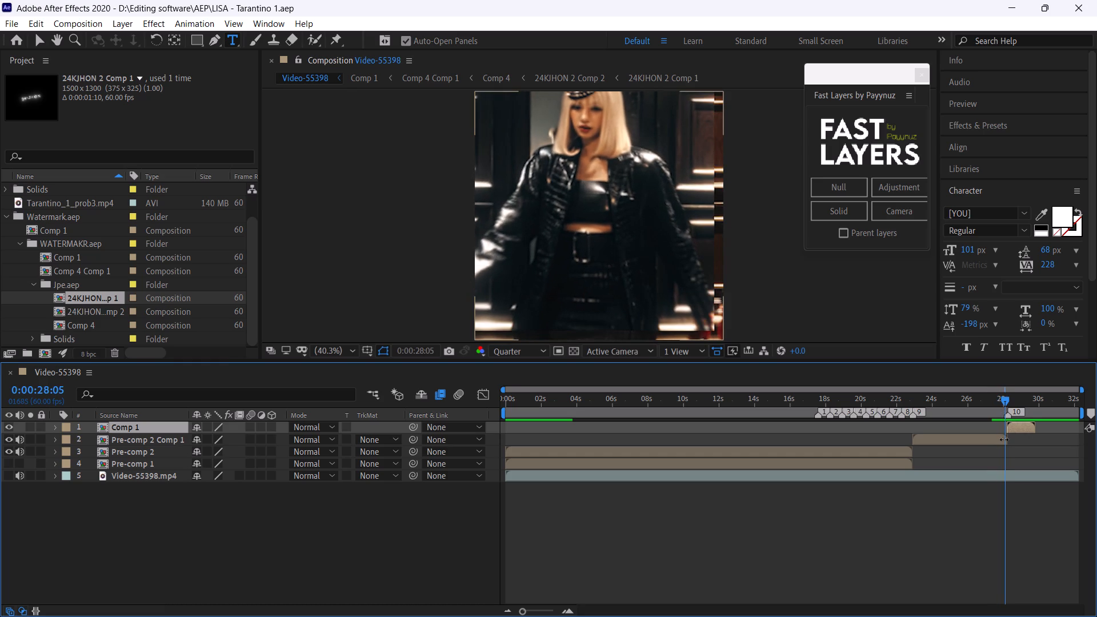
left_click(1004, 439)
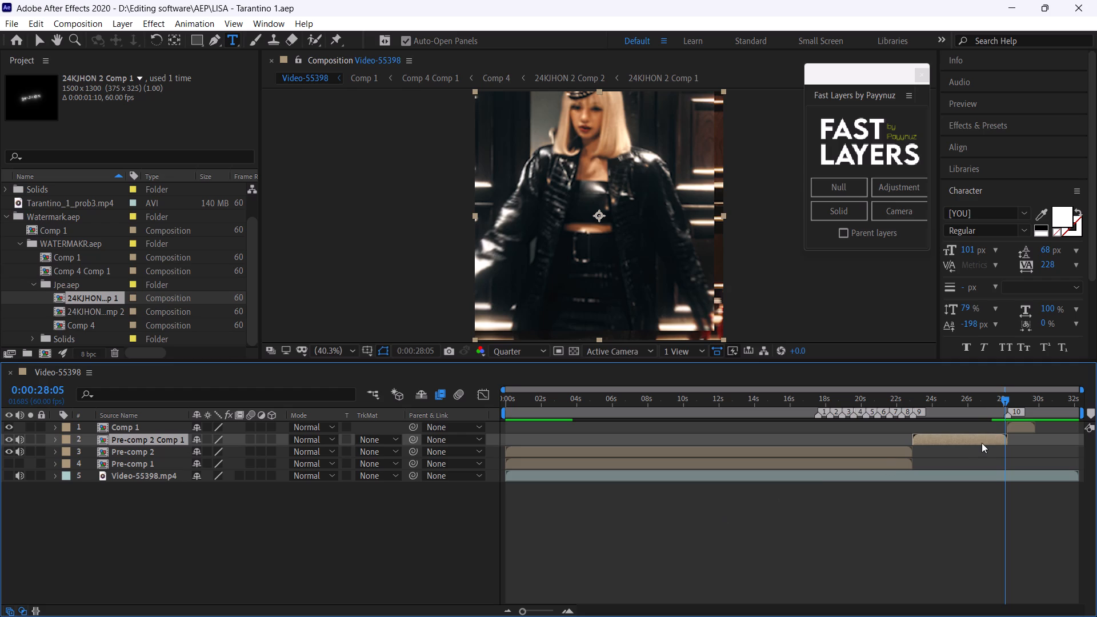
left_click_drag(986, 404, 962, 404)
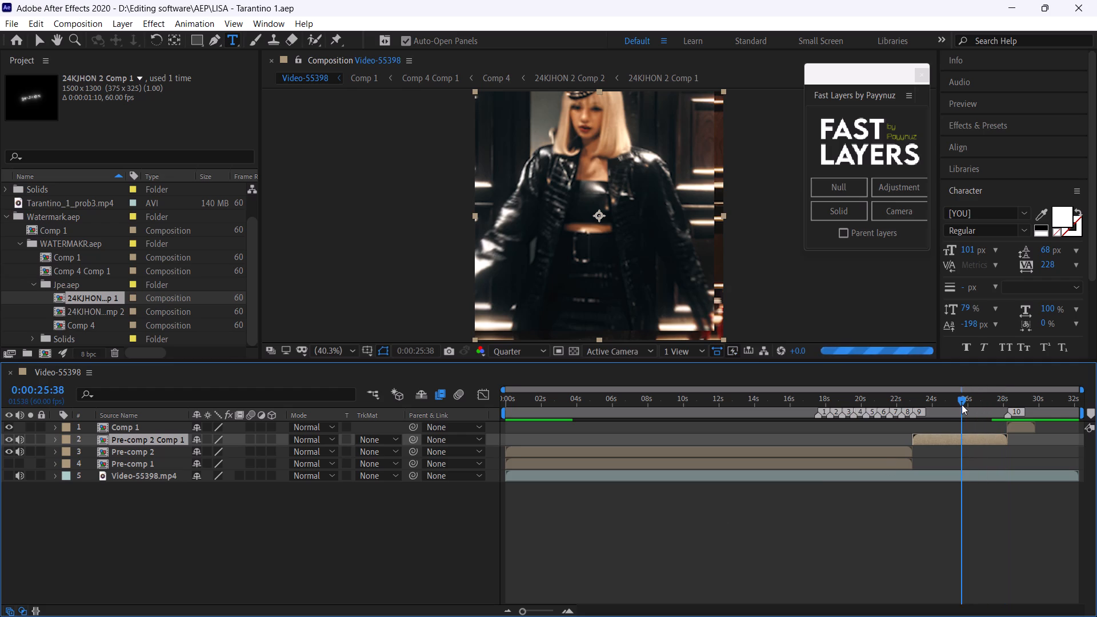
left_click(976, 403)
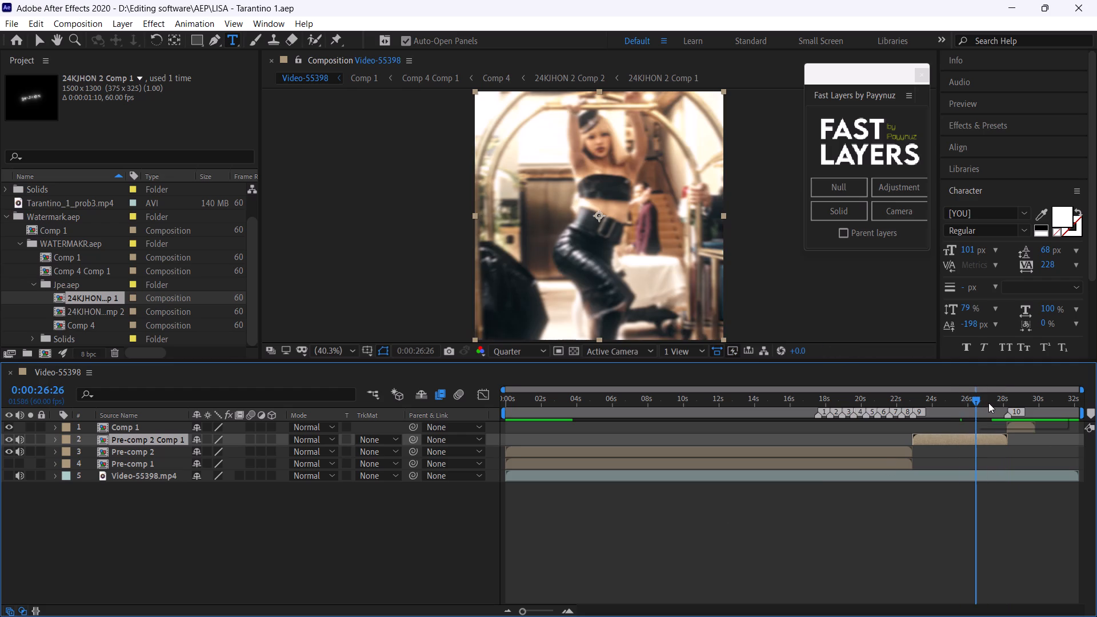
left_click(992, 401)
left_click(1003, 402)
left_click(1004, 402)
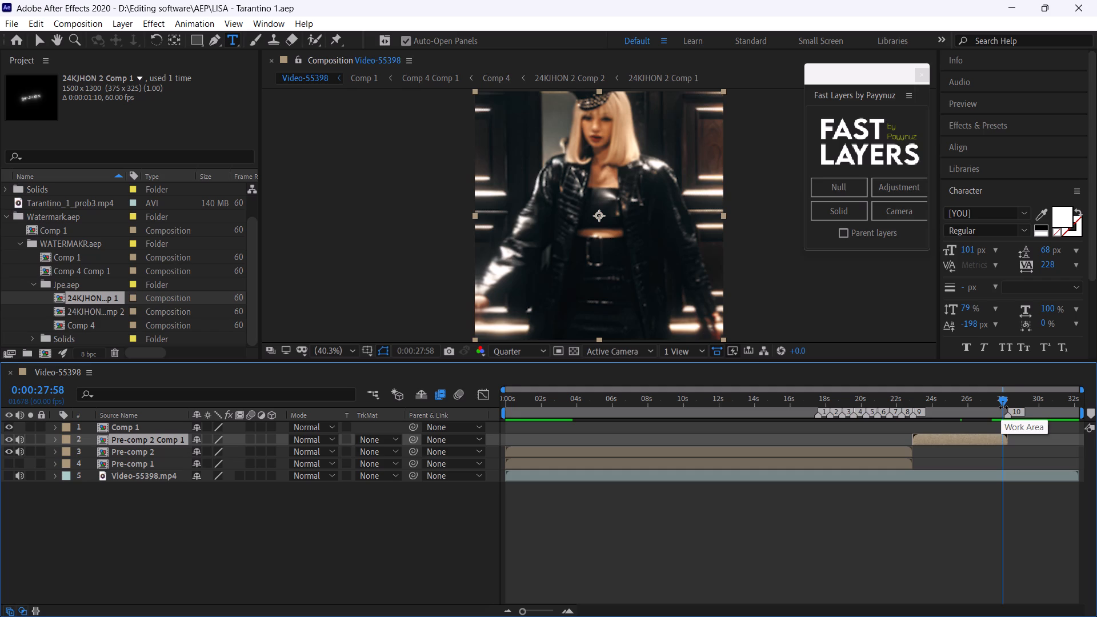
Inspect the halftone shake at the end of Pre-comp 2 Comp 1 up close, from about 0:00:27:45 to 0:00:27:58.
left_click_drag(534, 611, 551, 615)
left_click_drag(791, 399, 789, 399)
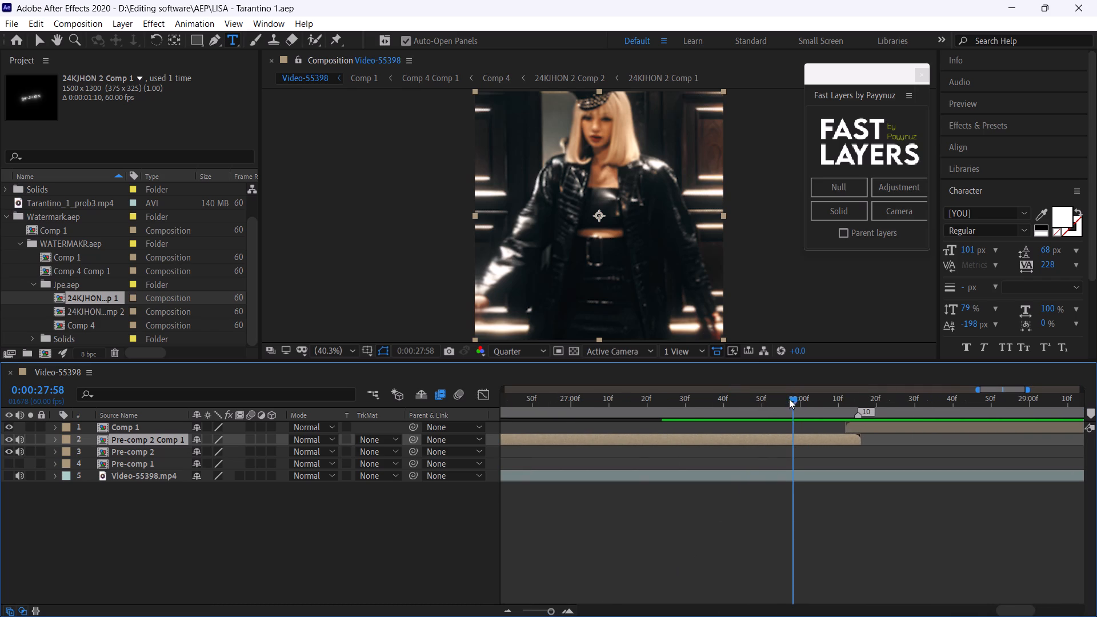
left_click_drag(789, 399, 748, 399)
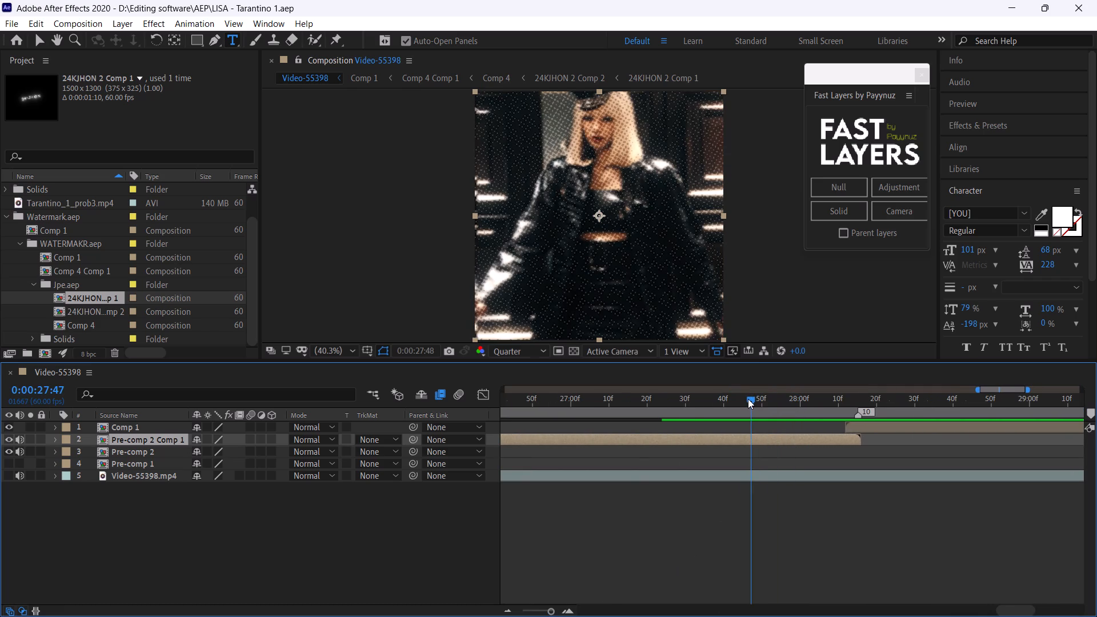
left_click_drag(748, 399, 740, 411)
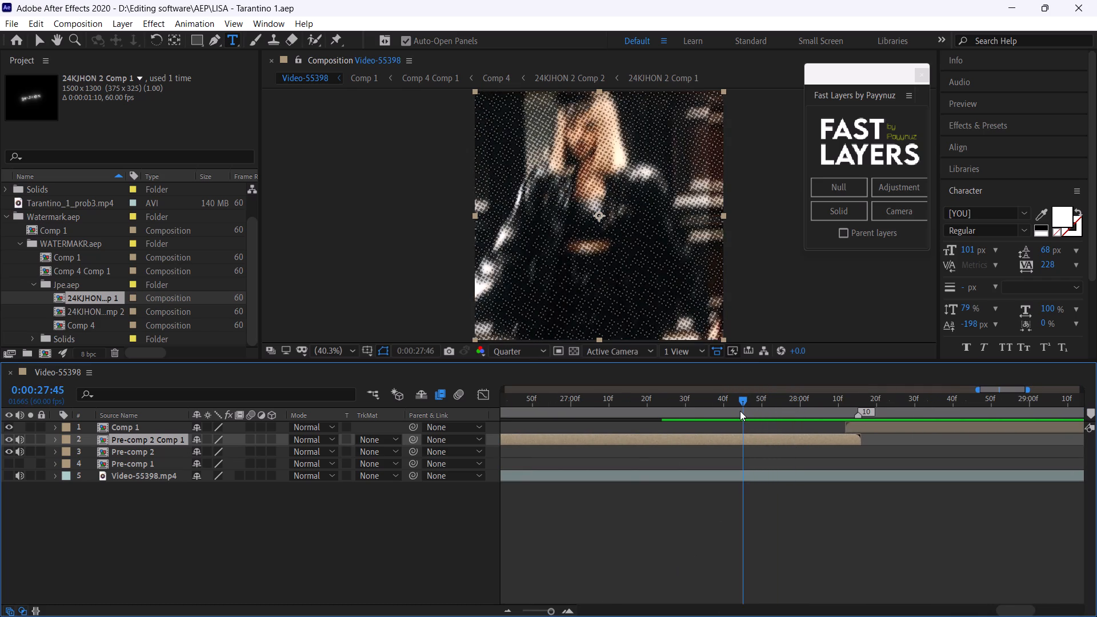
left_click_drag(740, 411, 770, 424)
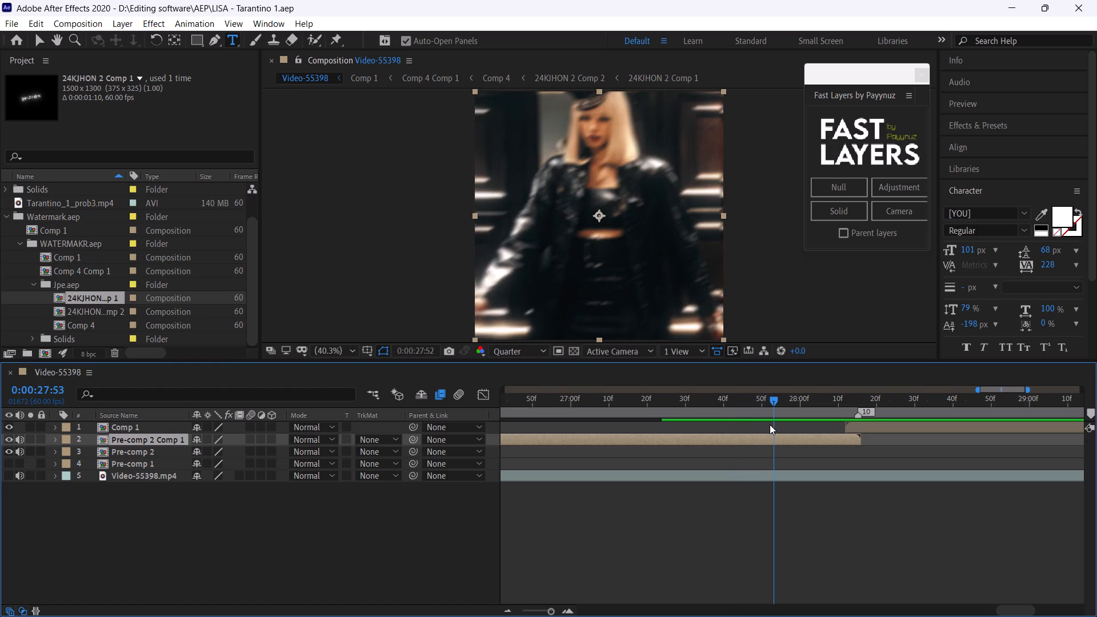
left_click_drag(770, 424, 763, 424)
Open the nested Pre-comp 2 composition through Pre-comp 2 Comp 1 to reach its adjustment layers.
double_click(769, 438)
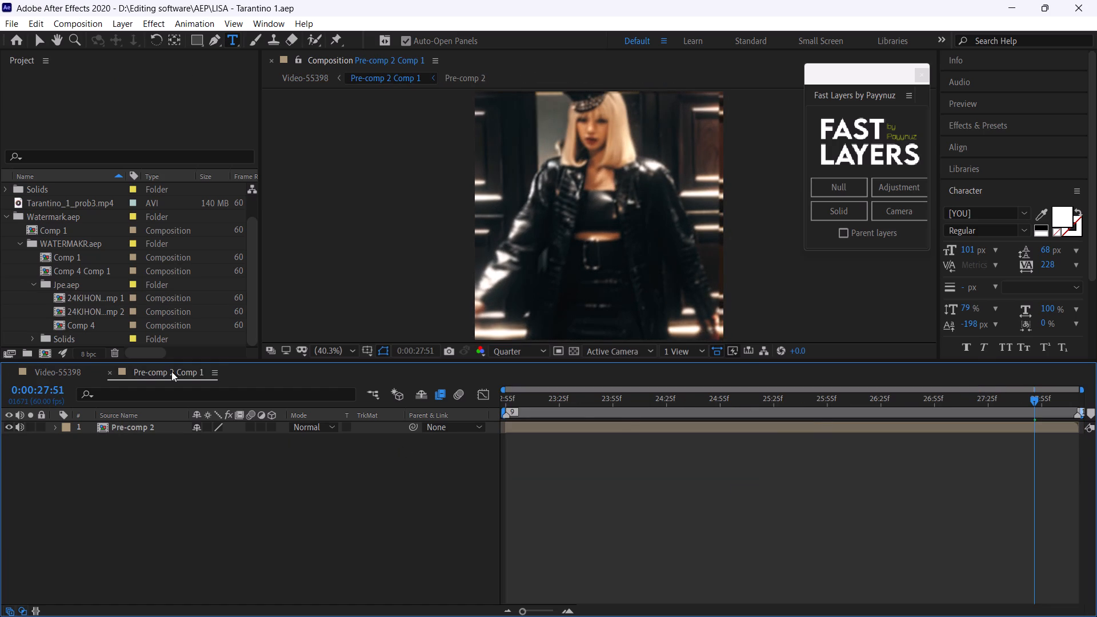
double_click(631, 426)
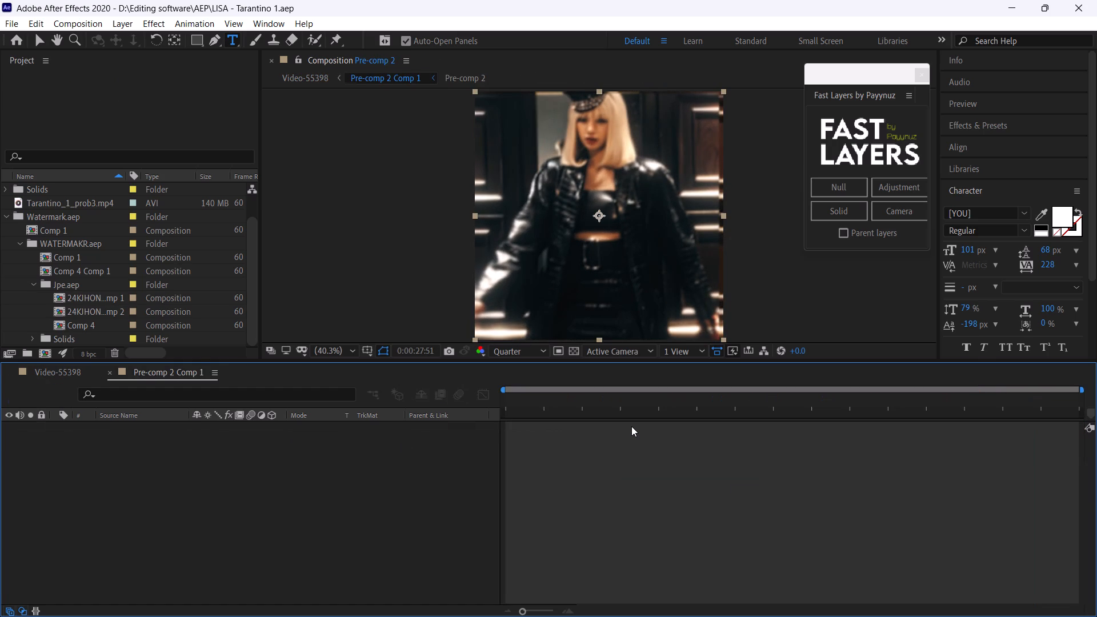
scroll(1096, 487, "down", 2)
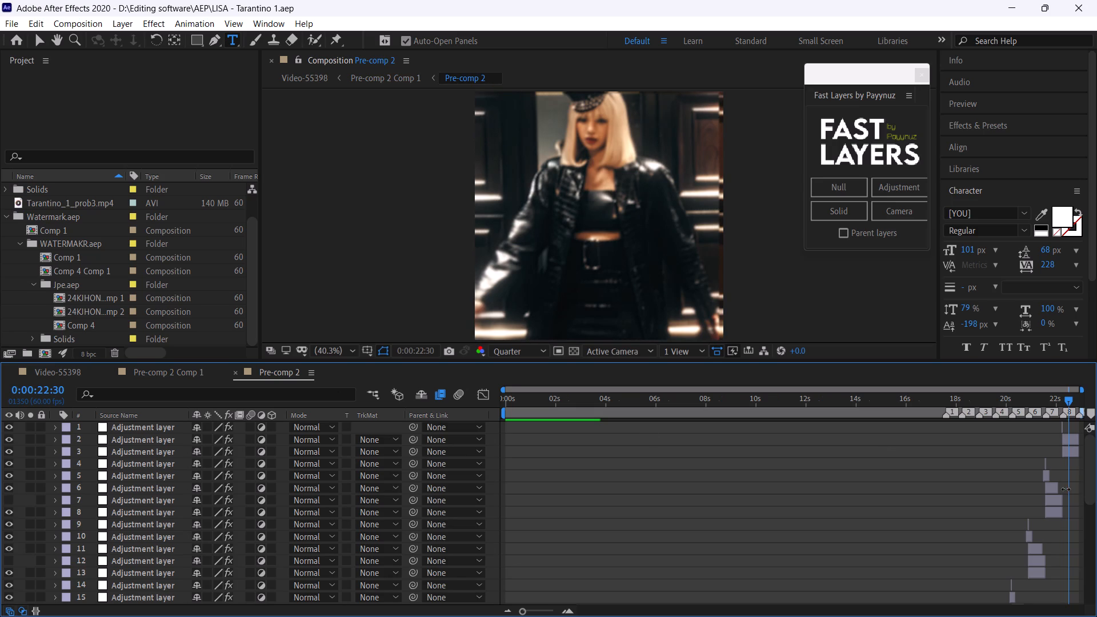
Hide adjustment layer 2 at 0:00:22:30 and show it again to compare the frame with and without its effects.
left_click(1070, 440)
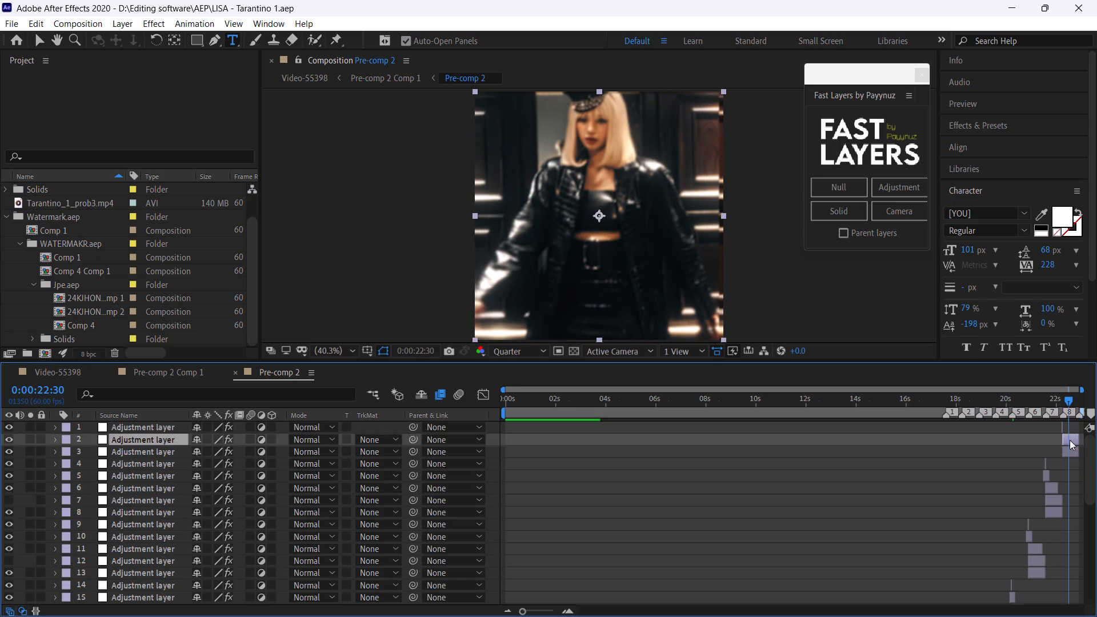
left_click(10, 439)
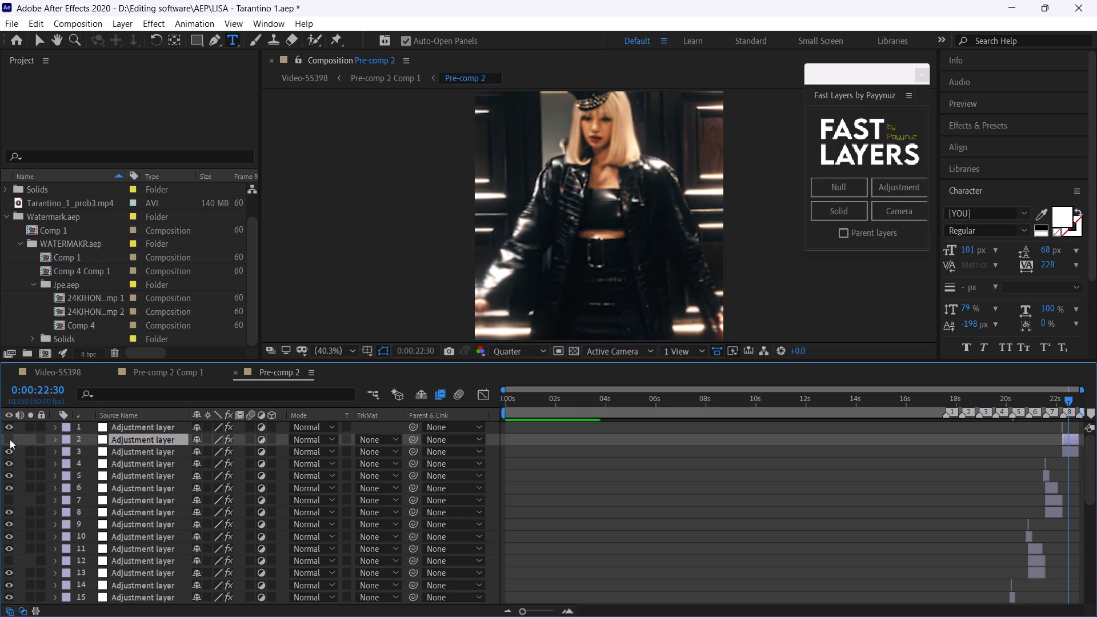
left_click(10, 439)
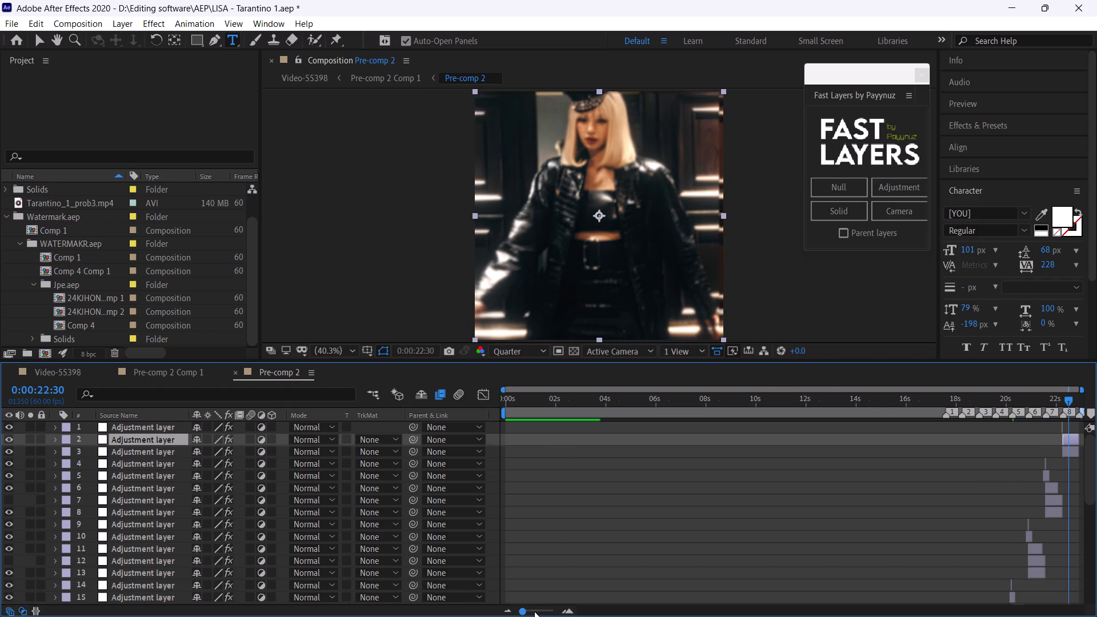
Reveal the keyframed properties of adjustment layer 2 near marker 8 and open the effect settings at S_Shake.
left_click_drag(534, 611, 546, 616)
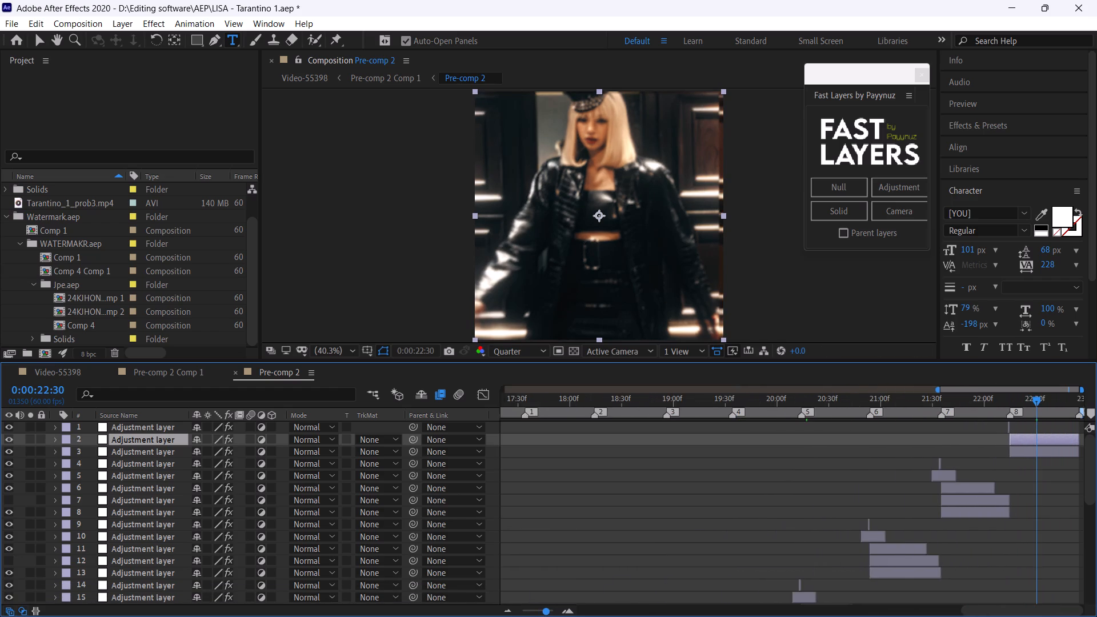
left_click_drag(546, 616, 547, 616)
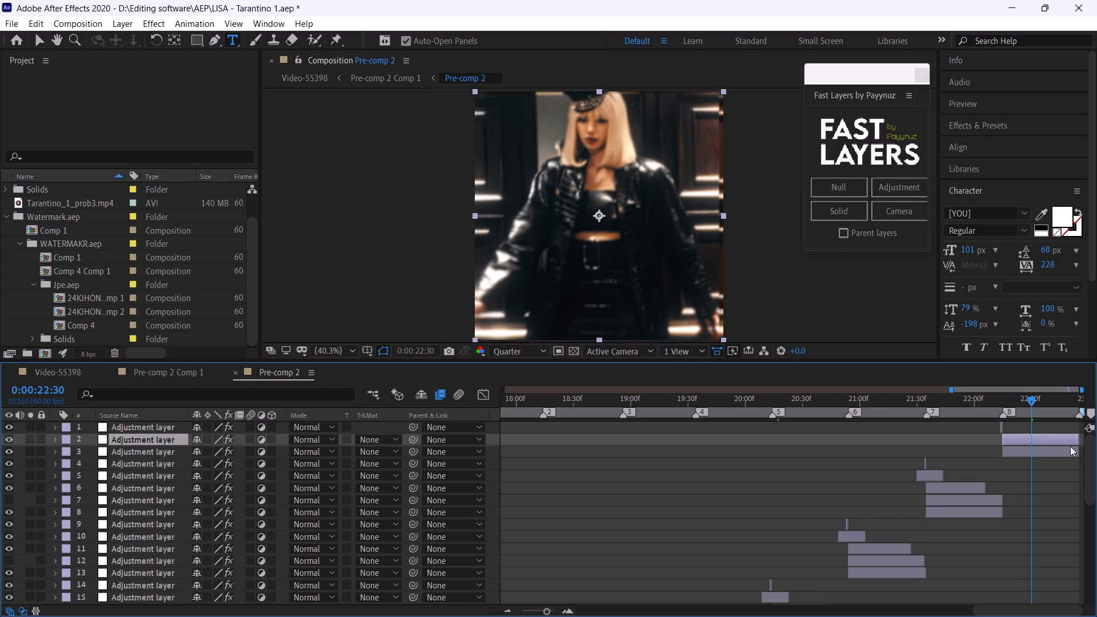
key("u")
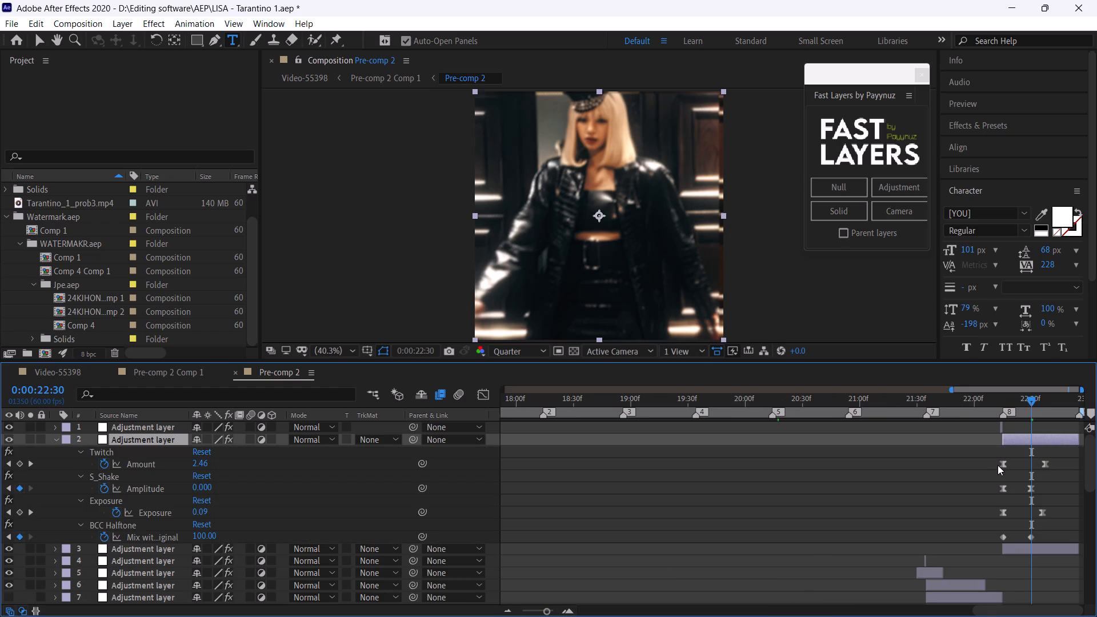
left_click(1003, 466)
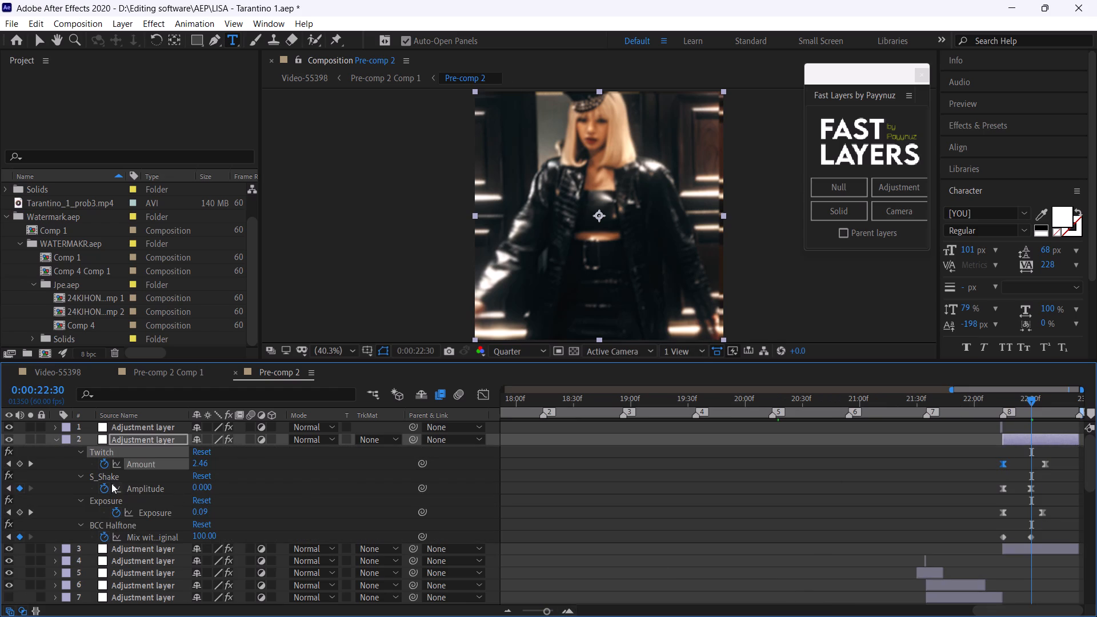
left_click(115, 477)
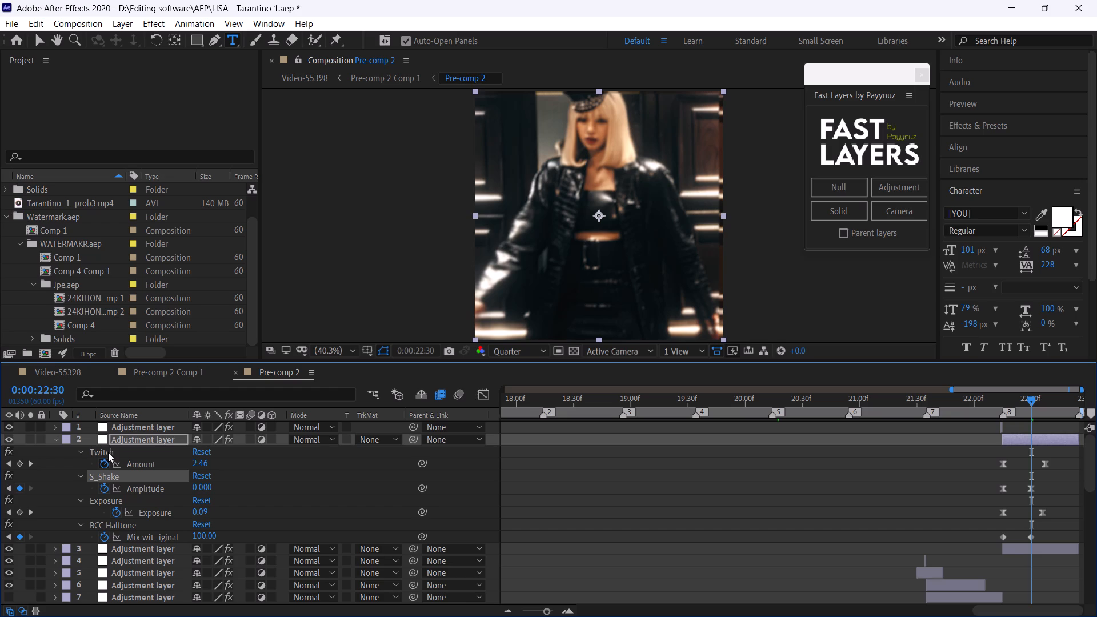
left_click(108, 452)
double_click(106, 478)
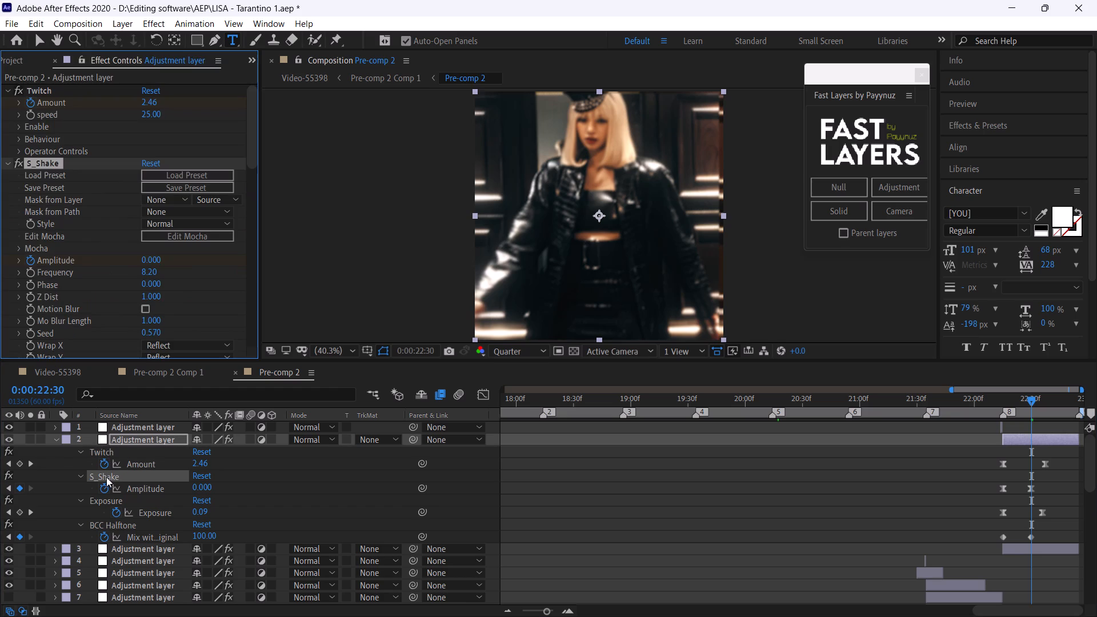
Look through adjustment layer 2's effect settings and collapse Twitch, S_Shake, Exposure and BCC Halftone.
scroll(81, 305, "down", 1)
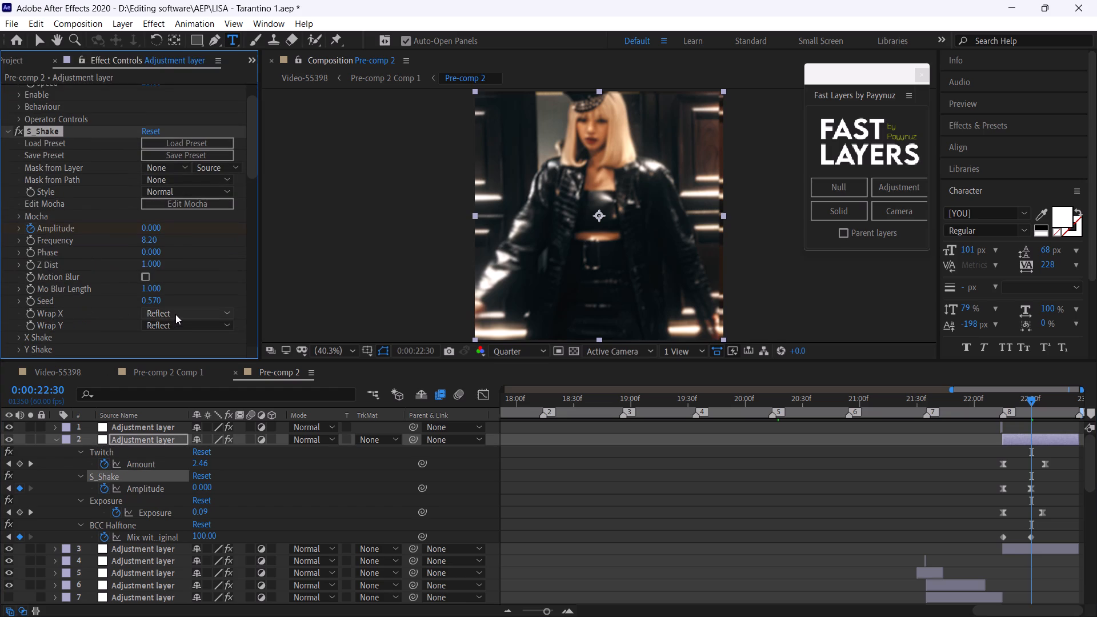
left_click(9, 131)
left_click(7, 143)
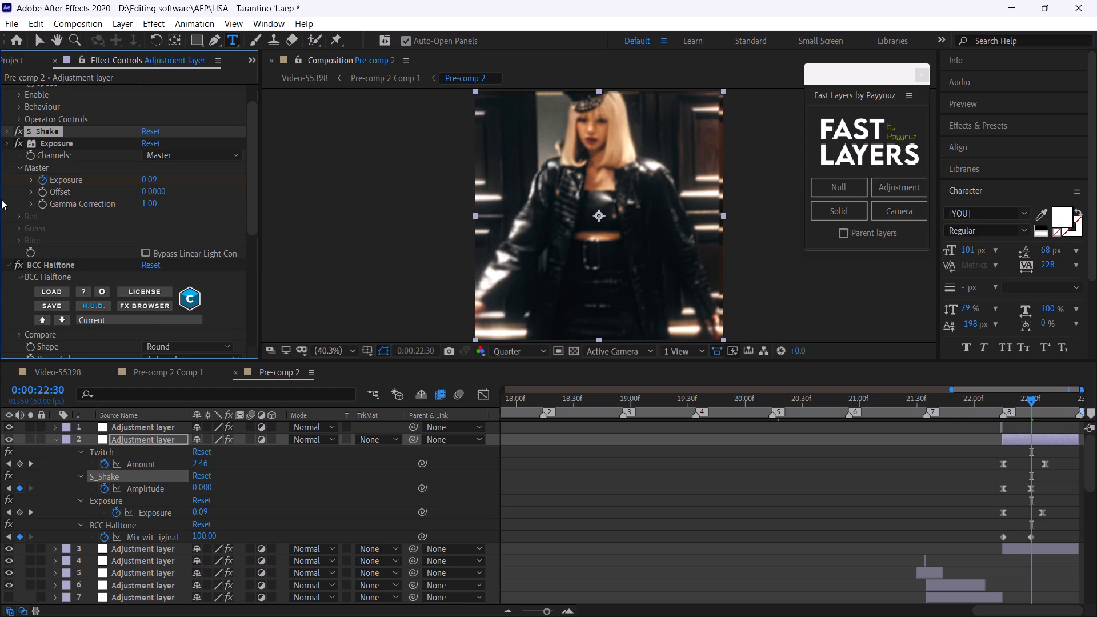
scroll(218, 314, "down", 3)
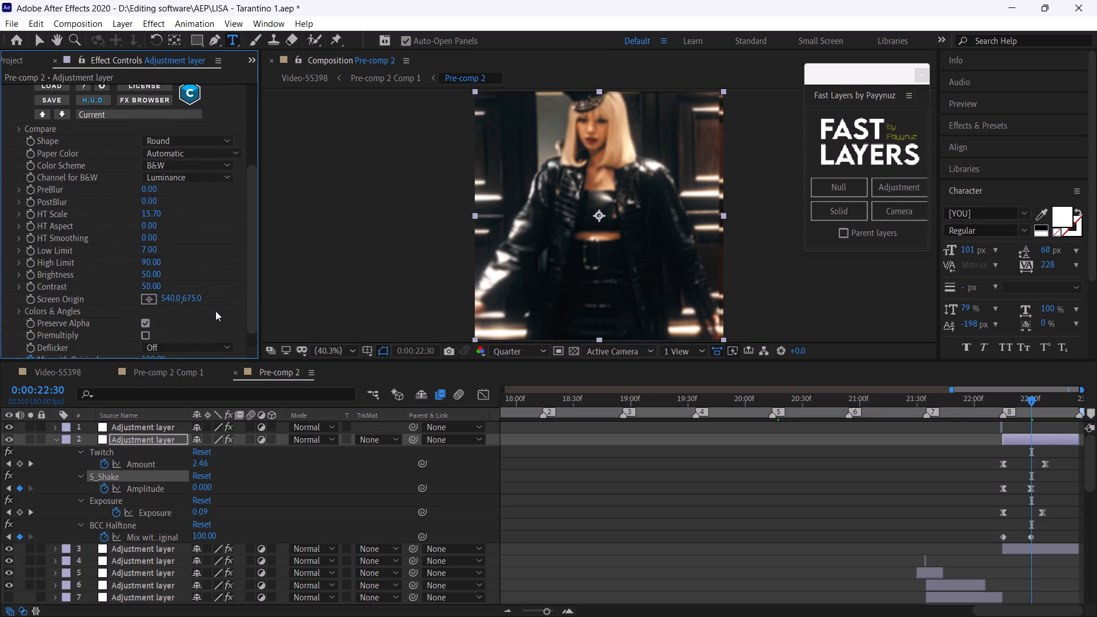
scroll(215, 311, "down", 3)
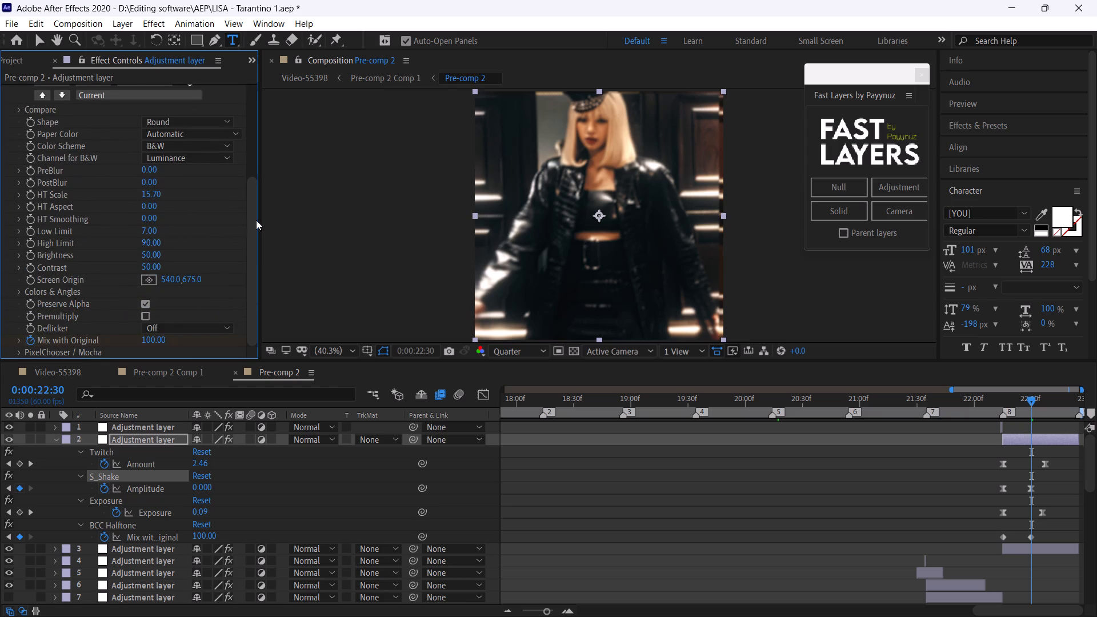
left_click_drag(256, 220, 272, 143)
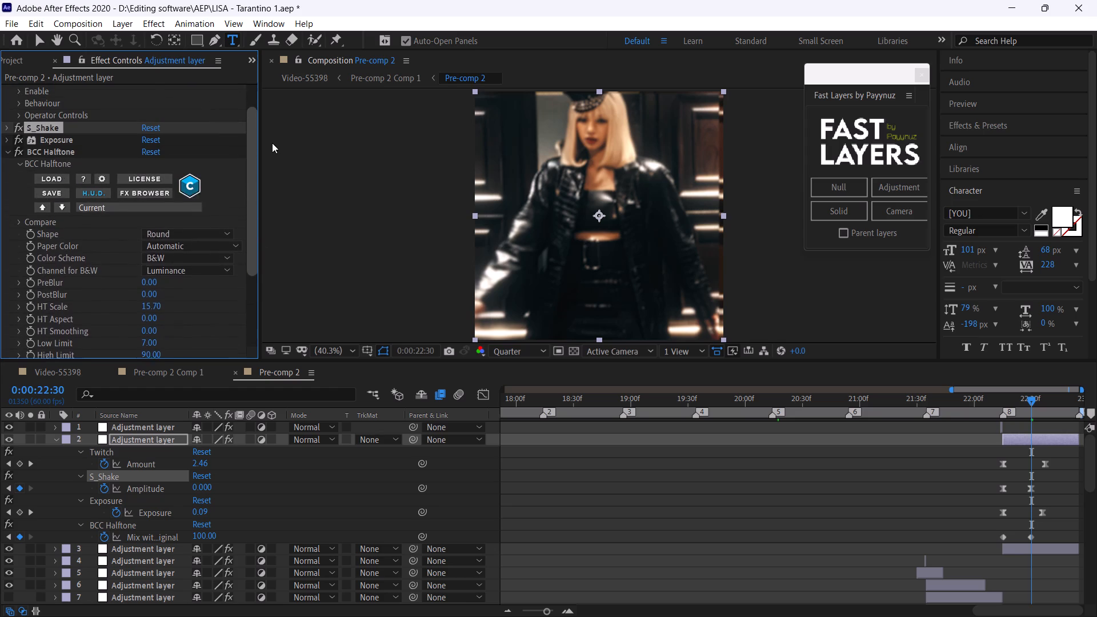
left_click_drag(272, 143, 285, 87)
left_click(6, 88)
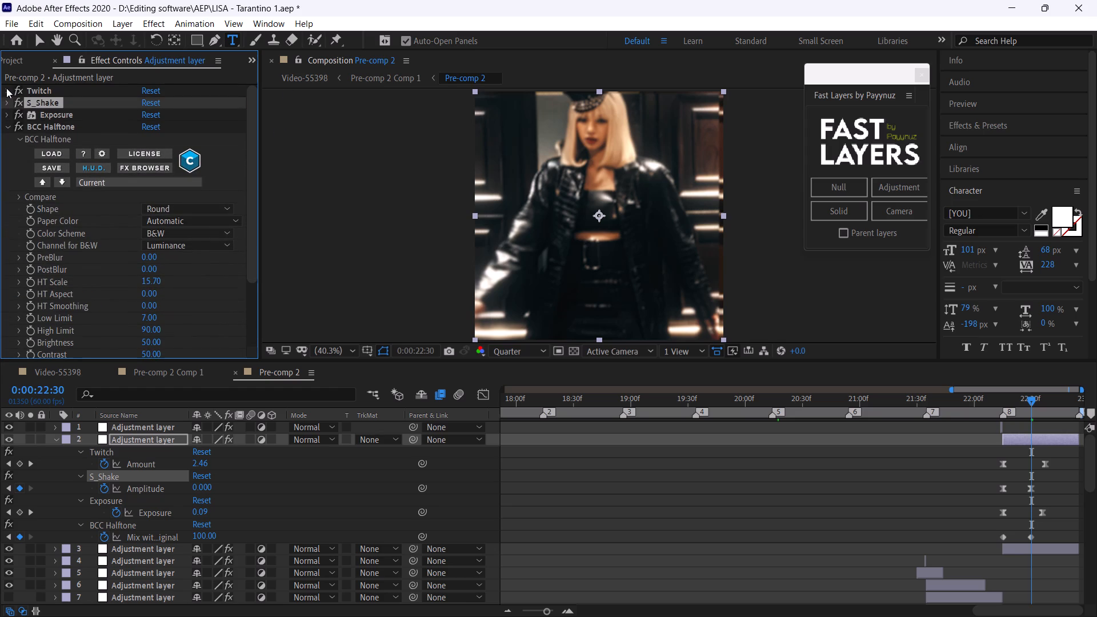
left_click(5, 125)
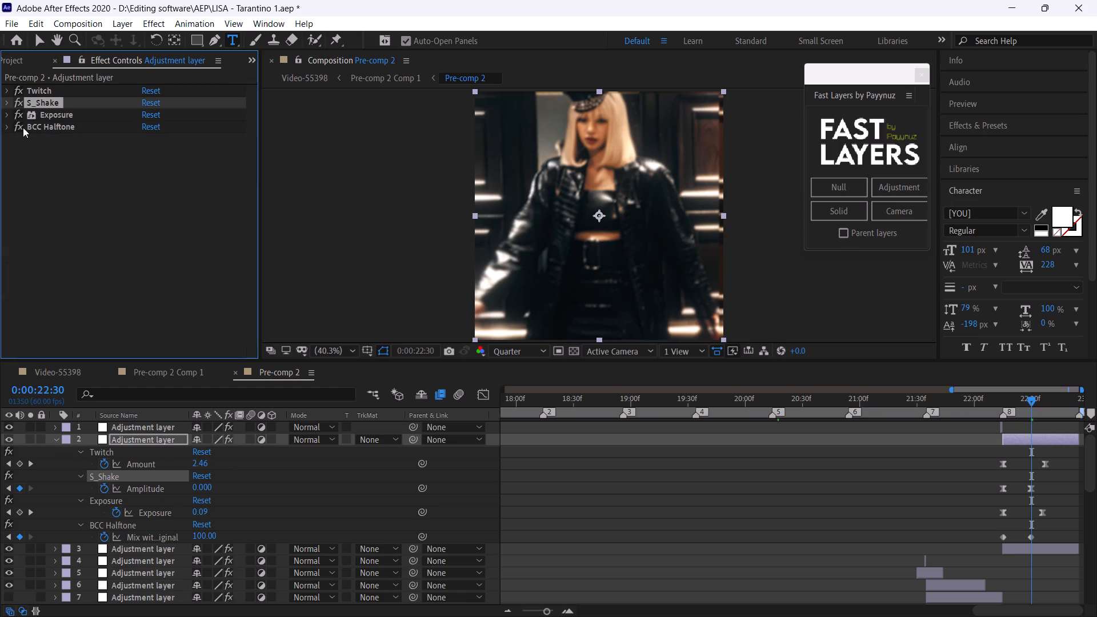
Apply the Motion Tile effect to adjustment layer 2 in Pre-comp 2.
left_click(979, 131)
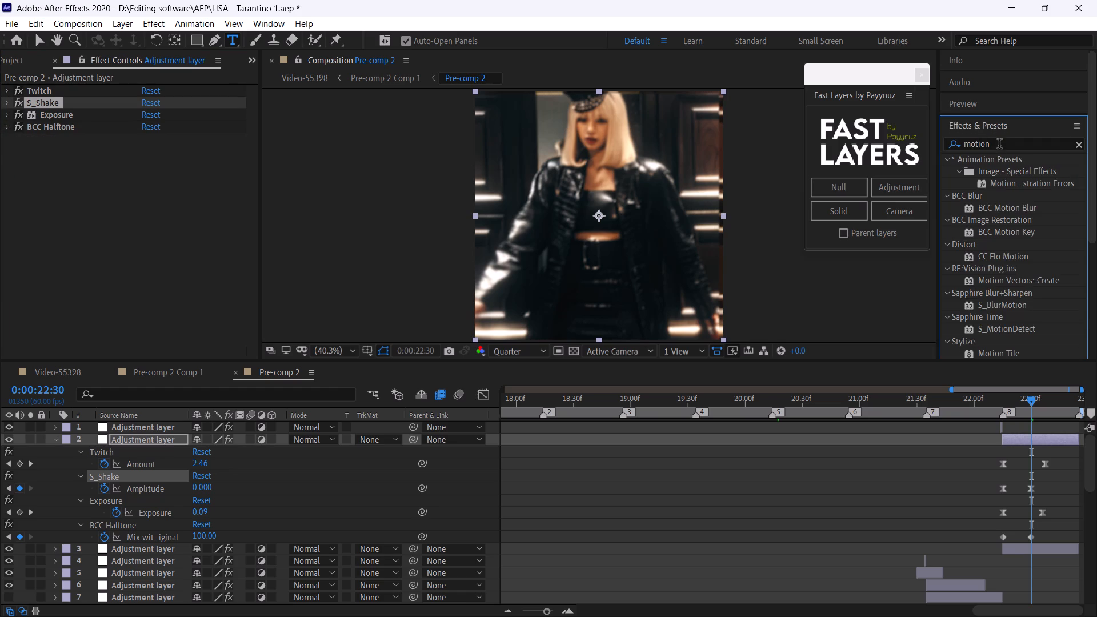
left_click_drag(994, 353, 1028, 438)
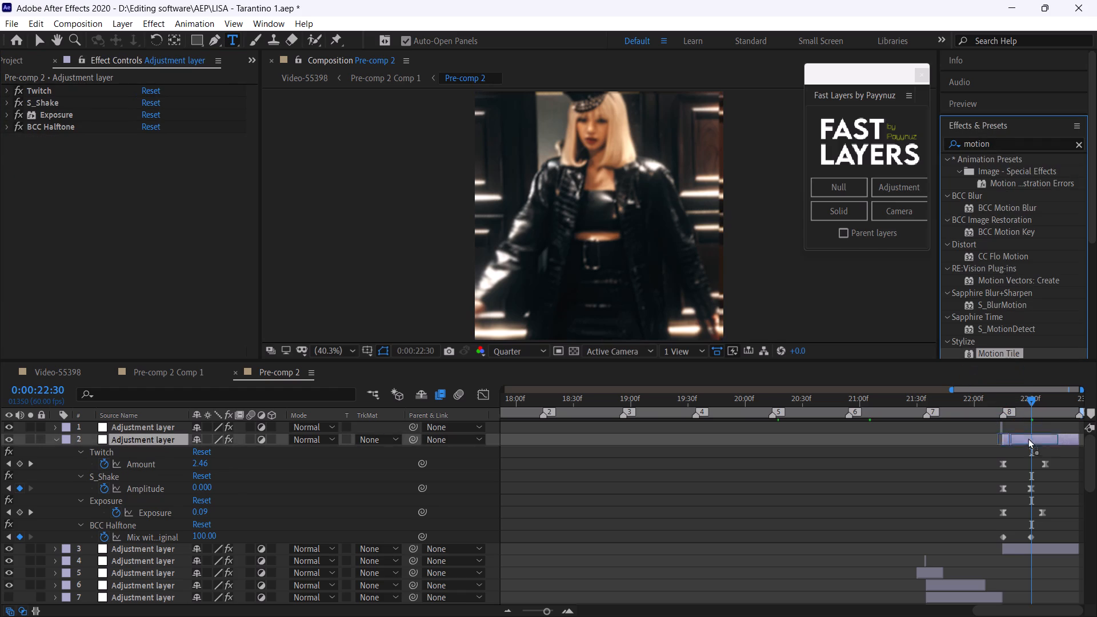
Place Motion Tile on adjustment layer 2 and move it above Twitch, to the top of the effect stack.
left_click_drag(1028, 438, 1030, 440)
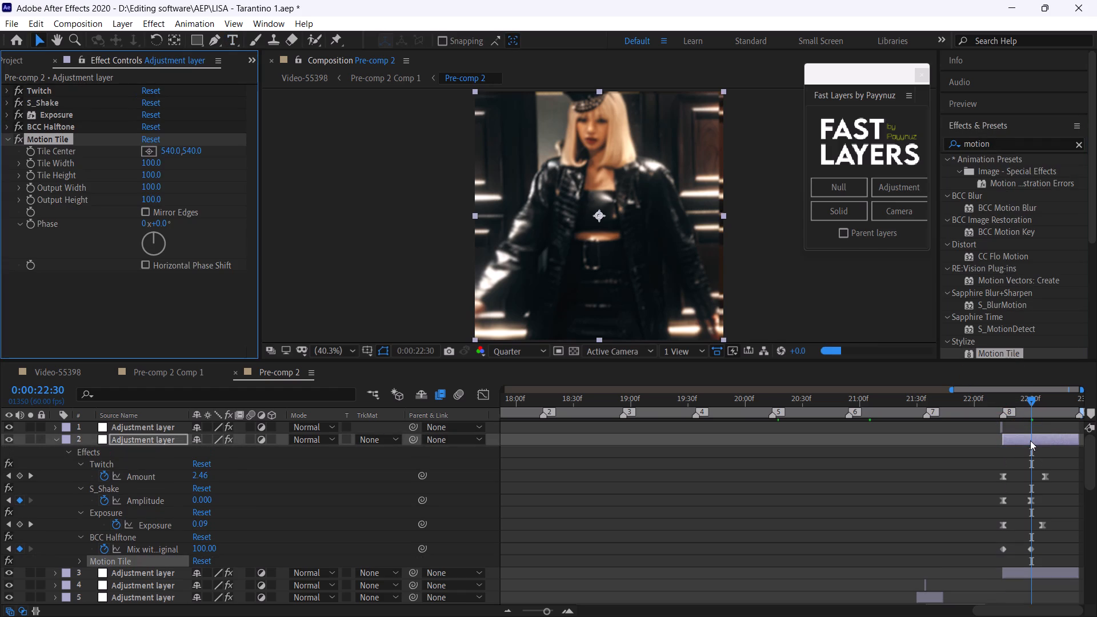
left_click_drag(51, 137, 54, 87)
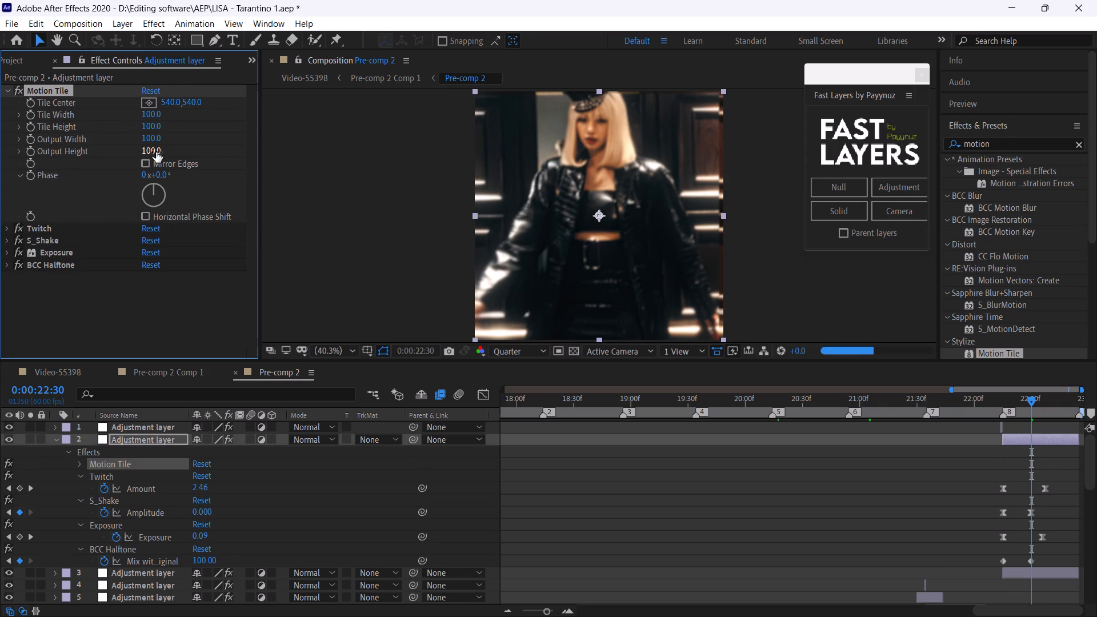
Set Motion Tile's Output Width and Output Height to 120 and enable Mirror Edges.
left_click(151, 139)
type("123")
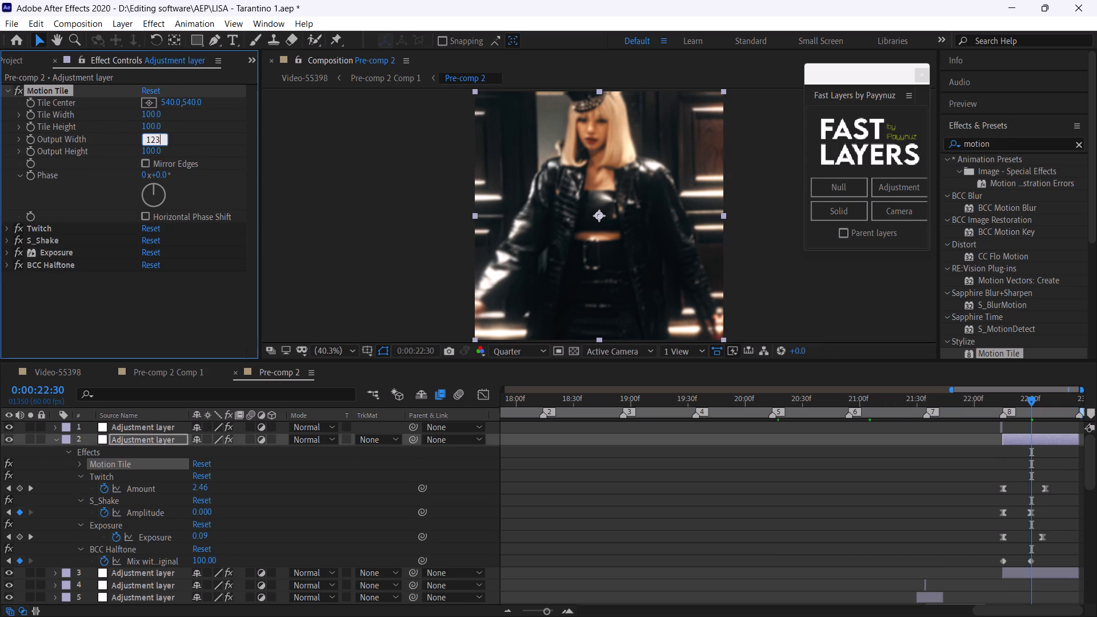
key("0")
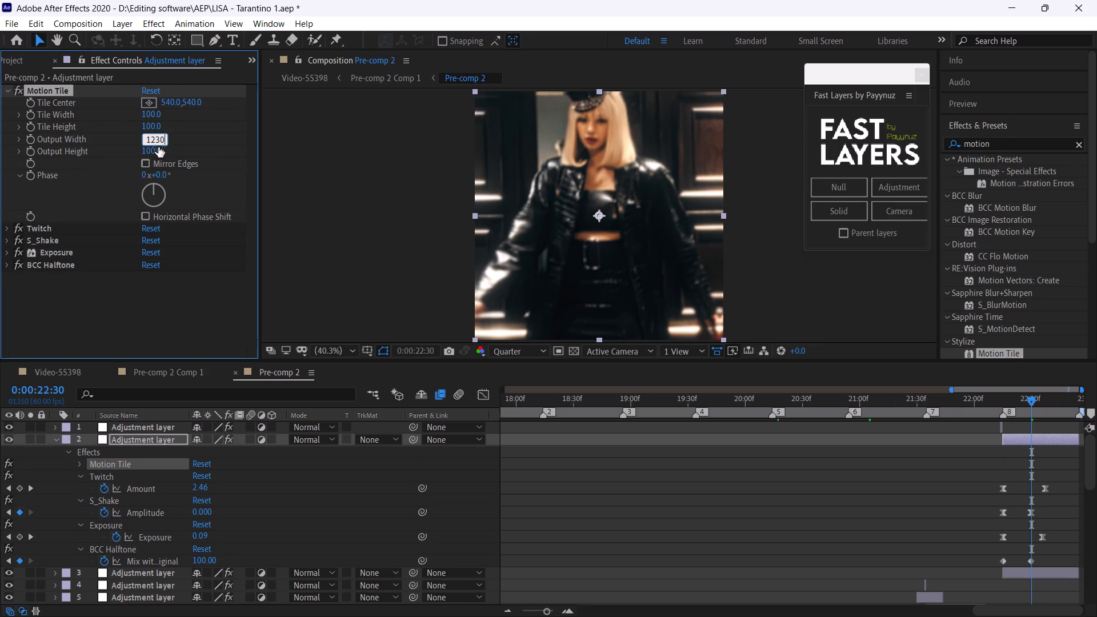
left_click(150, 152)
type("12")
key("0")
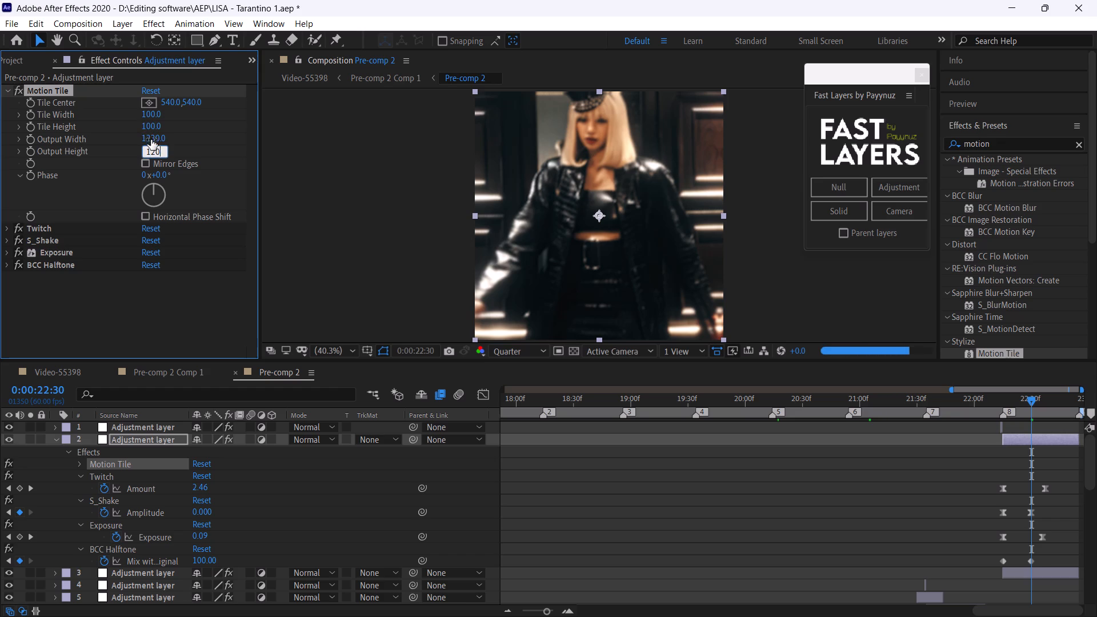
left_click(151, 139)
type("12")
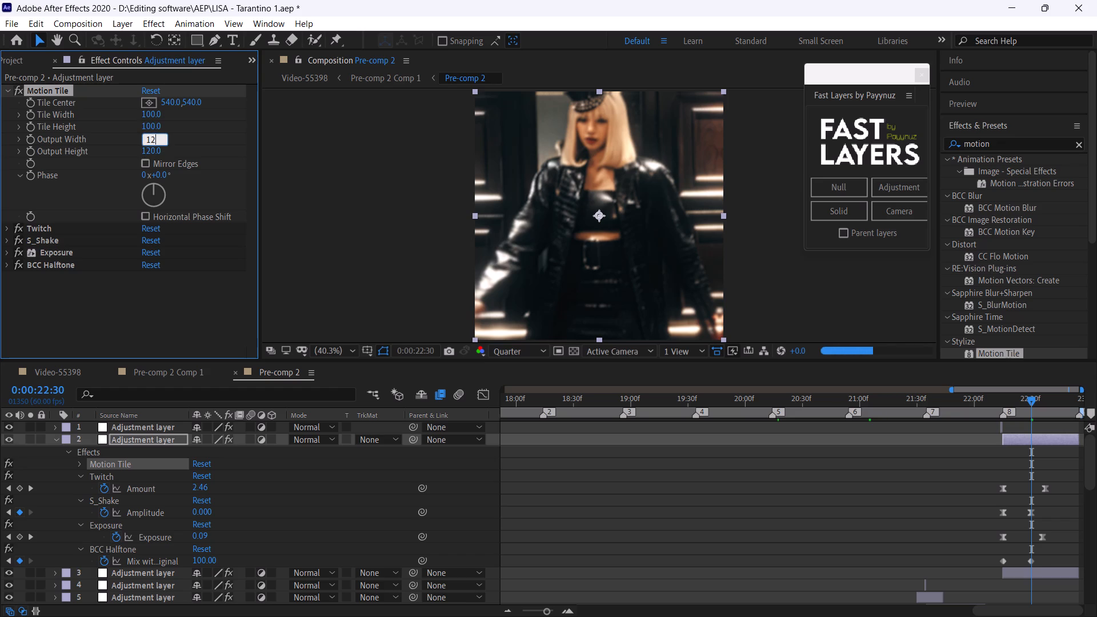
key("0")
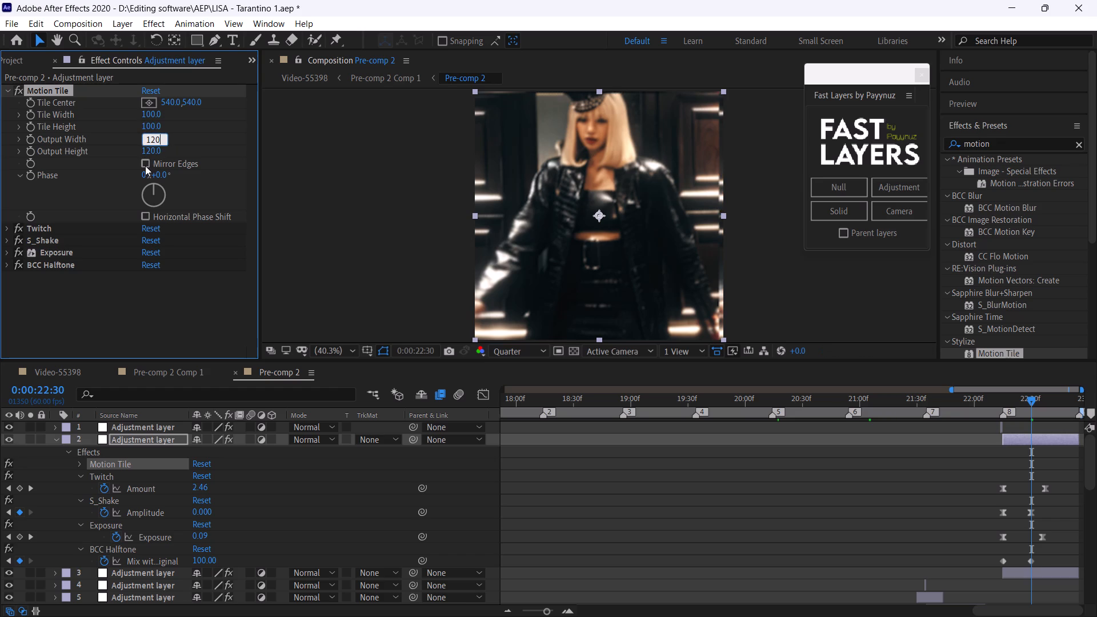
left_click(145, 166)
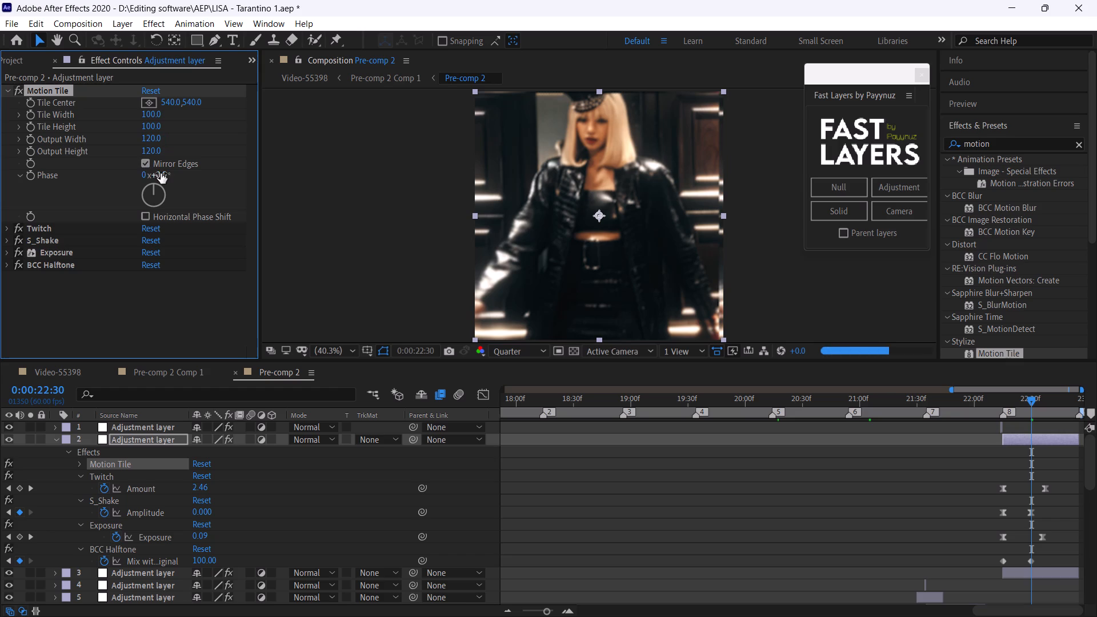
Set Motion Tile's Output Width and Output Height to 150 on adjustment layer 2.
left_click(154, 142)
type("150")
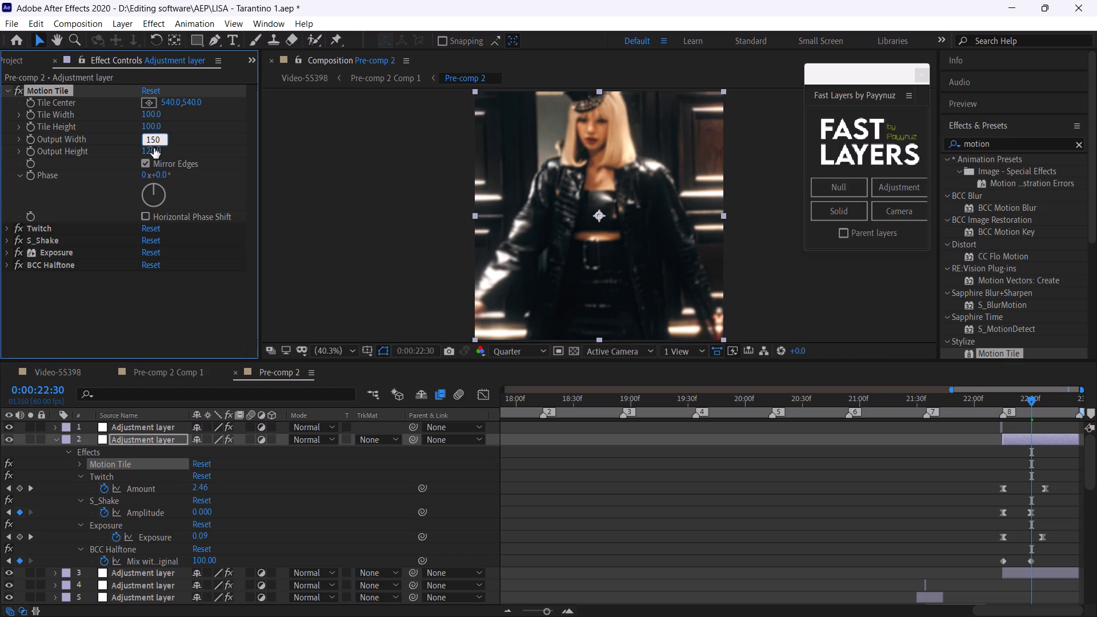
left_click(151, 155)
type("15")
key("0")
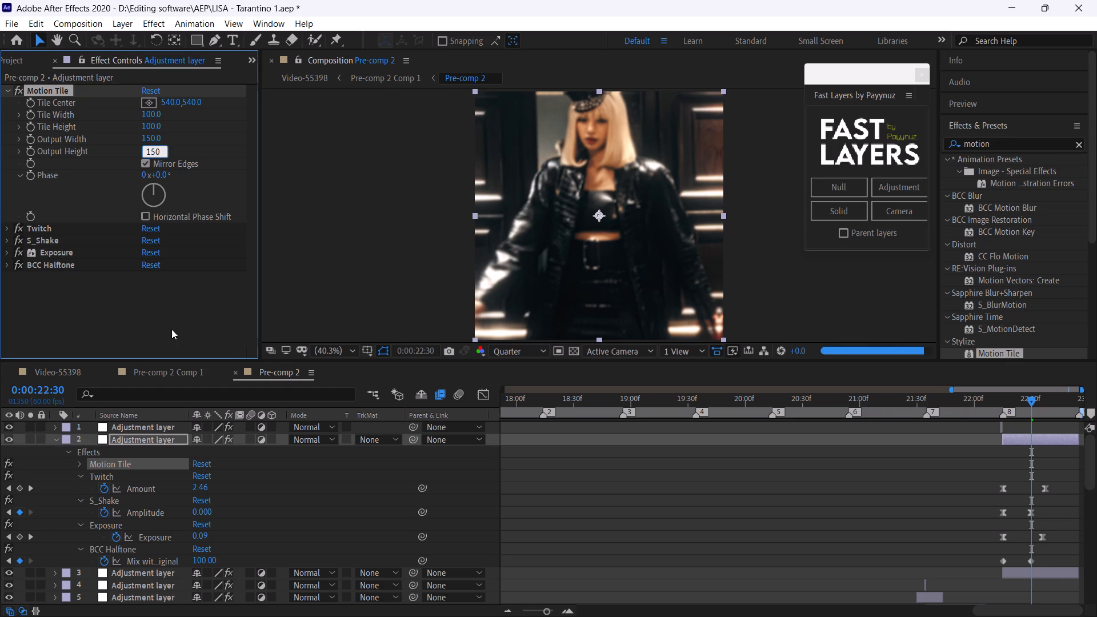
left_click(171, 329)
Copy the Motion Tile effect from adjustment layer 2 and save the project.
left_click(60, 87)
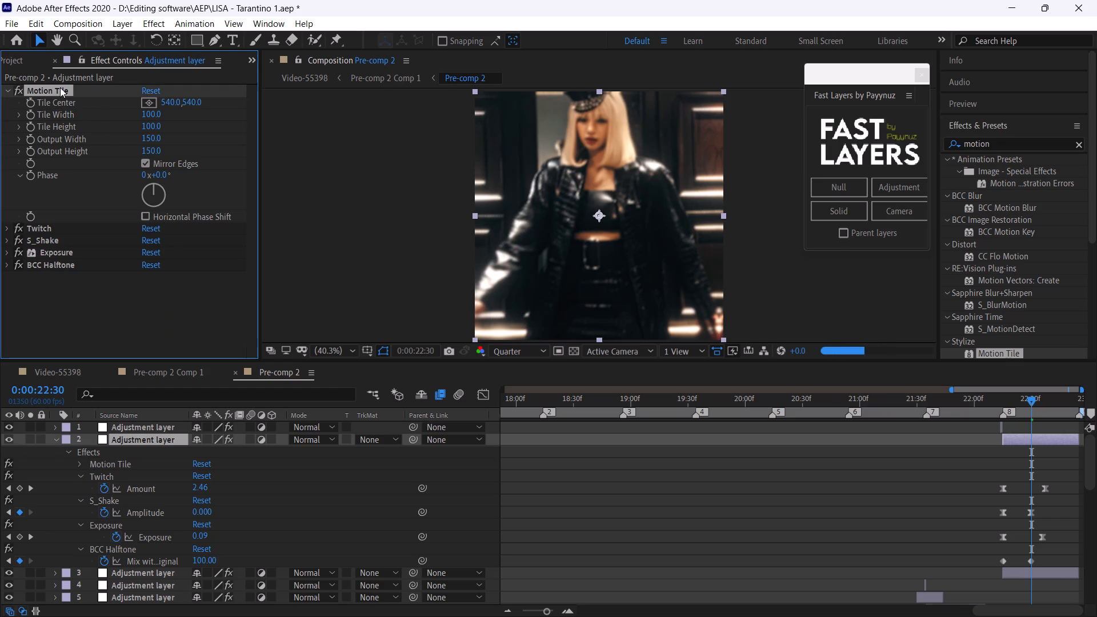
key("ctrl+c")
key("ctrl+c")
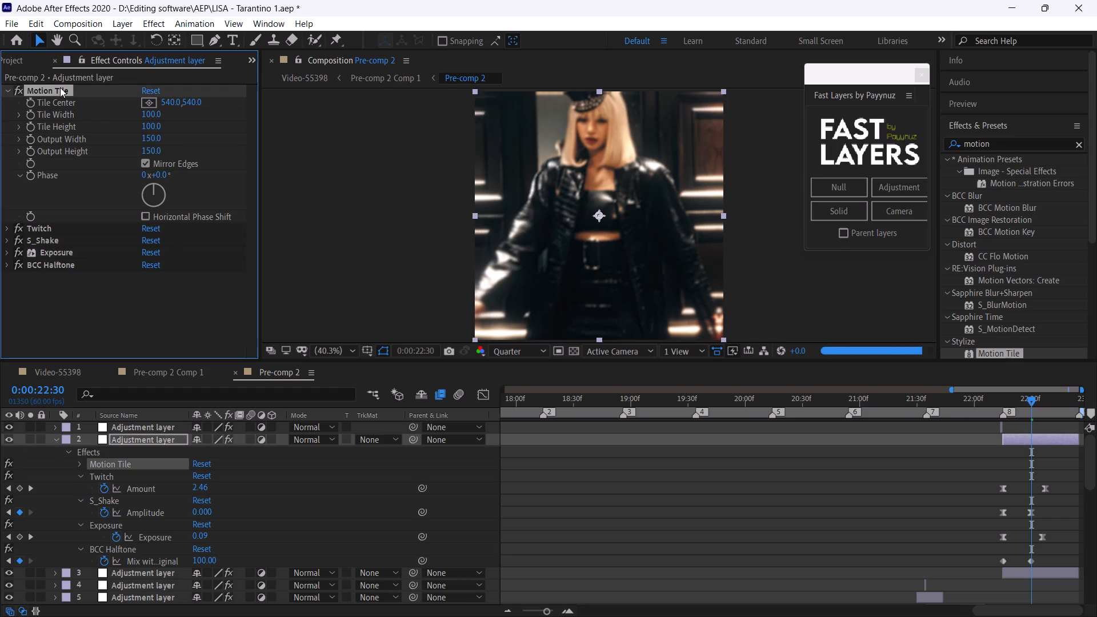
key("ctrl+s")
key("ctrl+s")
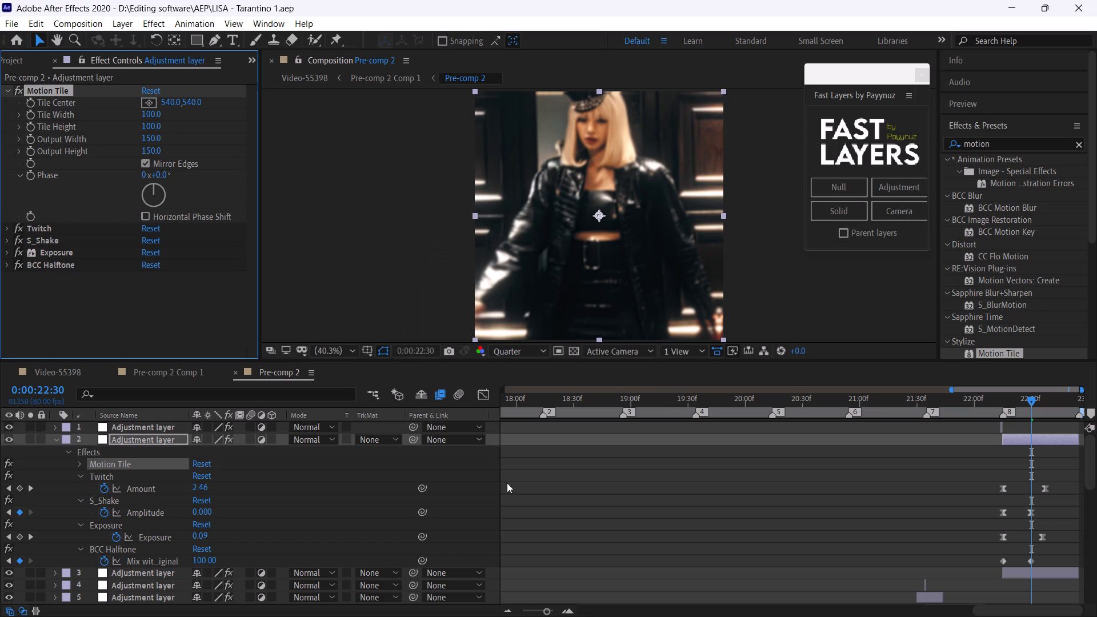
Go to 0:00:18:06 and paste the copied Motion Tile effect onto adjustment layer 31 near marker 1.
left_click(533, 609)
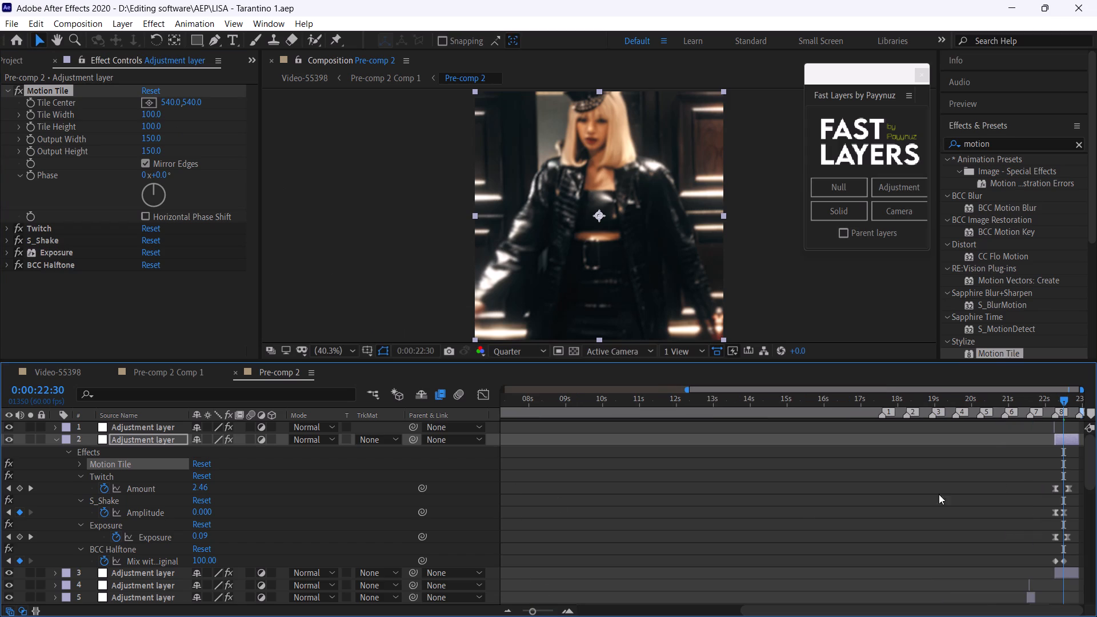
left_click(891, 399)
scroll(903, 488, "down", 2)
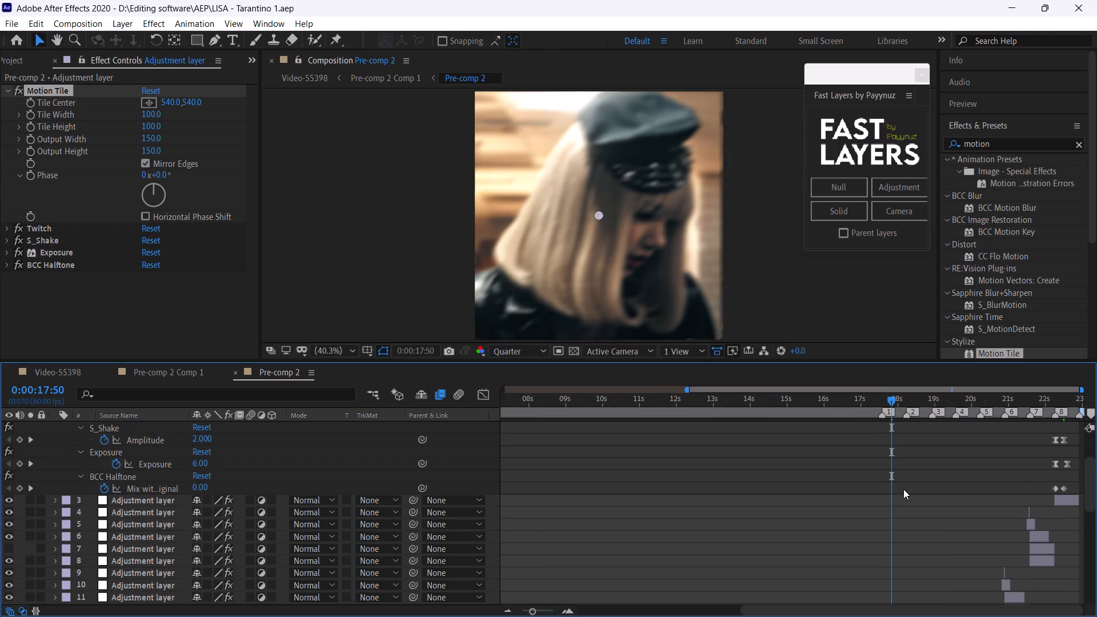
scroll(904, 488, "down", 4)
left_click(901, 407)
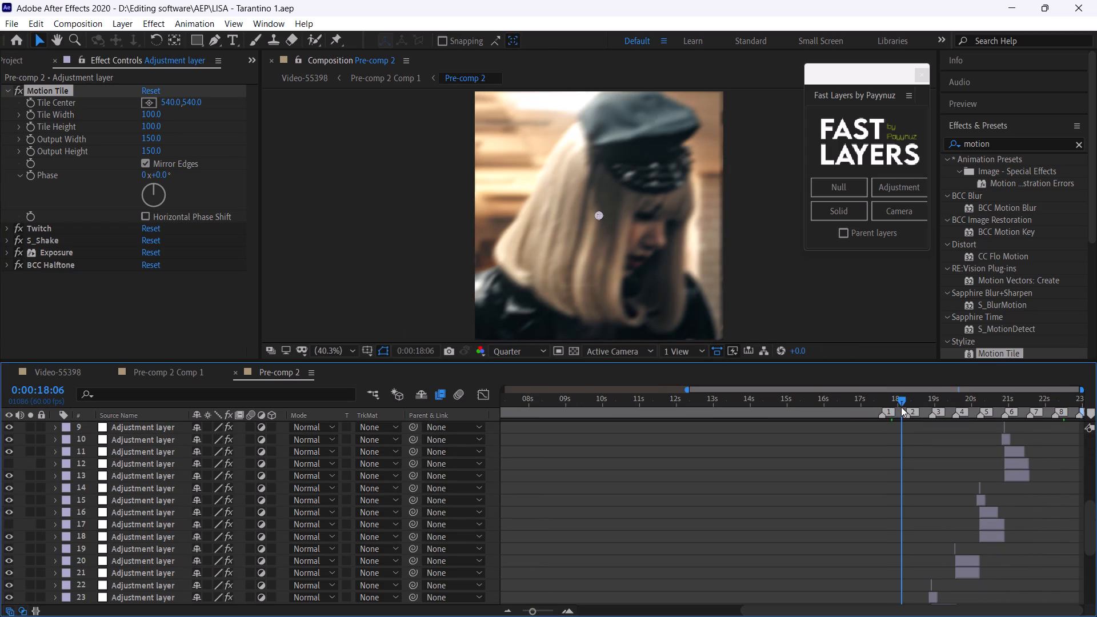
scroll(912, 460, "up", 2)
scroll(913, 463, "down", 2)
scroll(911, 467, "up", 1)
scroll(910, 468, "down", 1)
scroll(911, 468, "up", 2)
scroll(912, 468, "down", 3)
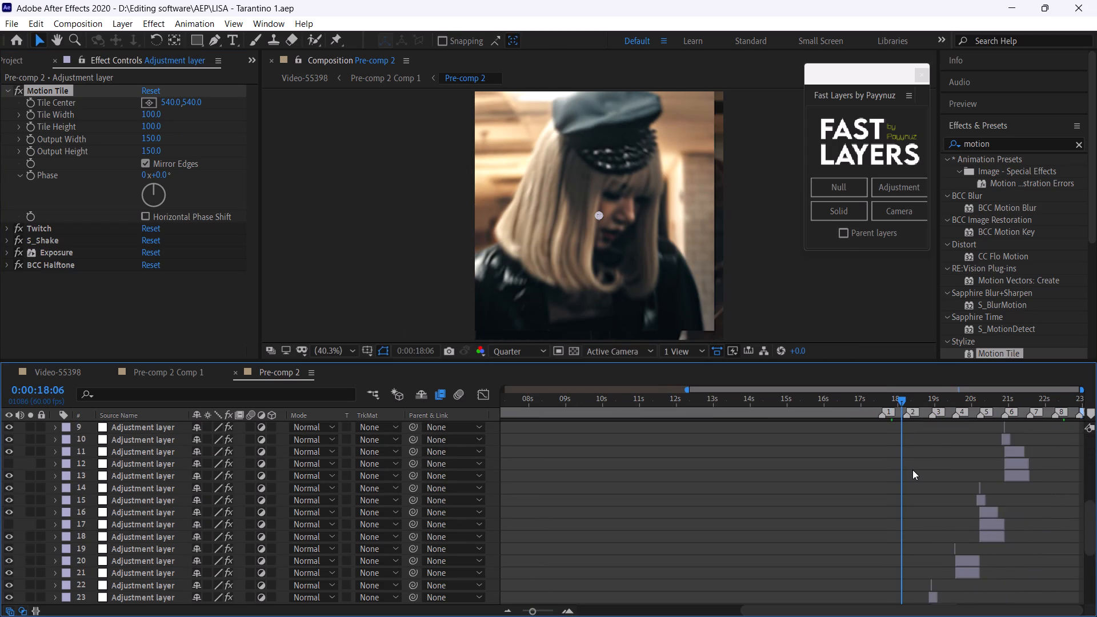
scroll(912, 470, "down", 3)
scroll(914, 471, "up", 1)
scroll(914, 472, "down", 1)
left_click(894, 548)
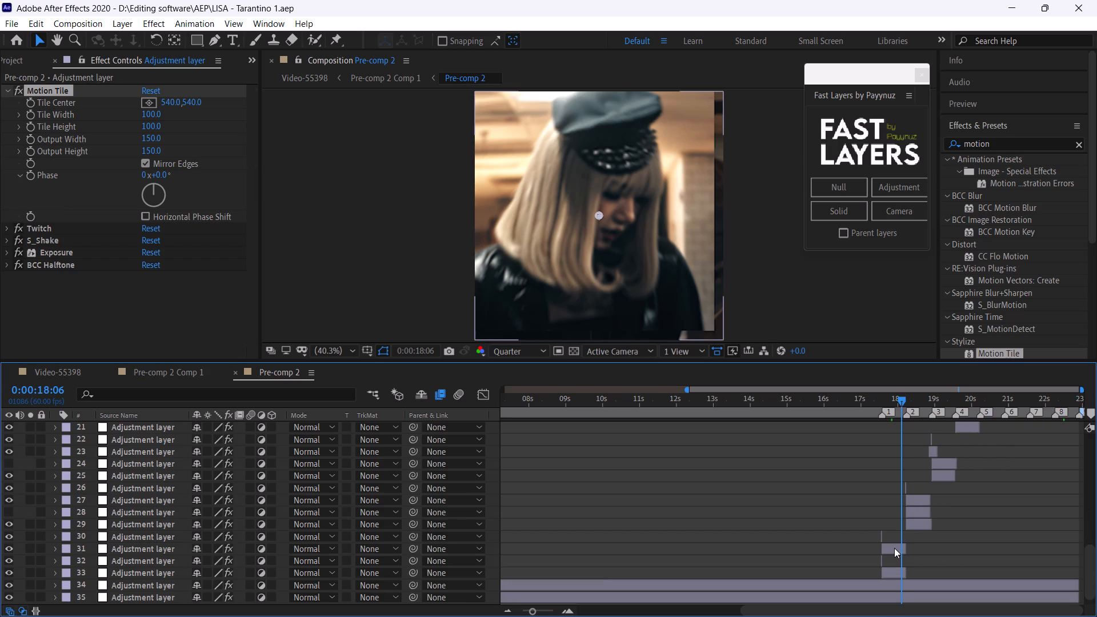
left_click(13, 218)
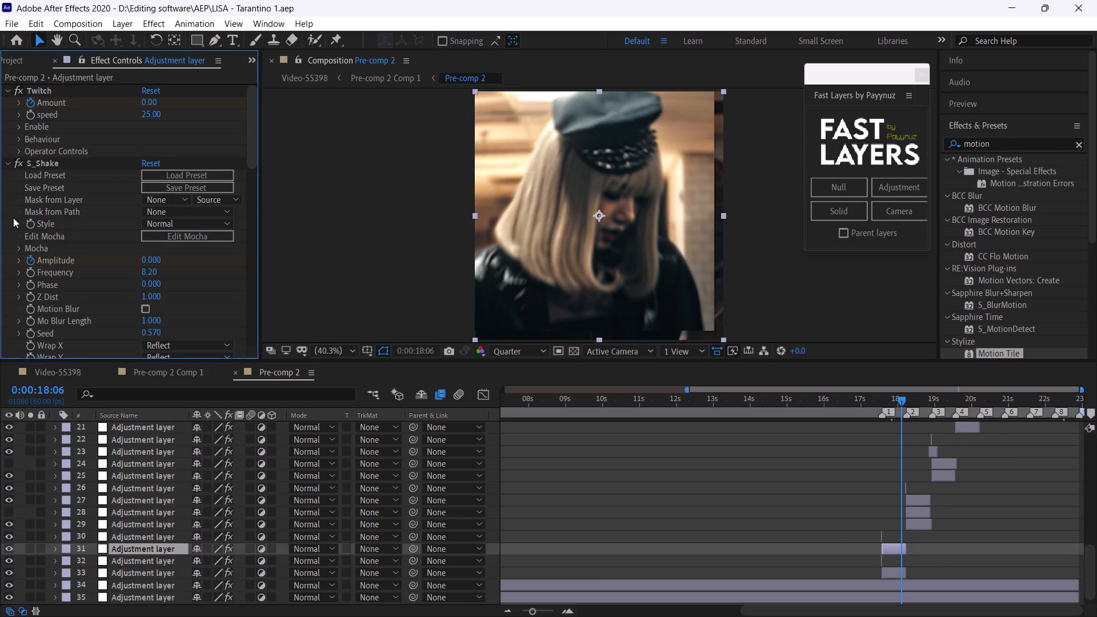
key("ctrl+v")
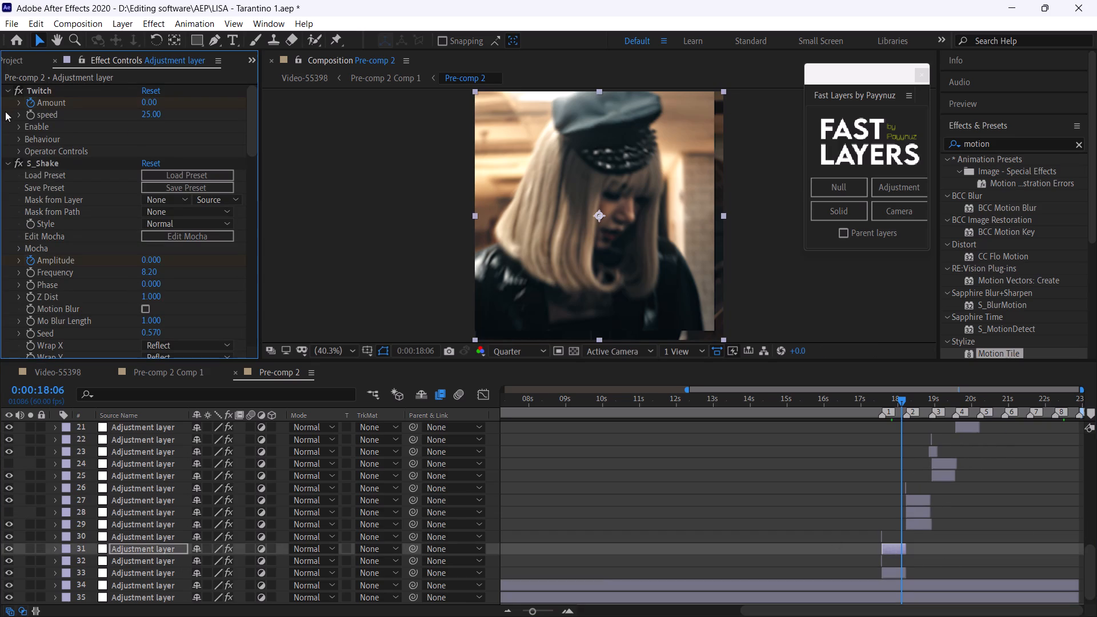
Collapse layer 31's other effects, move Motion Tile above Twitch to the top of the stack, and save the project.
left_click(5, 96)
left_click(4, 103)
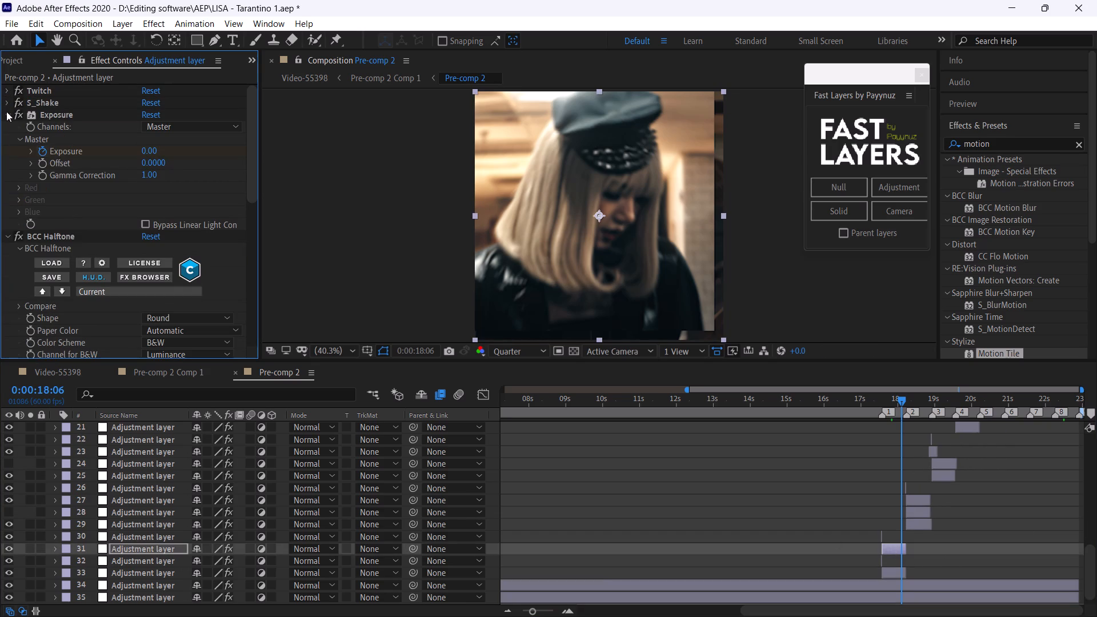
left_click(6, 111)
left_click(9, 126)
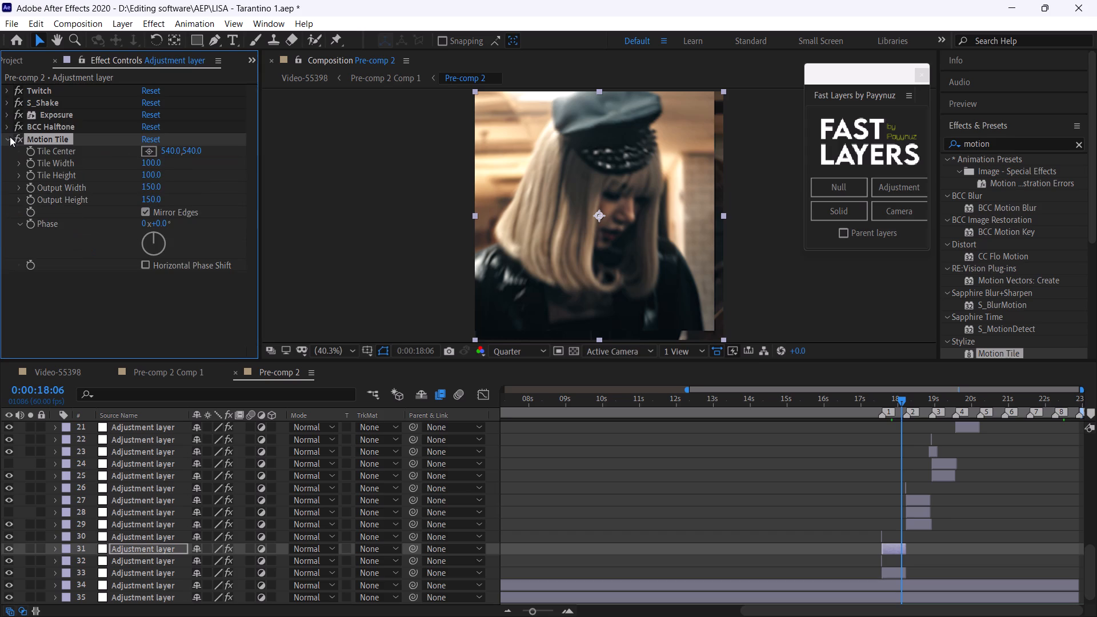
left_click_drag(52, 141, 56, 88)
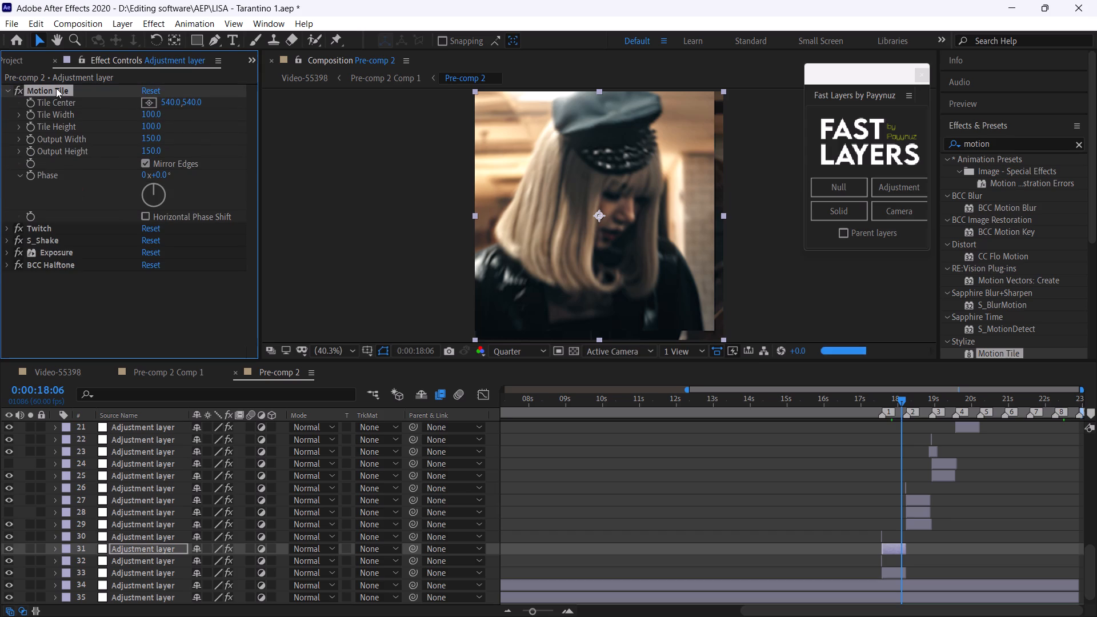
key("ctrl+s")
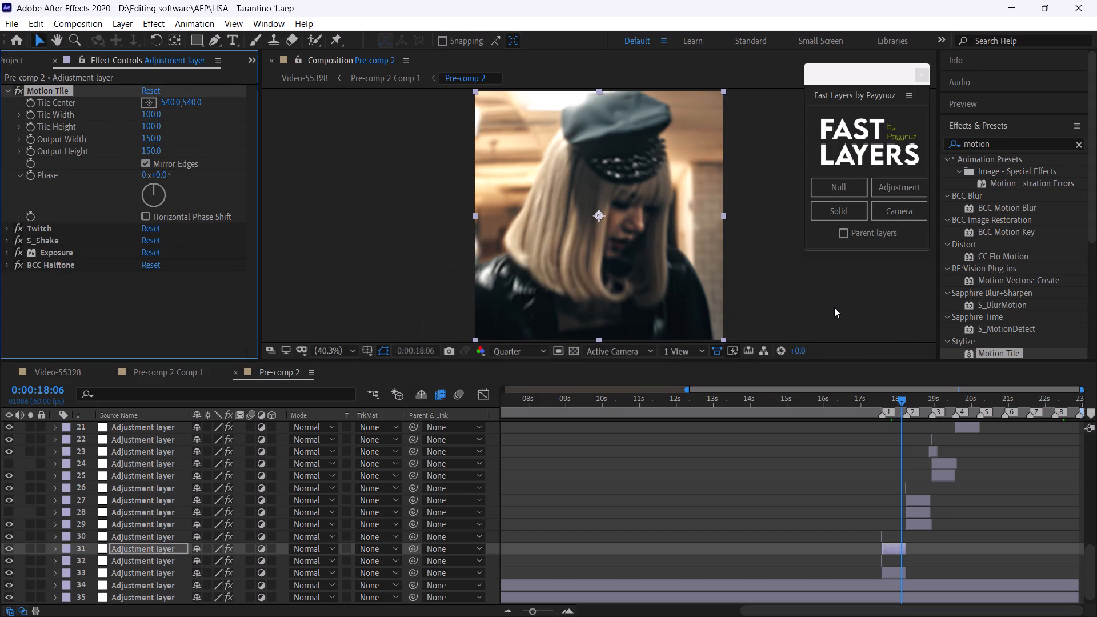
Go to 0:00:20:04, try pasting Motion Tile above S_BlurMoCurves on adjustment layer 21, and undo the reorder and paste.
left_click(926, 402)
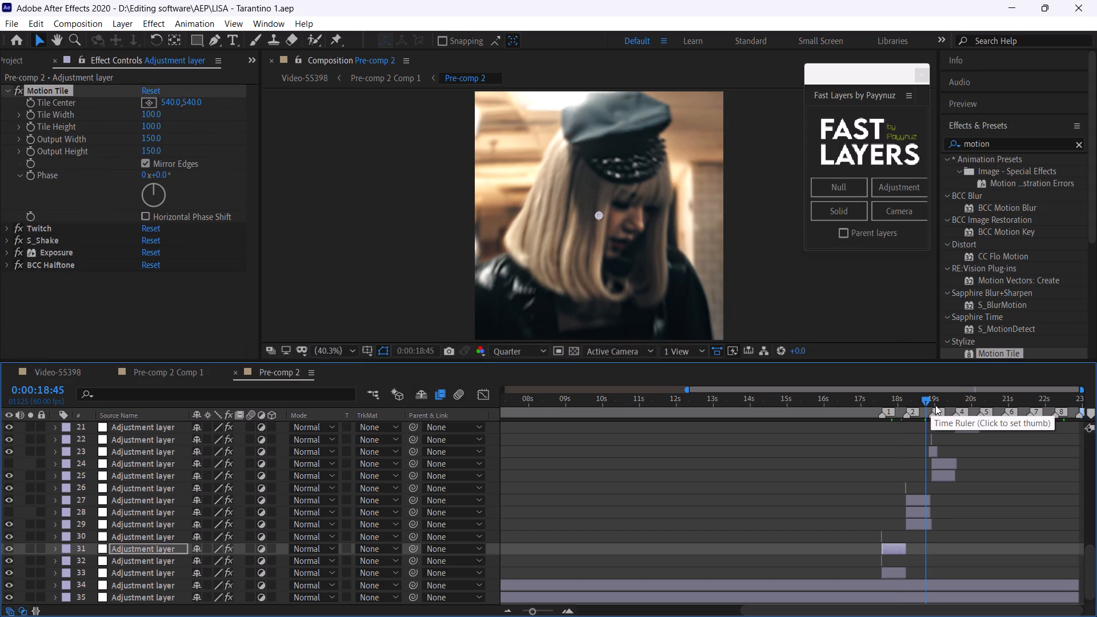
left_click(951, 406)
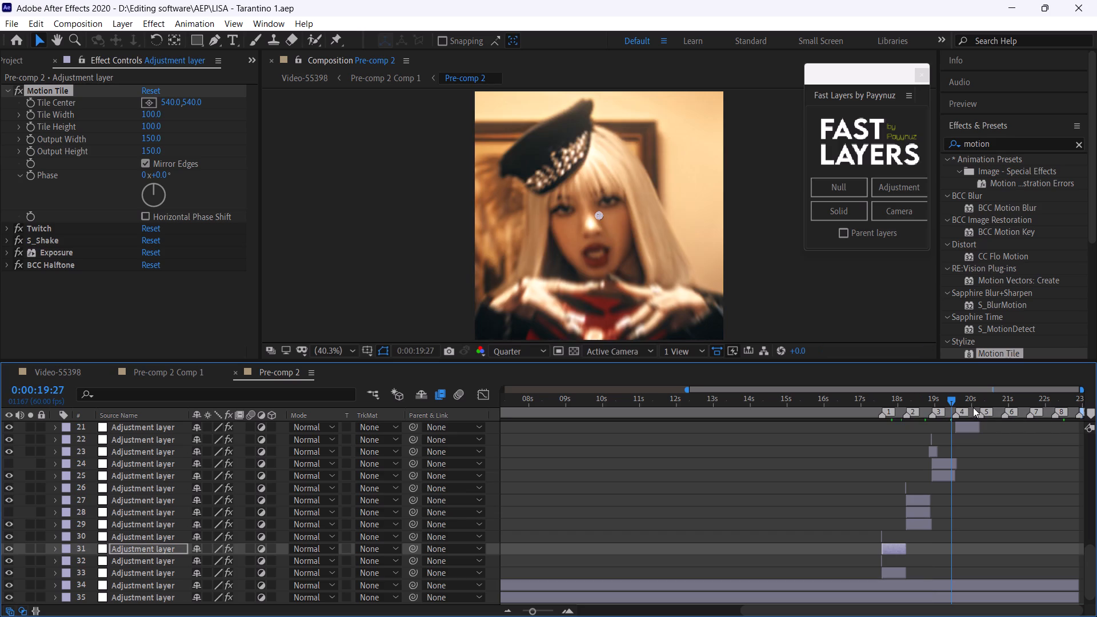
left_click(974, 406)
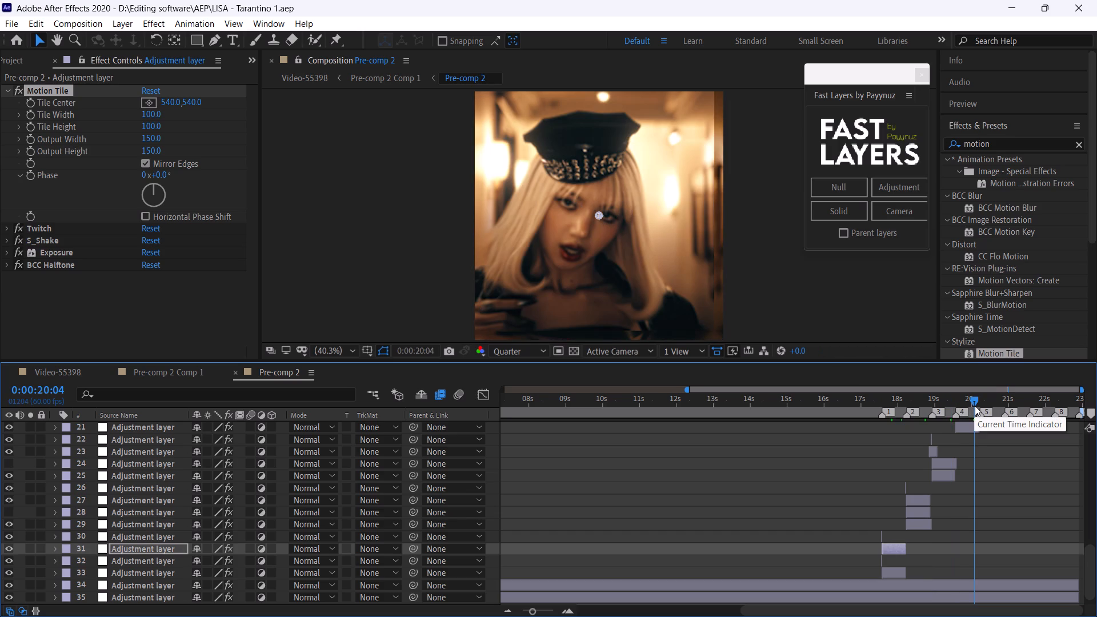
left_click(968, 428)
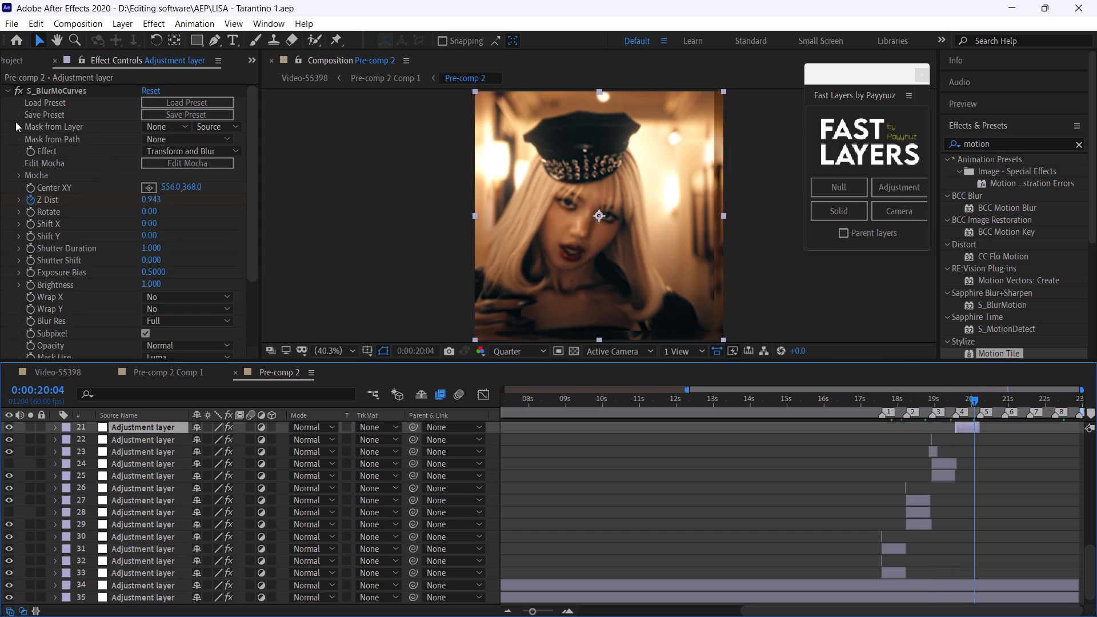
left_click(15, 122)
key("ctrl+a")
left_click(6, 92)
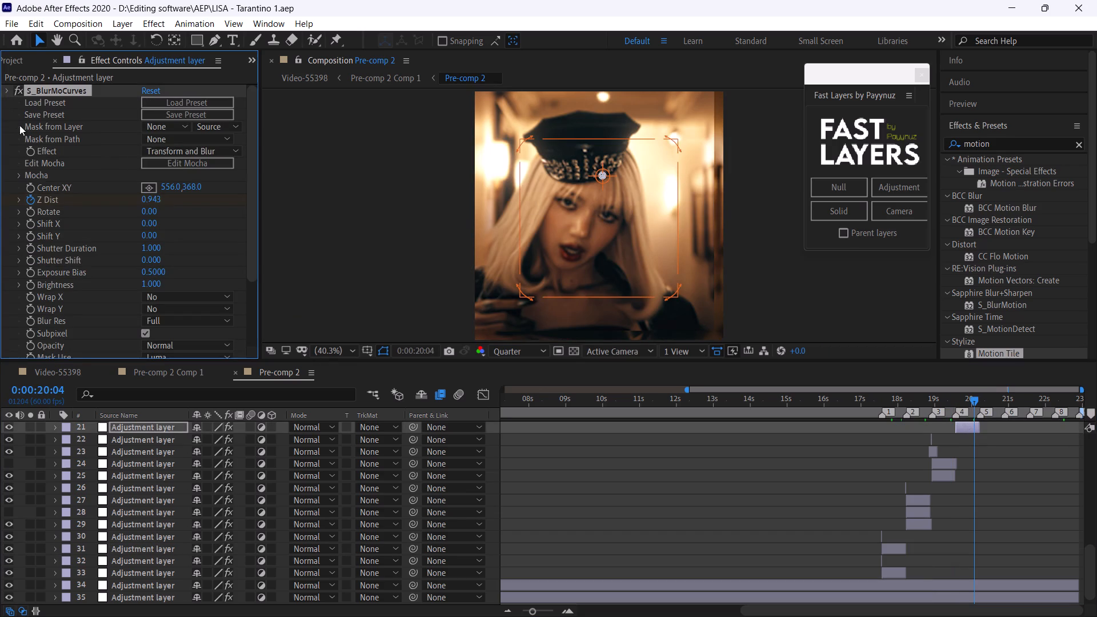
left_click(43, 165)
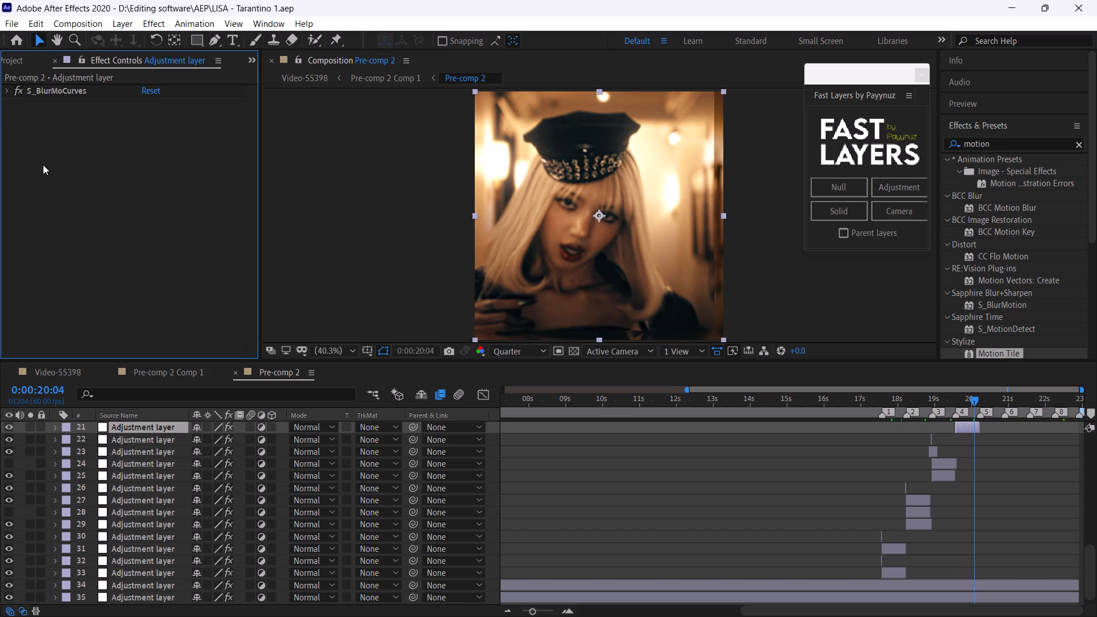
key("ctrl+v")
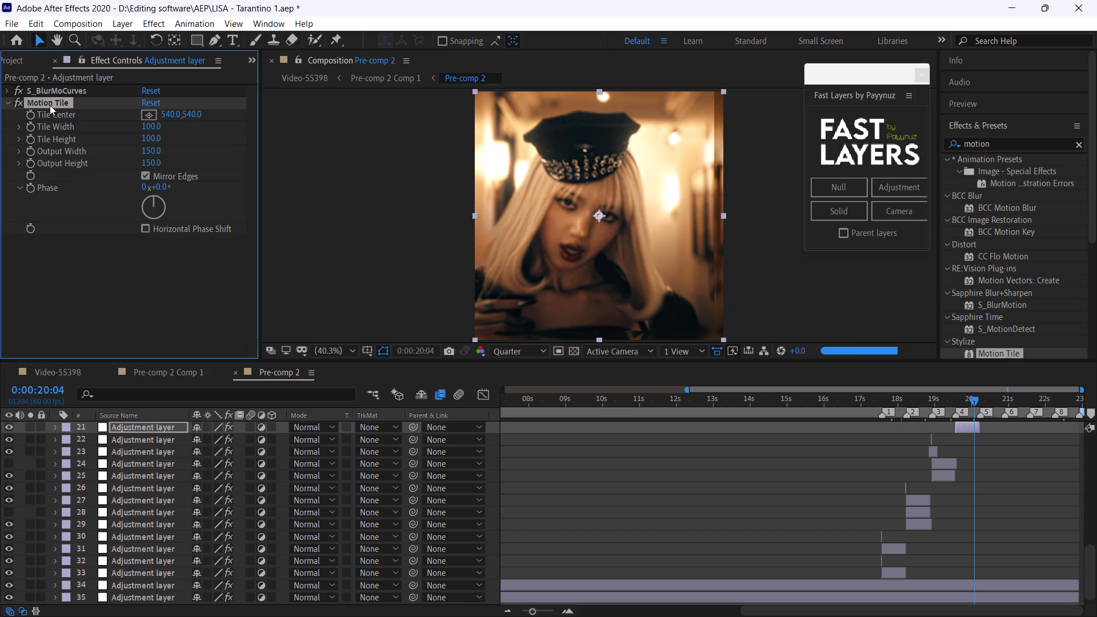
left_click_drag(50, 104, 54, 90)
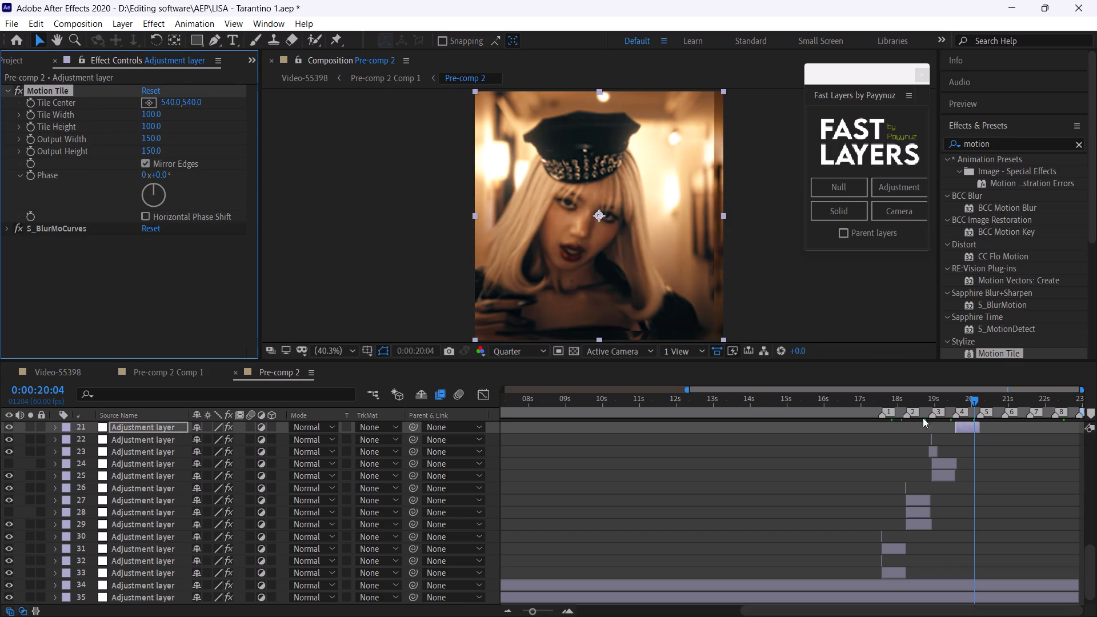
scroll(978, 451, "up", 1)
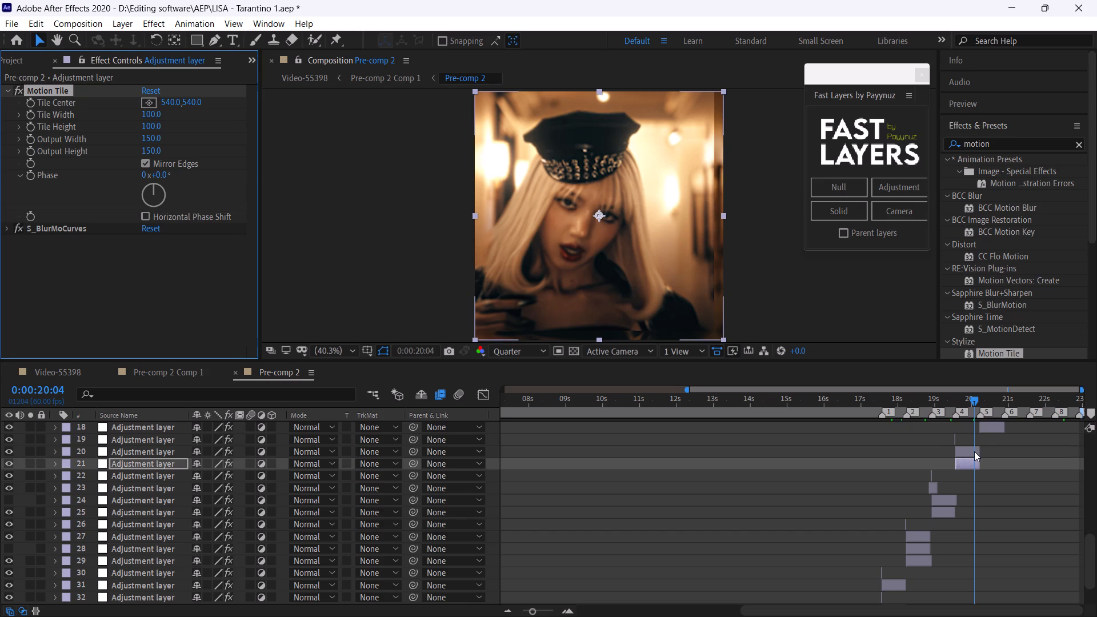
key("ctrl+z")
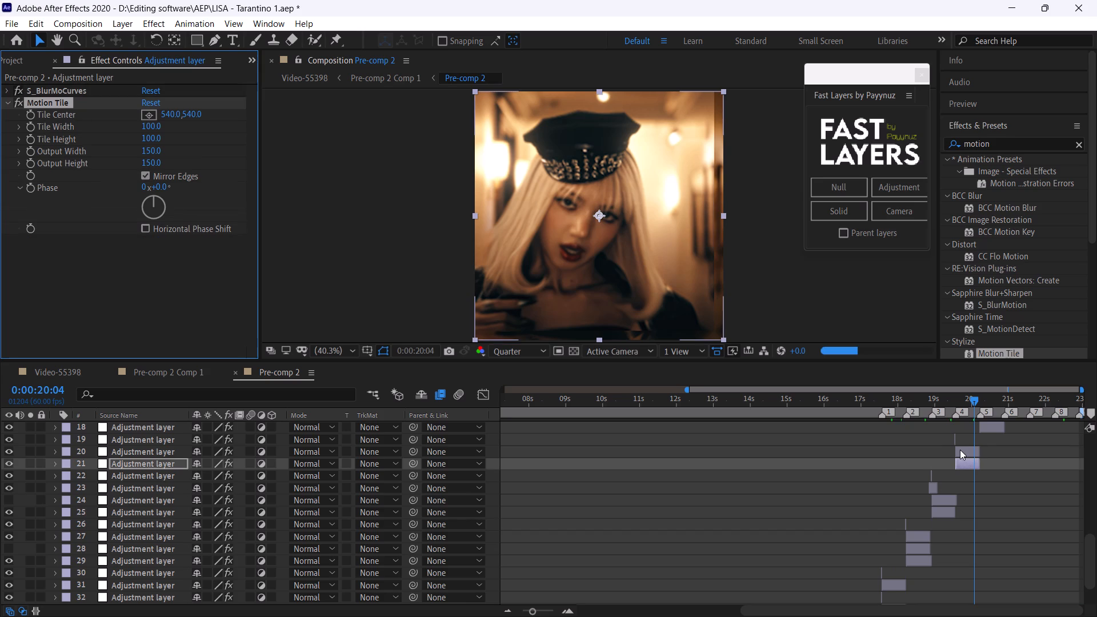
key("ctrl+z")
Paste Motion Tile onto adjustment layer 20, collapse its other effects, move Motion Tile above Twitch, and save the project.
left_click(970, 448)
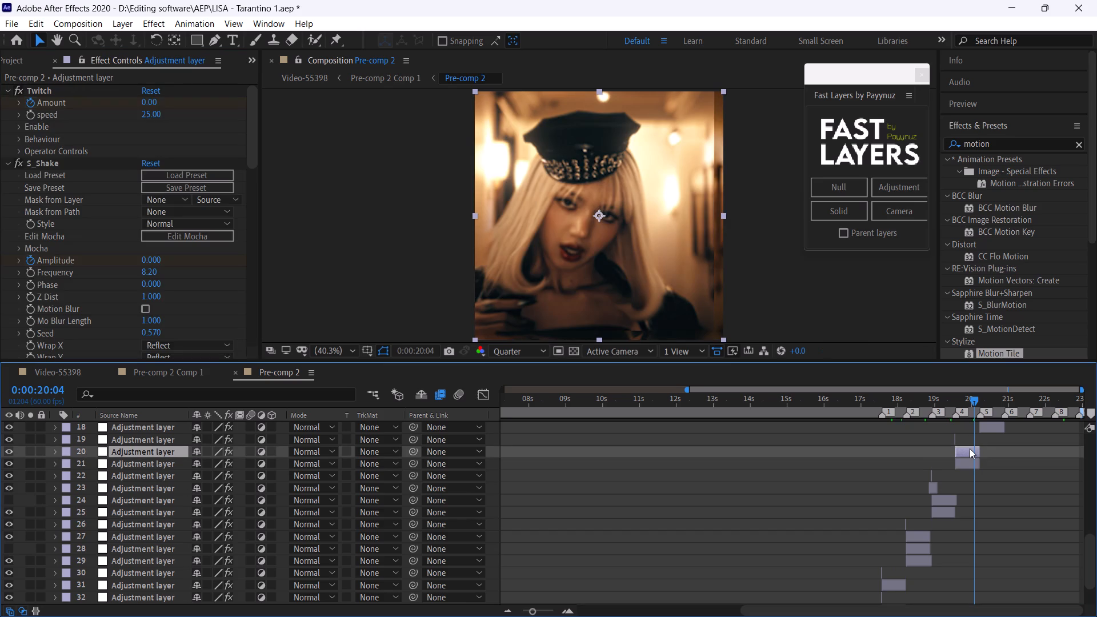
left_click(6, 118)
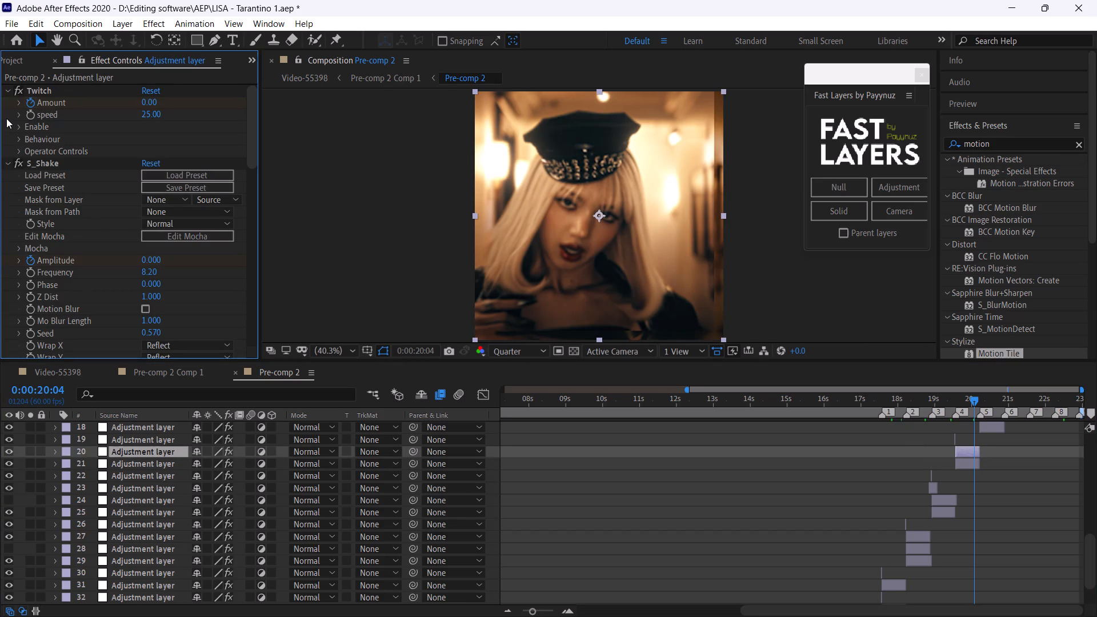
key("ctrl+a")
left_click(6, 93)
left_click(83, 190)
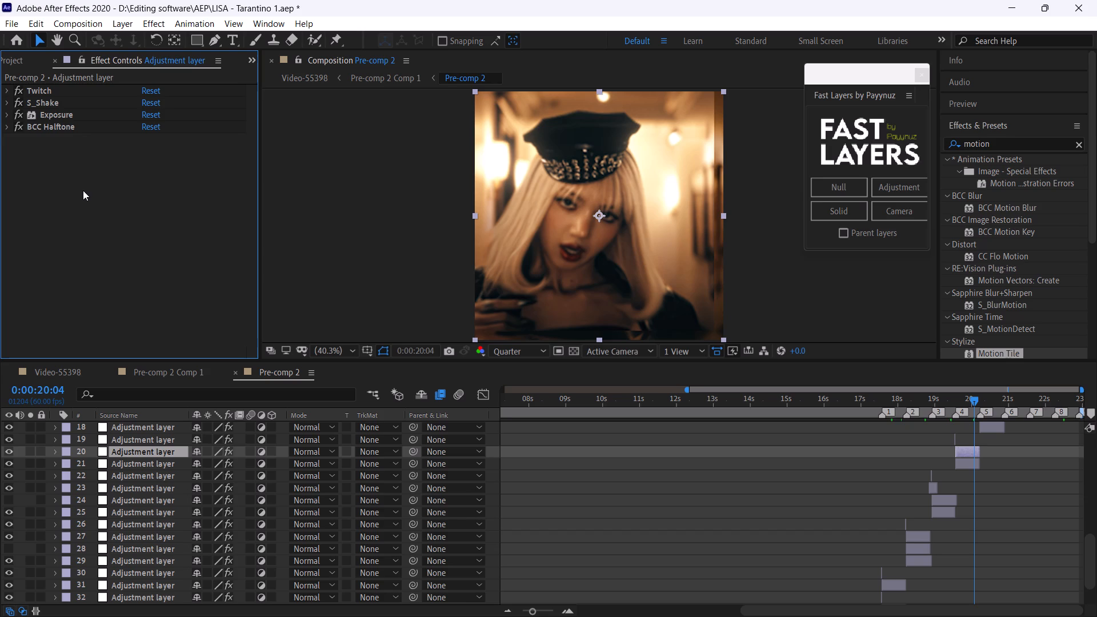
key("ctrl+v")
left_click_drag(59, 139, 66, 89)
key("ctrl+s")
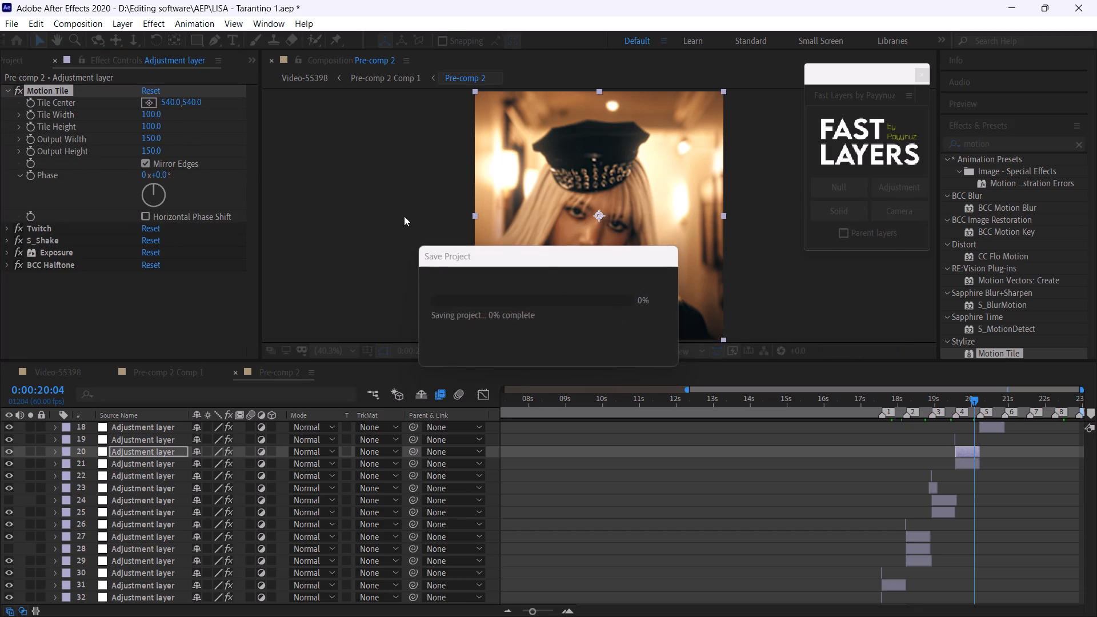
Check Pre-comp 2's frames from 0:00:20:30 through 0:00:22:54 and at 0:00:01:39 for exposed edges.
scroll(1022, 530, "up", 2)
left_click(990, 404)
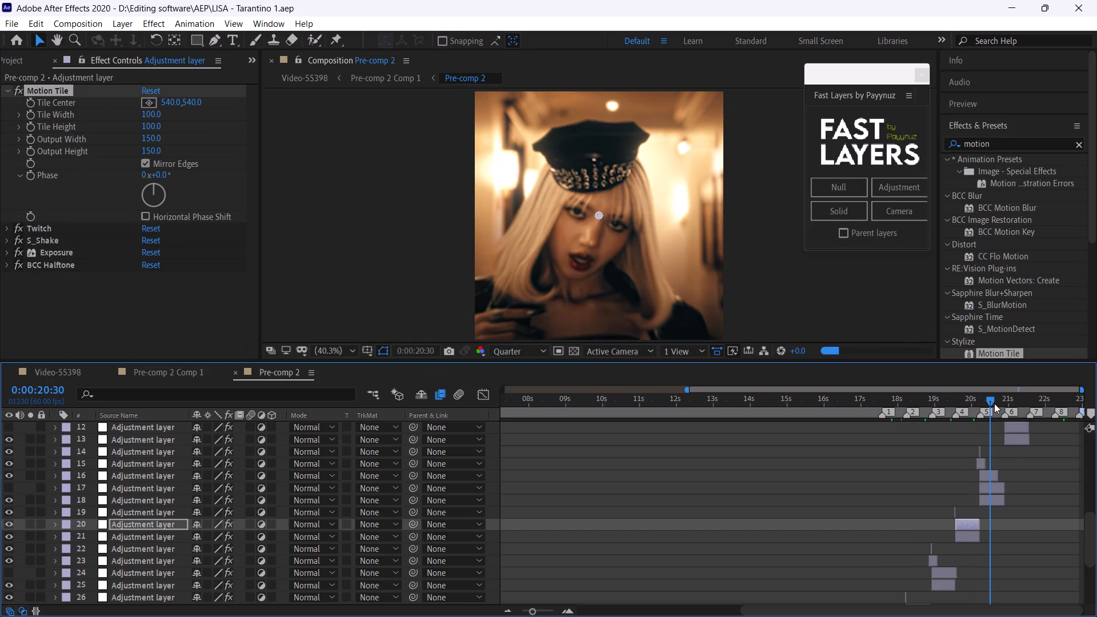
left_click(997, 403)
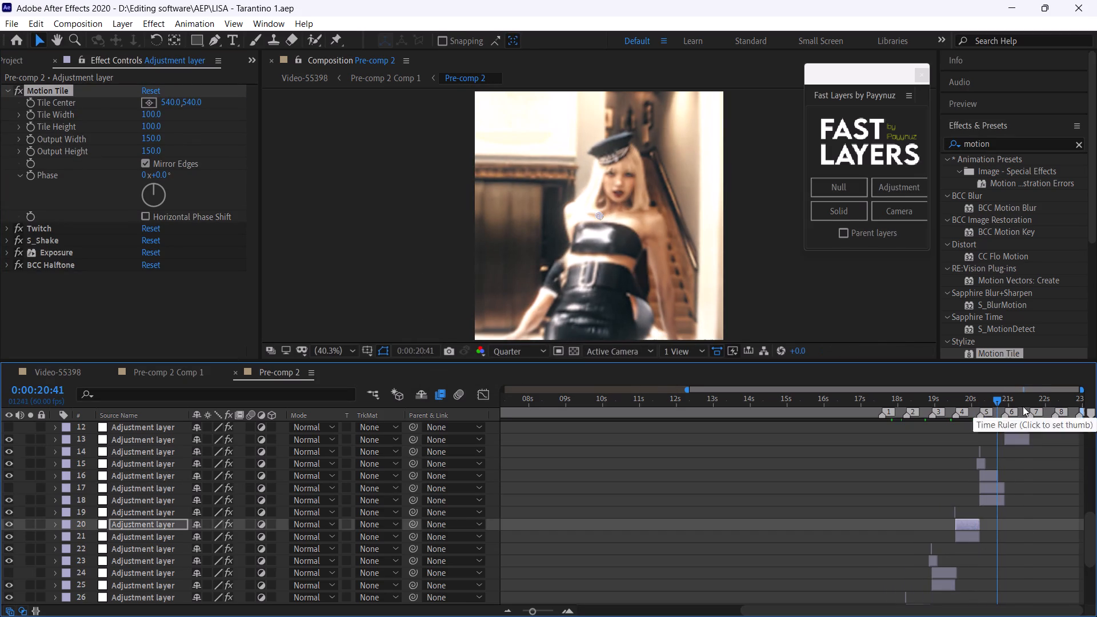
left_click(1023, 406)
scroll(1053, 468, "up", 1)
left_click(1050, 404)
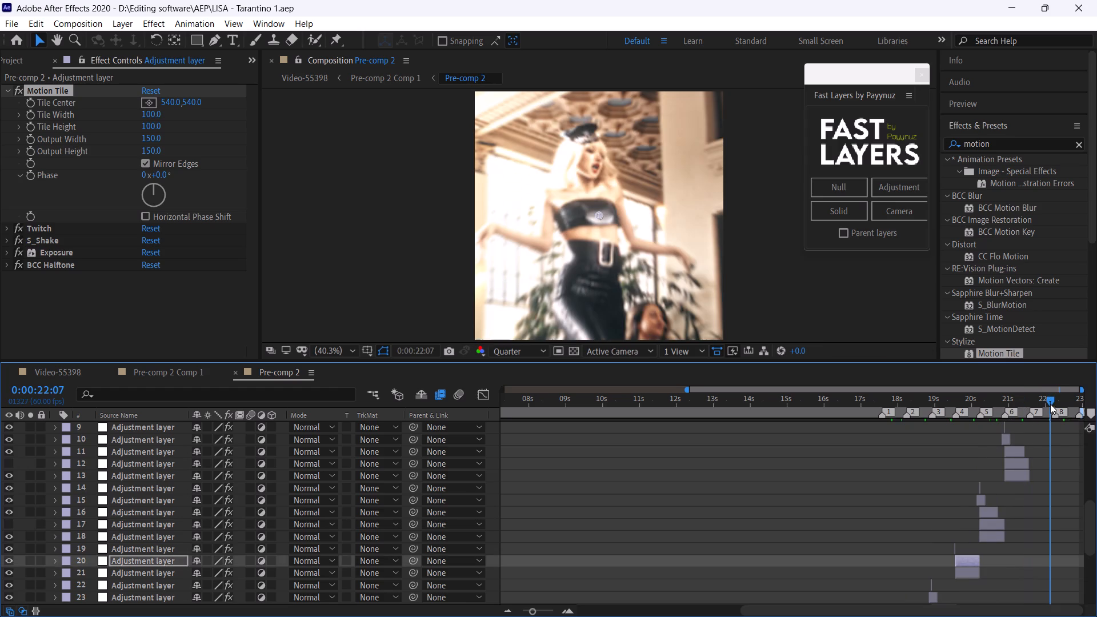
scroll(1061, 463, "up", 1)
left_click_drag(1068, 404, 1096, 406)
left_click_drag(530, 606, 511, 607)
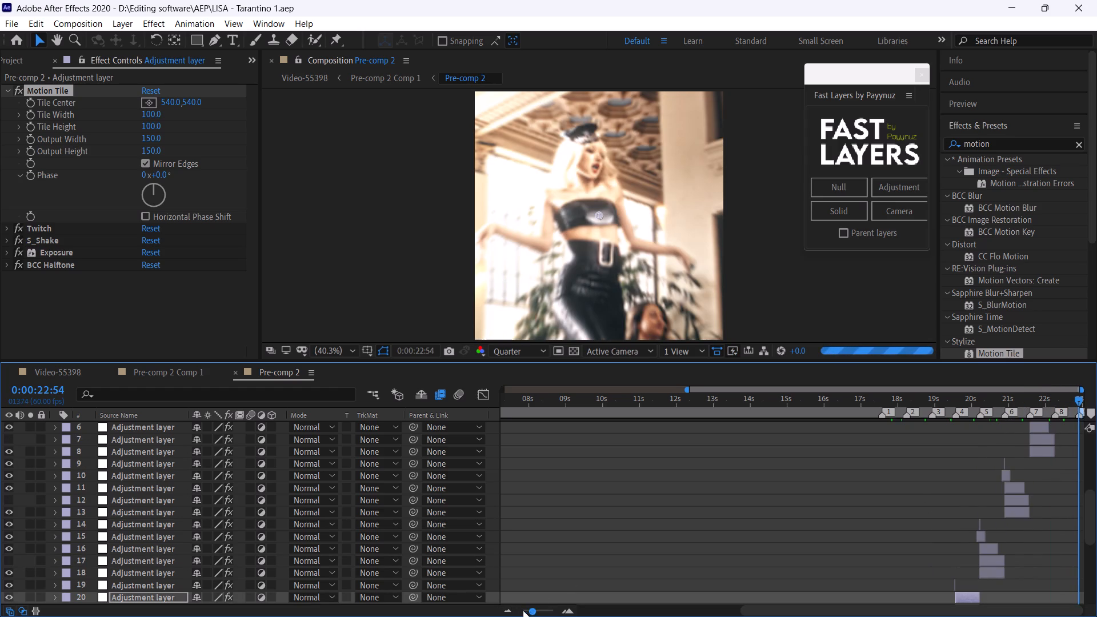
left_click_drag(533, 610, 512, 607)
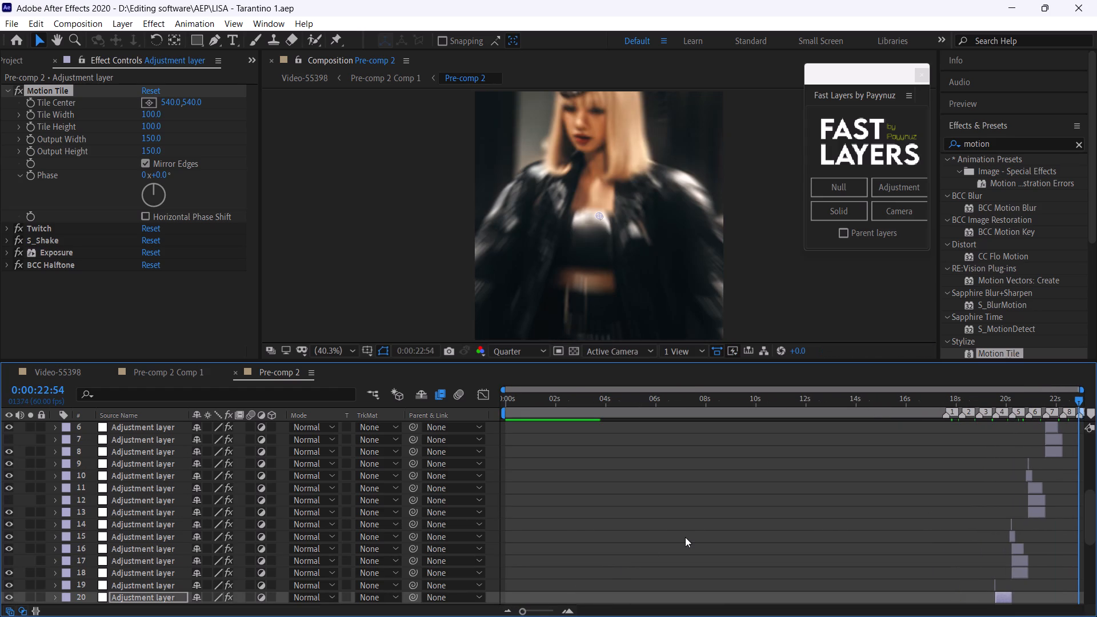
key("ctrl+s")
left_click_drag(519, 612, 507, 610)
left_click(547, 394)
key("ctrl+s")
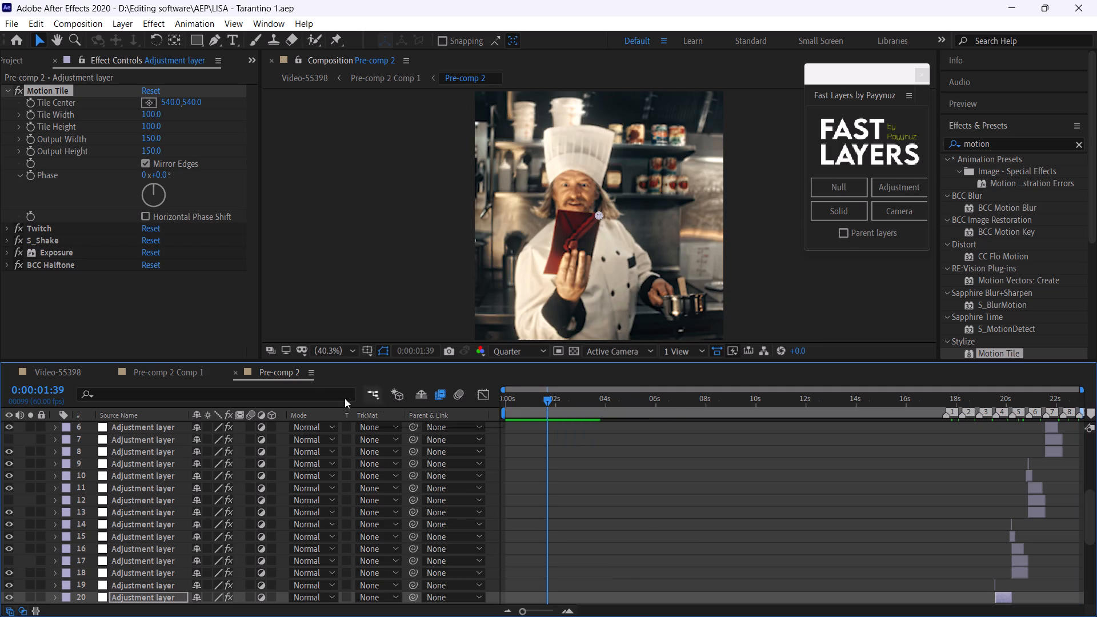
Close the Pre-comp 2 and Pre-comp 2 Comp 1 timelines to return to Video-55398, and save the project.
left_click(234, 371)
left_click(110, 373)
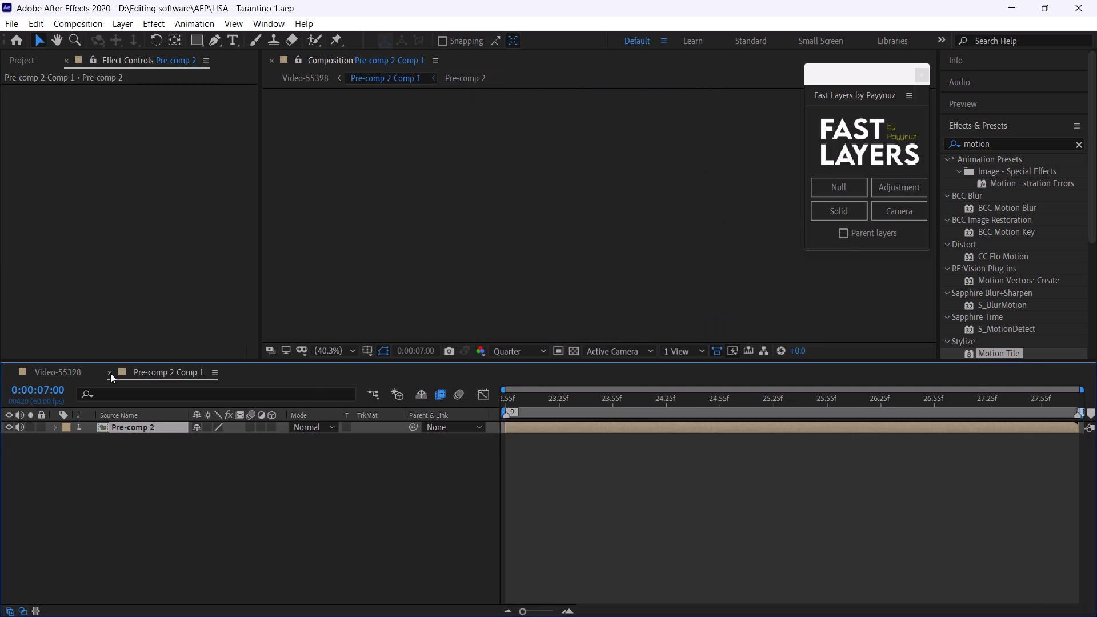
key("ctrl+s")
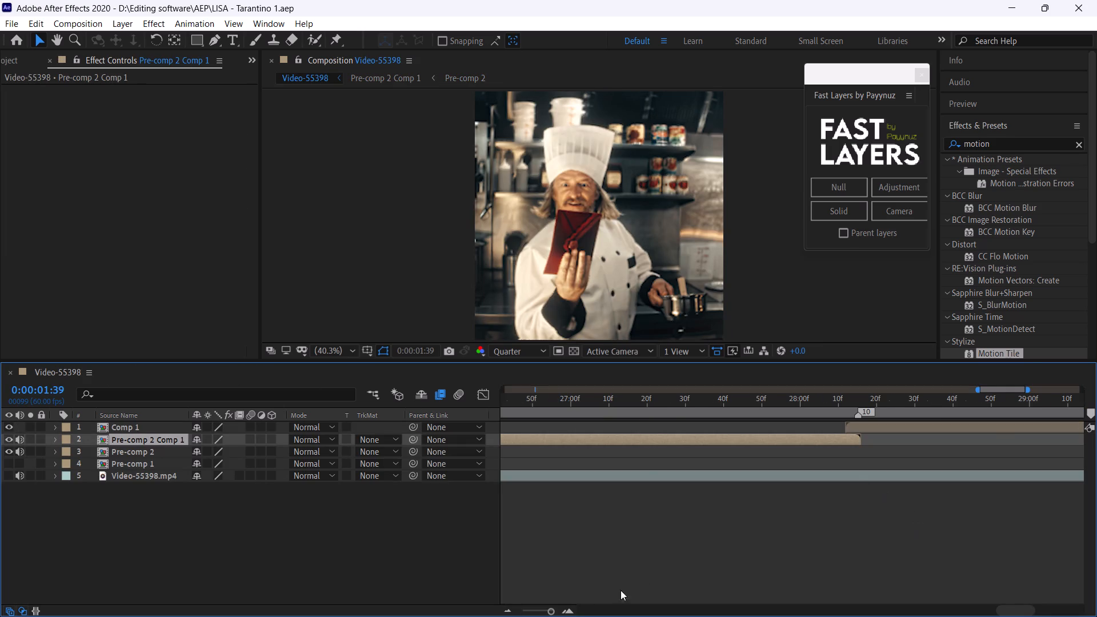
Preview the end of the watermark in Video-55398 from 0:00:29:01 and 0:00:29:20.
left_click_drag(527, 611, 506, 606)
left_click(1022, 400)
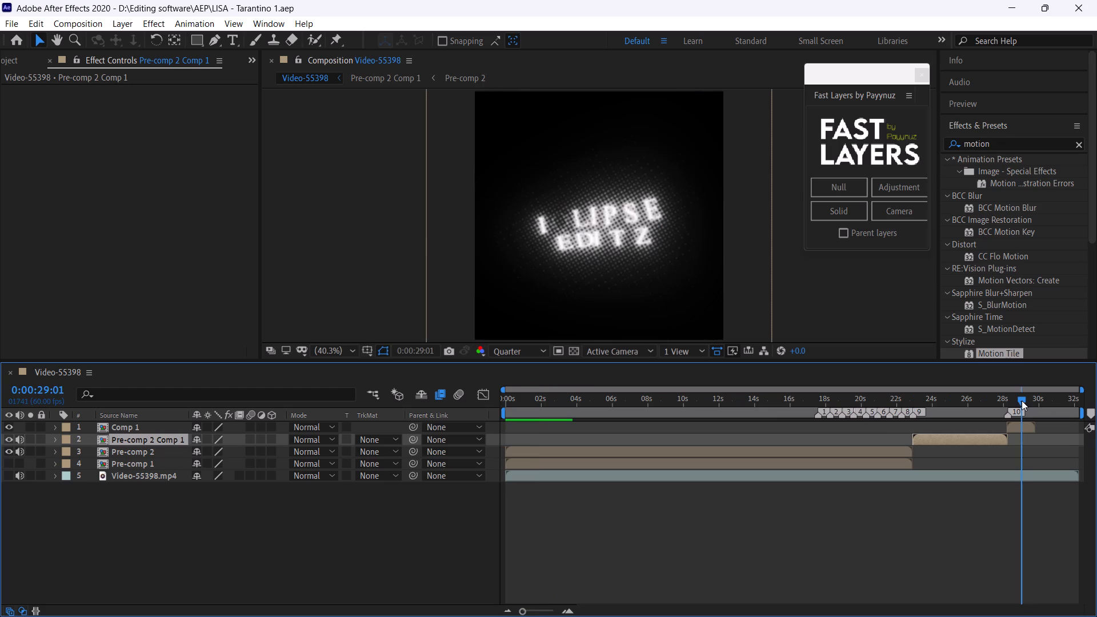
key("space")
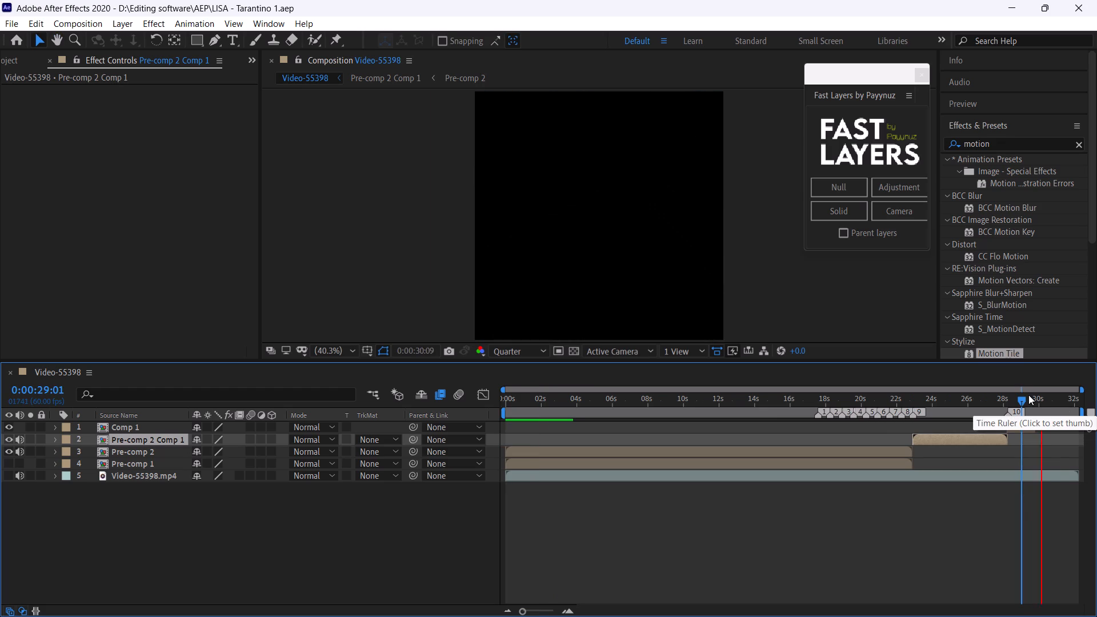
left_click(1027, 397)
key("space")
left_click(1027, 397)
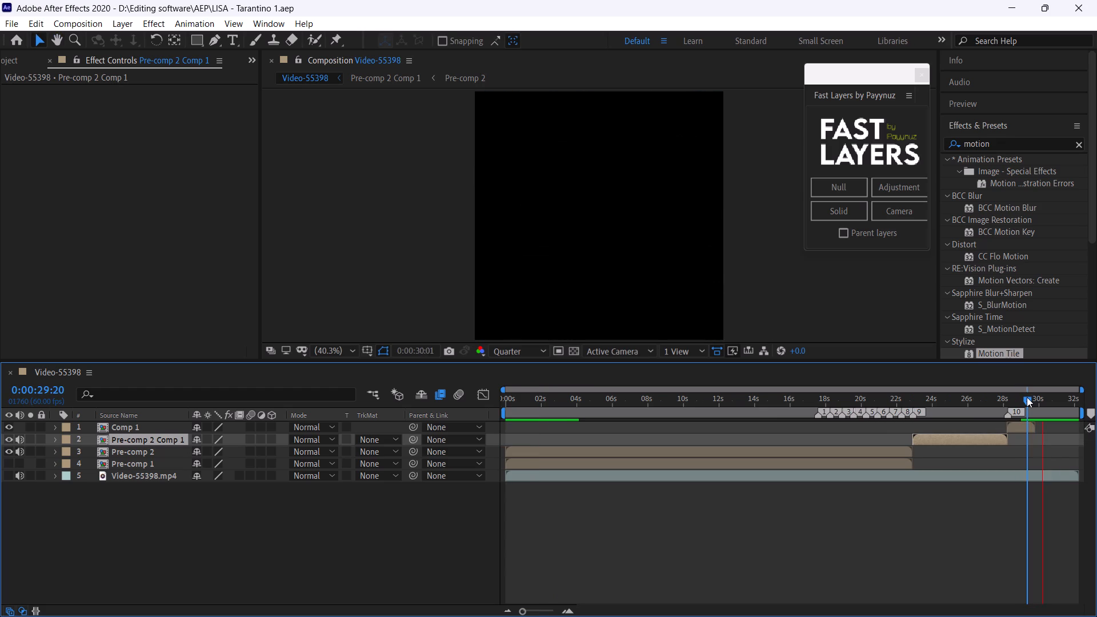
key("space")
Find the black end point after the watermark and set the work area's end to 0:00:30:08.
left_click(1046, 398)
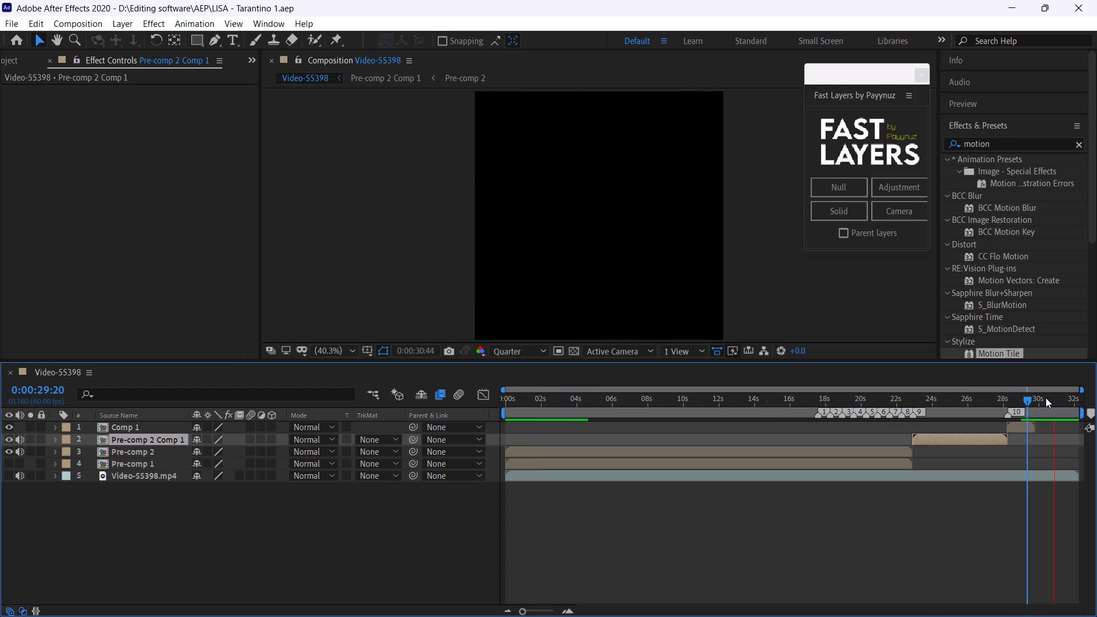
key("space")
left_click(1046, 398)
key("space")
left_click(1046, 398)
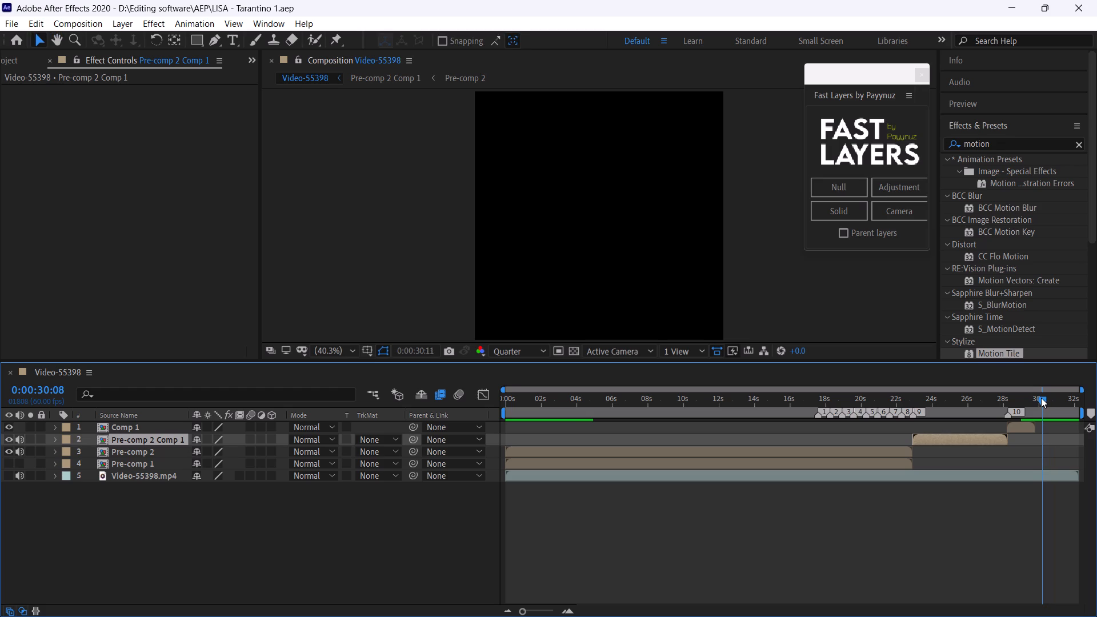
key("space")
left_click(1041, 398)
key("space")
left_click(1041, 398)
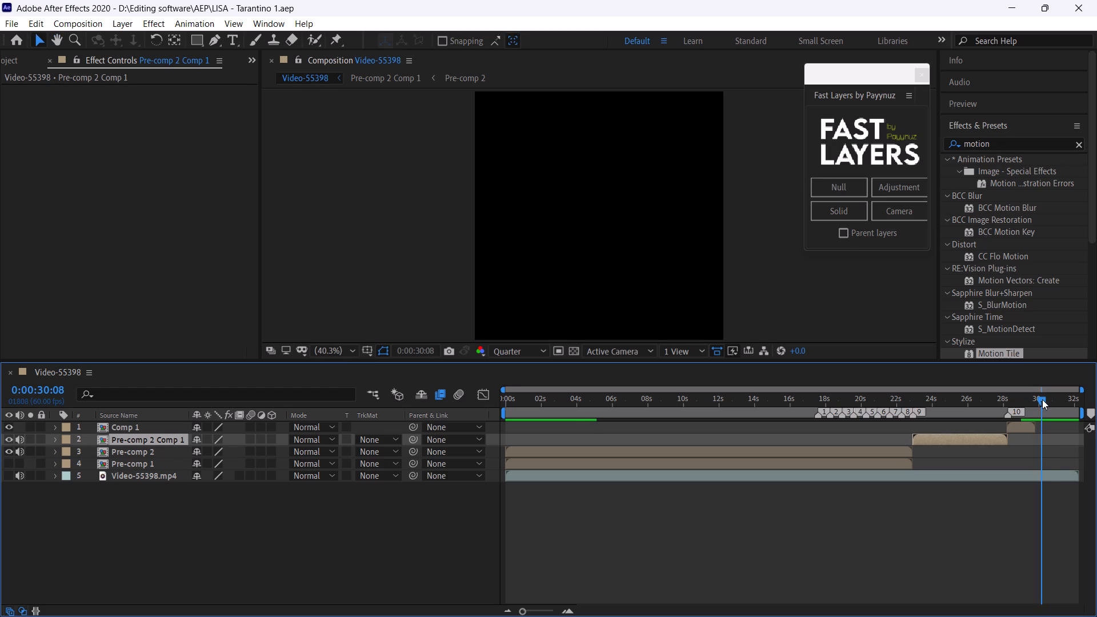
left_click_drag(1080, 415, 1042, 421)
Preview the transition from the last clip into the watermark repeatedly, starting at 0:00:27:53.
left_click(1002, 403)
key("space")
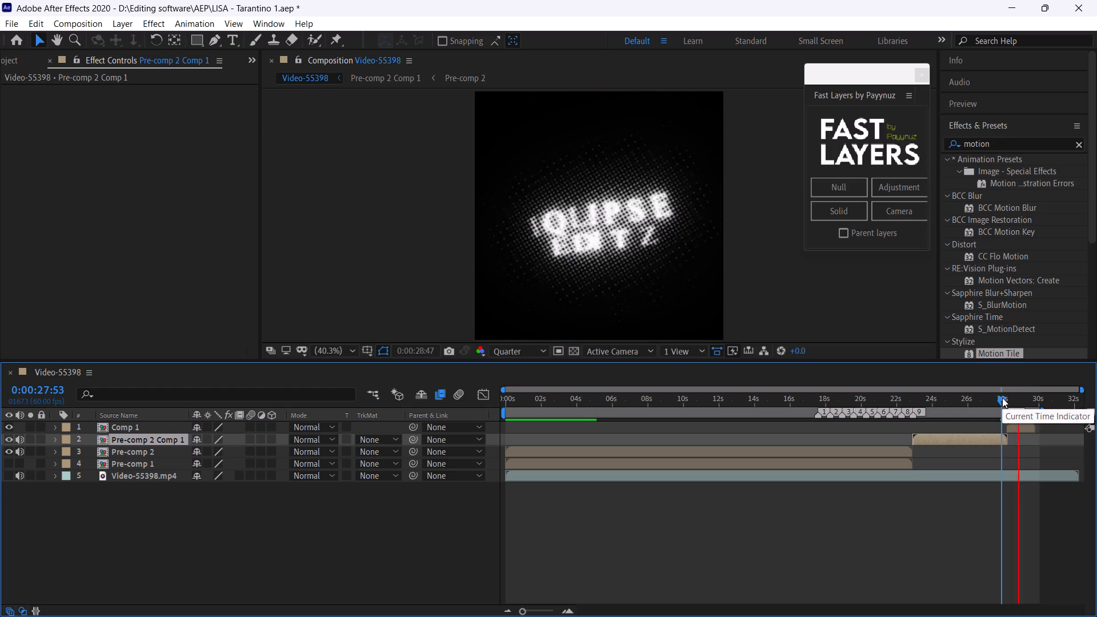
left_click(1002, 398)
key("space")
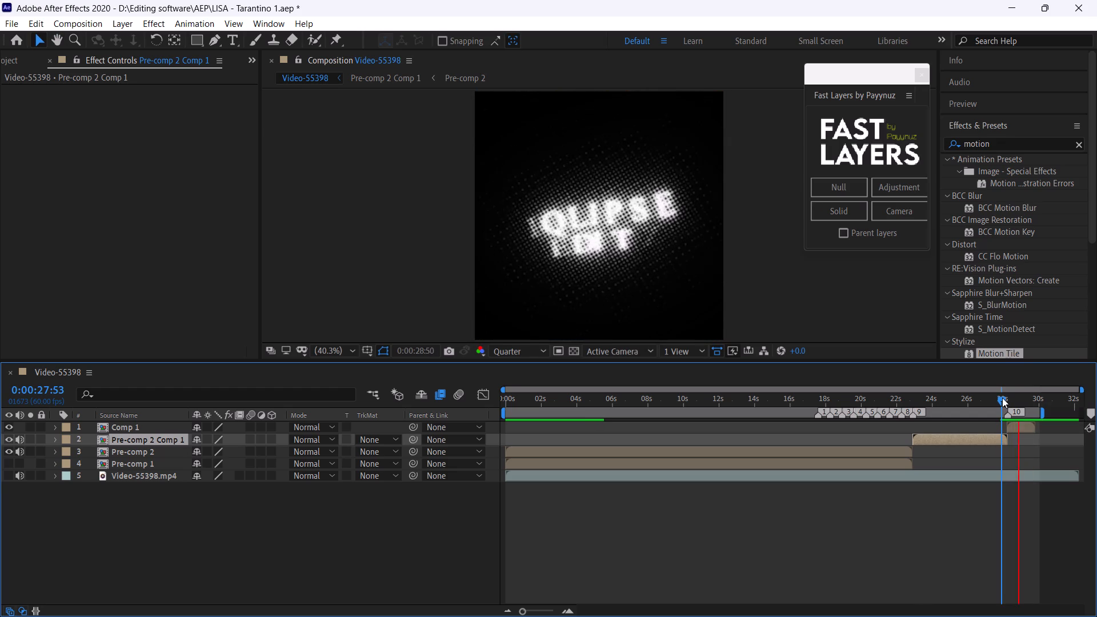
left_click(1002, 398)
key("space")
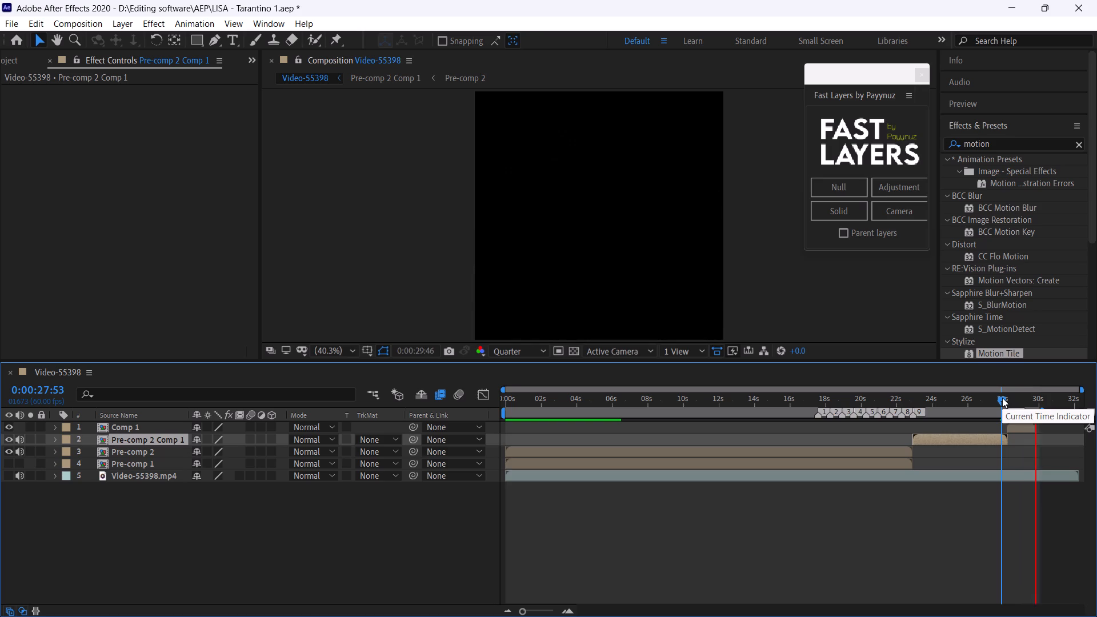
left_click(1002, 398)
key("space")
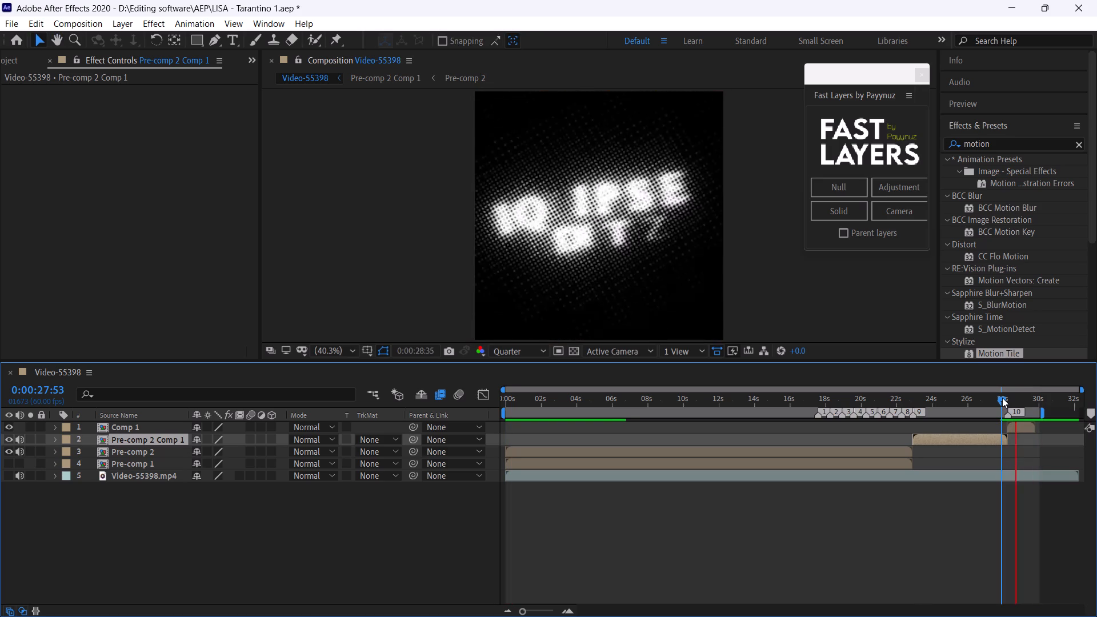
Shift the Comp 1 watermark layer earlier so it starts at about 0:00:27:55, and save the project.
left_click_drag(1002, 398, 1006, 409)
left_click_drag(536, 614, 544, 615)
left_click_drag(839, 402, 846, 410)
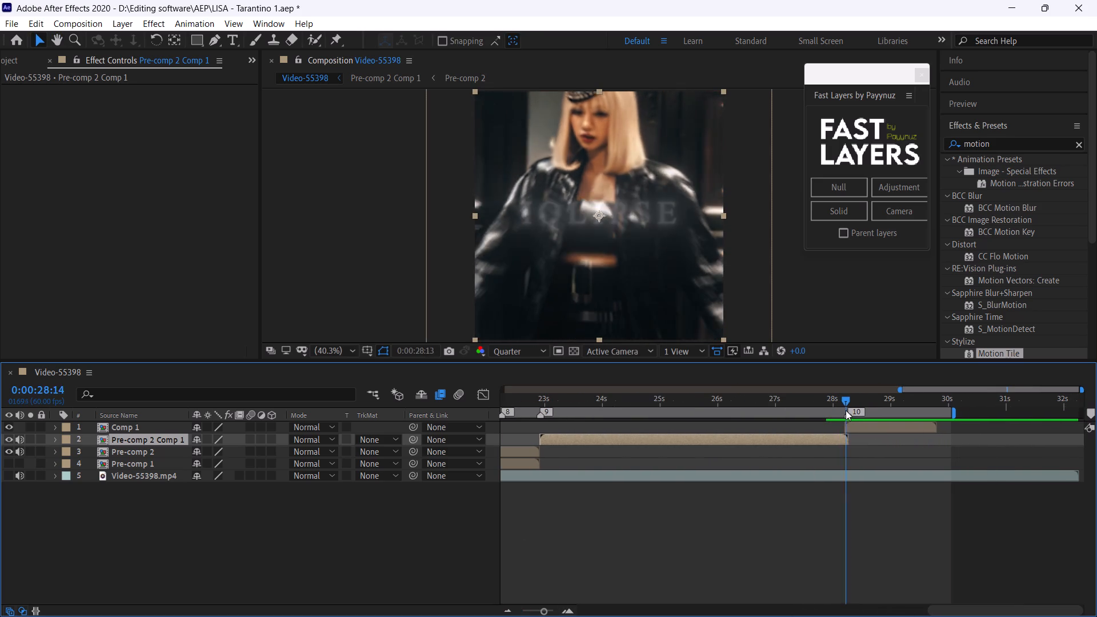
left_click_drag(846, 410, 846, 421)
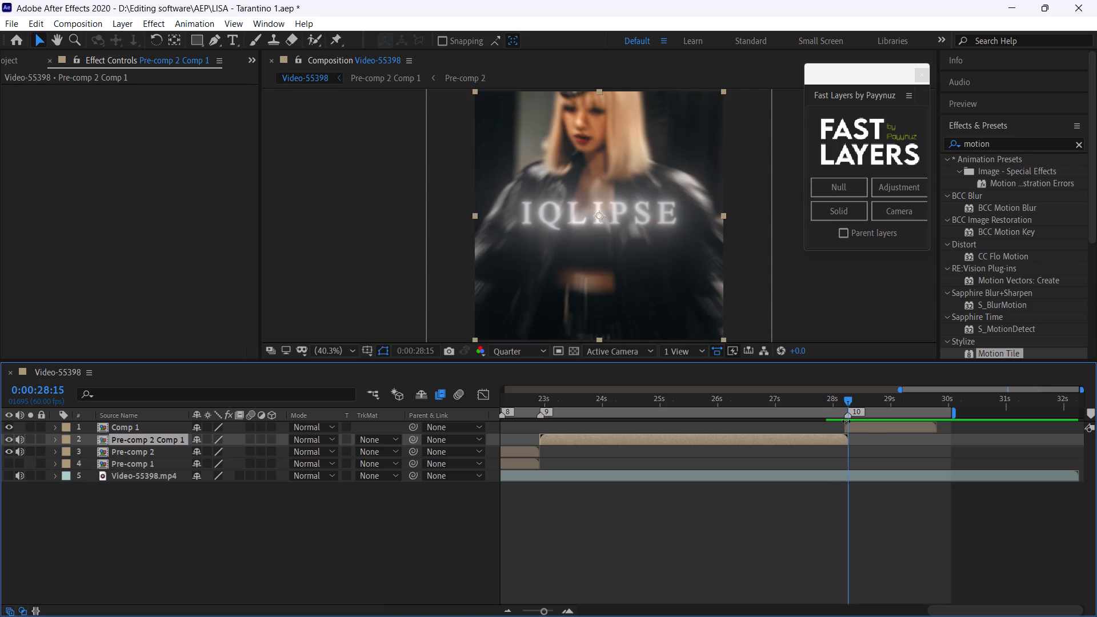
left_click(870, 428)
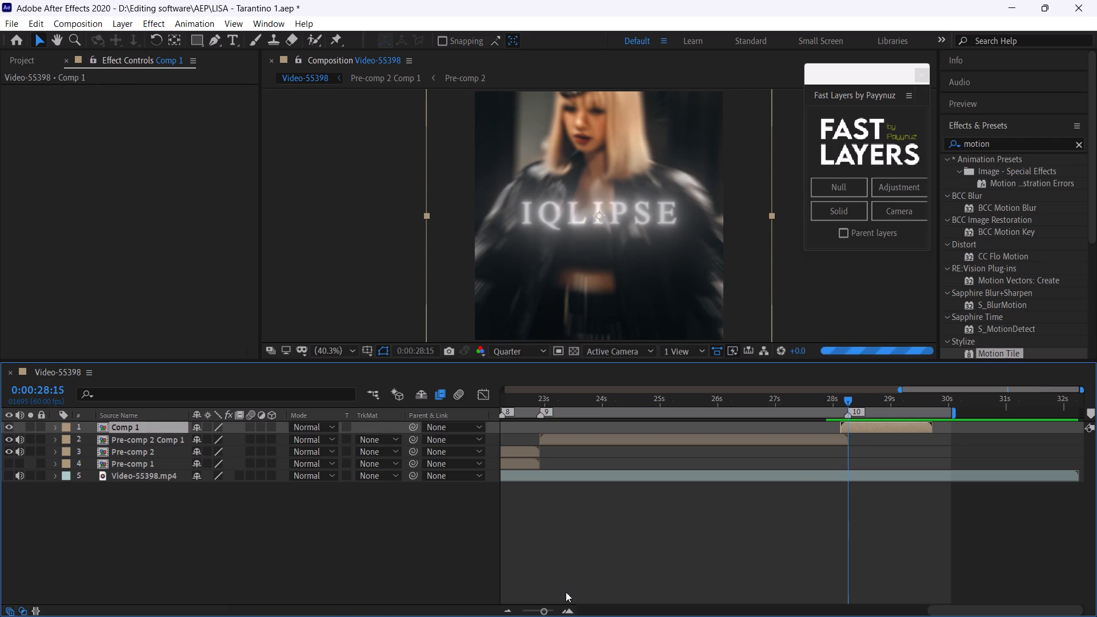
left_click(546, 608)
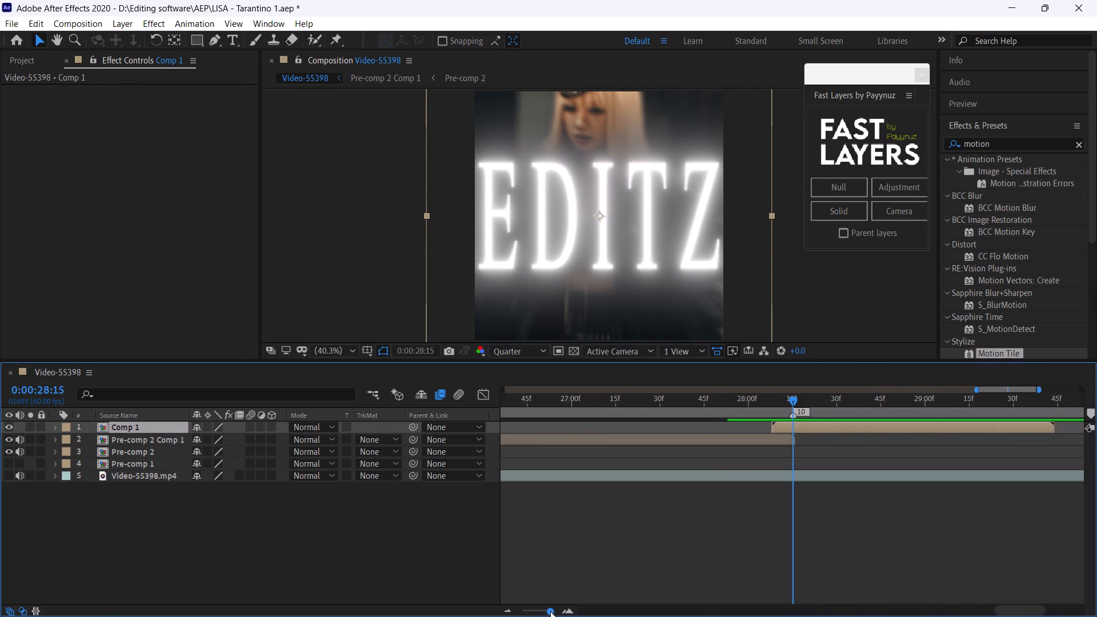
left_click_drag(827, 423, 812, 426)
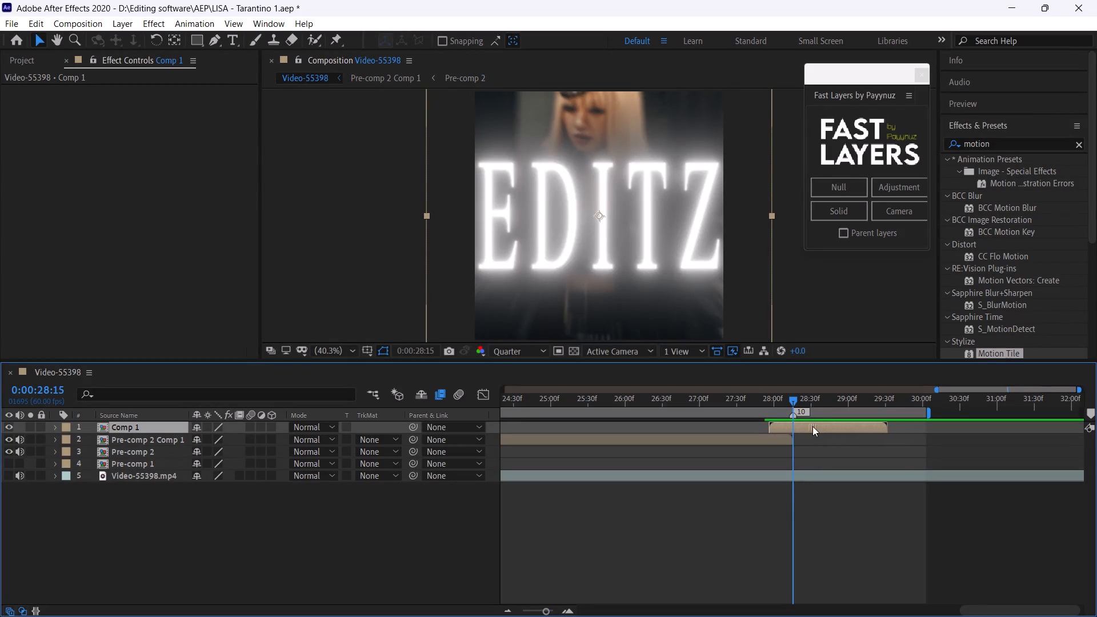
left_click_drag(812, 426, 811, 426)
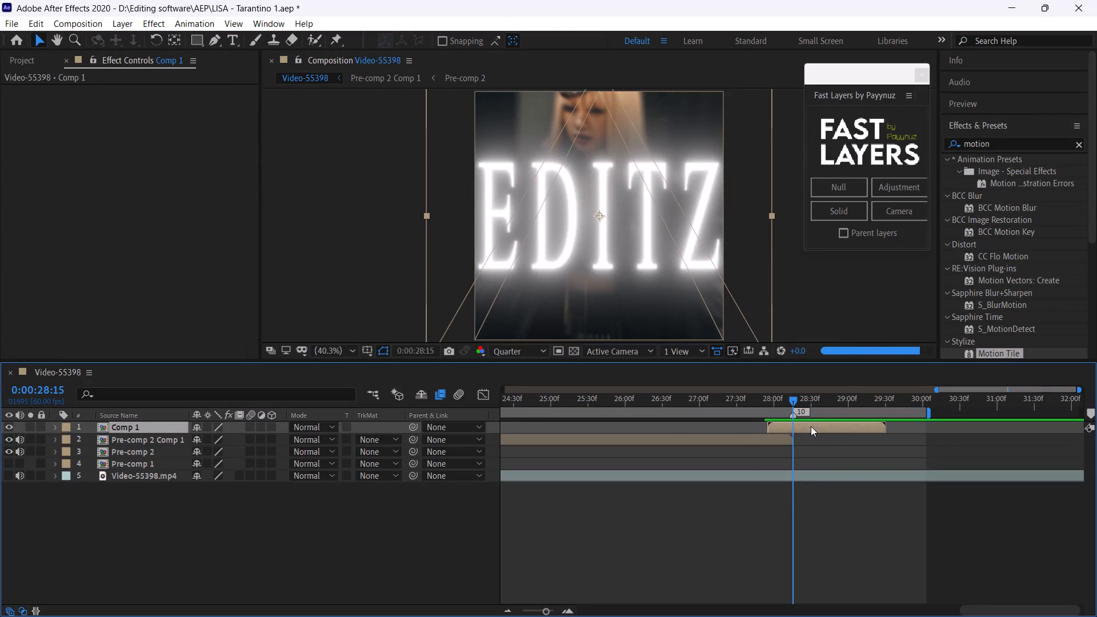
left_click(748, 399)
key("space")
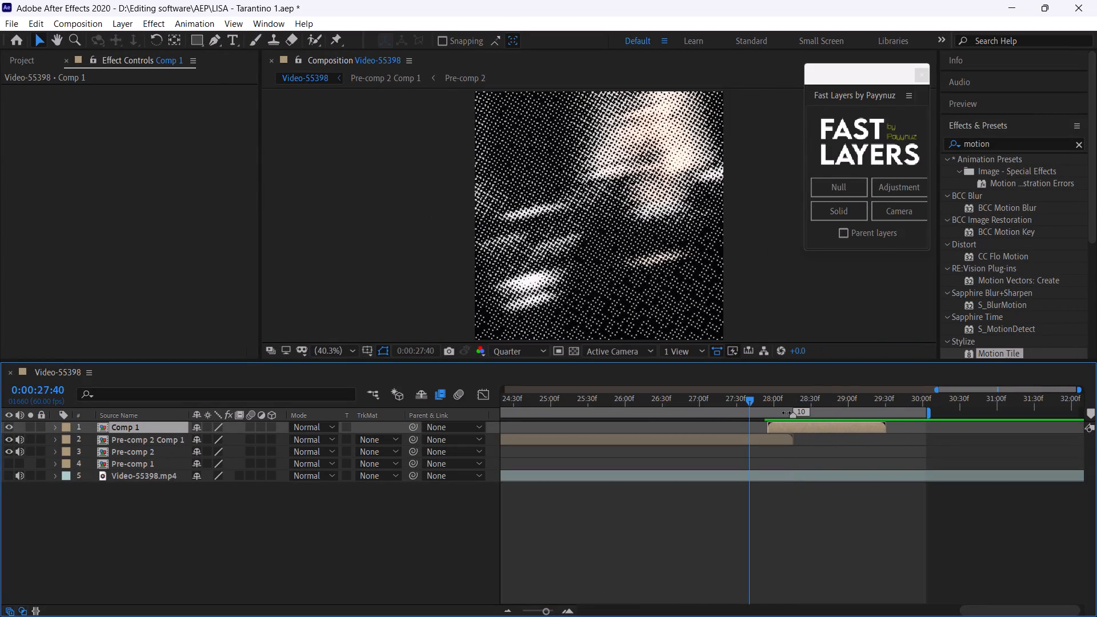
key("ctrl+s")
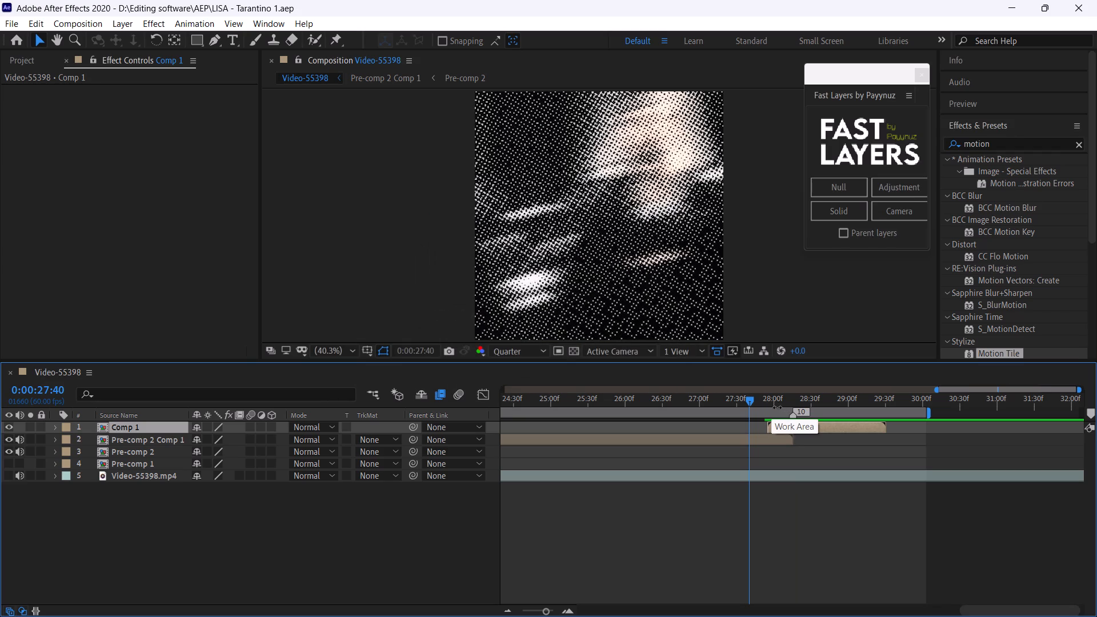
Preview the retimed watermark from 0:00:27:55.
left_click(768, 402)
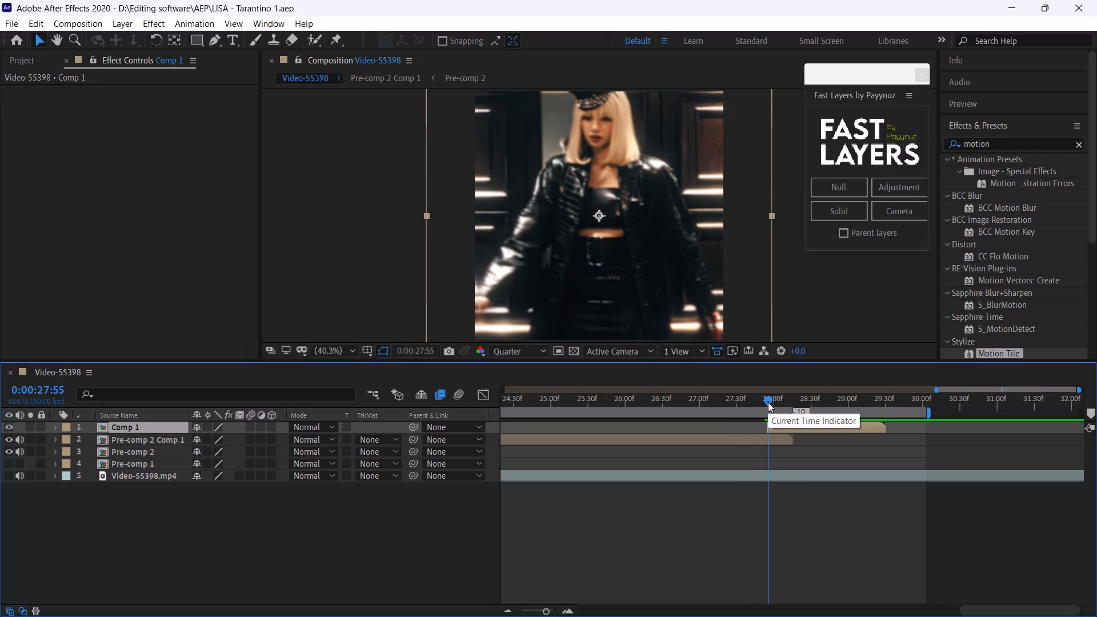
key("space")
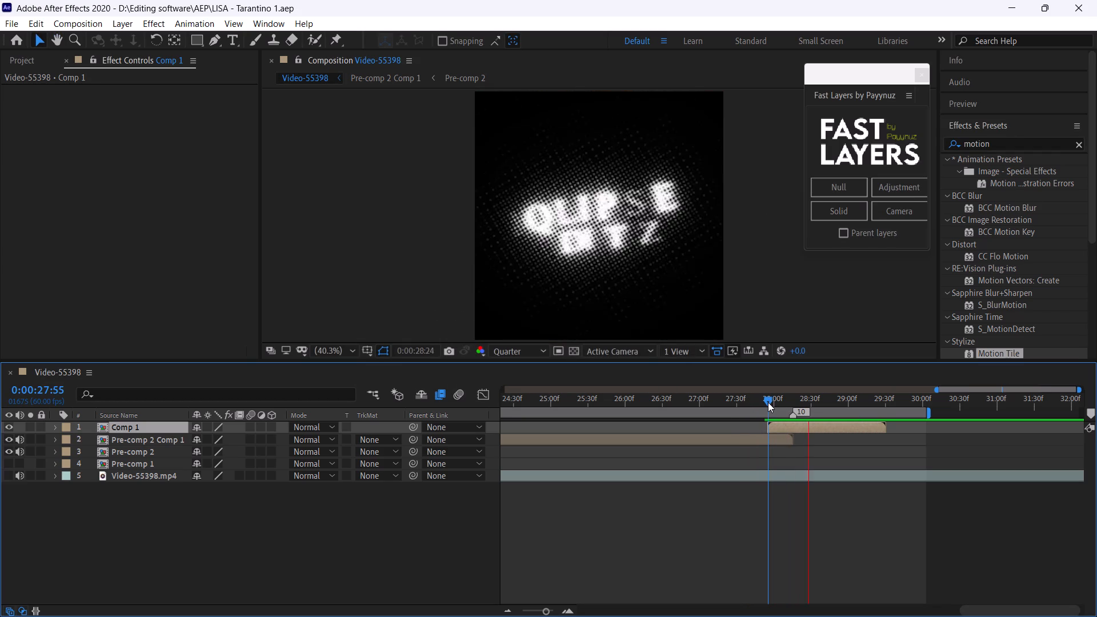
left_click(768, 402)
key("space")
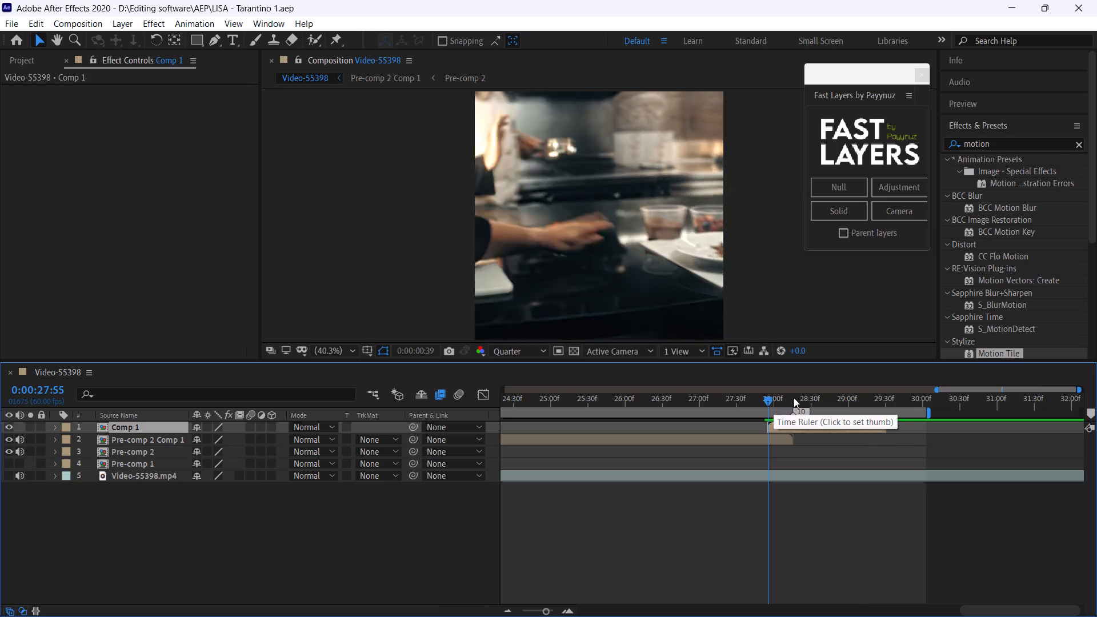
Shift the Comp 1 watermark layer a few frames earlier so it starts at about 0:00:27:49, checking its frame at 0:00:28:15.
left_click_drag(794, 398, 786, 406)
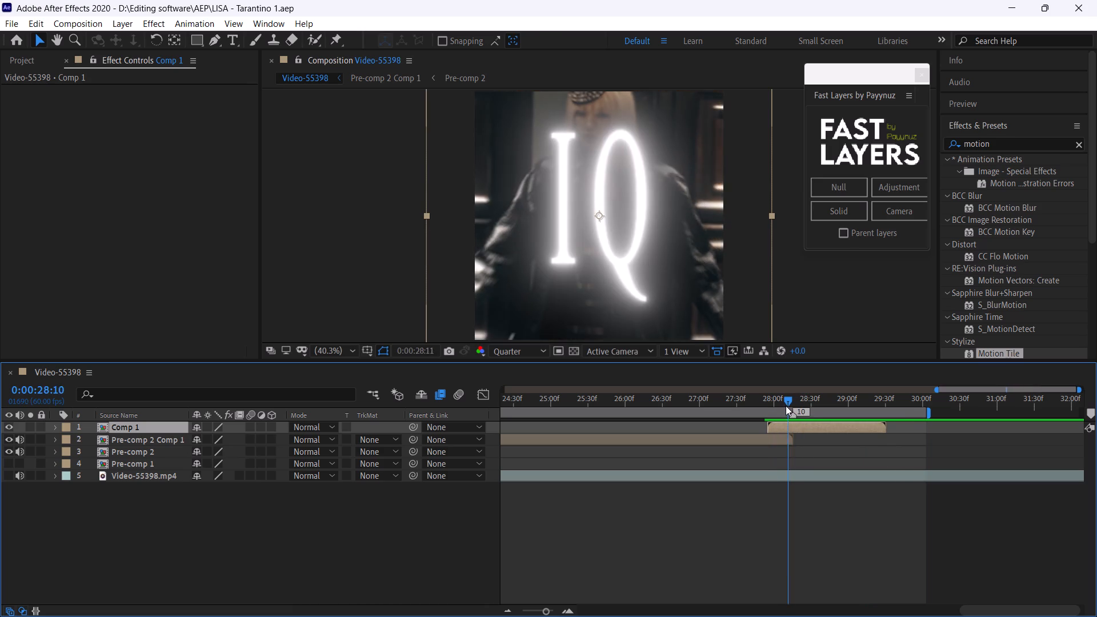
left_click_drag(786, 406, 792, 420)
left_click_drag(544, 612, 554, 616)
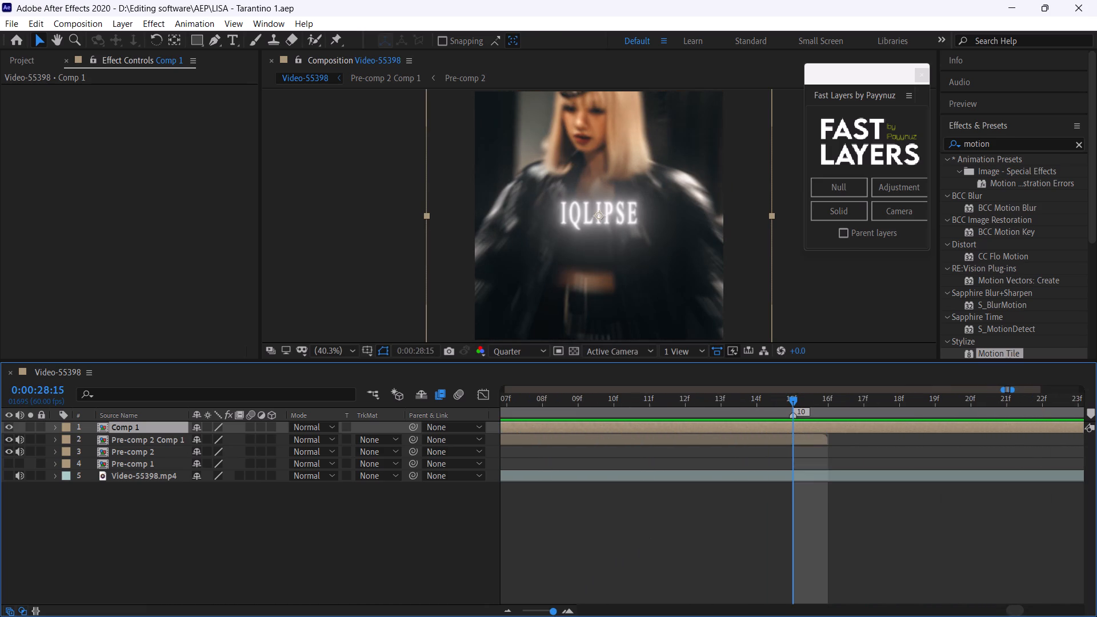
left_click_drag(554, 616, 551, 616)
left_click_drag(820, 428, 808, 427)
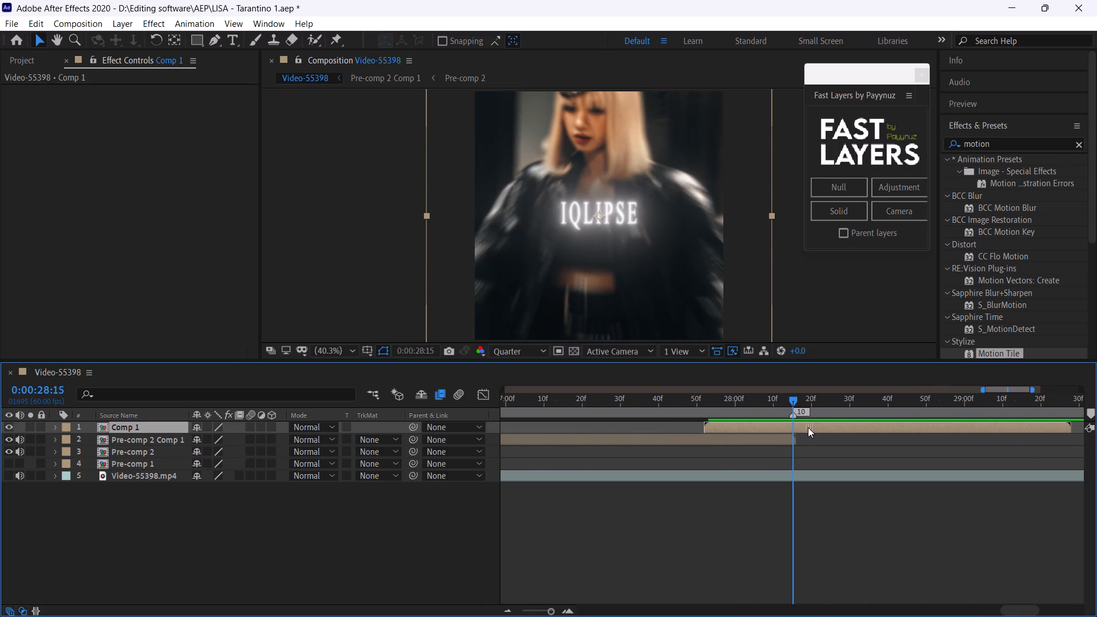
left_click_drag(808, 427, 792, 427)
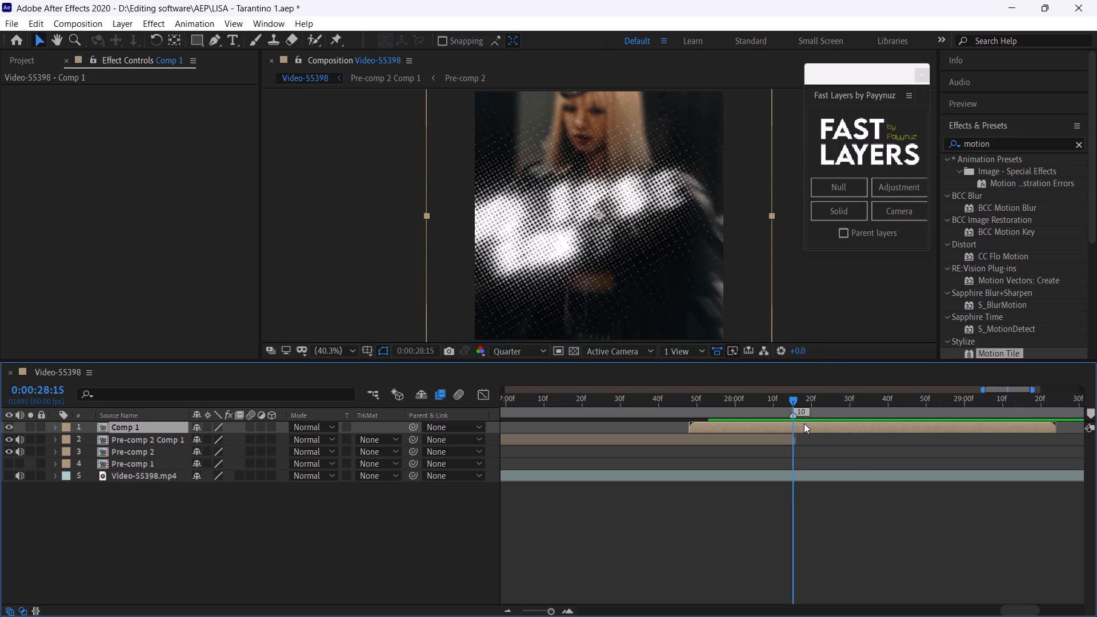
left_click_drag(804, 423, 810, 427)
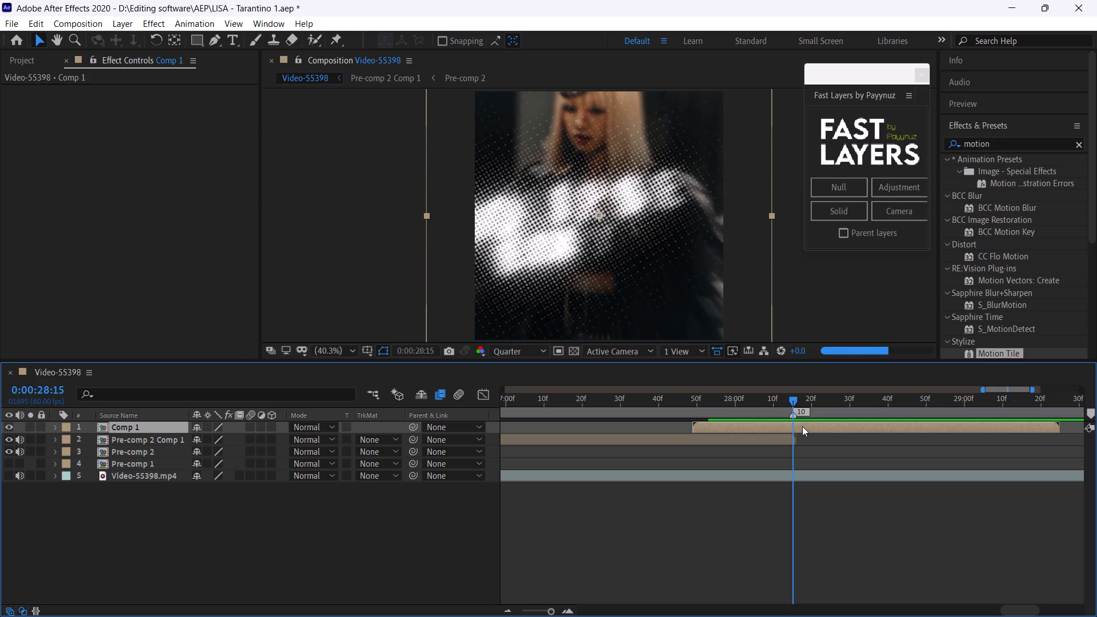
left_click_drag(802, 426, 803, 426)
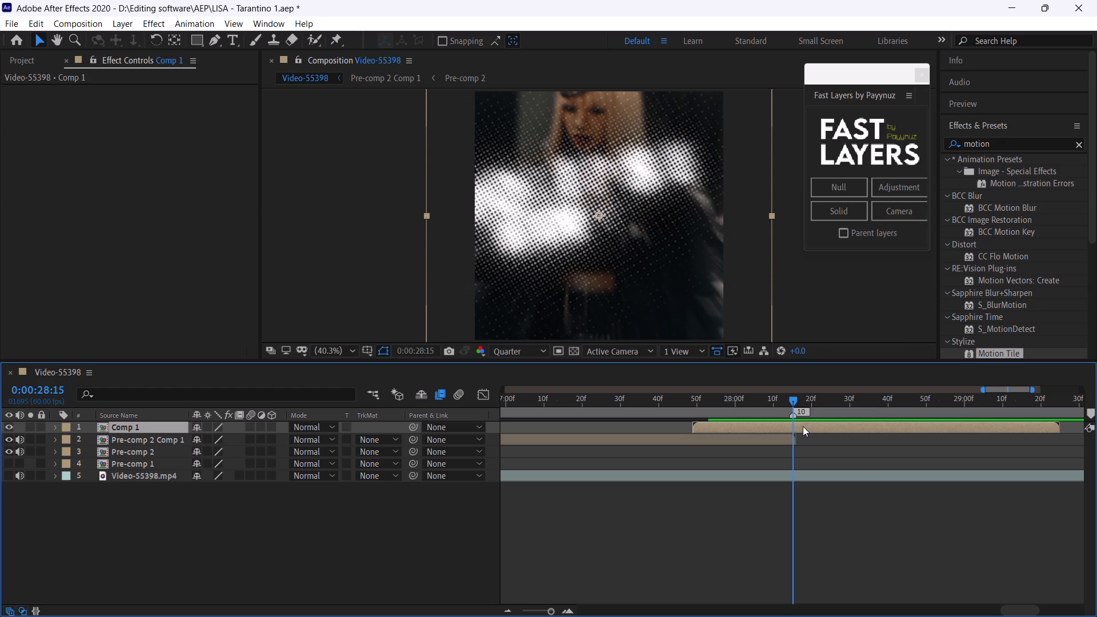
left_click_drag(803, 426, 807, 430)
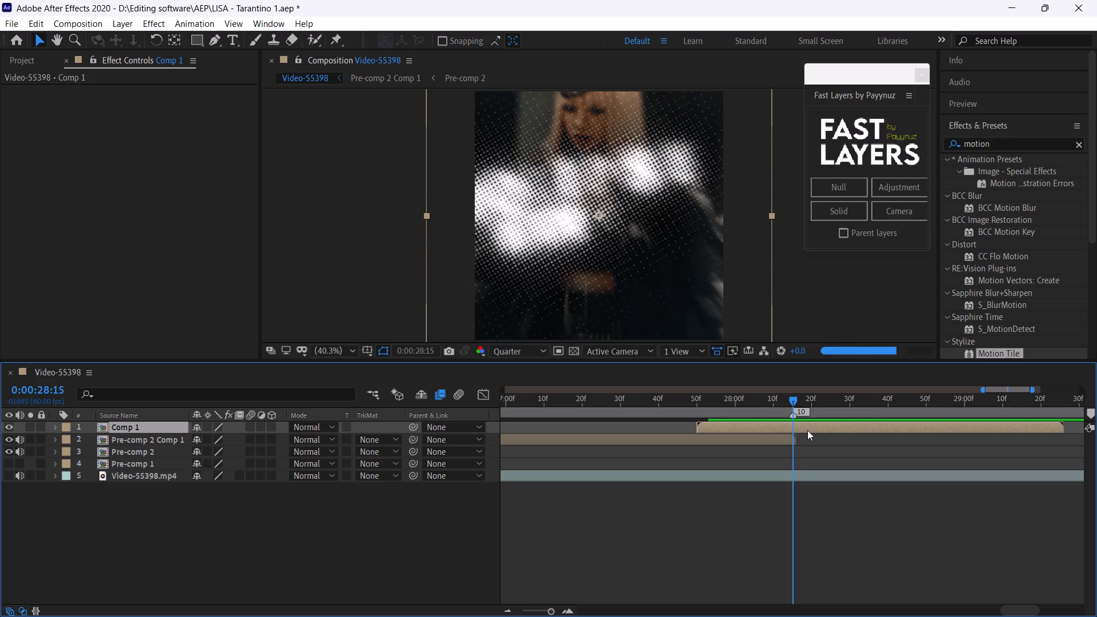
left_click(807, 430)
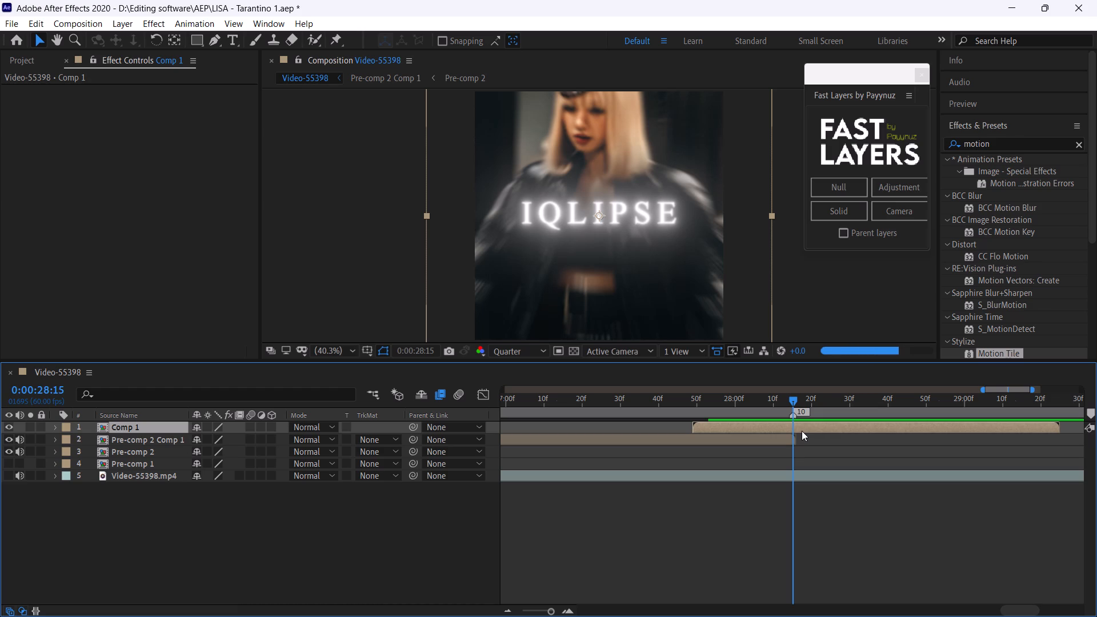
Split the Comp 1 layer at 0:00:28:15 and move its first part earlier to start at about 0:00:27:09.
key("ctrl+shift+d")
left_click_drag(784, 440, 735, 442)
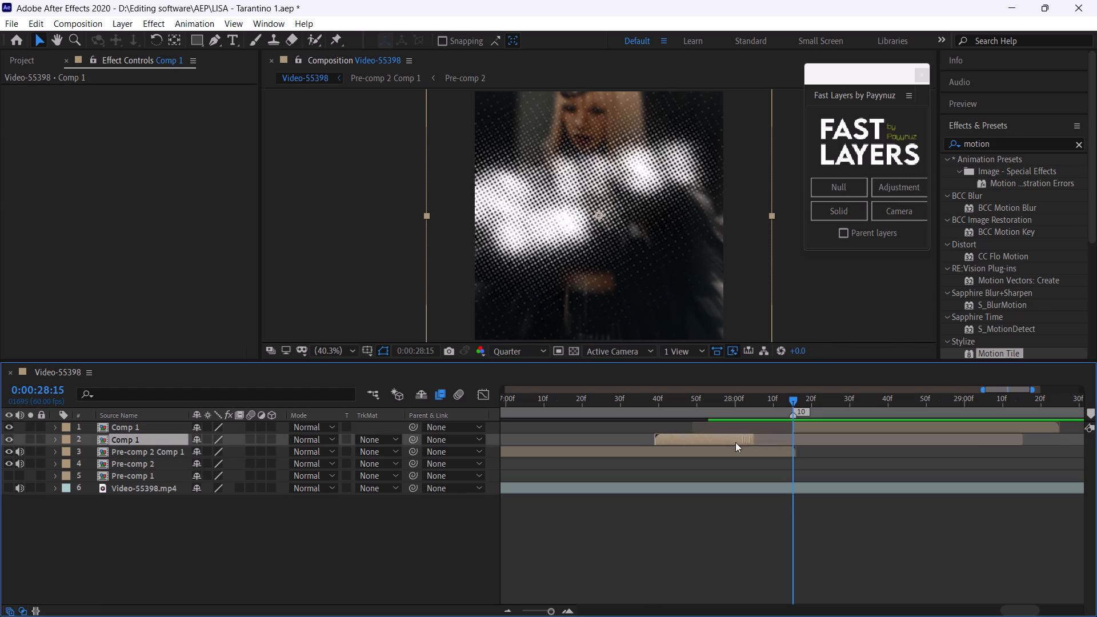
left_click_drag(735, 442, 632, 436)
Preview the ending with the remaining watermark part, starting from 0:00:28:08 and 0:00:28:12.
key("space")
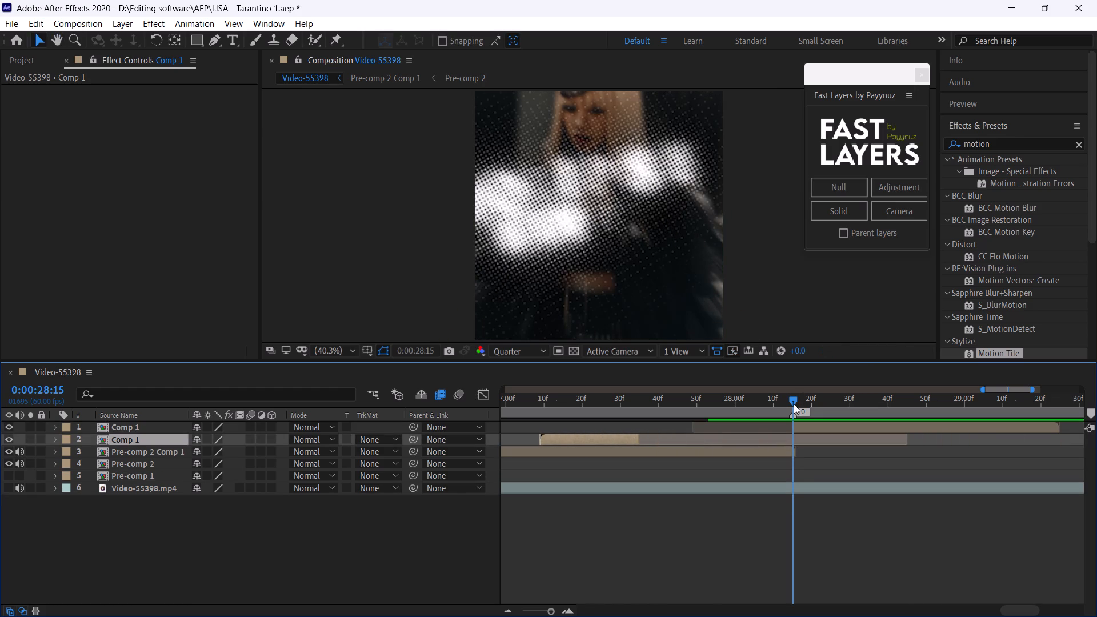
left_click(764, 402)
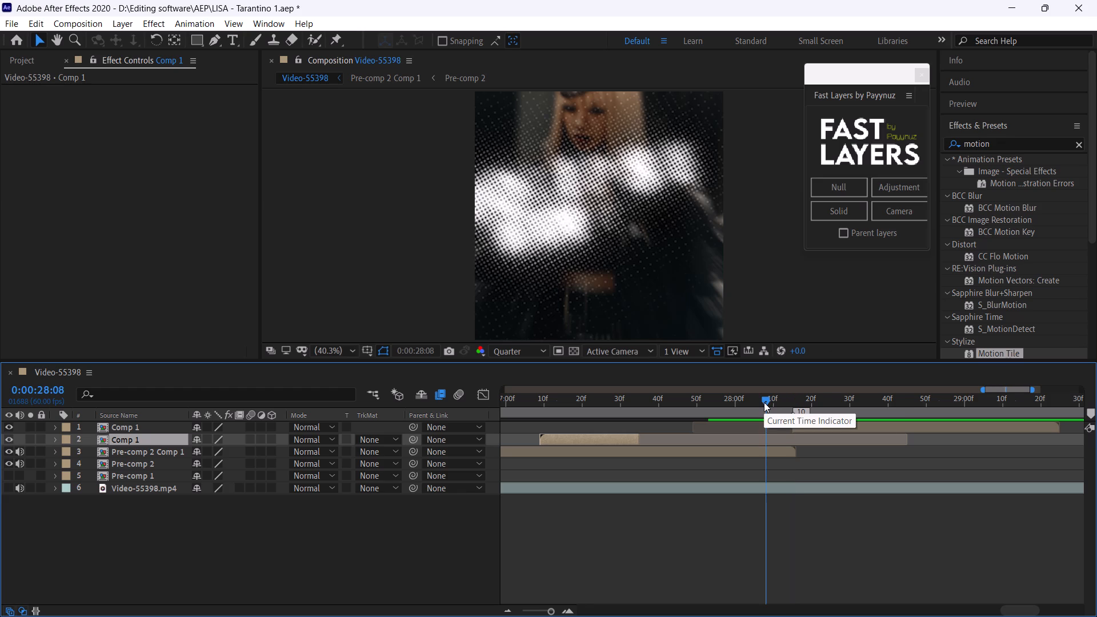
key("space")
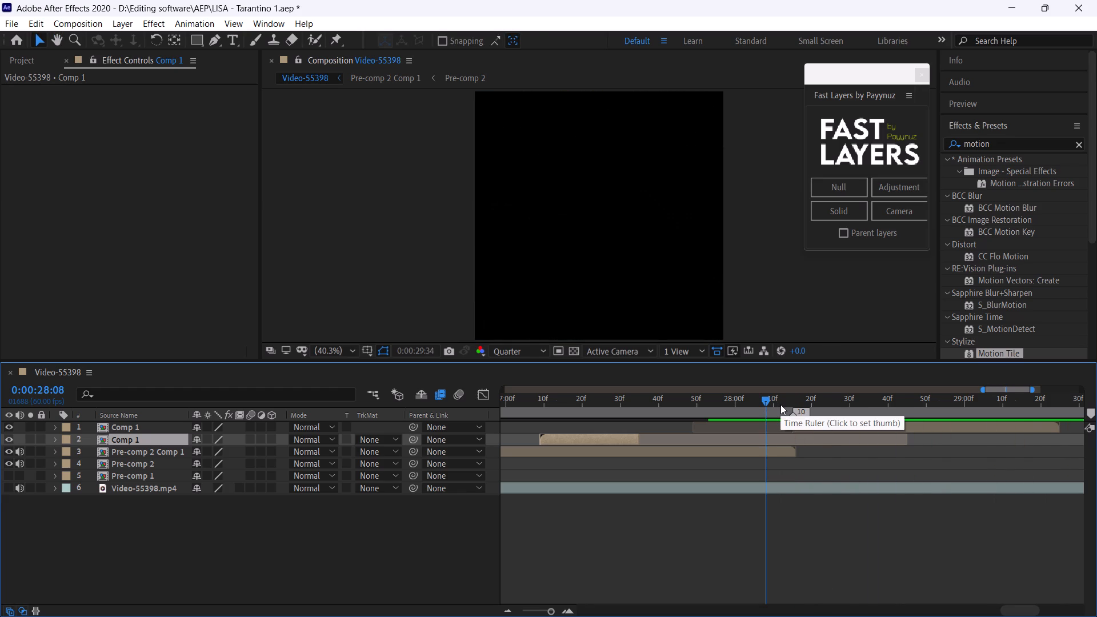
left_click(780, 404)
key("space")
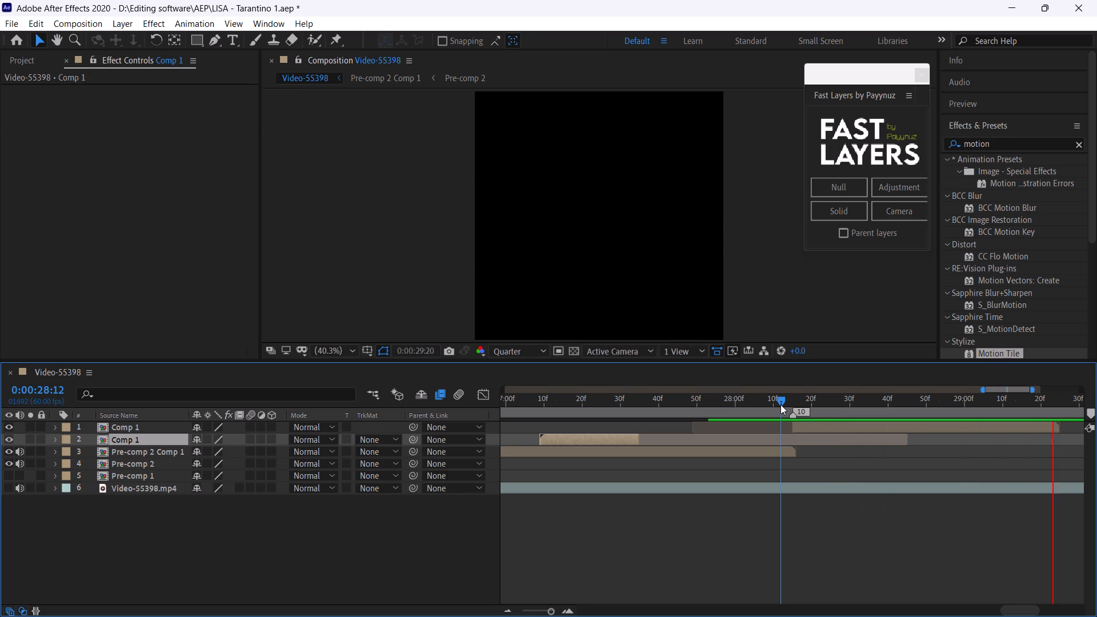
left_click(780, 404)
key("space")
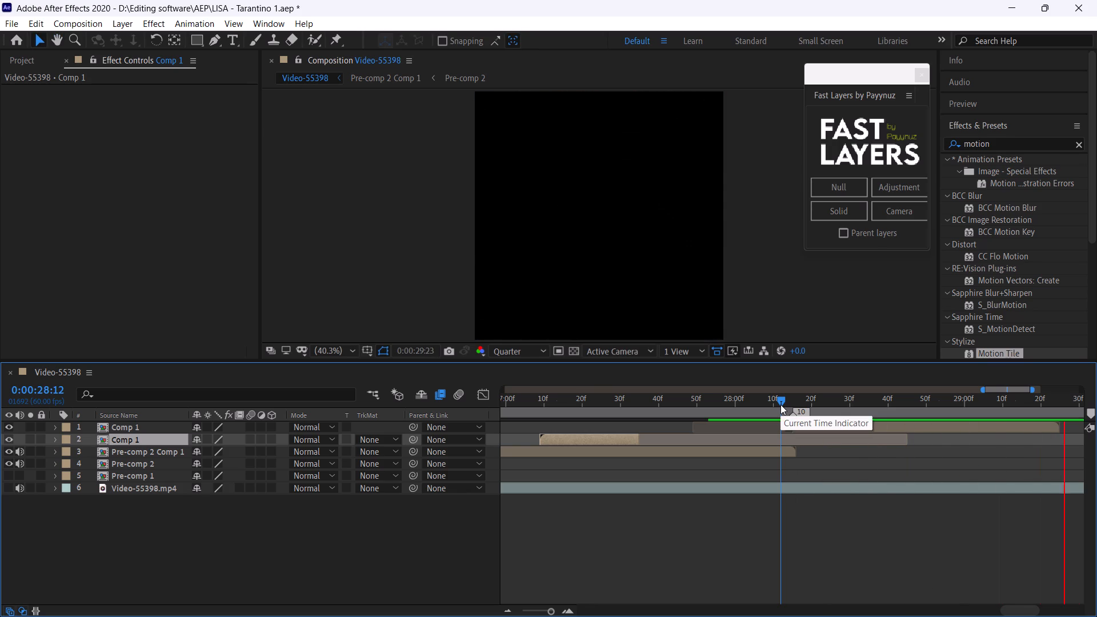
Scale the ending watermark part of Comp 1 to 87% and save the project.
left_click_drag(780, 404, 840, 438)
left_click(839, 426)
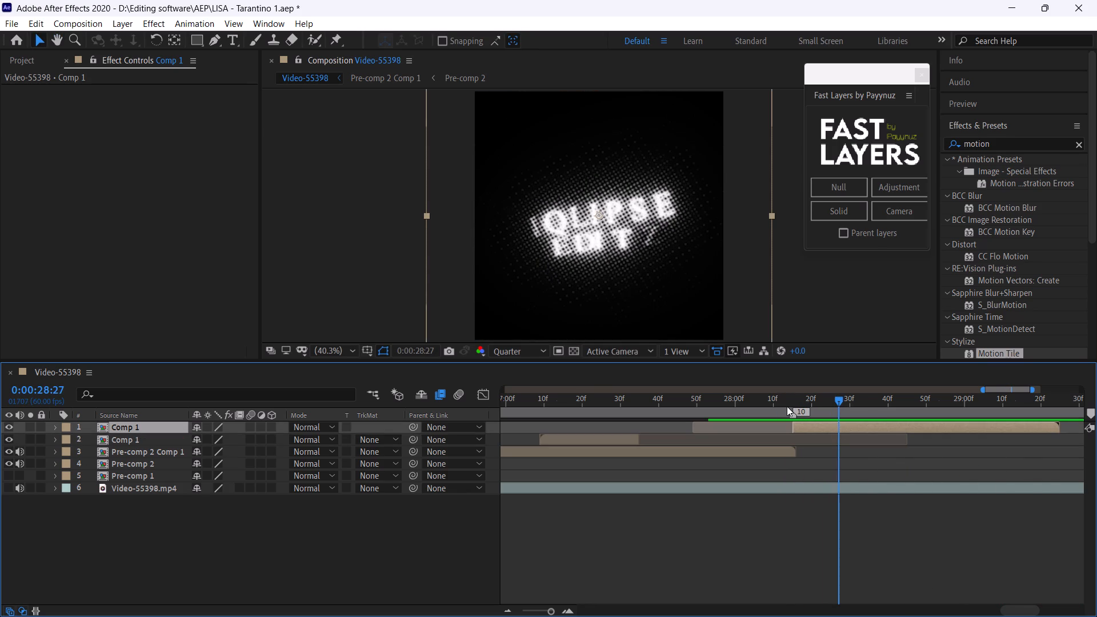
left_click_drag(786, 406, 819, 424)
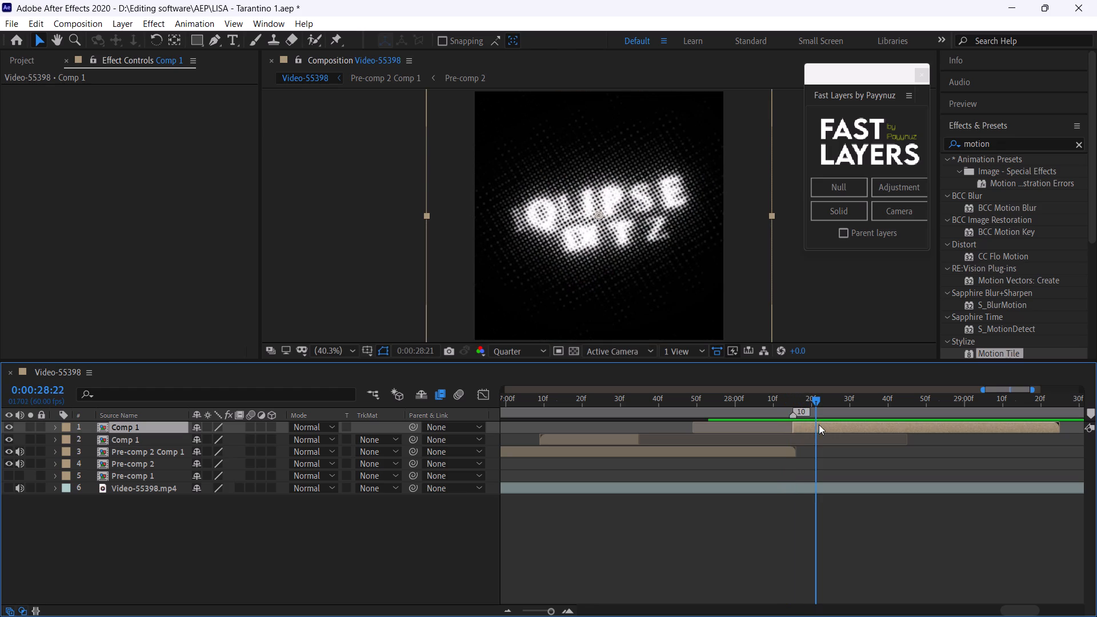
left_click_drag(819, 424, 820, 425)
key("p")
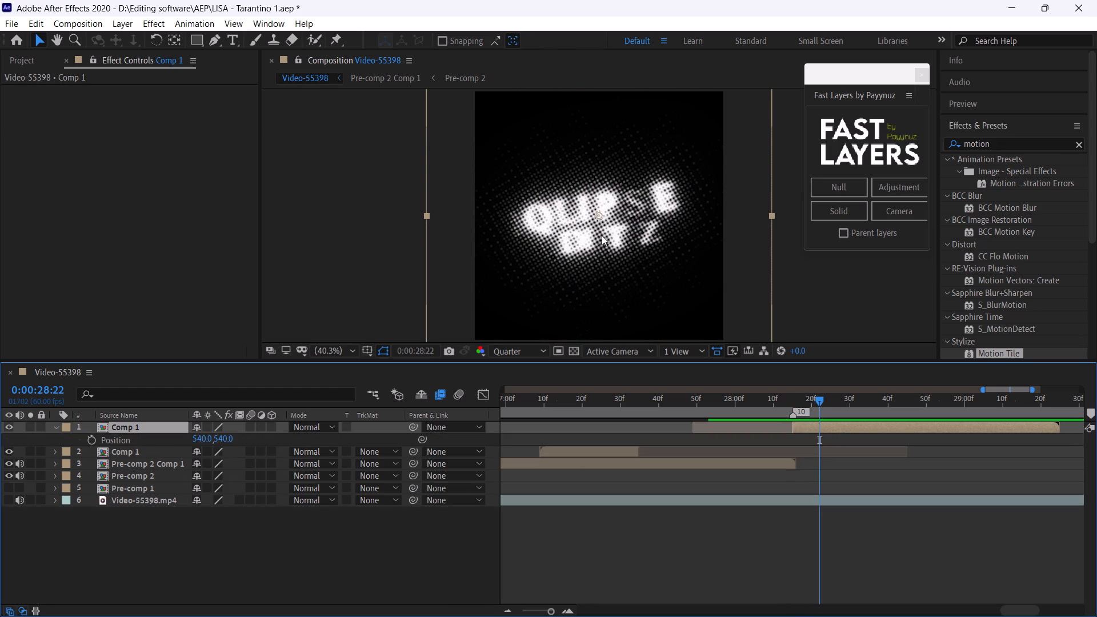
scroll(602, 235, "down", 1)
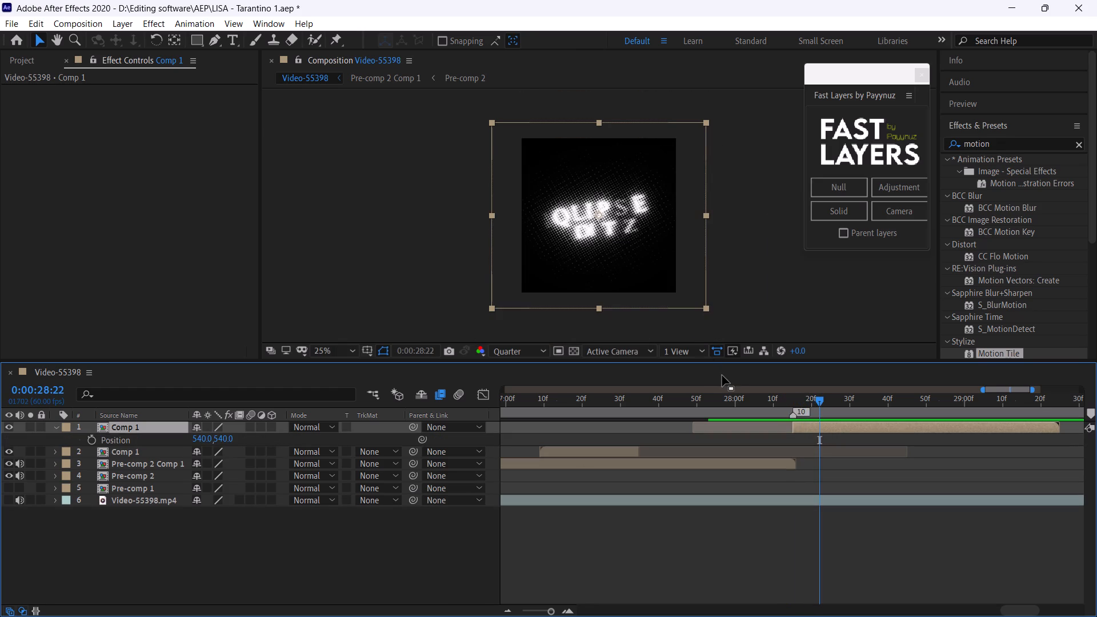
key("s")
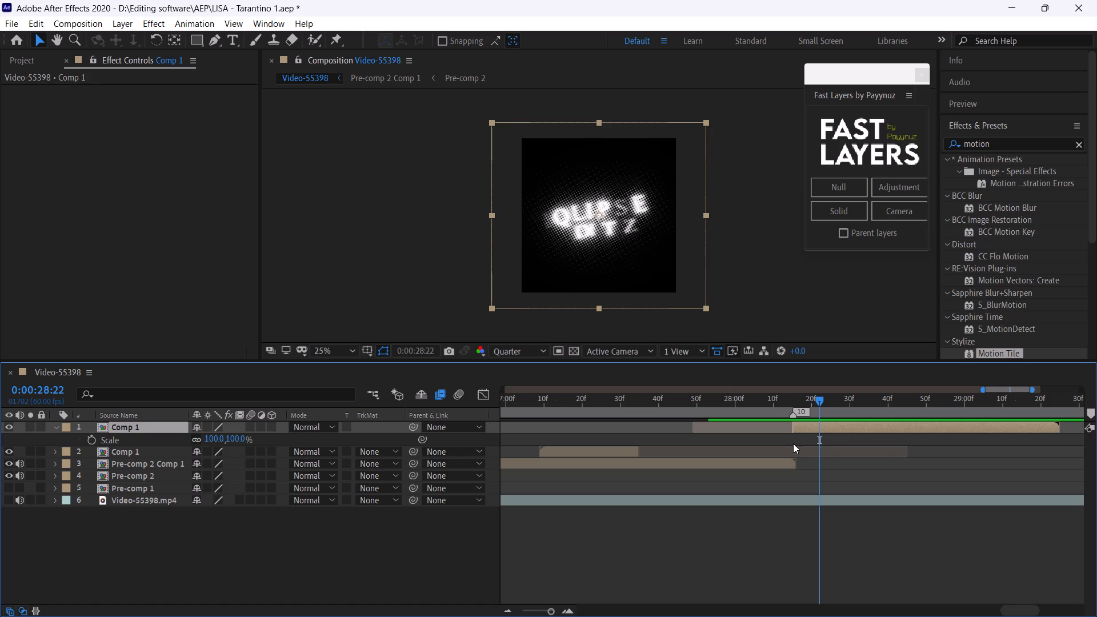
left_click_drag(217, 438, 209, 438)
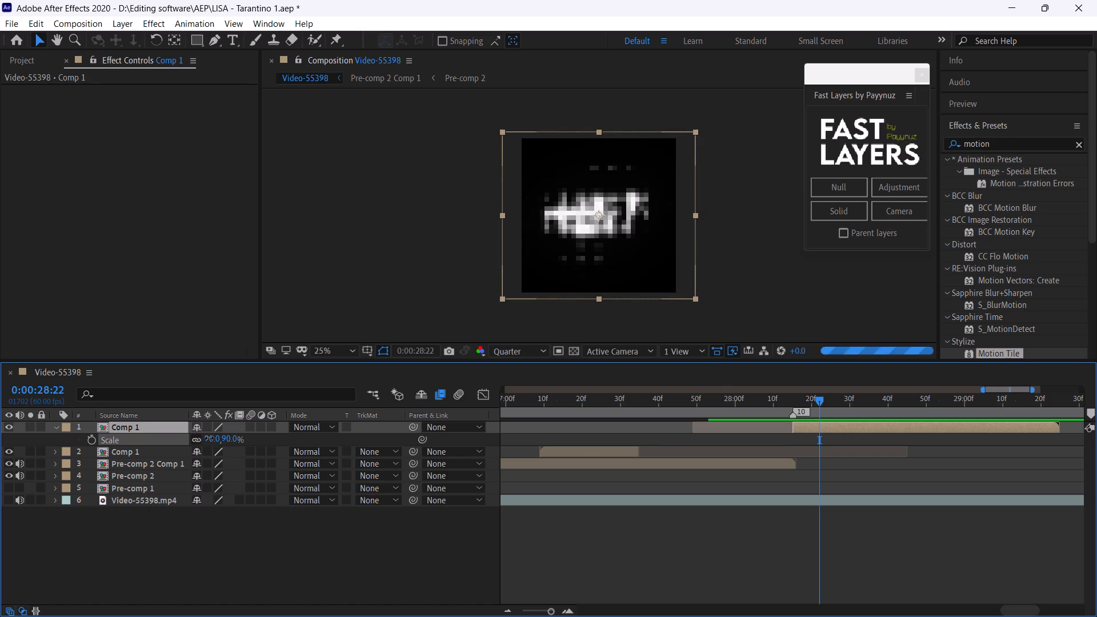
left_click_drag(209, 438, 206, 437)
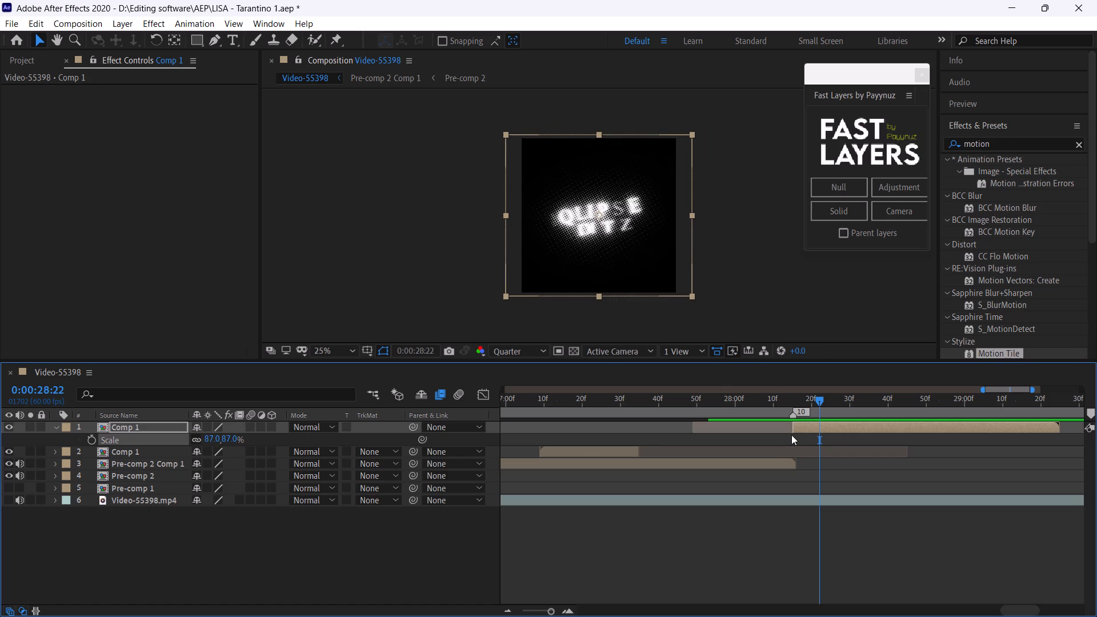
key("ctrl+s")
Move the split-off opening part of Comp 1 earlier to start near marker 5, at about 0:00:20:27.
left_click(592, 402)
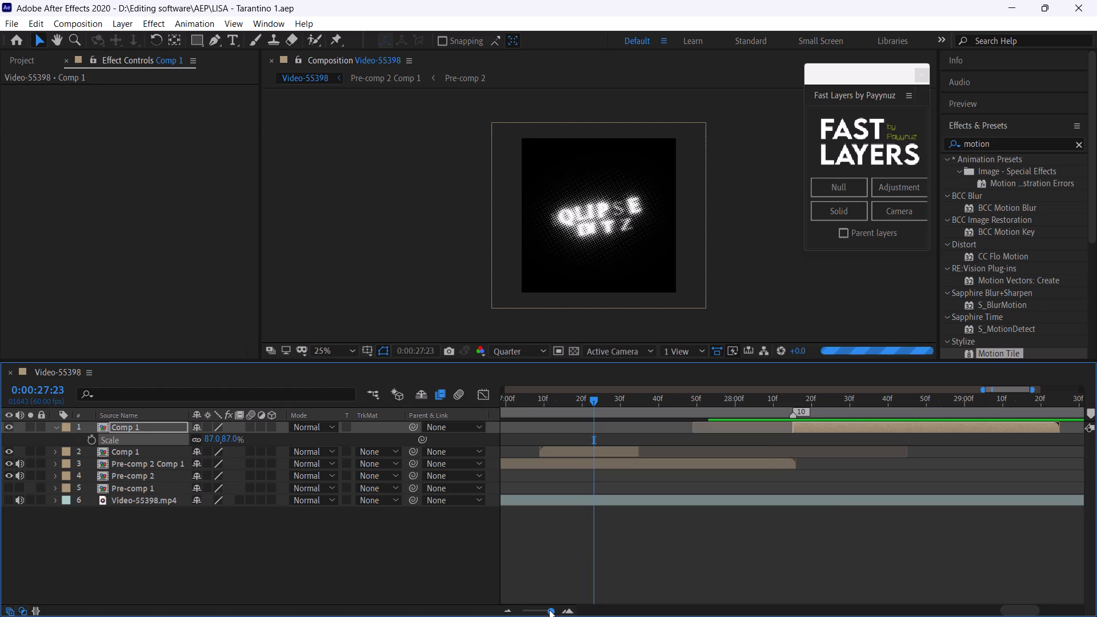
left_click_drag(548, 610, 531, 603)
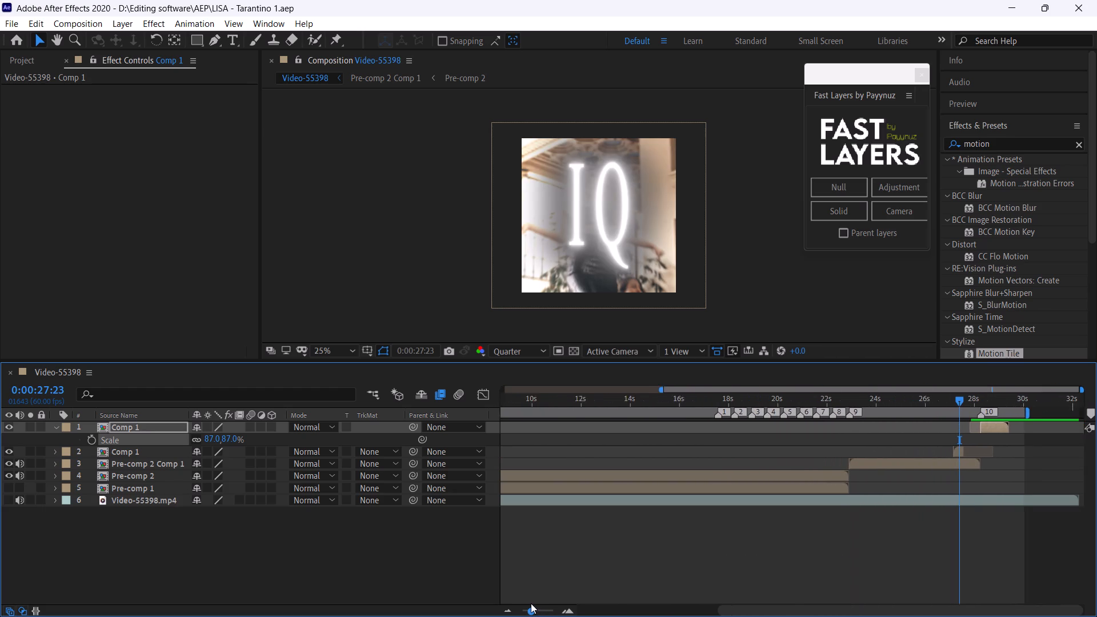
left_click_drag(531, 603, 536, 604)
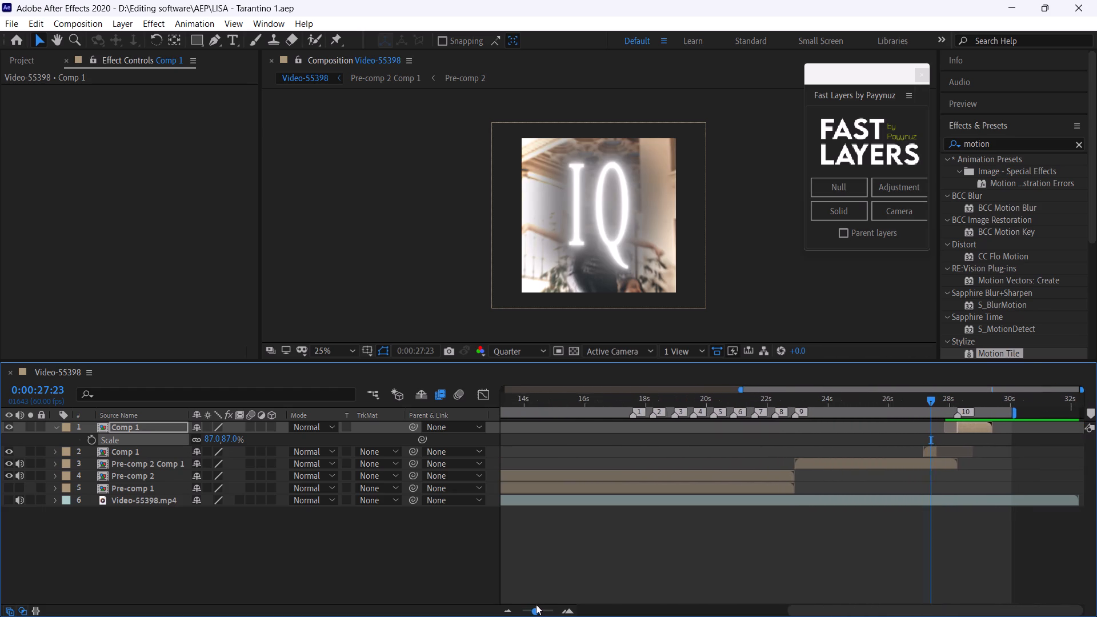
left_click_drag(536, 604, 539, 606)
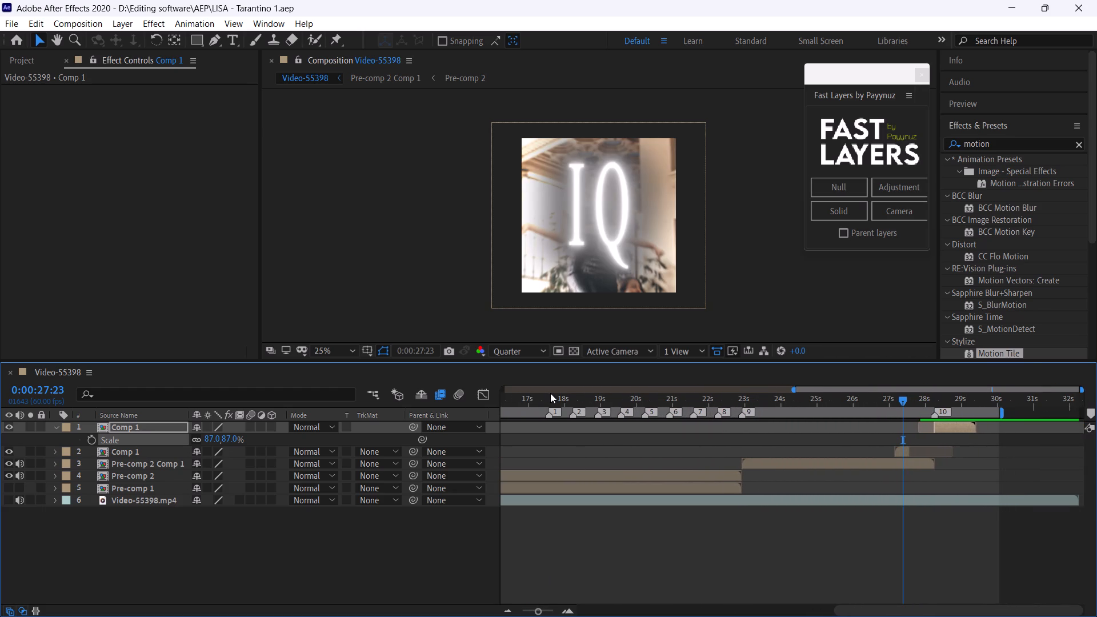
left_click_drag(900, 450, 892, 450)
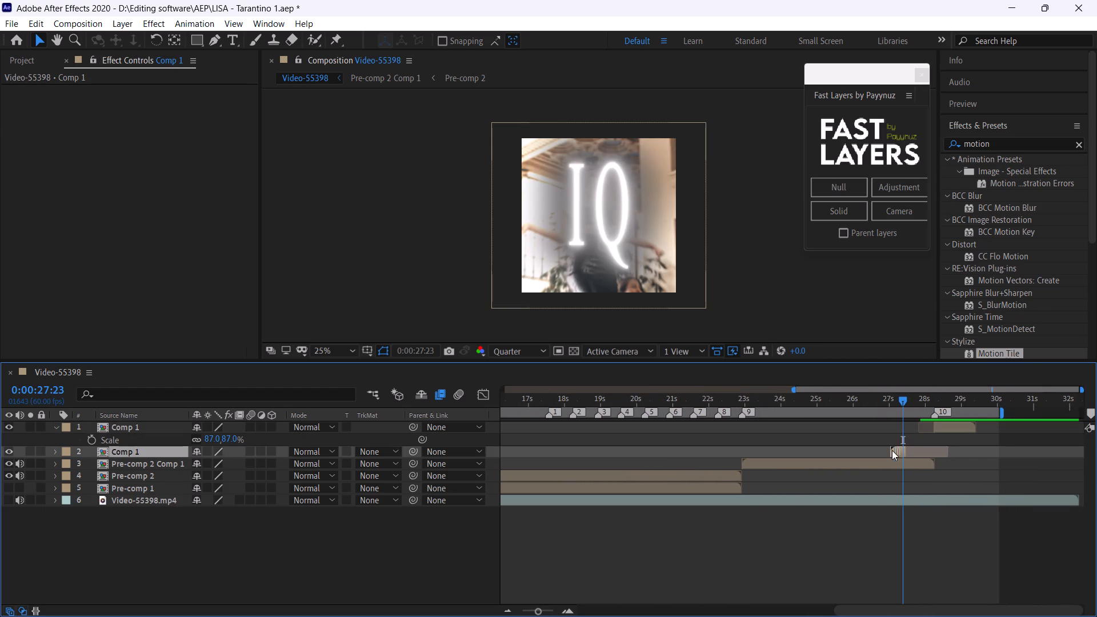
left_click_drag(892, 450, 659, 467)
Preview the moved IQ text part from 0:00:20:27 and 0:00:19:58, and save the project.
left_click(652, 397)
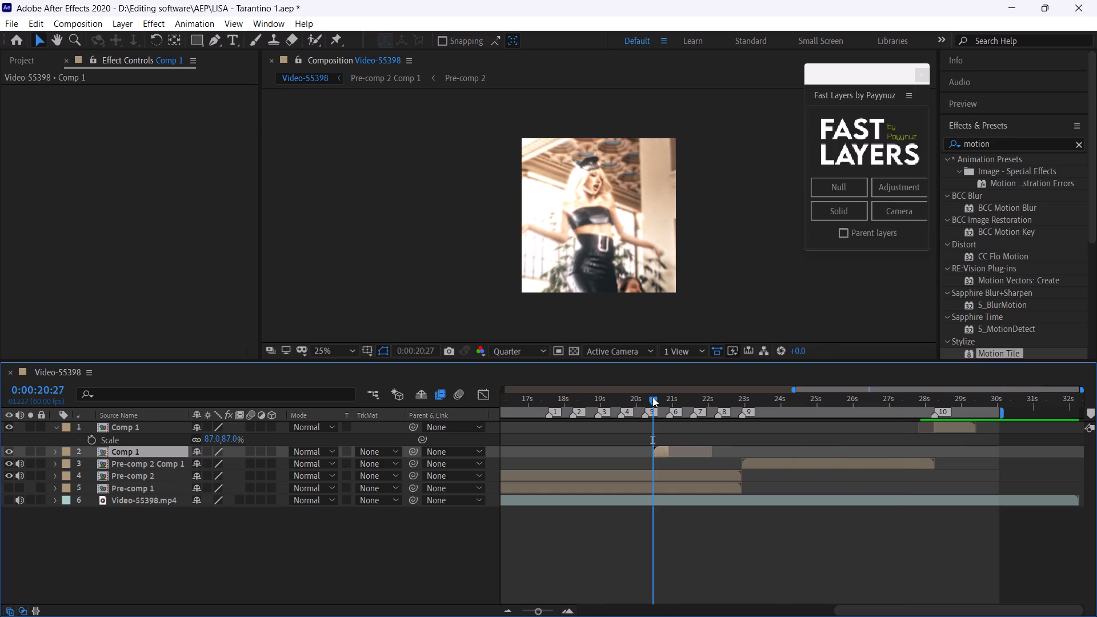
key("space")
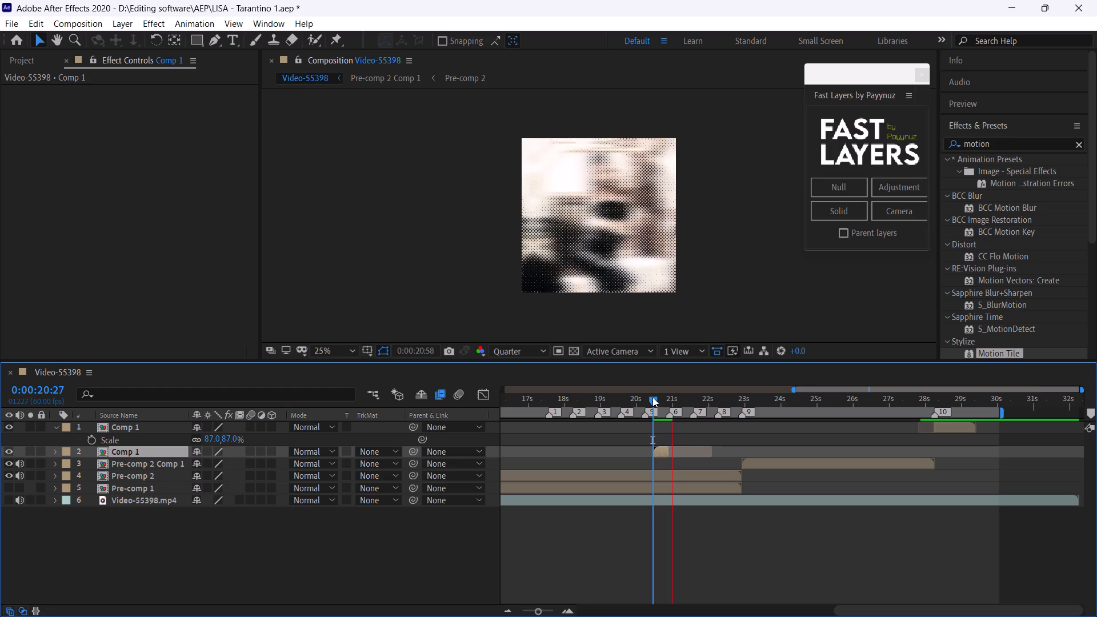
left_click(636, 398)
key("space")
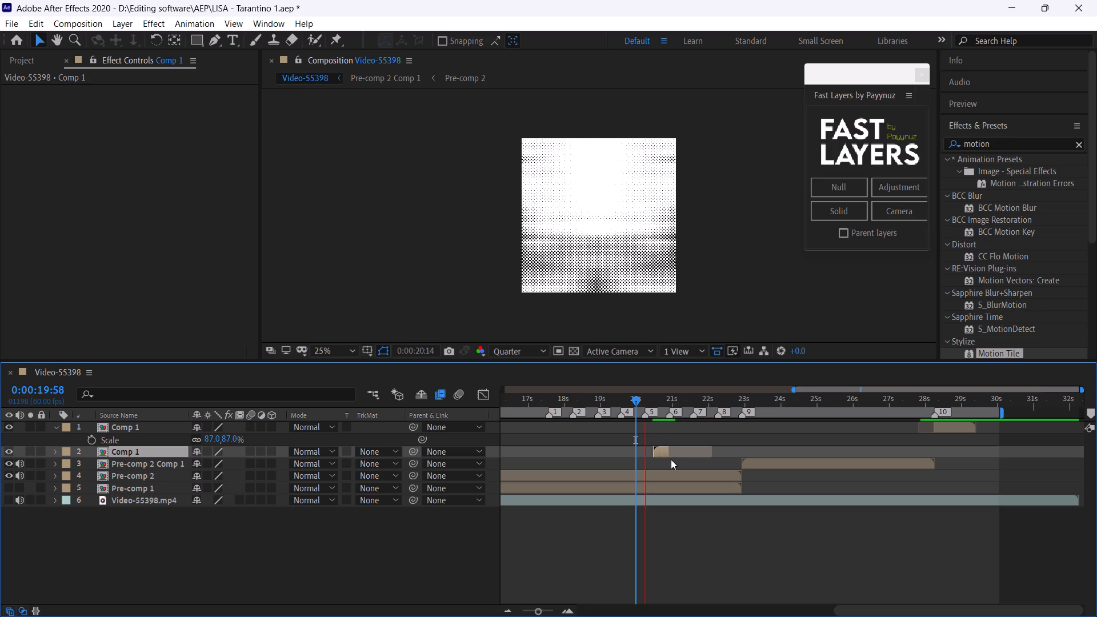
key("ctrl+s")
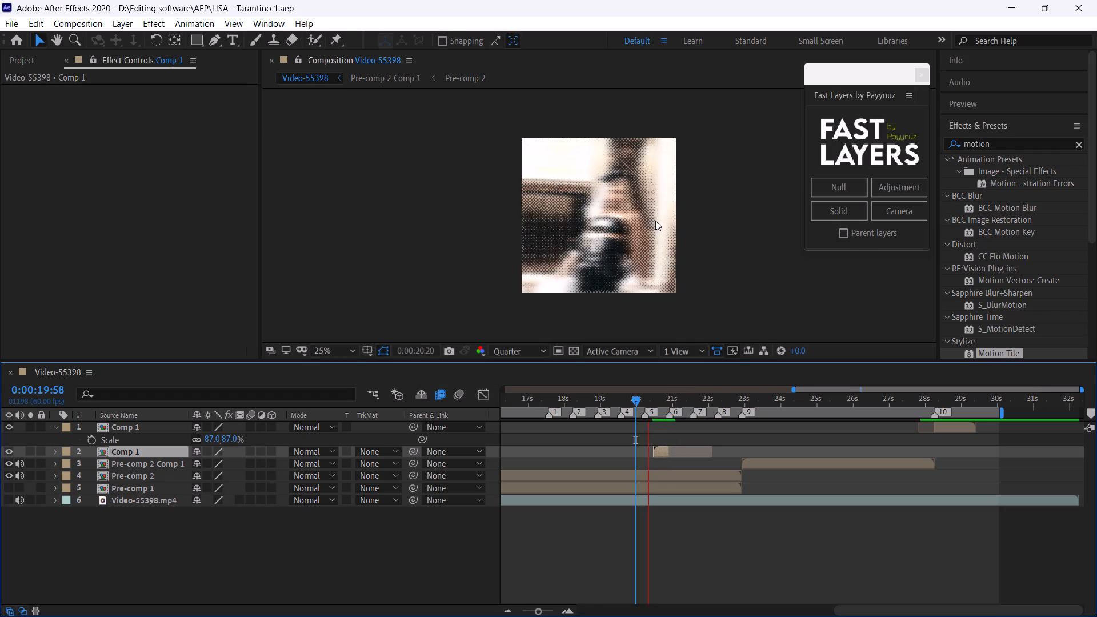
Replay the section around the moved IQ text part repeatedly, starting at 0:00:20:20, to check its timing and look.
scroll(655, 221, "up", 2)
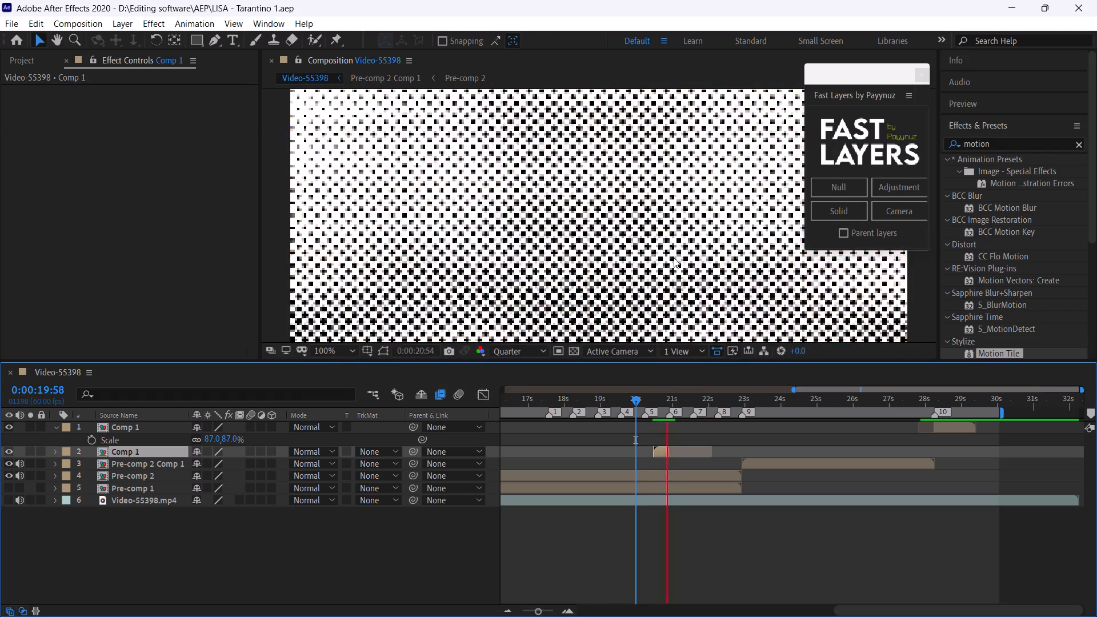
scroll(674, 258, "down", 2)
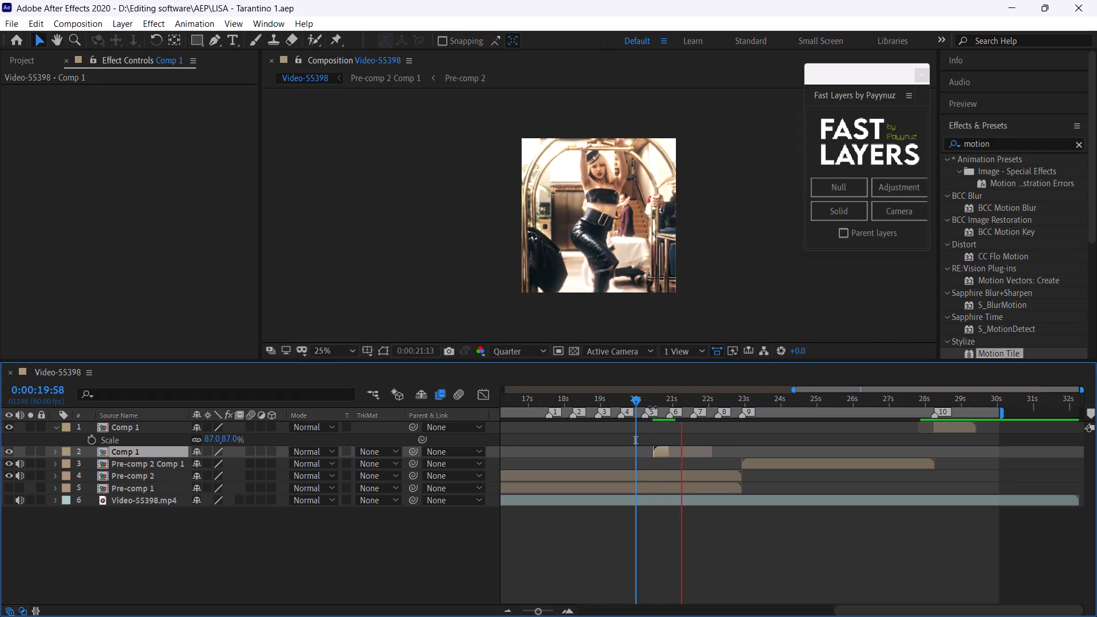
left_click(648, 399)
key("space")
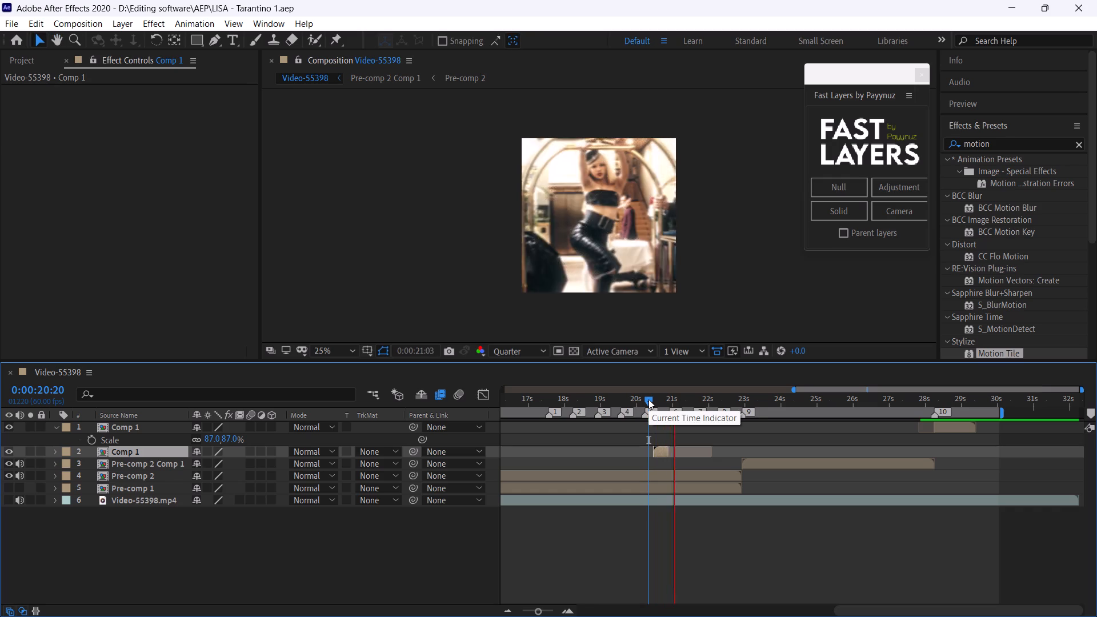
left_click(648, 399)
key("space")
left_click(648, 399)
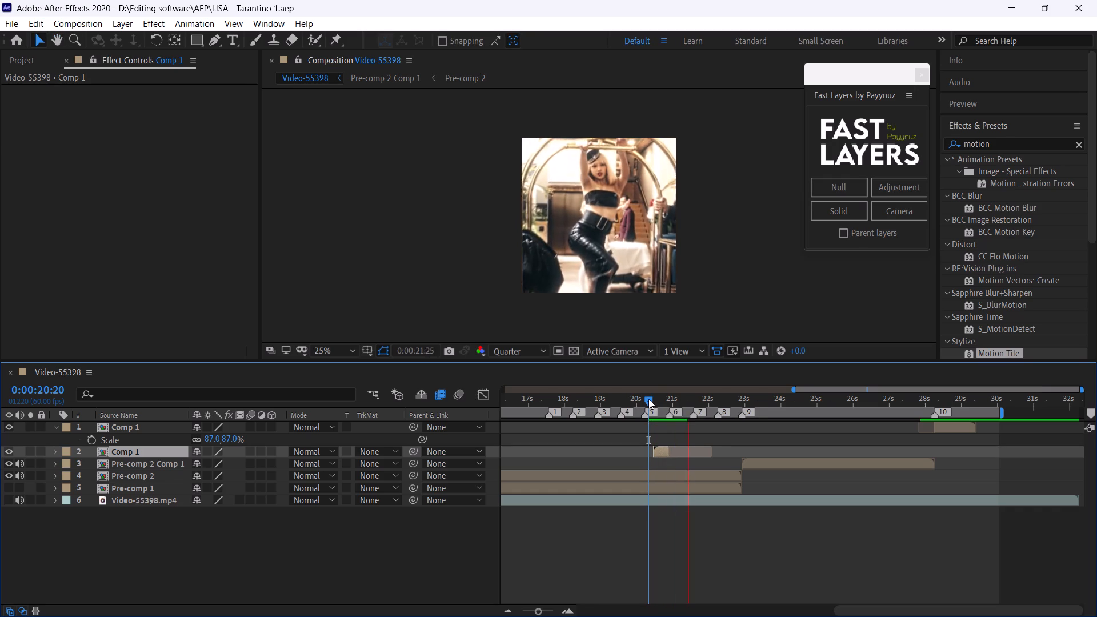
key("space")
left_click(648, 399)
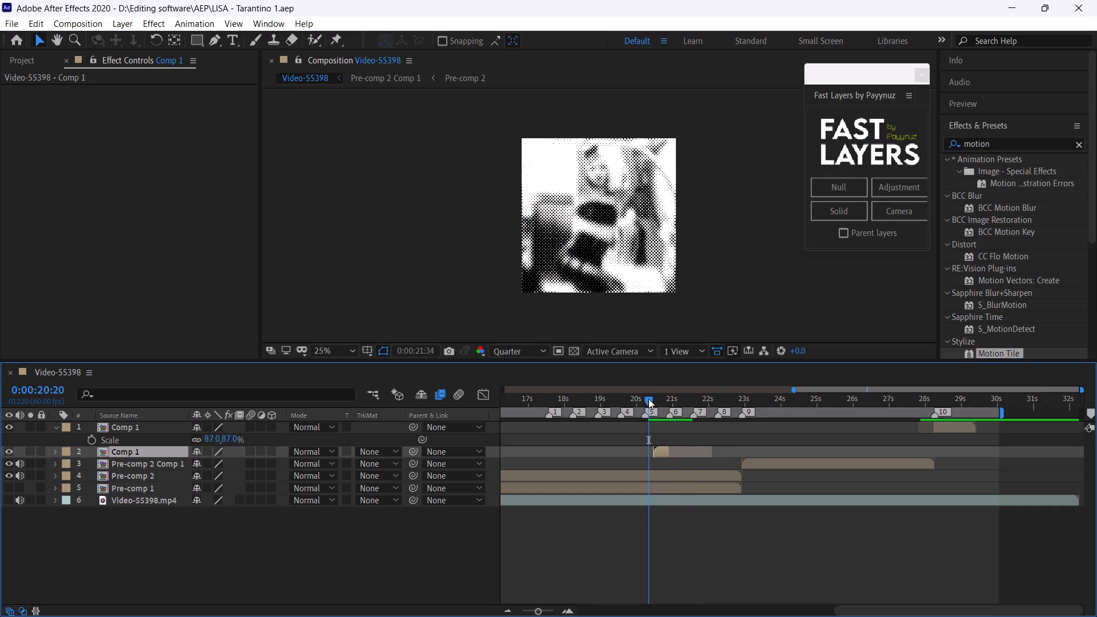
Replay the moved IQ text part repeatedly from 0:00:20:20 to judge its timing and size.
key("space")
left_click(648, 399)
key("space")
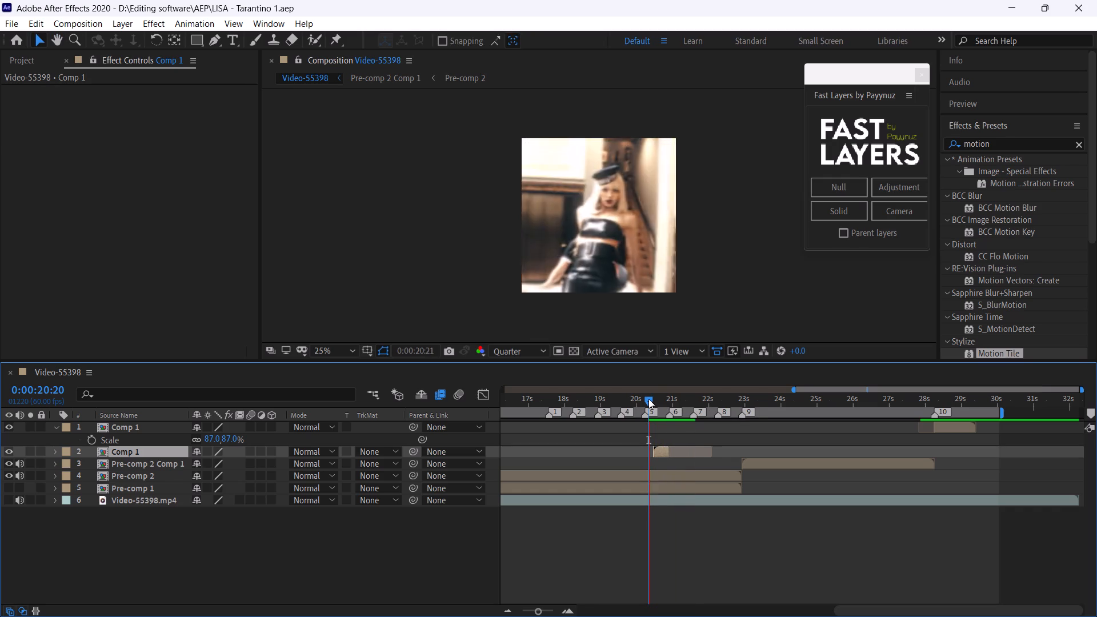
left_click(648, 399)
key("space")
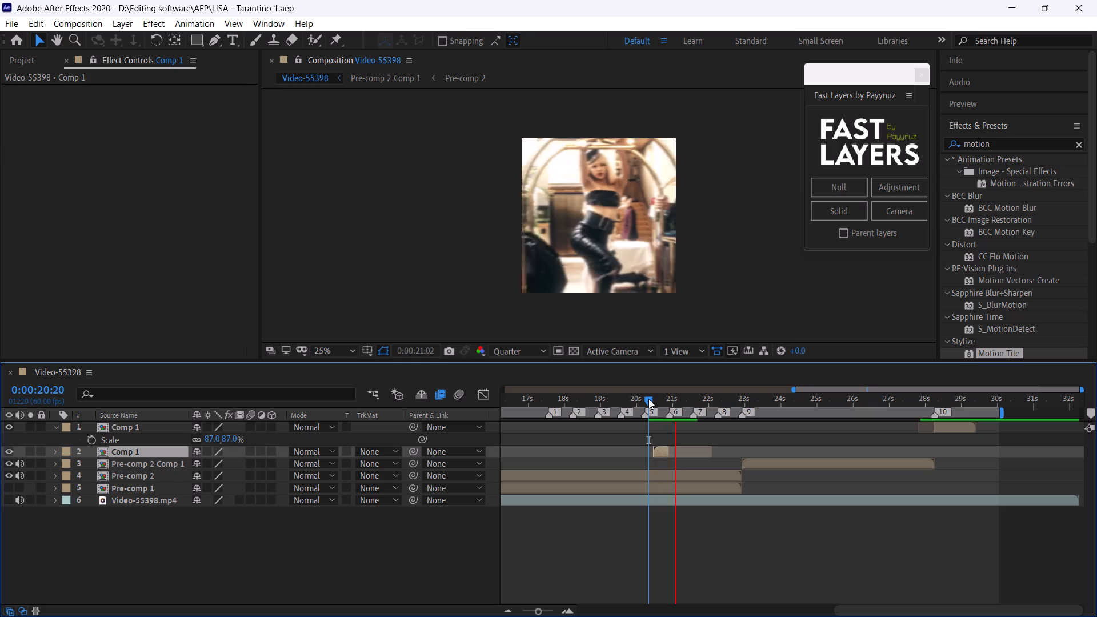
left_click(648, 399)
key("space")
left_click(648, 399)
key("space")
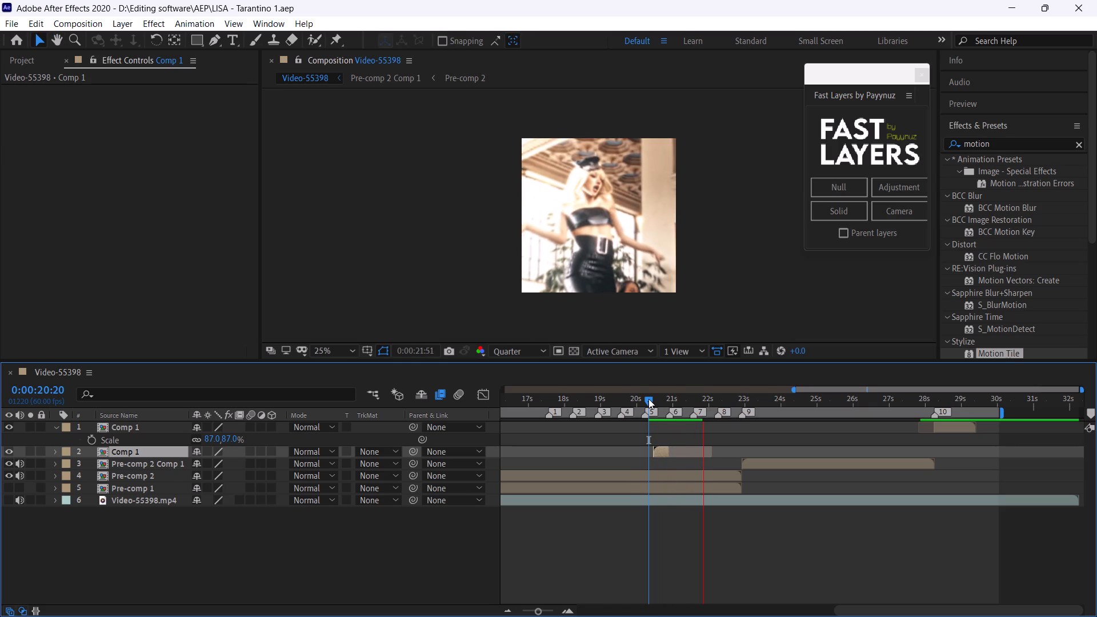
left_click(648, 399)
Preview the lead-in to the moved text part from 0:00:18:00, and its appearance from 0:00:19:58.
left_click_drag(533, 609, 511, 606)
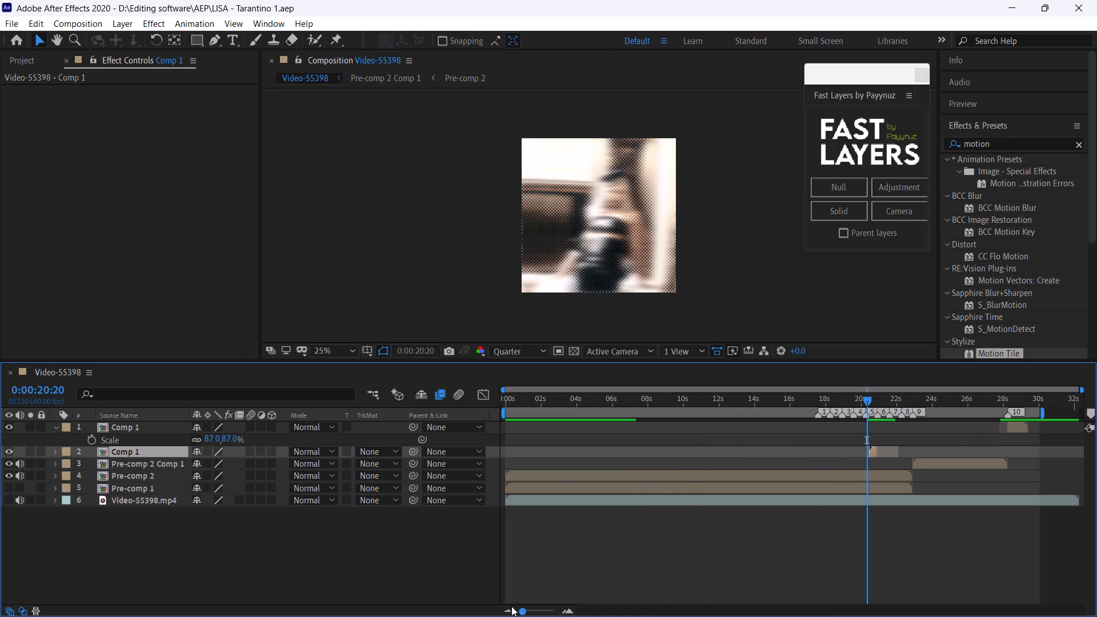
left_click_drag(511, 606, 510, 602)
left_click(826, 398)
key("space")
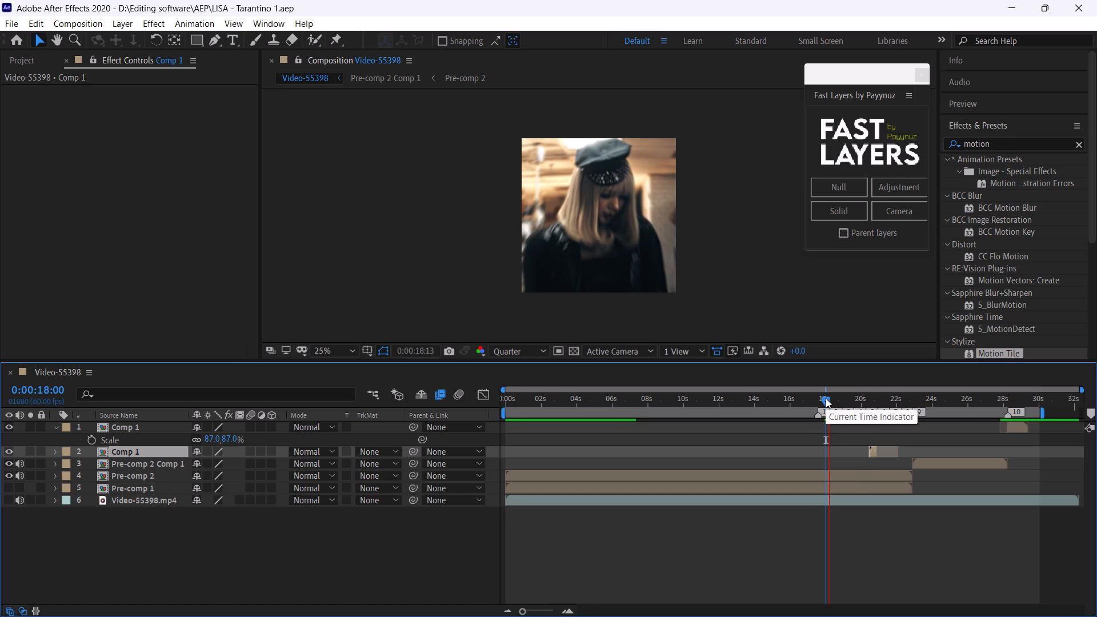
left_click(860, 400)
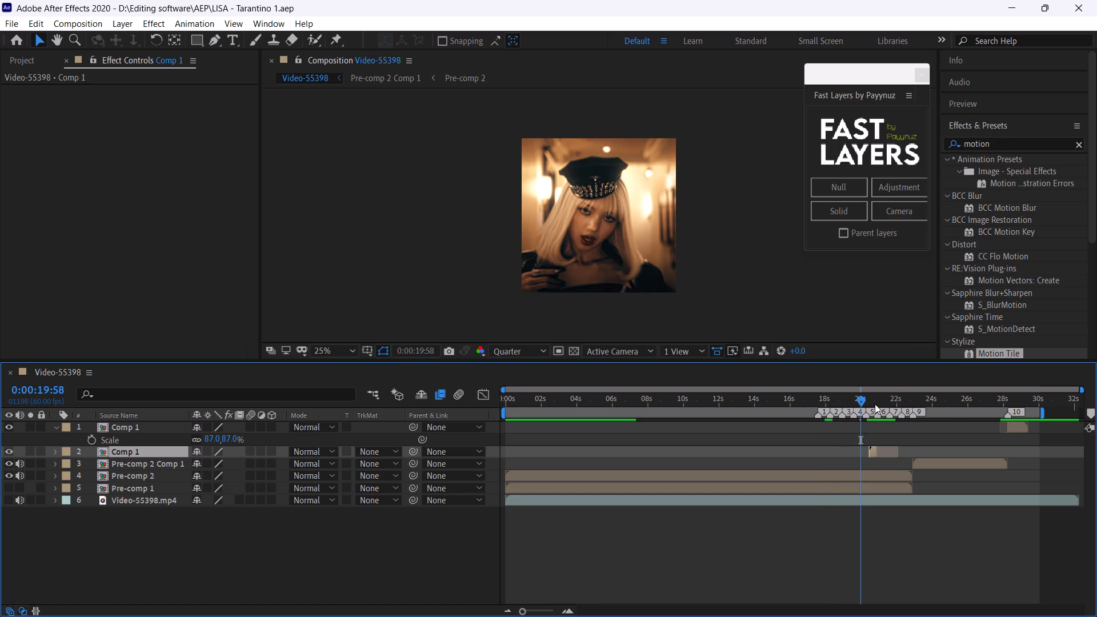
key("space")
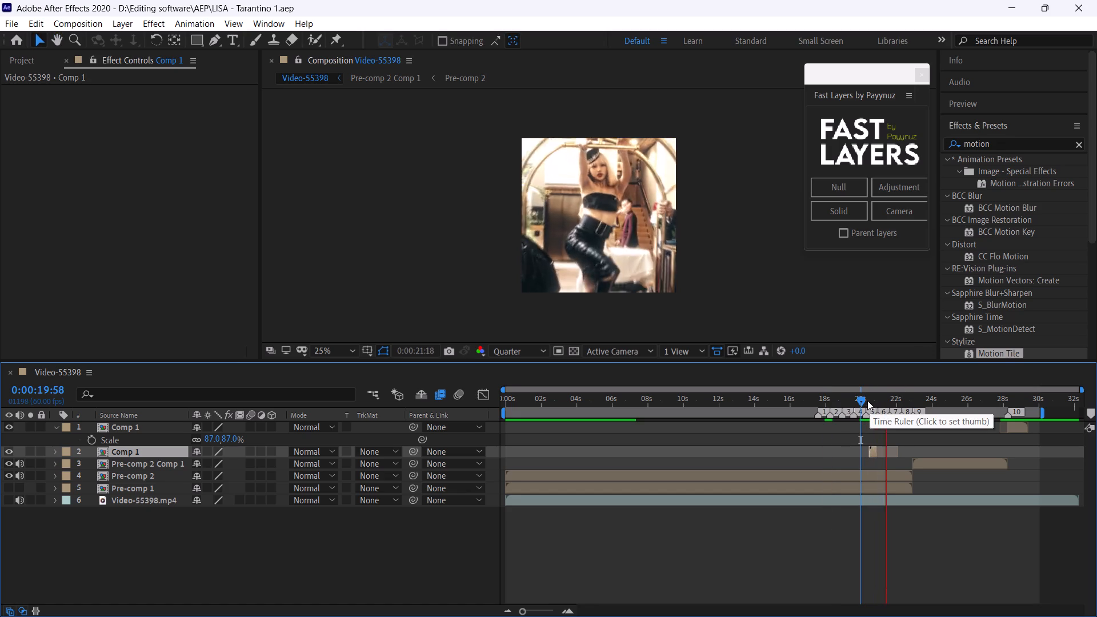
left_click(862, 397)
key("space")
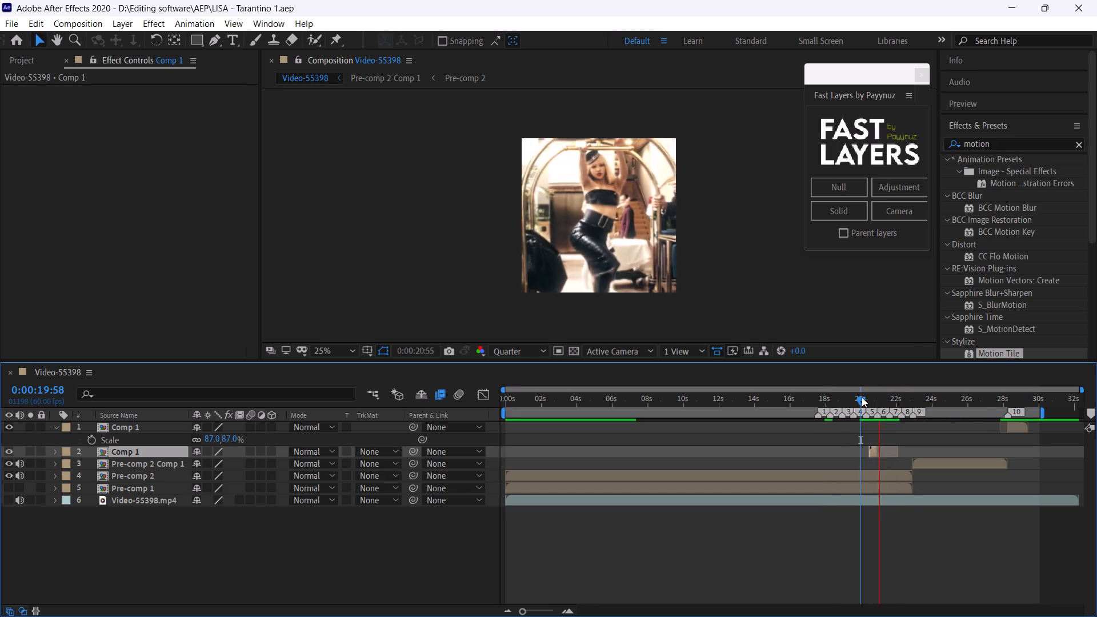
left_click(862, 397)
key("space")
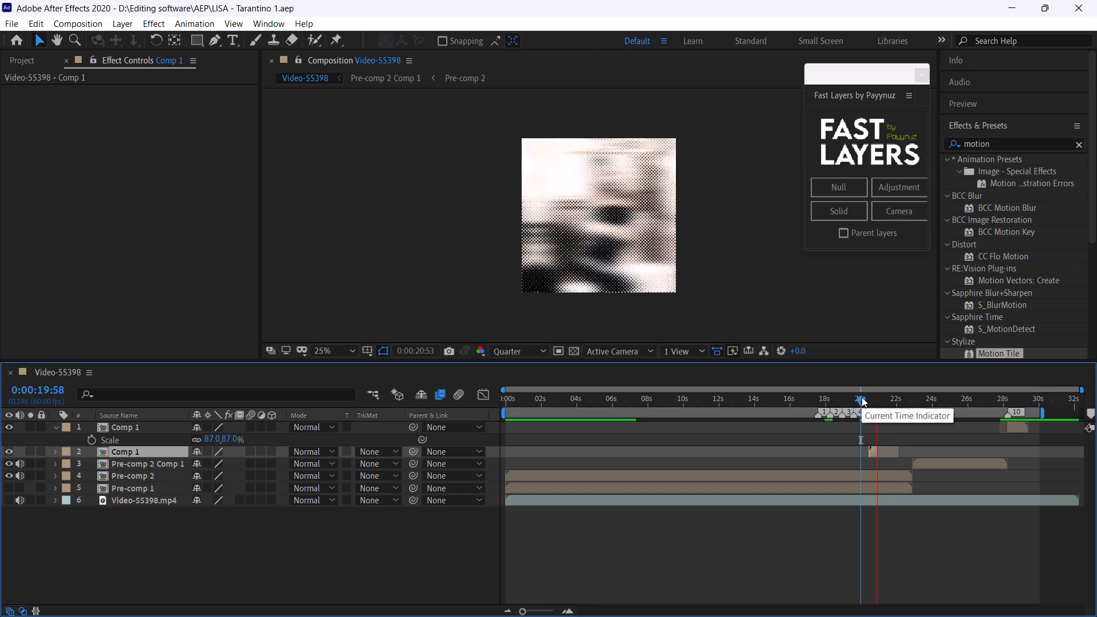
Scale the mid-edit opening part of Comp 1 down to 44%.
left_click_drag(862, 397, 874, 412)
key("s")
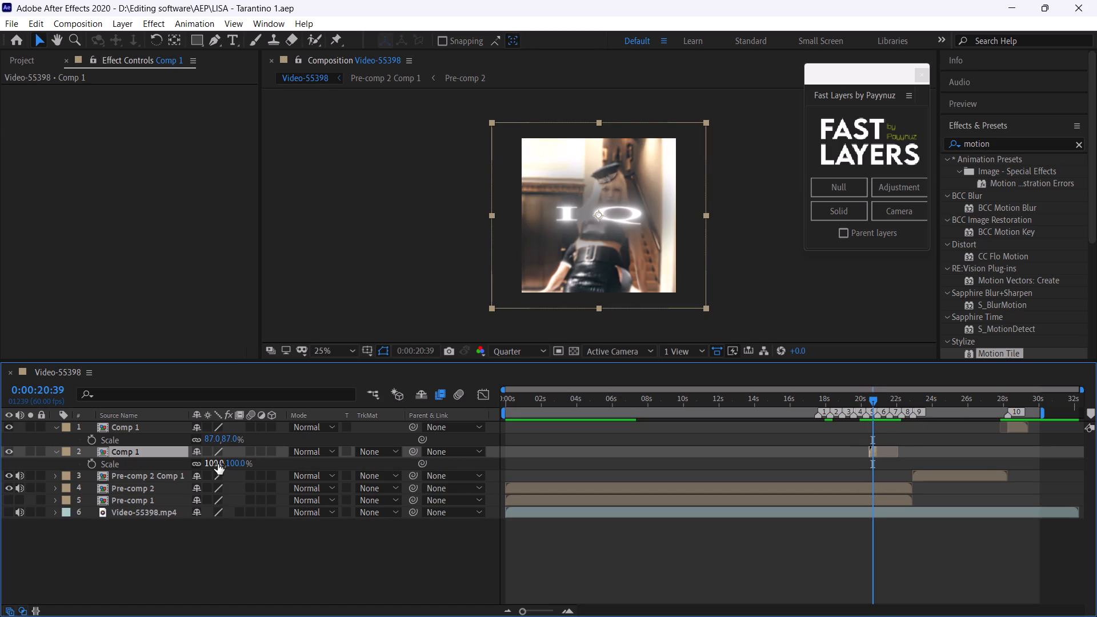
left_click_drag(218, 463, 193, 464)
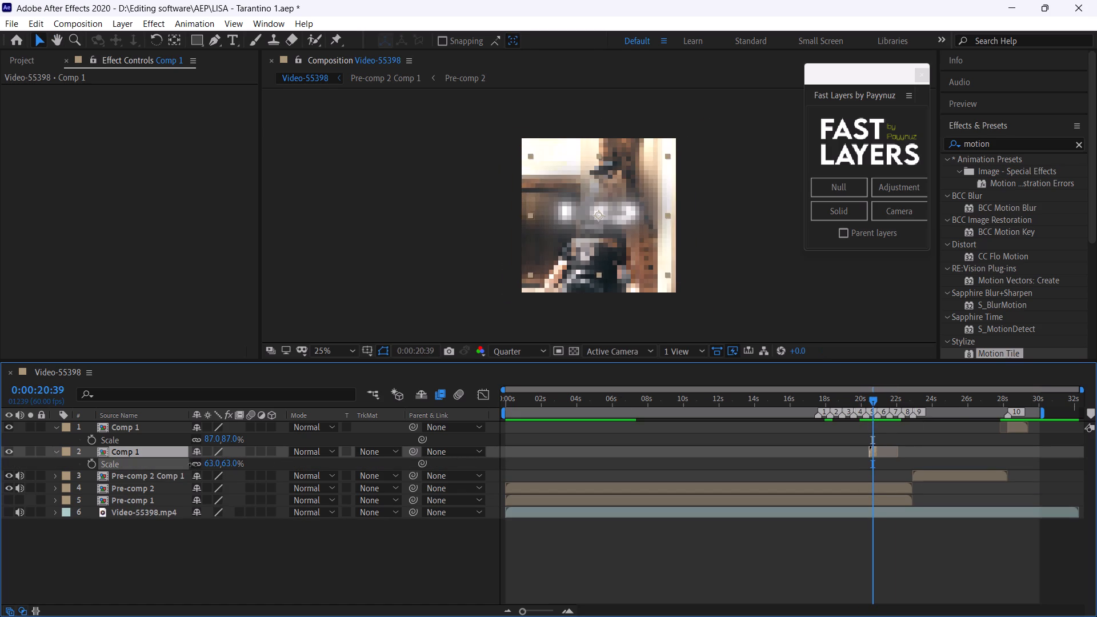
left_click_drag(193, 464, 182, 467)
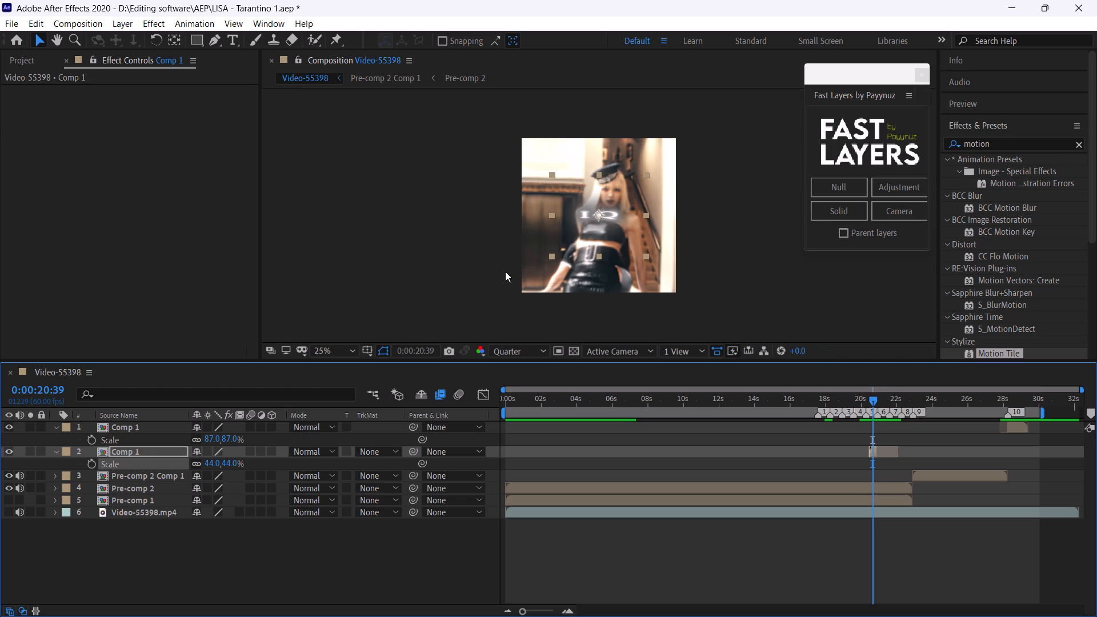
Replay the scaled text part repeatedly from 0:00:20:15 at a larger preview zoom to check its size and timing.
scroll(674, 221, "up", 1)
key("space")
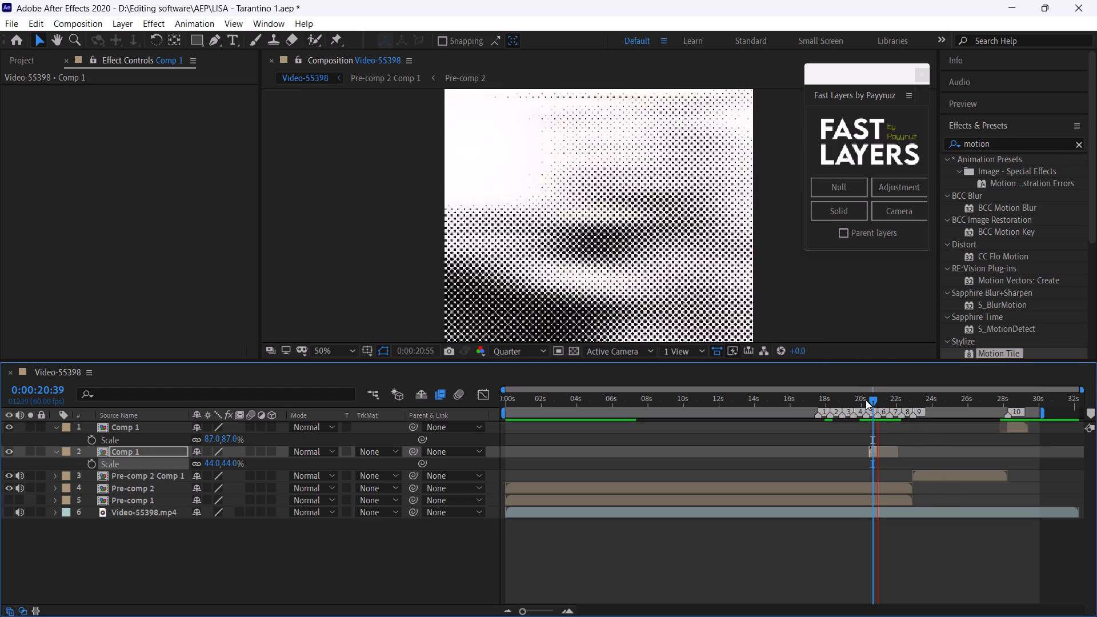
left_click(866, 400)
key("space")
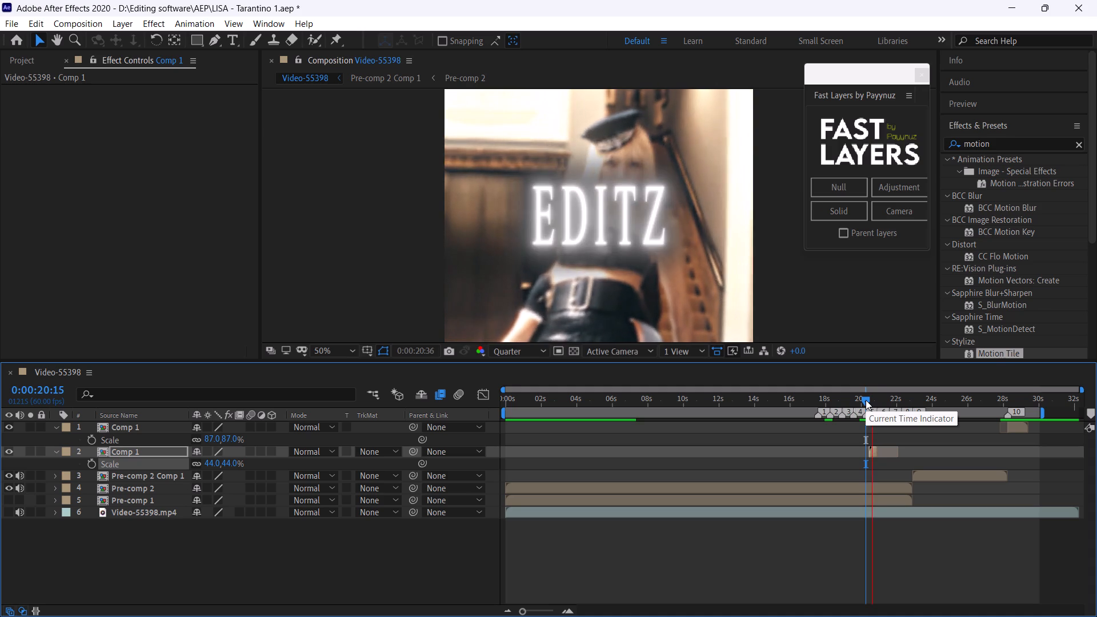
left_click(866, 400)
key("space")
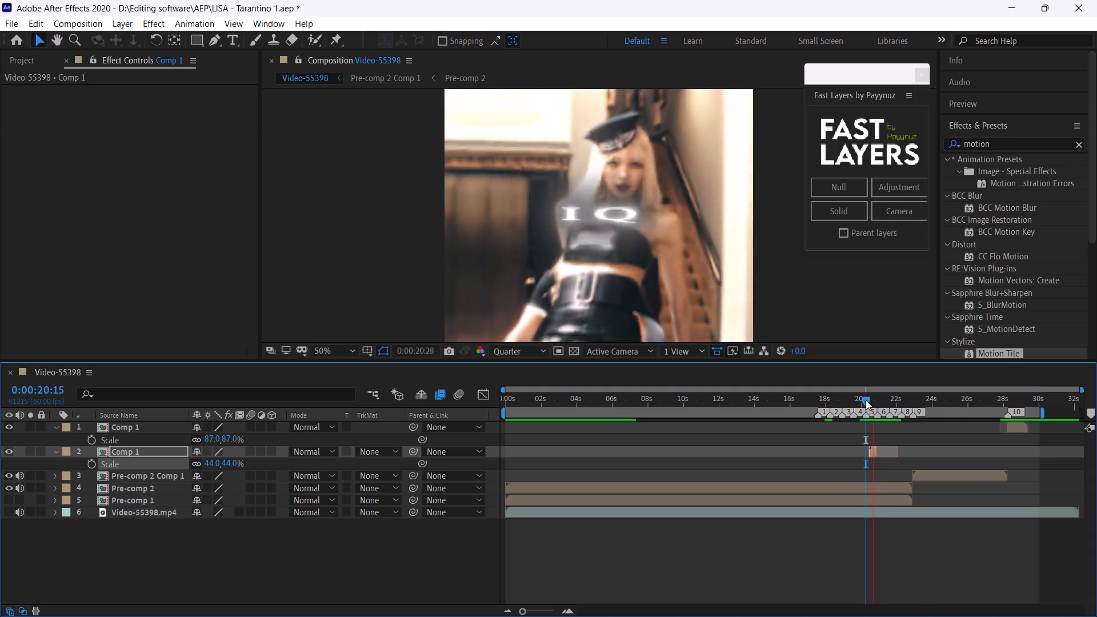
left_click(866, 400)
key("space")
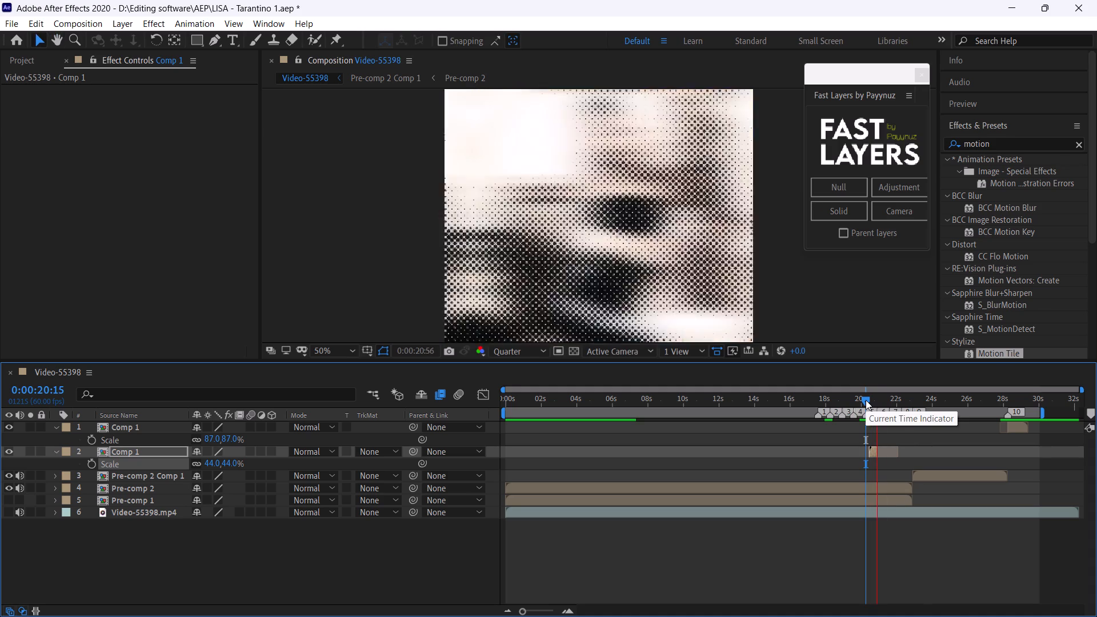
left_click(866, 400)
key("space")
left_click(866, 400)
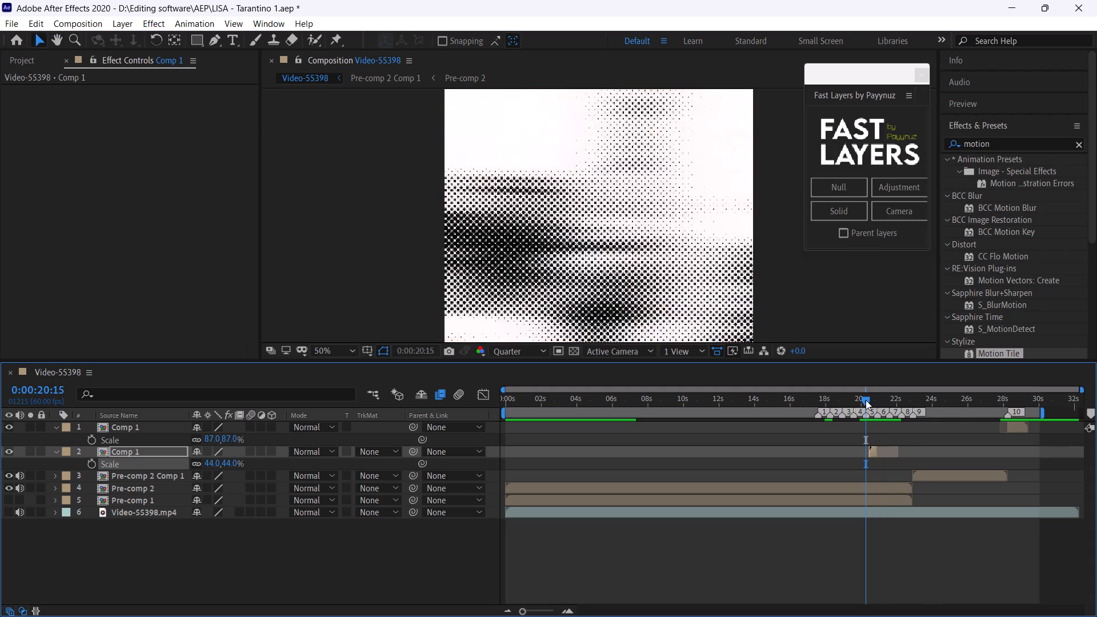
key("space")
left_click(866, 400)
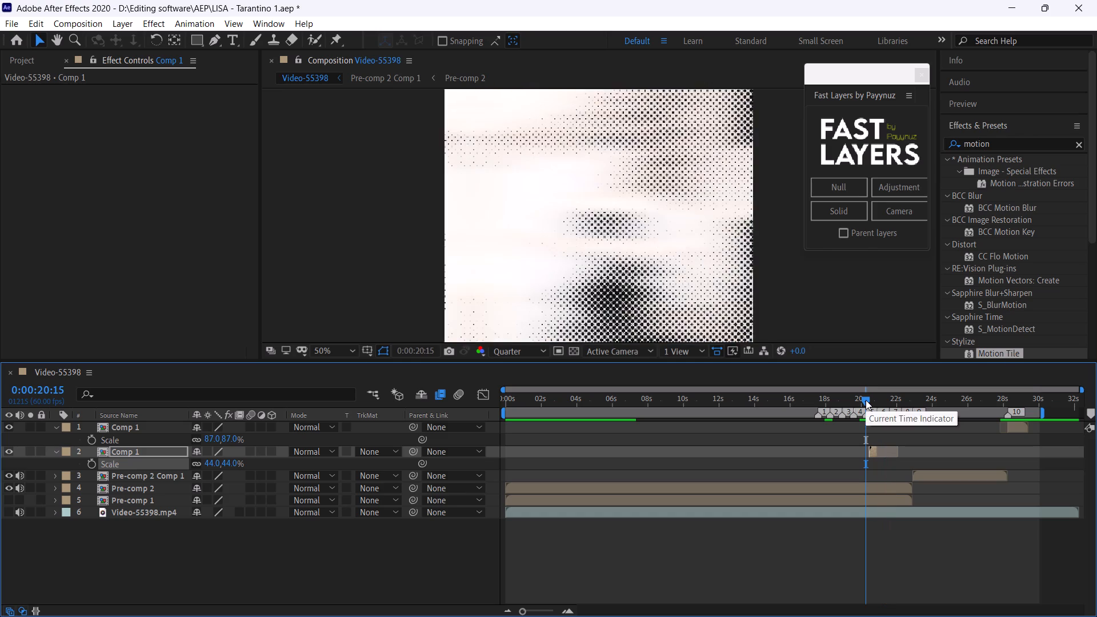
key("space")
left_click(866, 400)
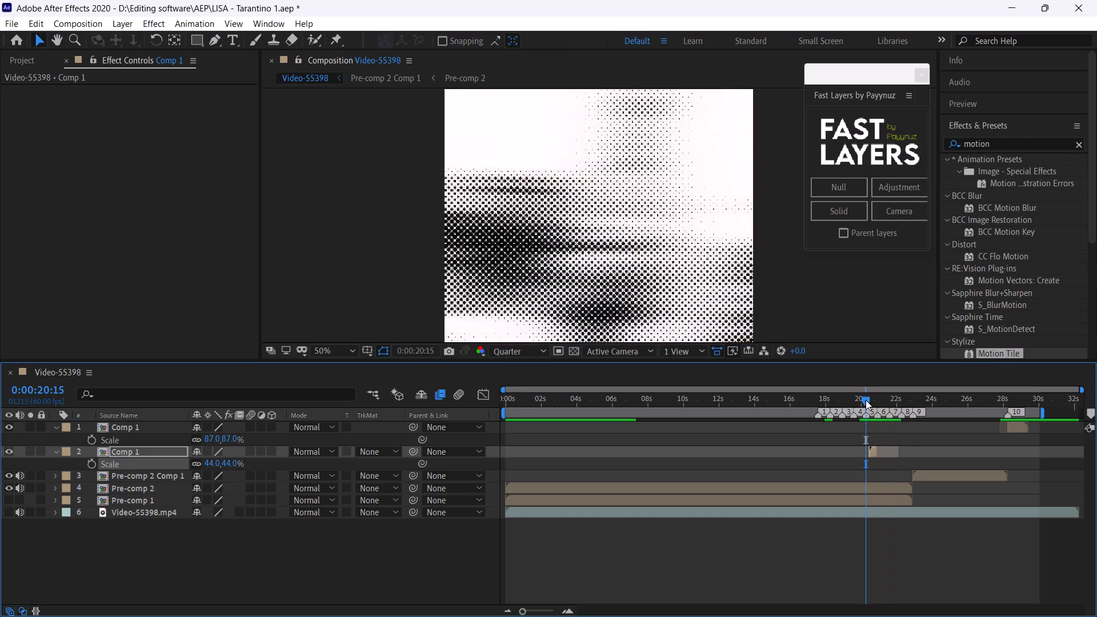
key("space")
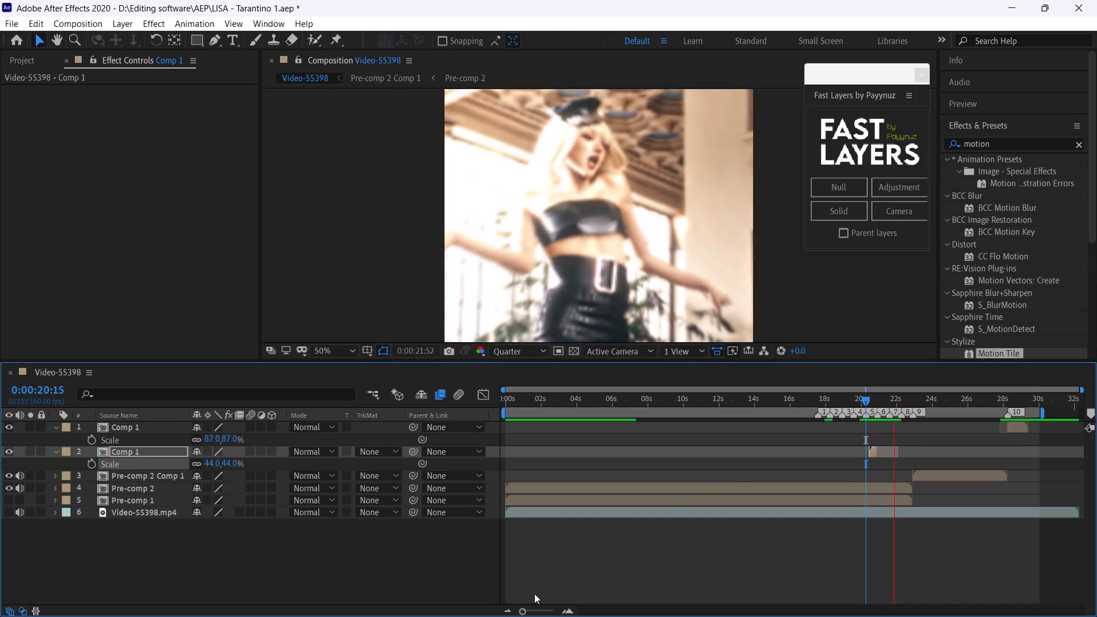
left_click_drag(523, 609, 513, 609)
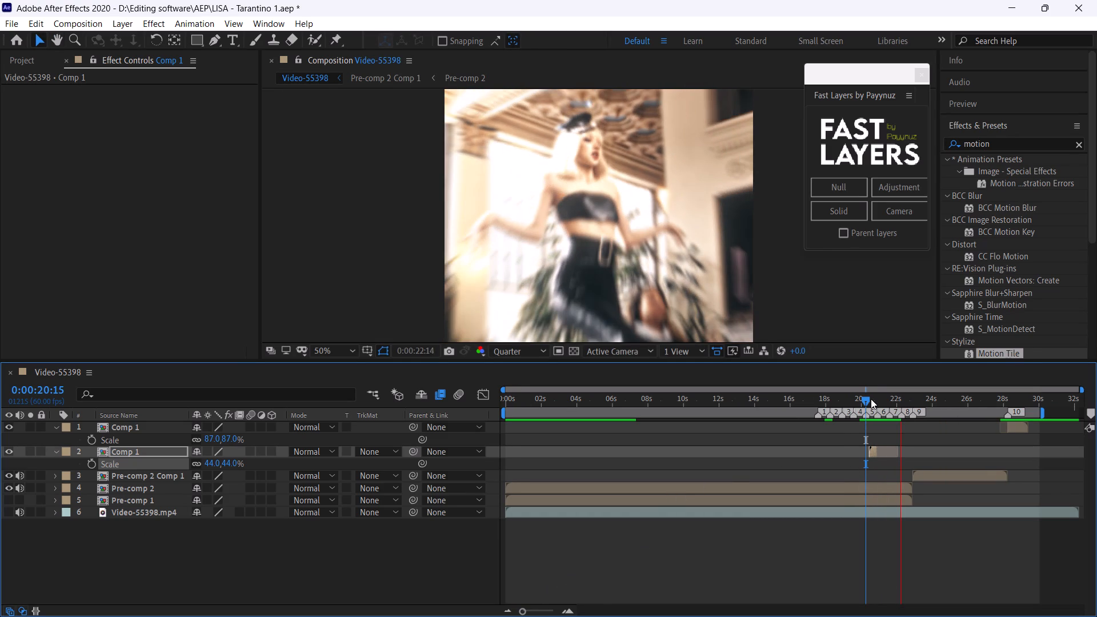
left_click(871, 399)
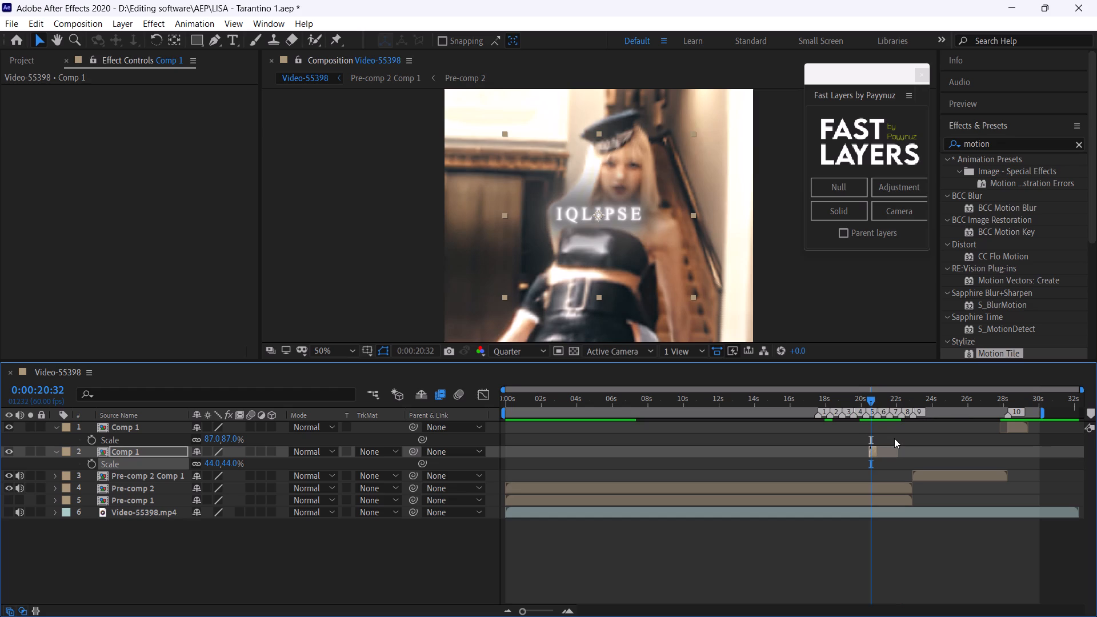
Save the project.
key("ctrl+s")
Duplicate the 44% Comp 1 text layer and move the copy to start at about 0:00:26:45.
left_click_drag(531, 614, 545, 616)
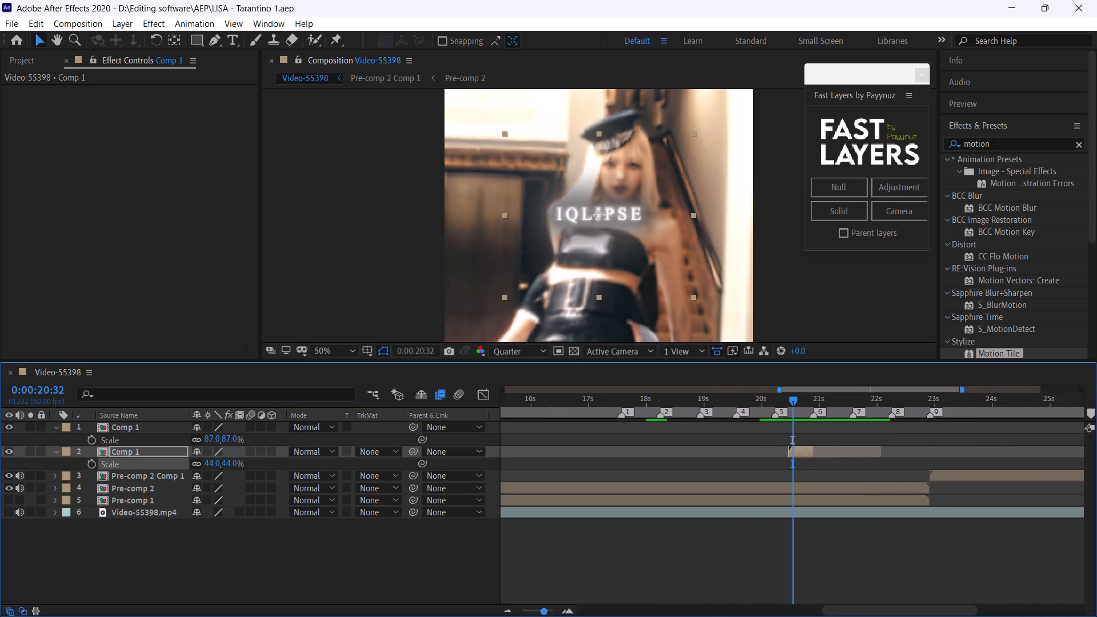
left_click_drag(545, 616, 553, 616)
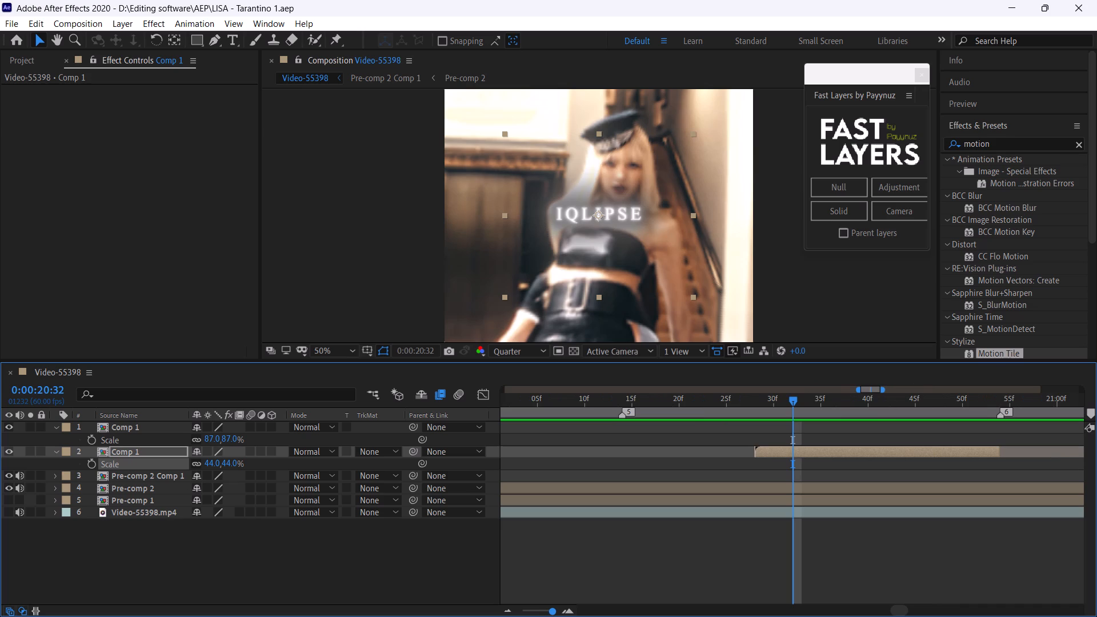
left_click_drag(553, 616, 545, 616)
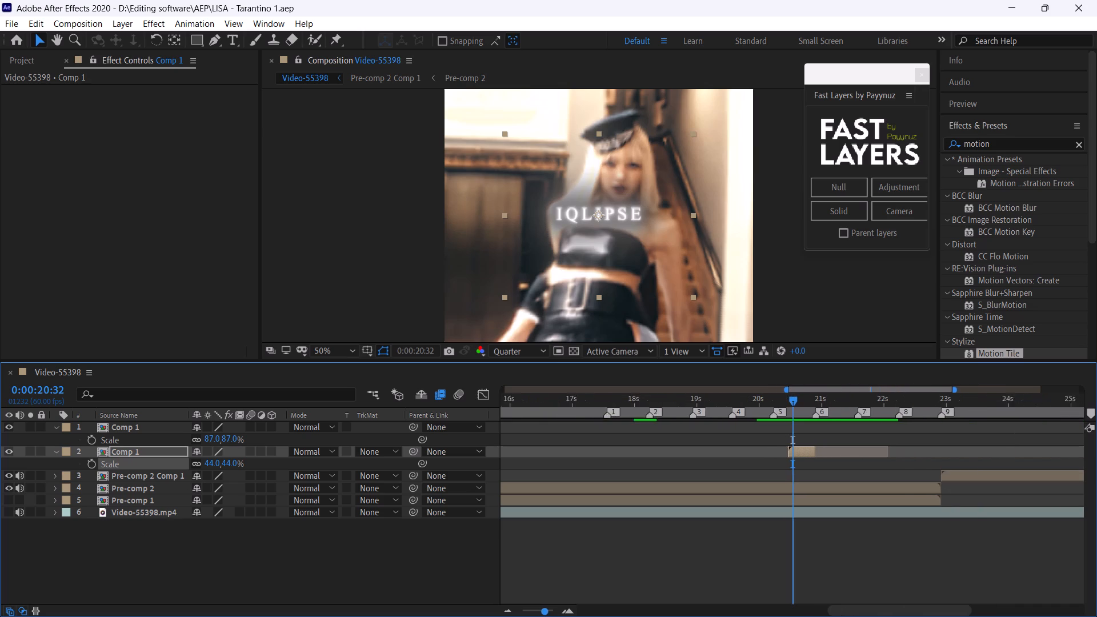
left_click_drag(545, 616, 521, 616)
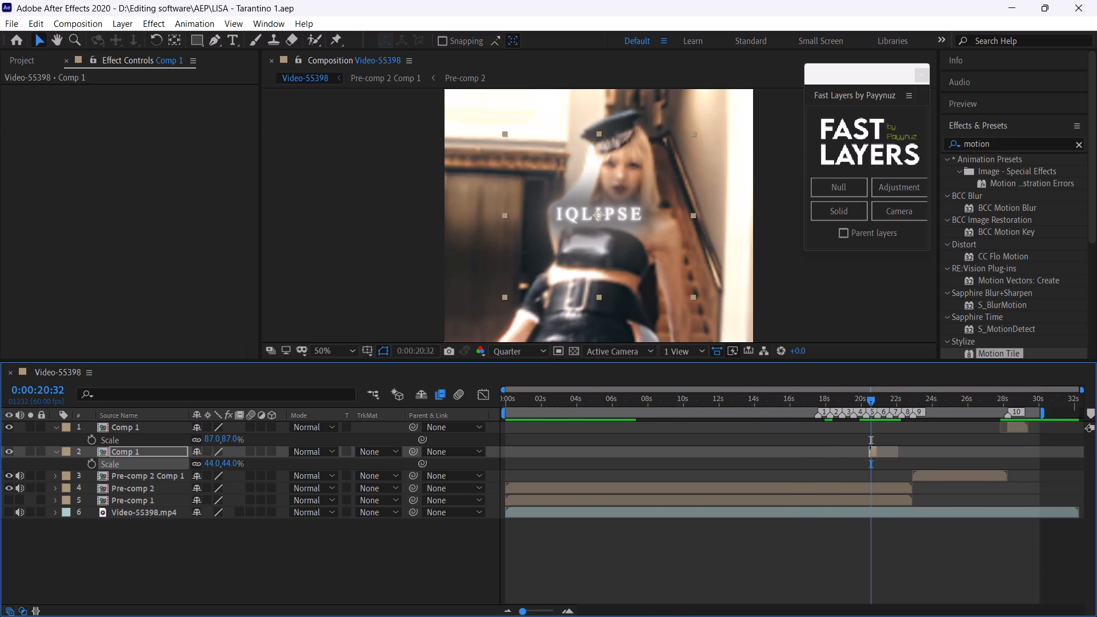
left_click_drag(521, 616, 529, 616)
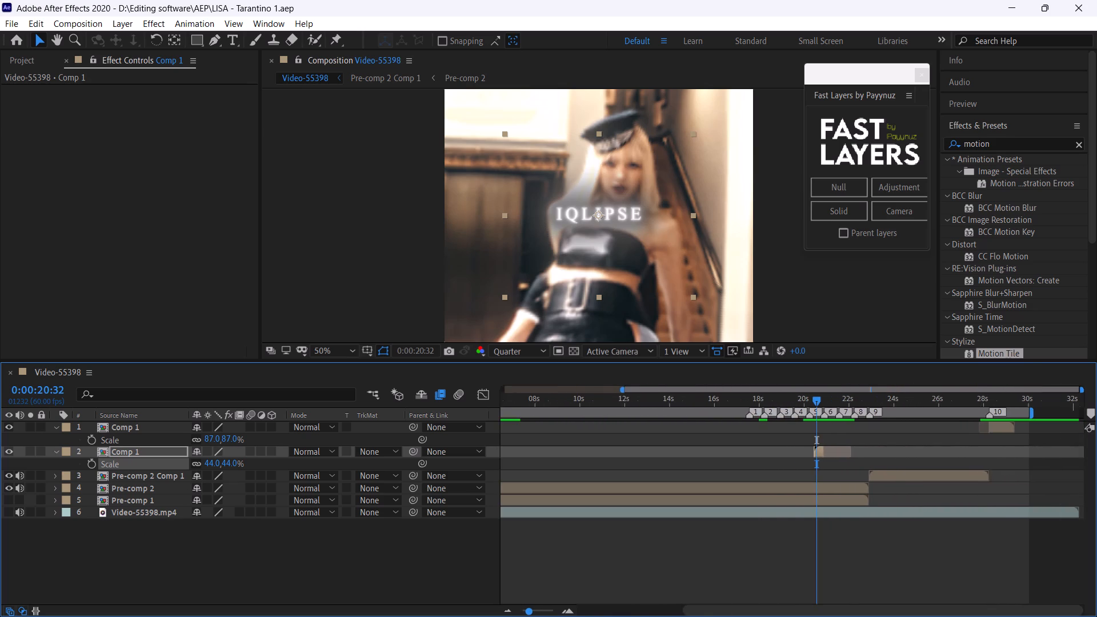
left_click_drag(529, 616, 539, 616)
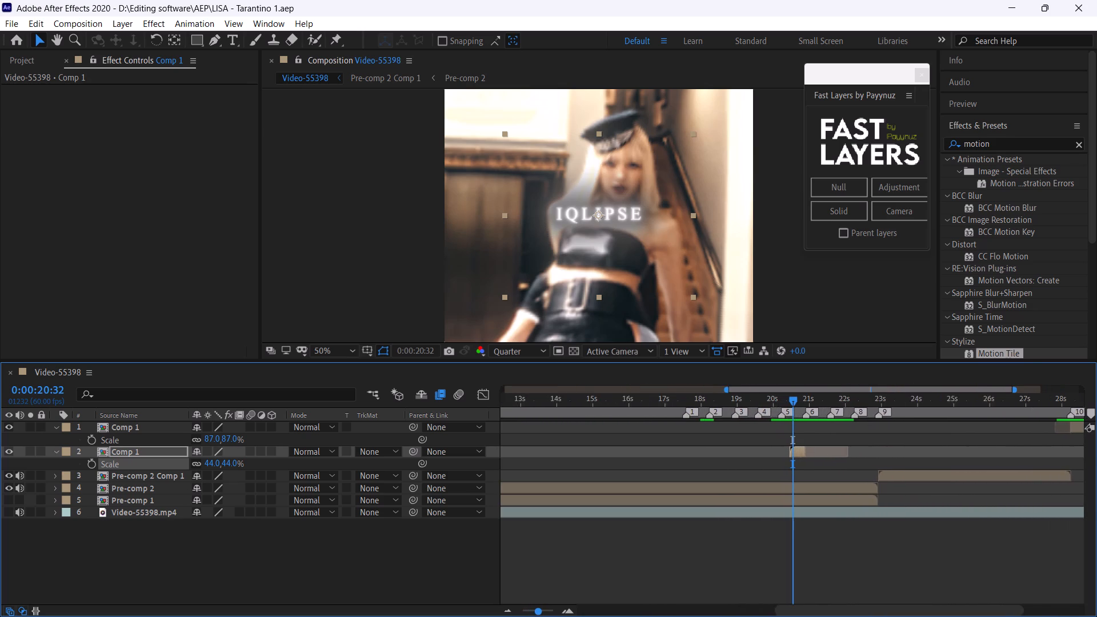
left_click_drag(539, 616, 539, 616)
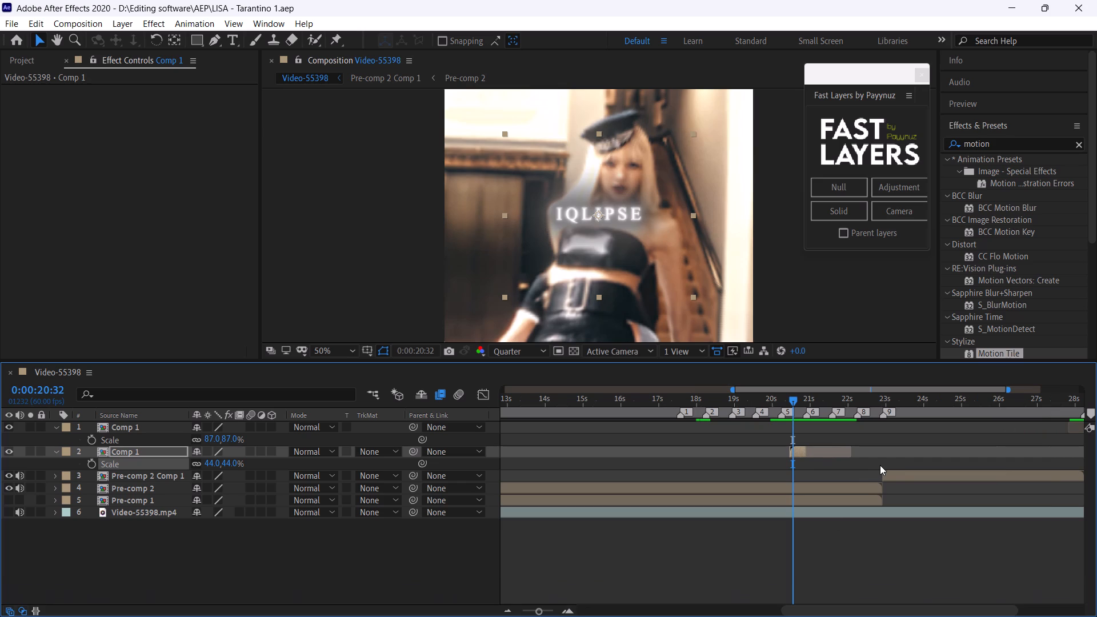
key("ctrl+d")
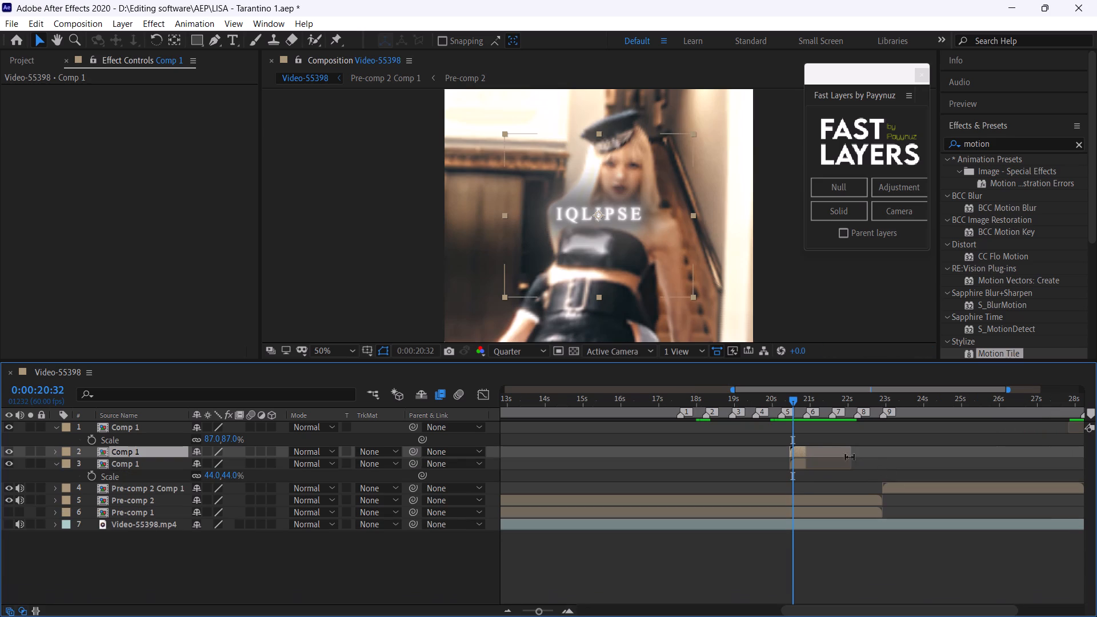
left_click_drag(796, 451, 1034, 469)
Replay and scrub the copied text layer between 0:00:26:36 and 0:00:27:05 to check its look and timing against the footage.
left_click(1029, 401)
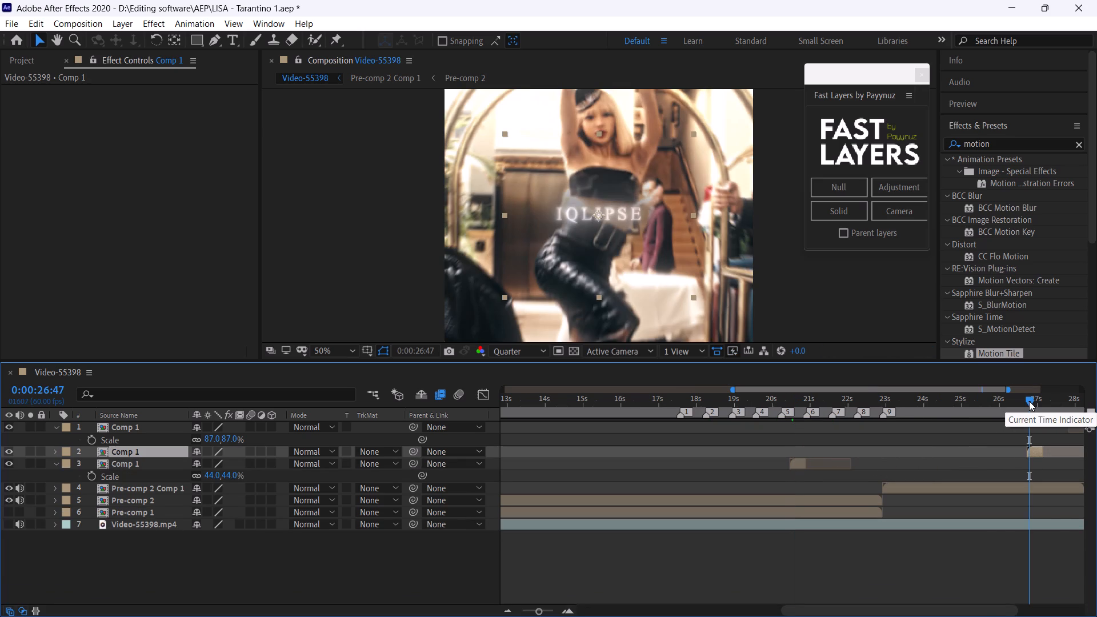
key("space")
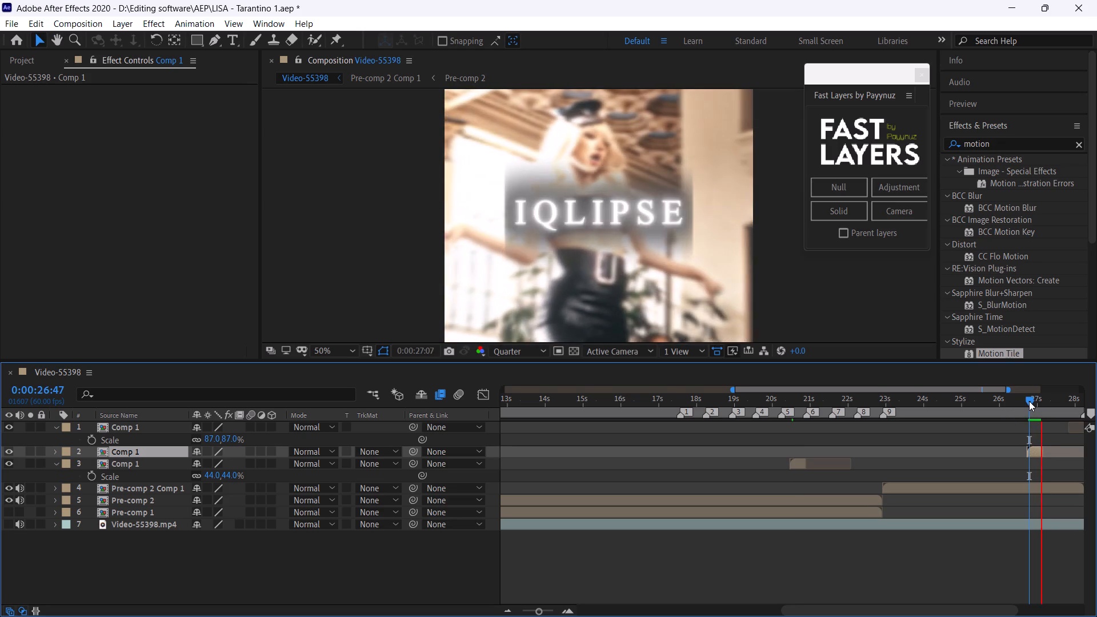
left_click_drag(1029, 401, 1040, 413)
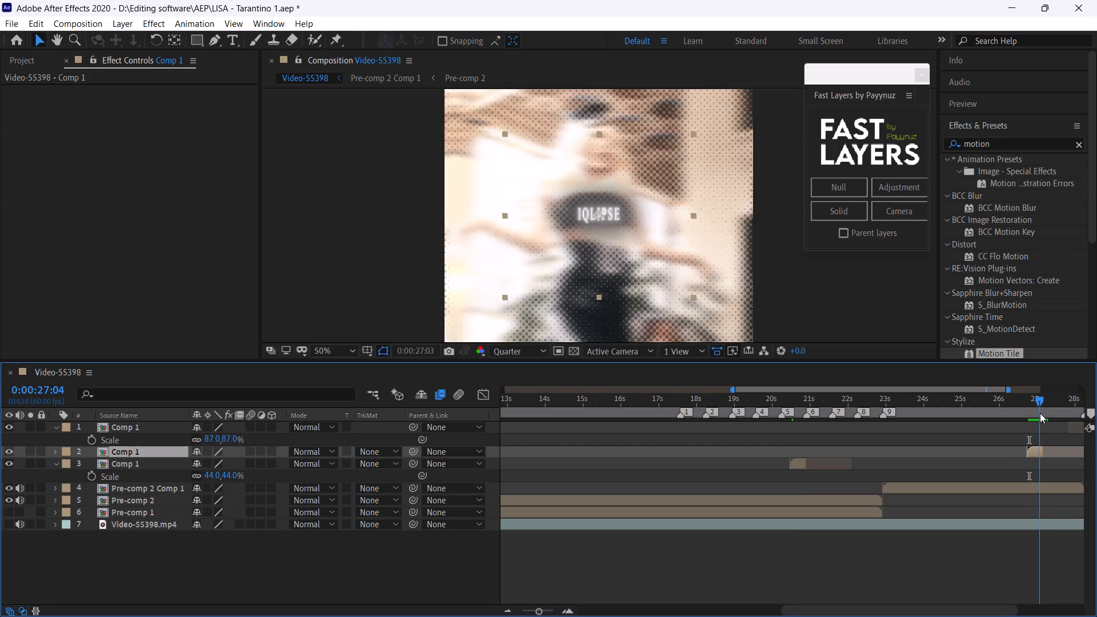
left_click_drag(1040, 413, 1040, 416)
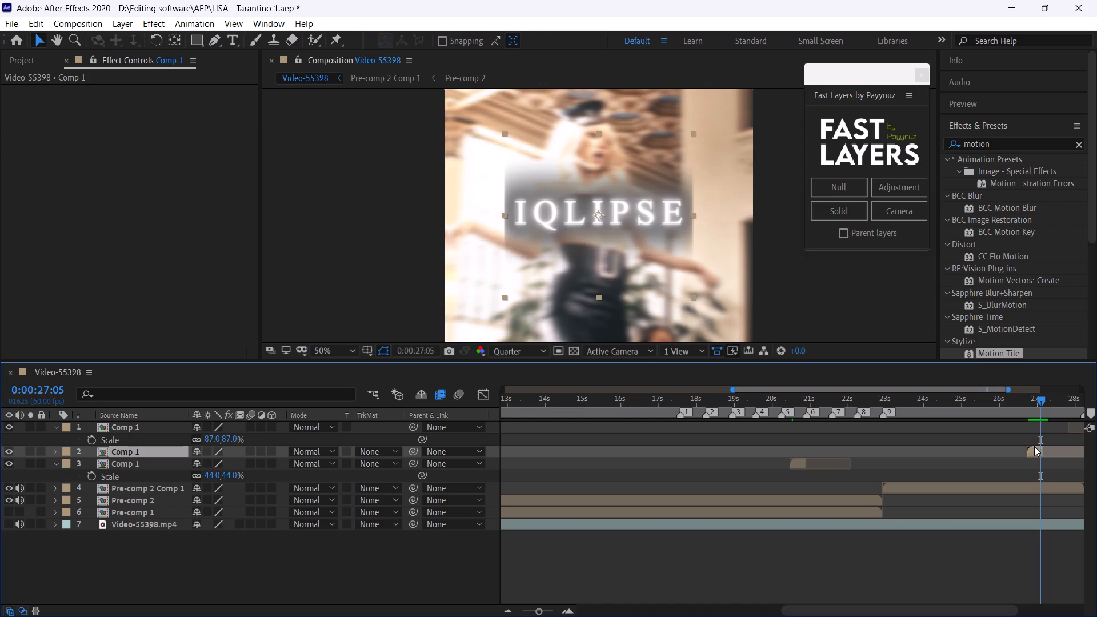
left_click(1022, 400)
key("space")
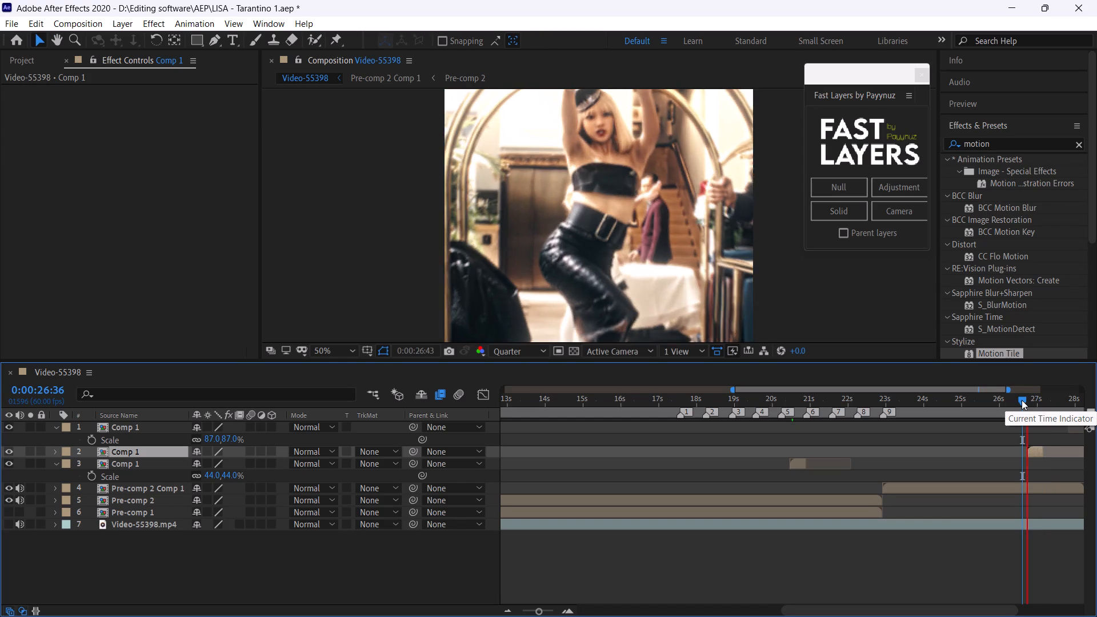
left_click(1022, 400)
key("space")
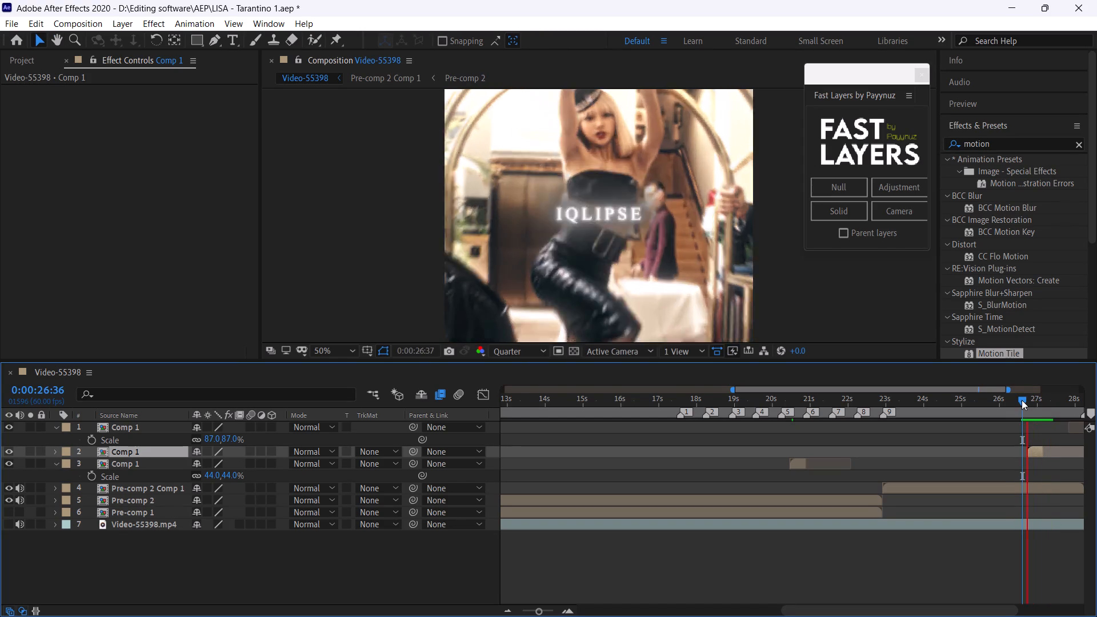
left_click(1022, 400)
key("space")
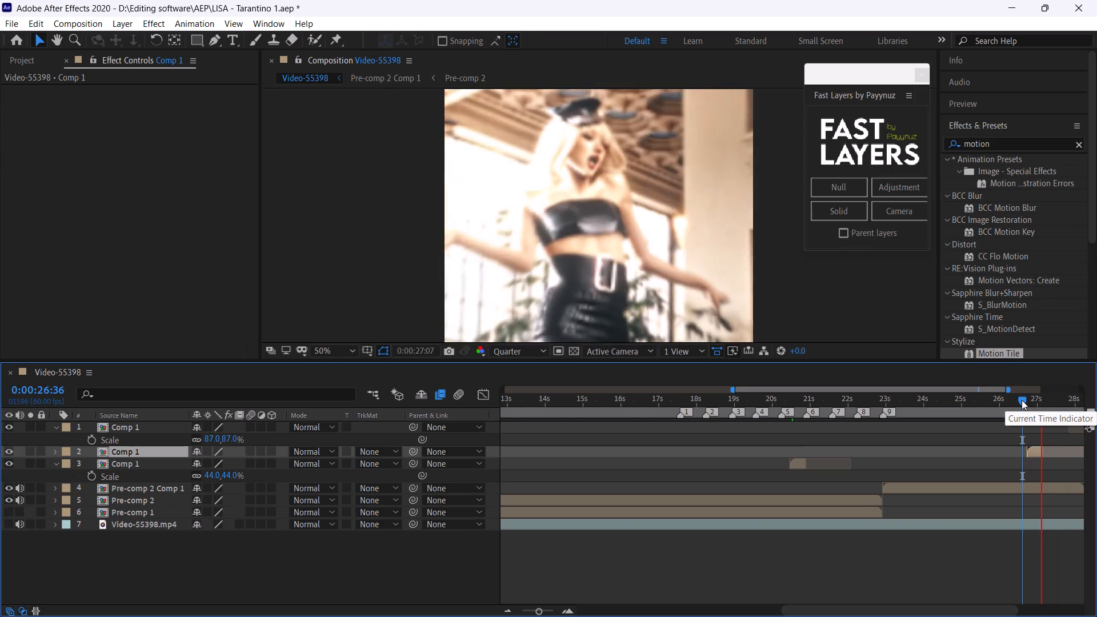
left_click_drag(1022, 400, 1034, 416)
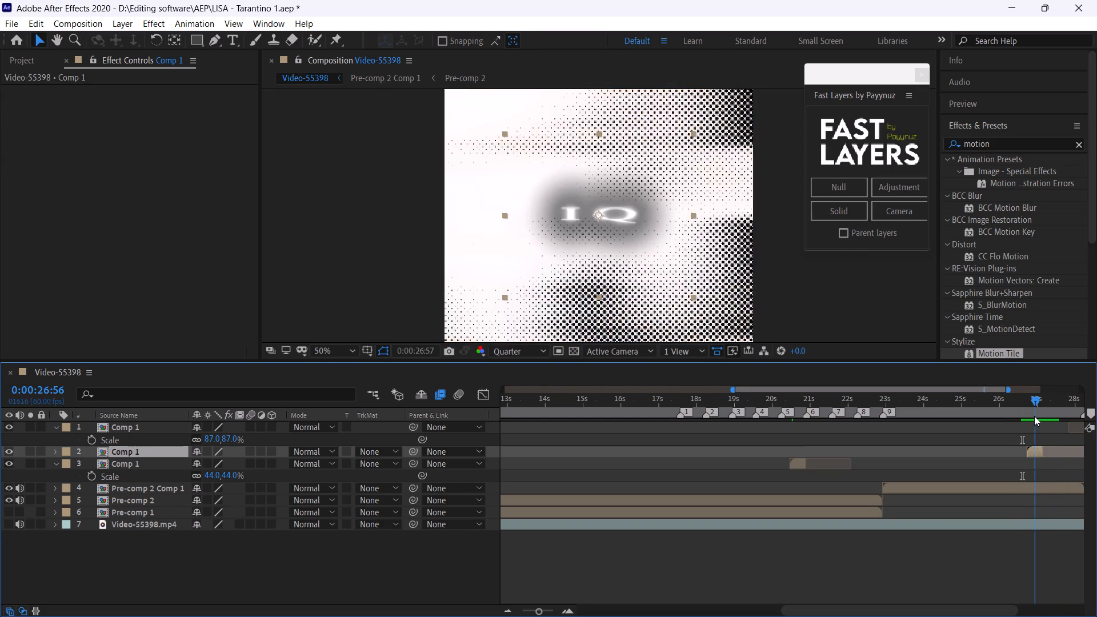
left_click_drag(1034, 416, 1036, 426)
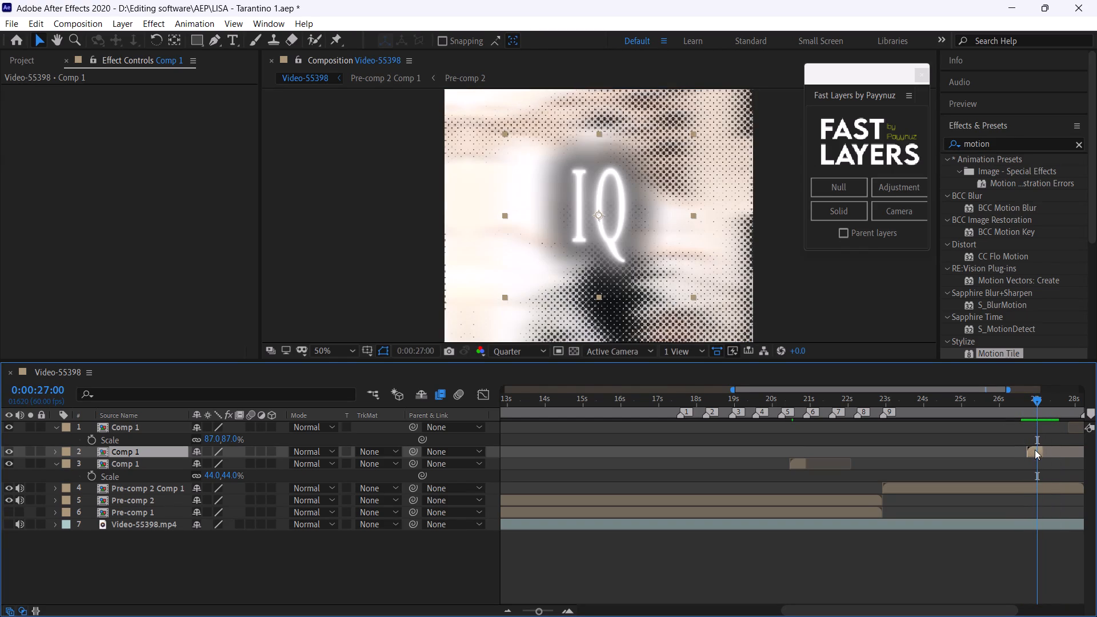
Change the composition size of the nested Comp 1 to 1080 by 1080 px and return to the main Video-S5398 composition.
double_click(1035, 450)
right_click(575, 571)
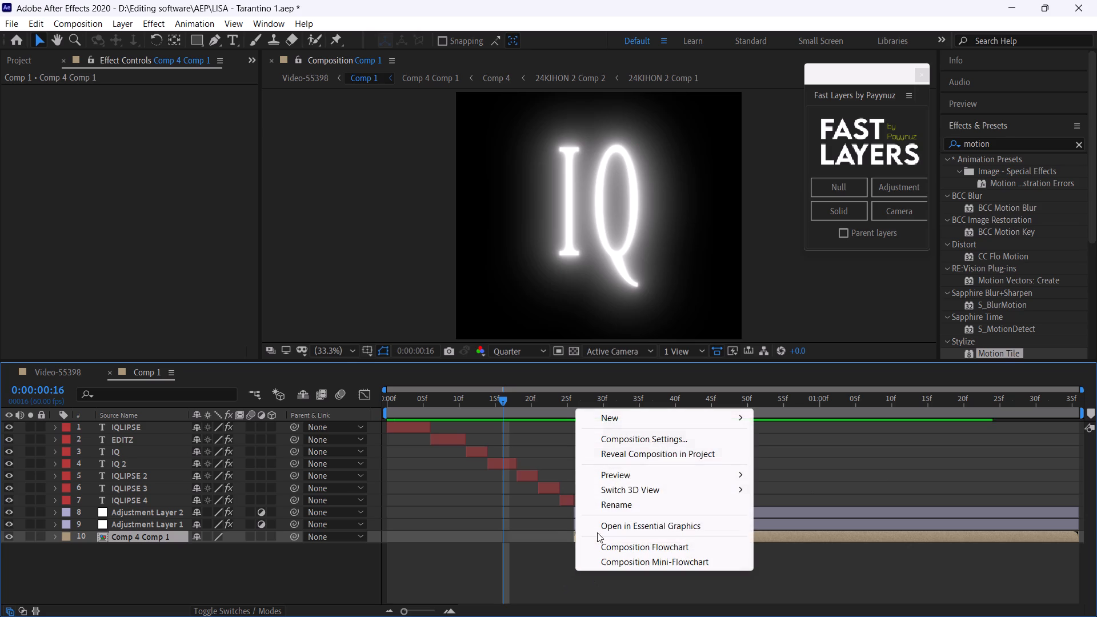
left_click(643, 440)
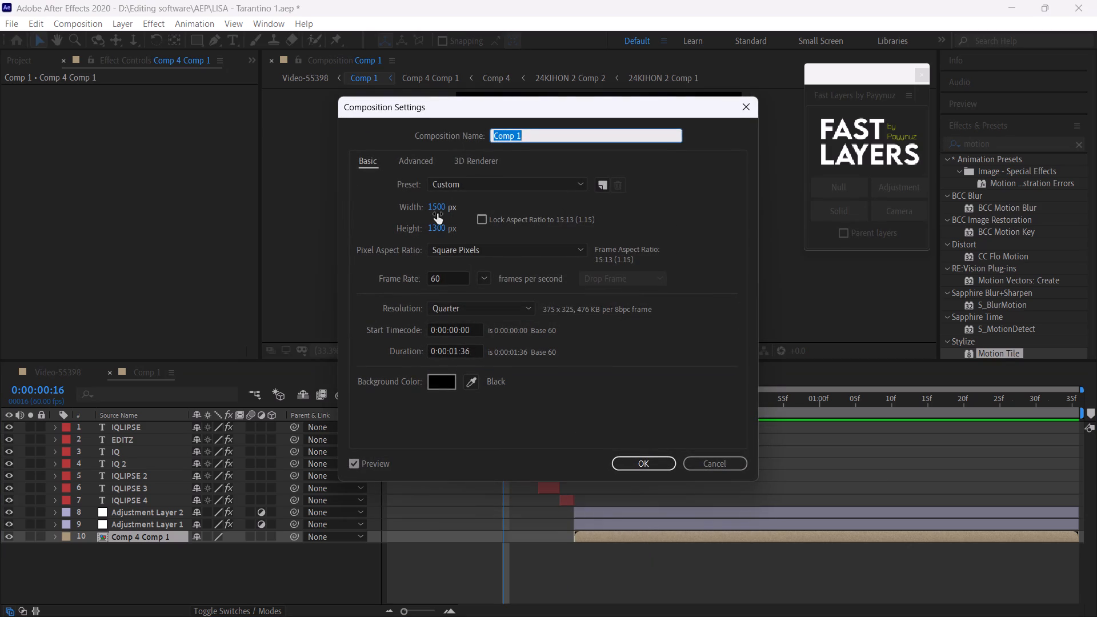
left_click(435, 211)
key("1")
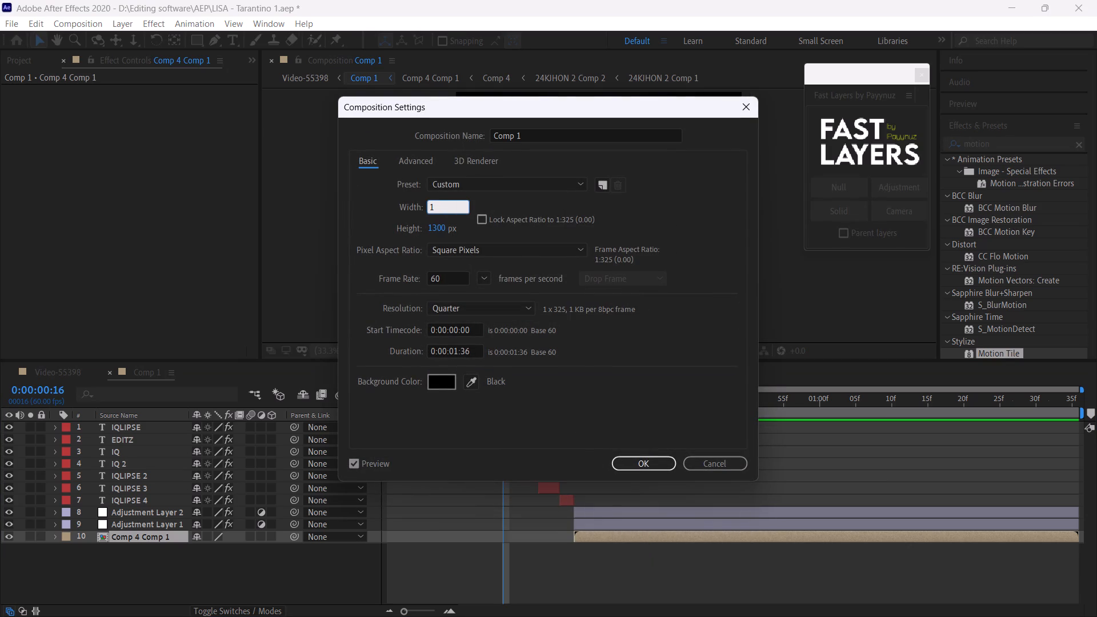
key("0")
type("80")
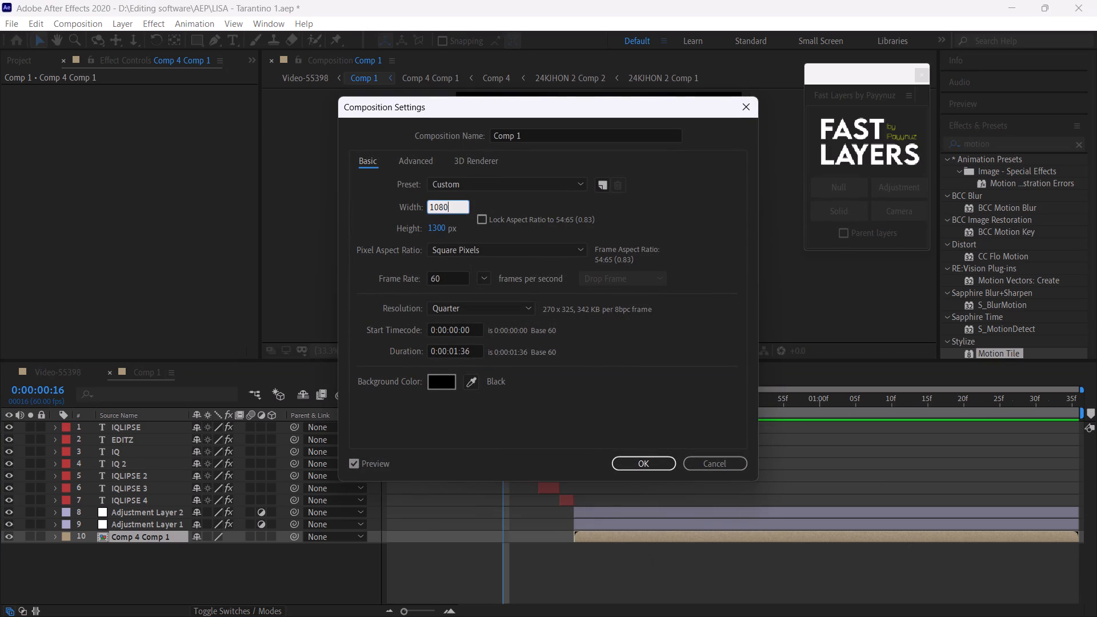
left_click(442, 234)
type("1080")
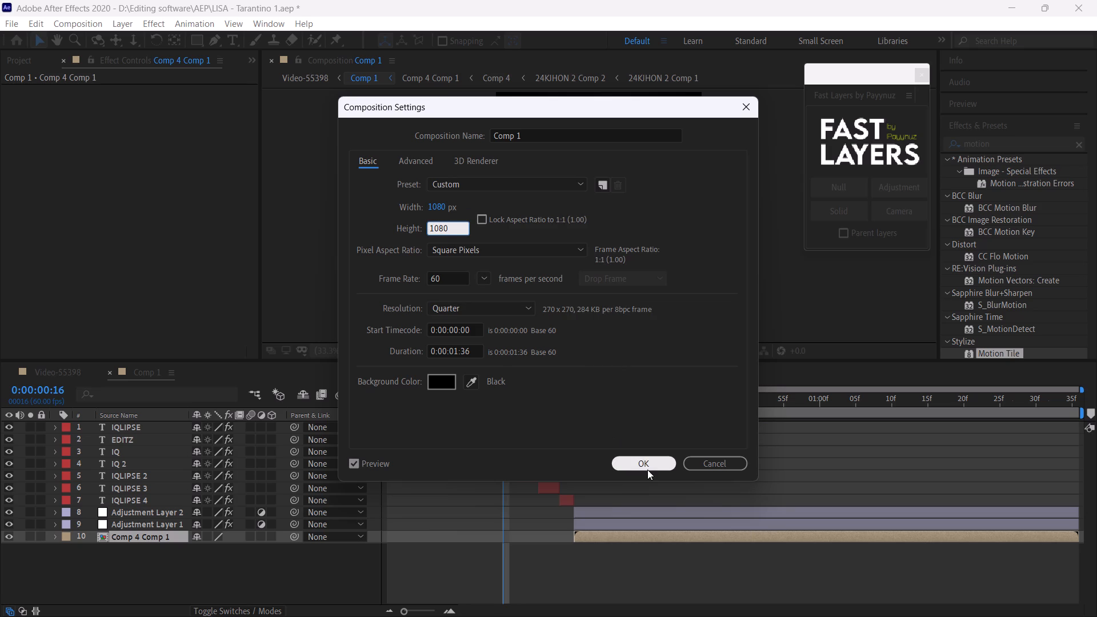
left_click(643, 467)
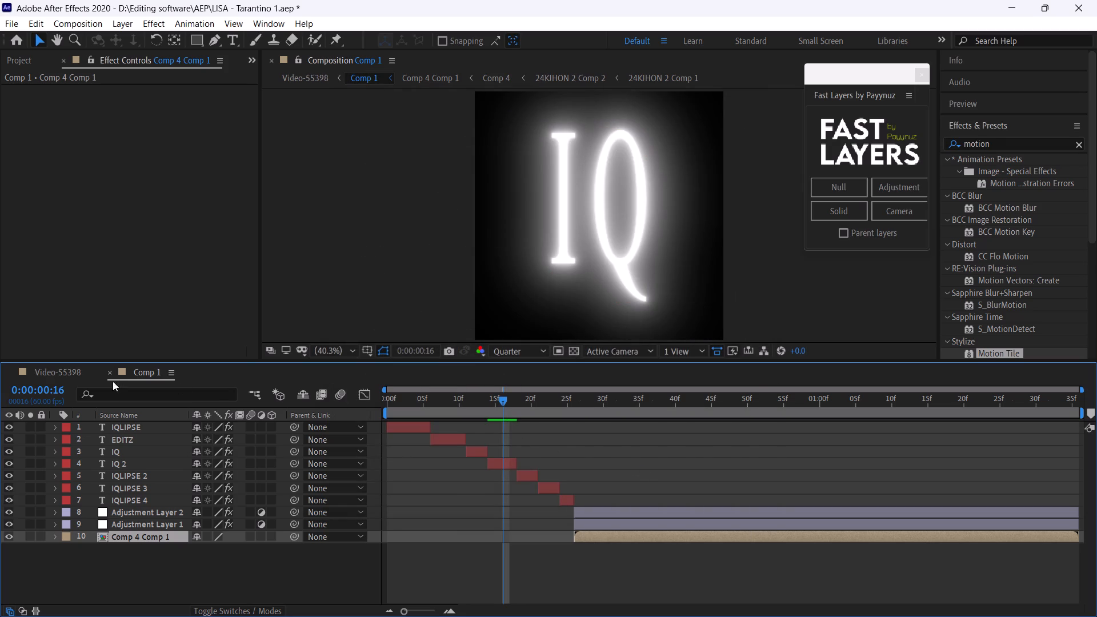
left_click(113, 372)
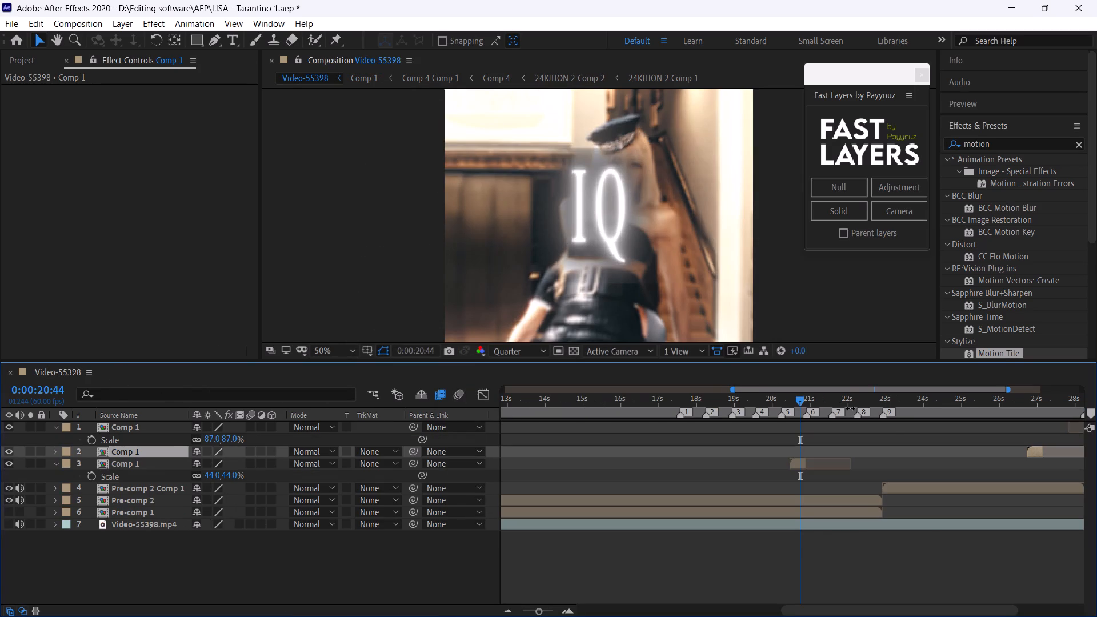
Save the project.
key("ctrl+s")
Preview the mid-edit text part from 0:00:20:24 to check how the resized Comp 1 looks over the footage.
left_click(787, 396)
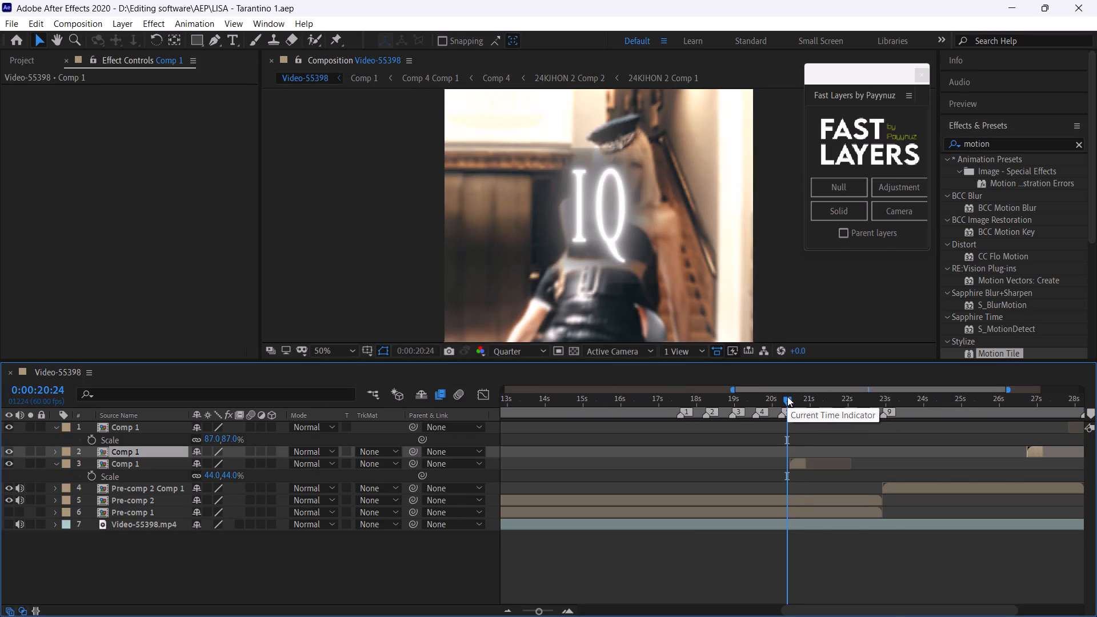
key("space")
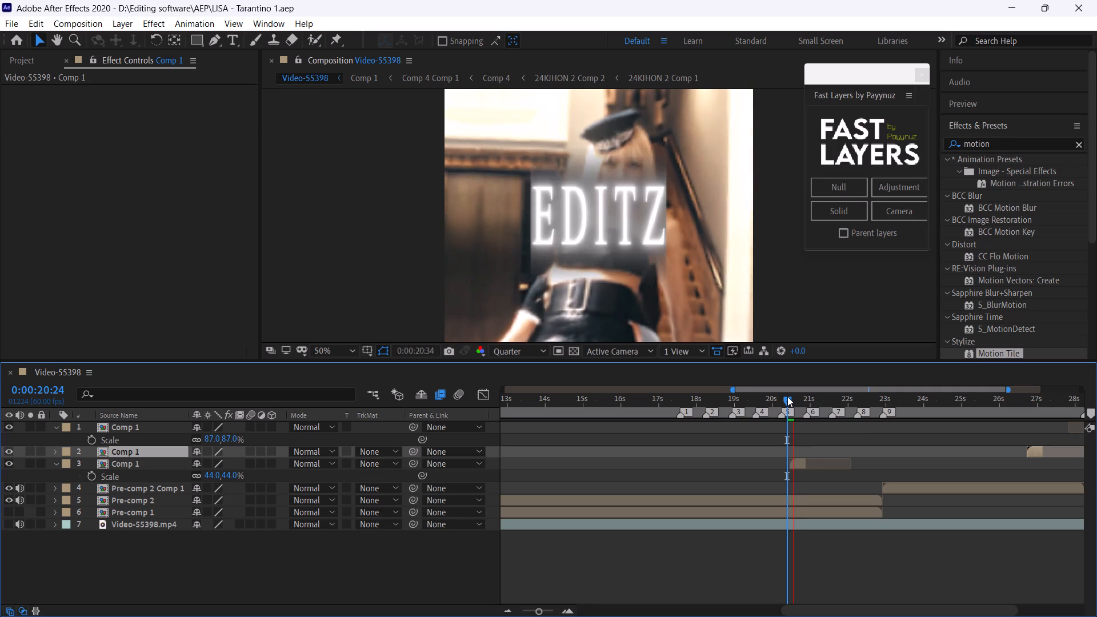
left_click_drag(787, 396, 795, 408)
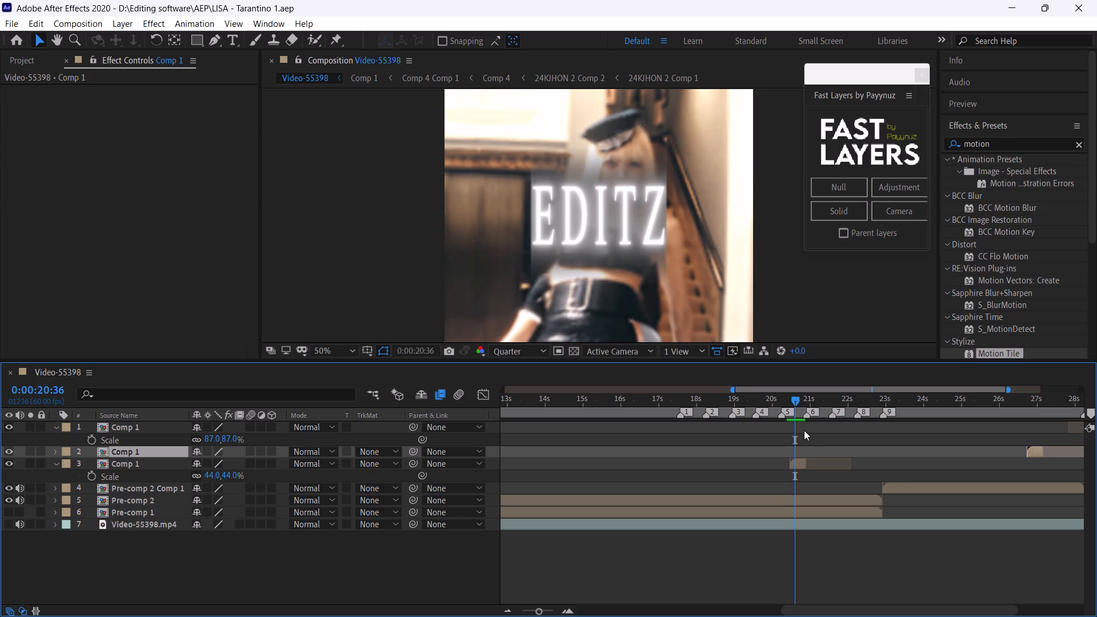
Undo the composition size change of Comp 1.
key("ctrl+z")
Scrub through the mid-edit text part between about 0:00:20:33 and 0:00:21:02 to check each word's framing and glow edges.
left_click_drag(800, 399, 795, 398)
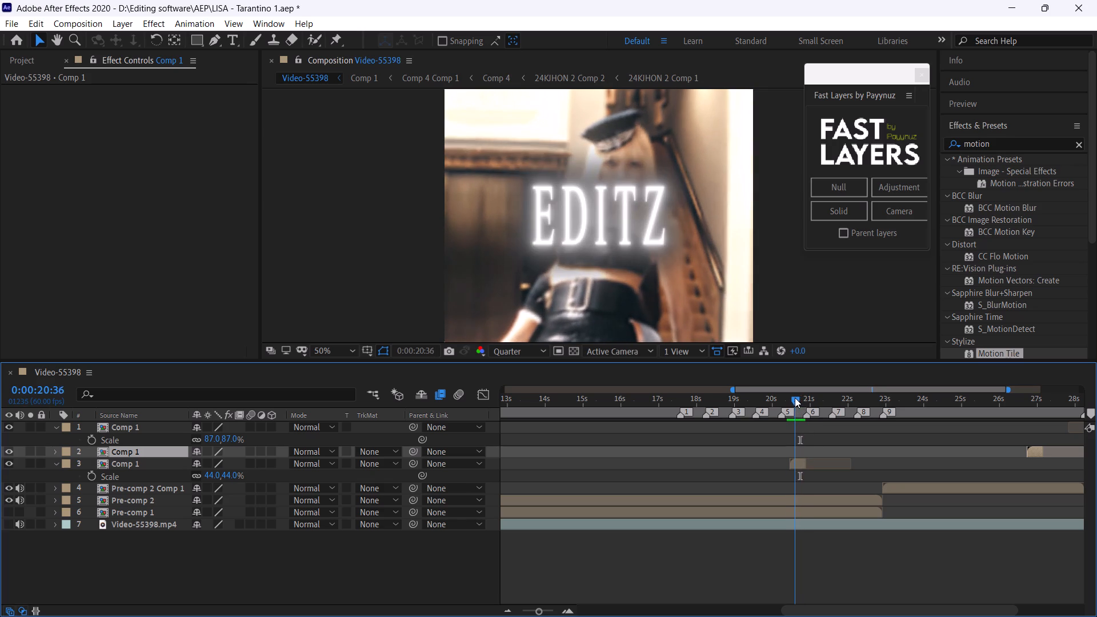
left_click_drag(795, 398, 799, 402)
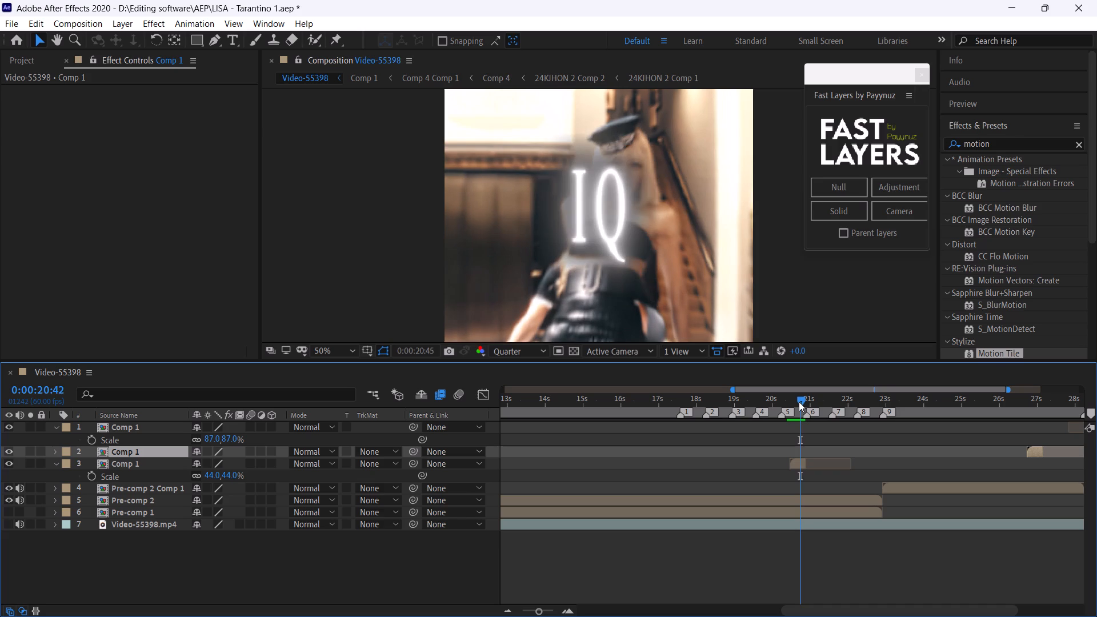
left_click_drag(799, 402, 795, 403)
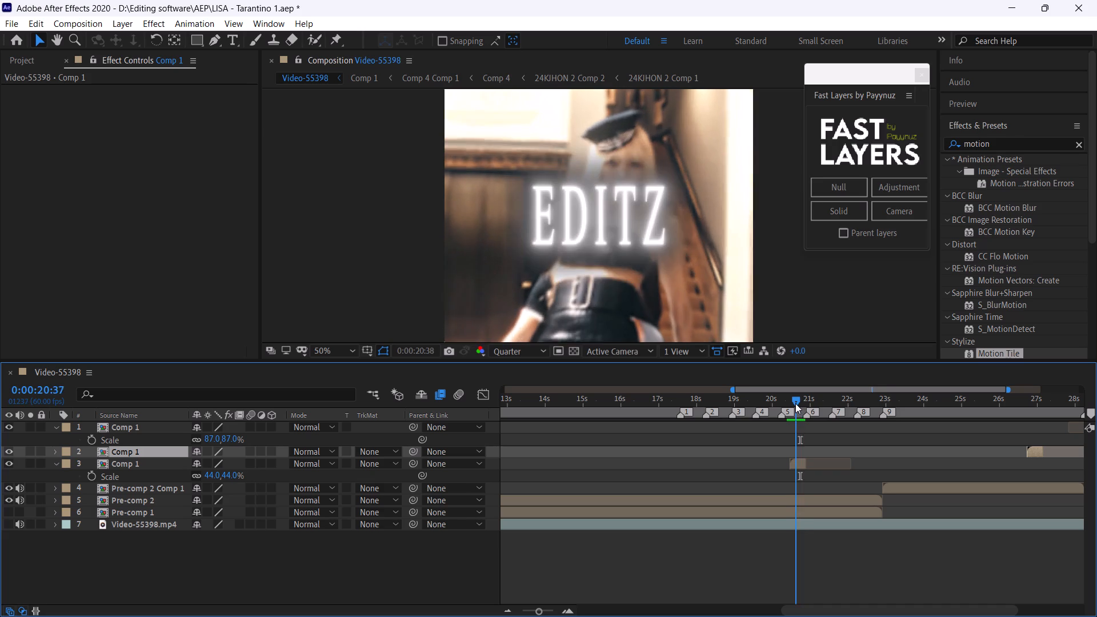
left_click_drag(795, 403, 794, 407)
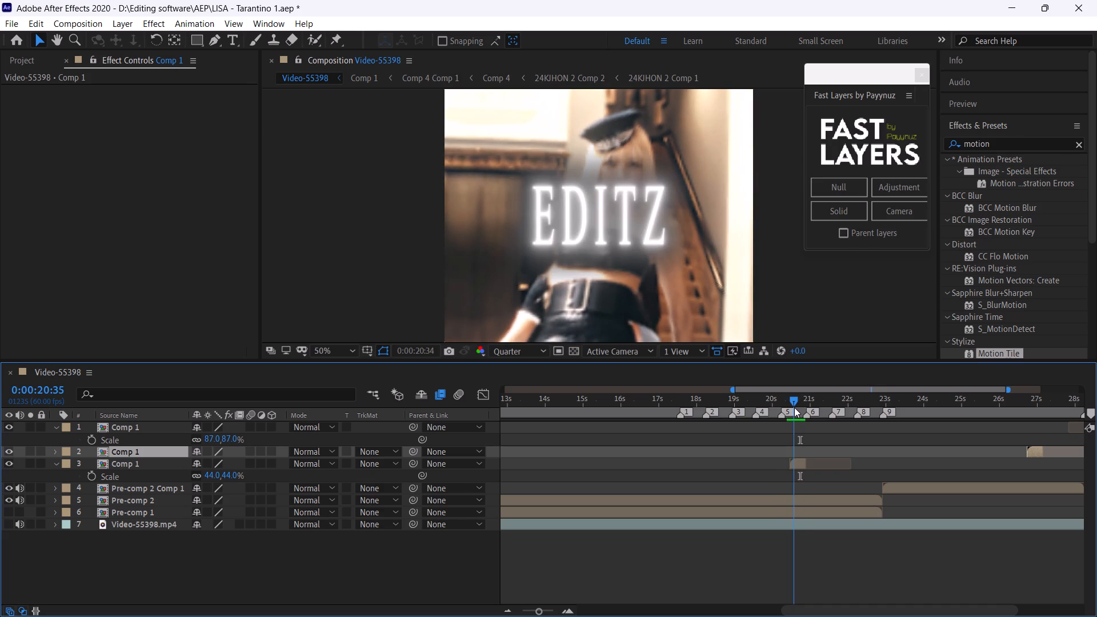
left_click_drag(794, 407, 792, 407)
left_click_drag(792, 407, 798, 411)
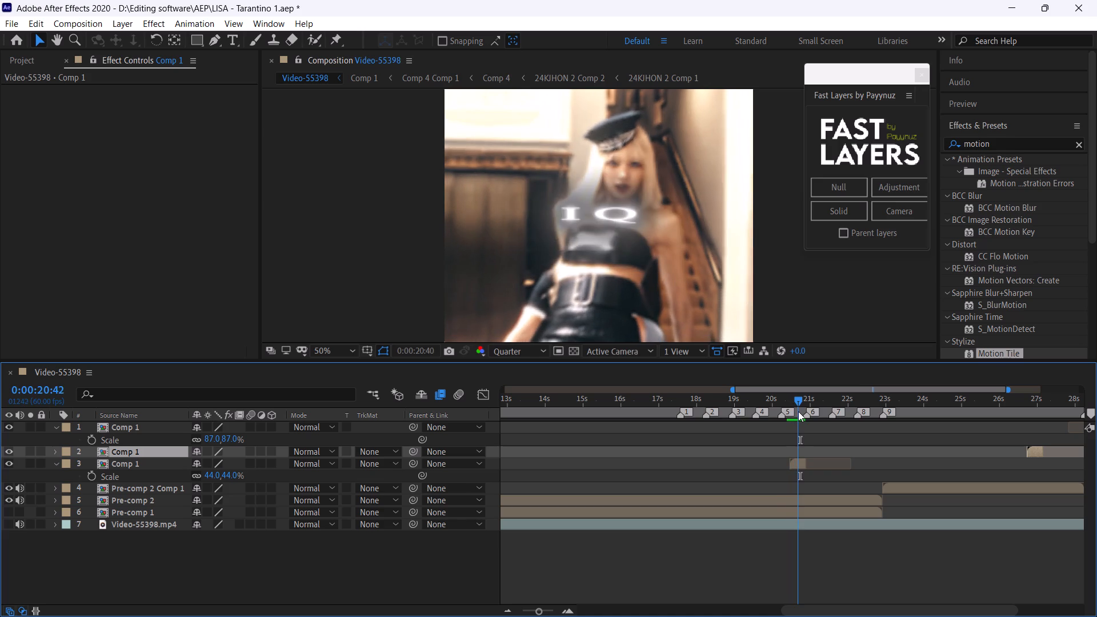
left_click_drag(798, 411, 807, 416)
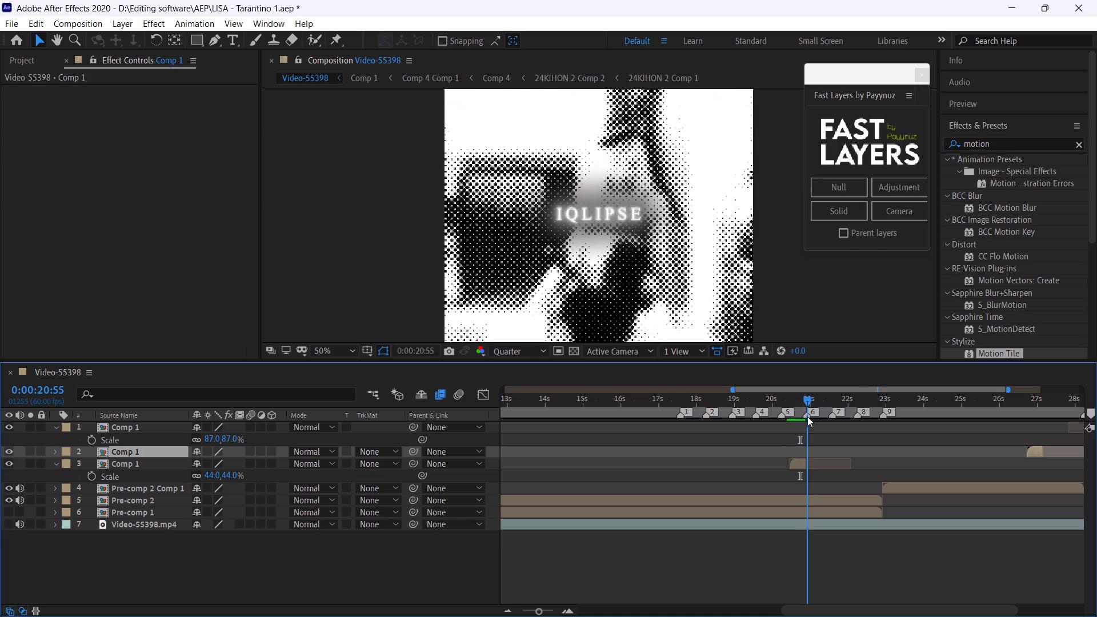
left_click_drag(807, 416, 811, 417)
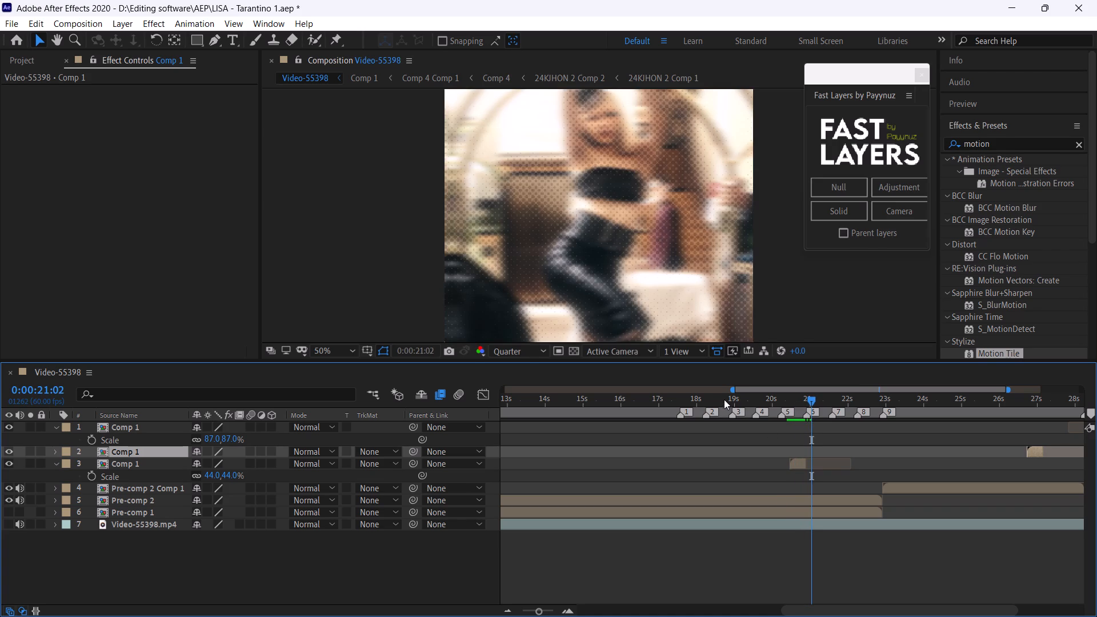
Scrub through the second text copy between 0:00:26:47 and 0:00:27:10 to check its framing and timing.
left_click_drag(1016, 403, 1029, 414)
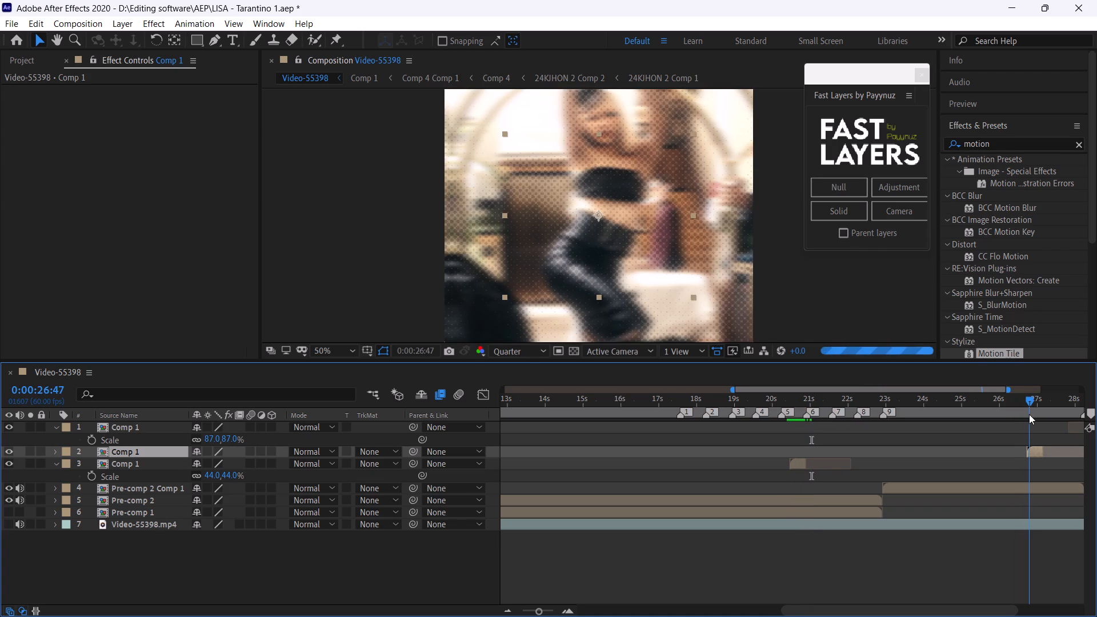
left_click_drag(1029, 414, 1035, 419)
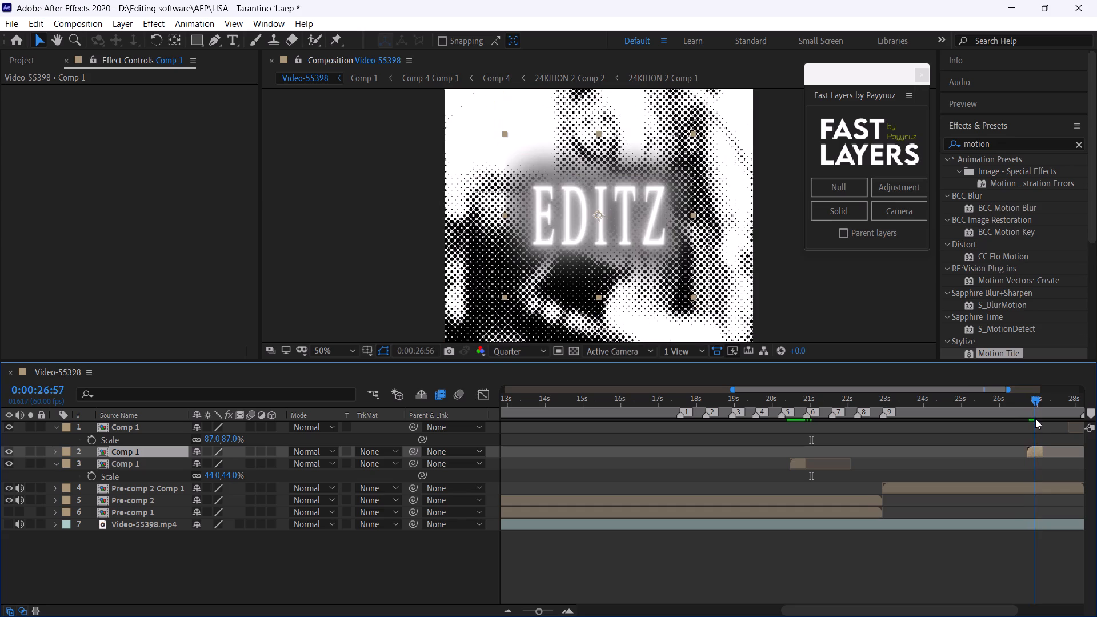
left_click_drag(1035, 419, 1043, 424)
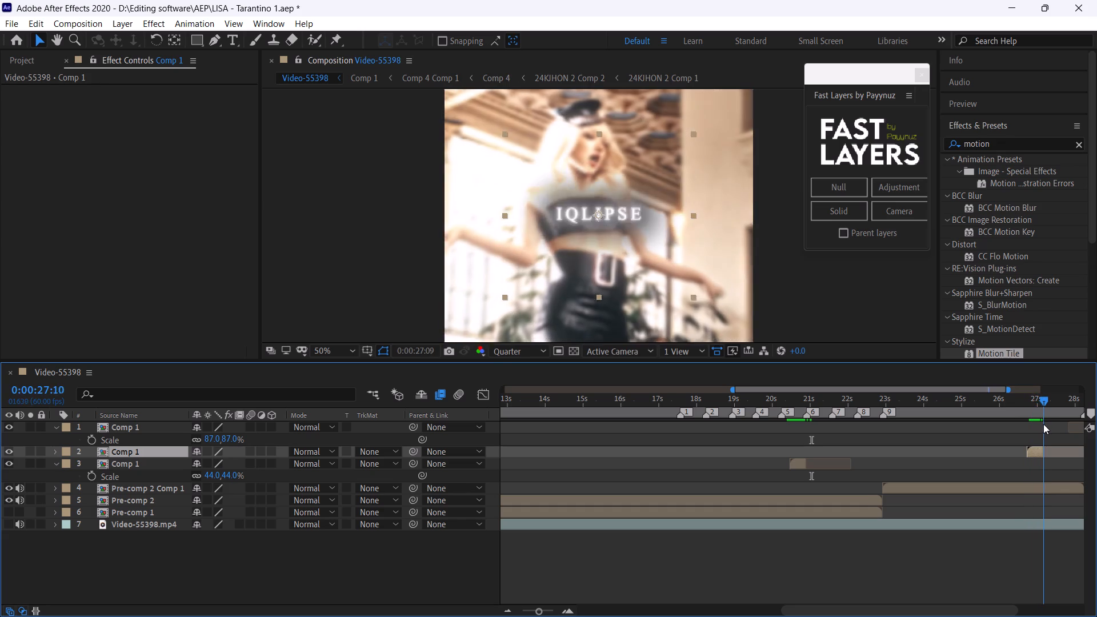
left_click_drag(1043, 424, 1042, 424)
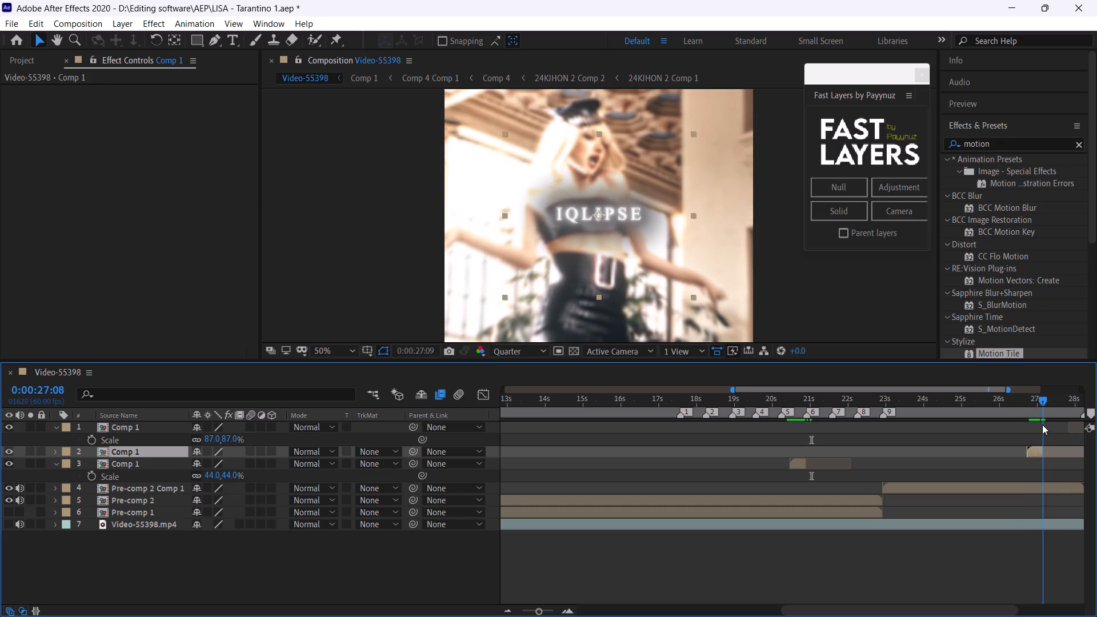
left_click_drag(1042, 424, 1042, 424)
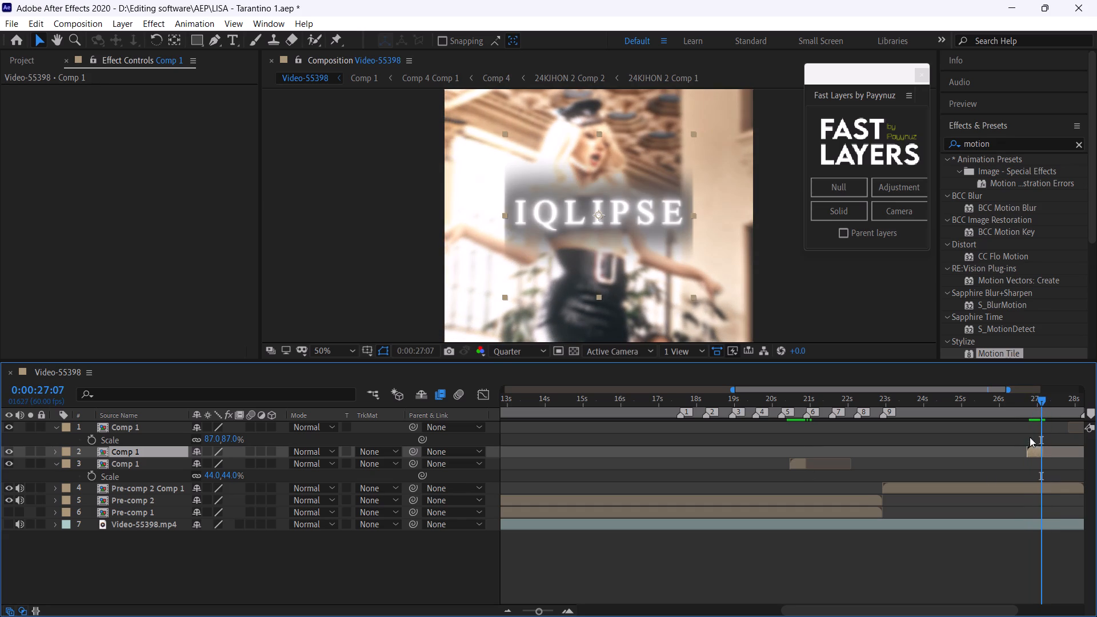
Deselect the text layer and save the project.
left_click(952, 544)
key("ctrl+s")
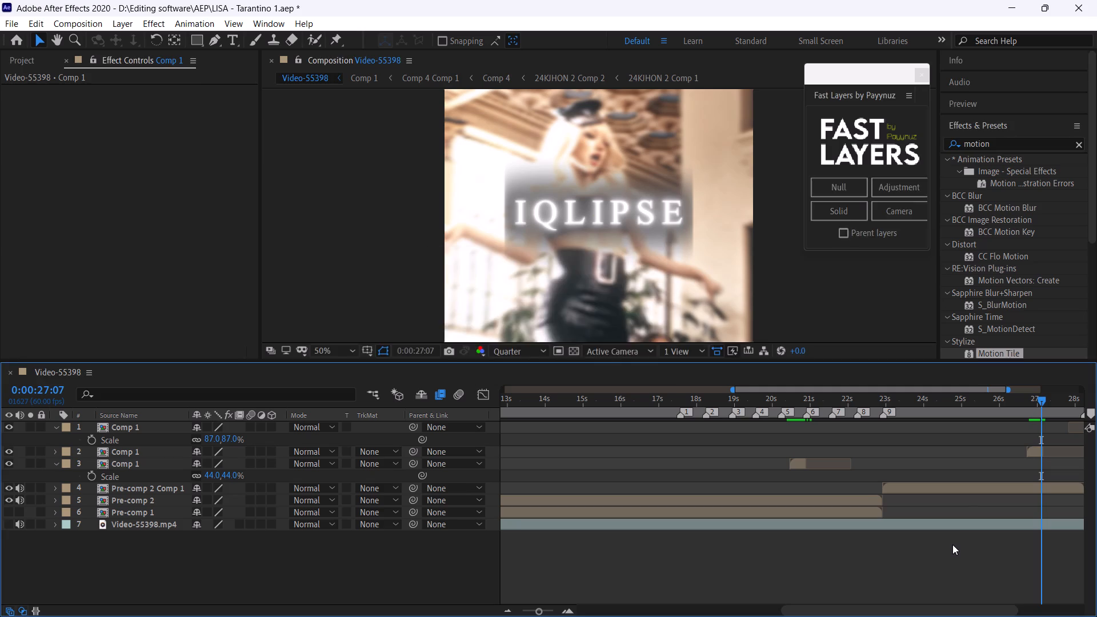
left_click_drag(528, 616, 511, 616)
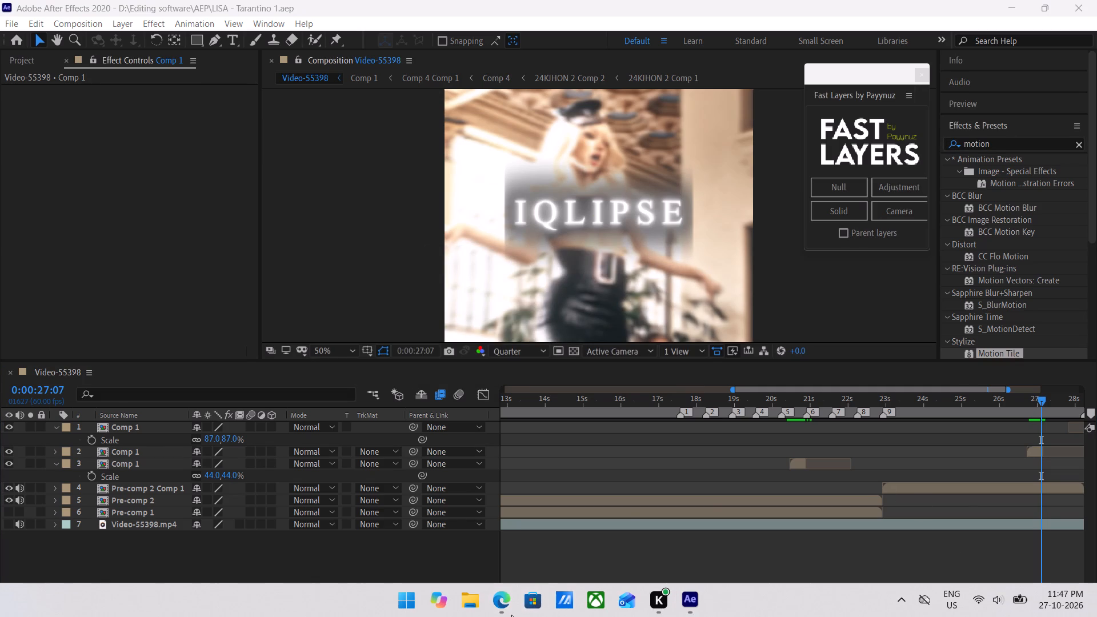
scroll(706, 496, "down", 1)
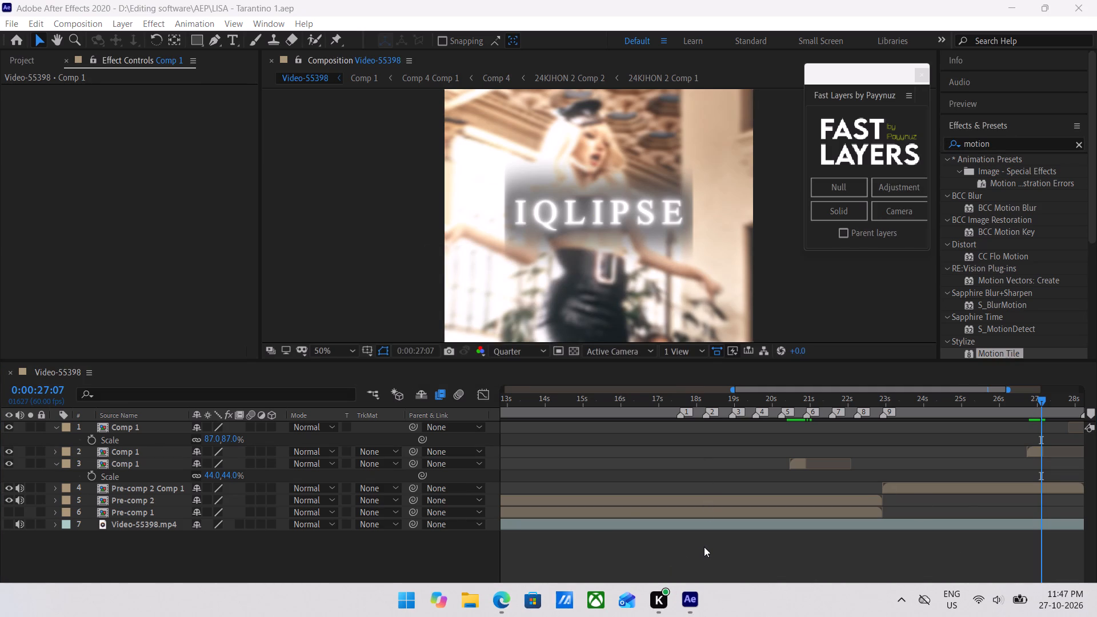
Play back the edit from about 0:00:17:19 and the mid-edit text part from 0:00:20:18 to check their timing.
left_click(704, 547)
left_click(659, 393)
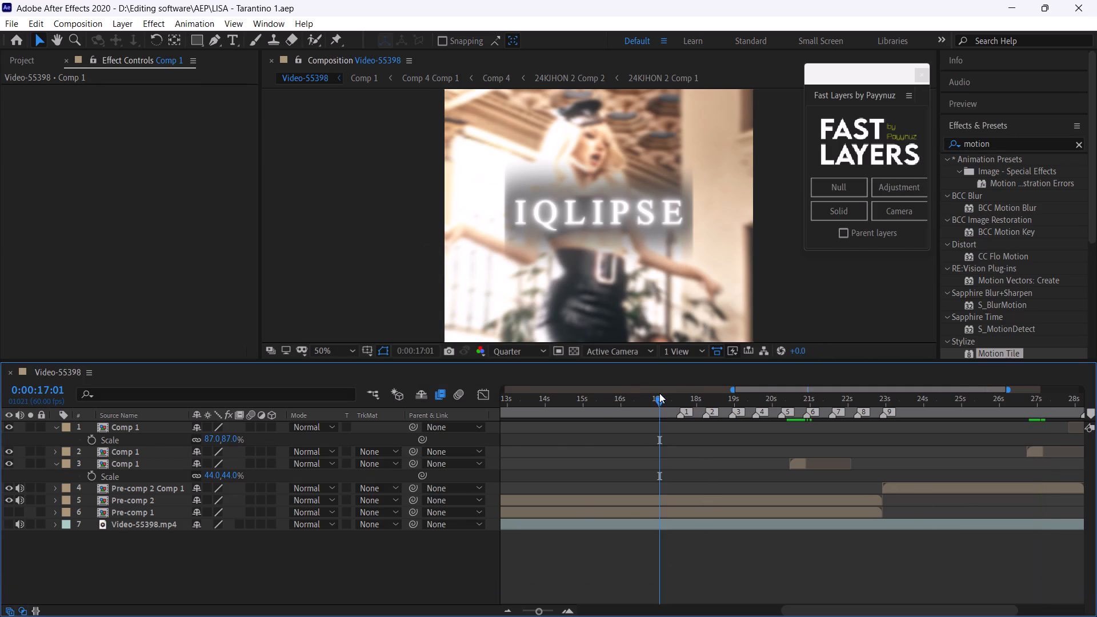
left_click_drag(659, 393, 391, 439)
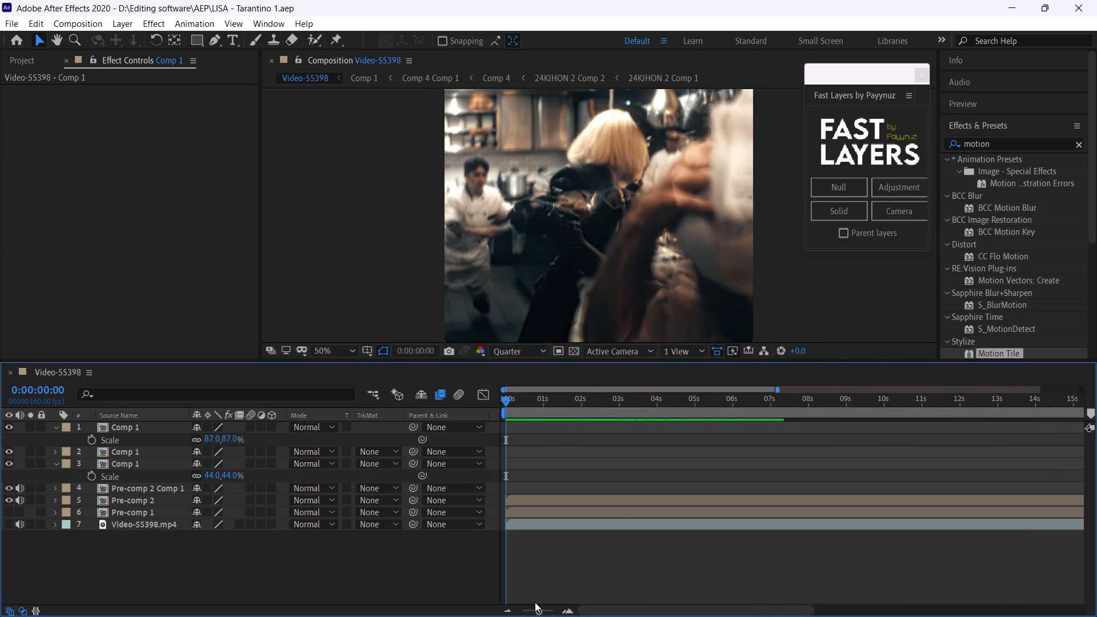
left_click_drag(536, 610, 490, 605)
left_click(819, 397)
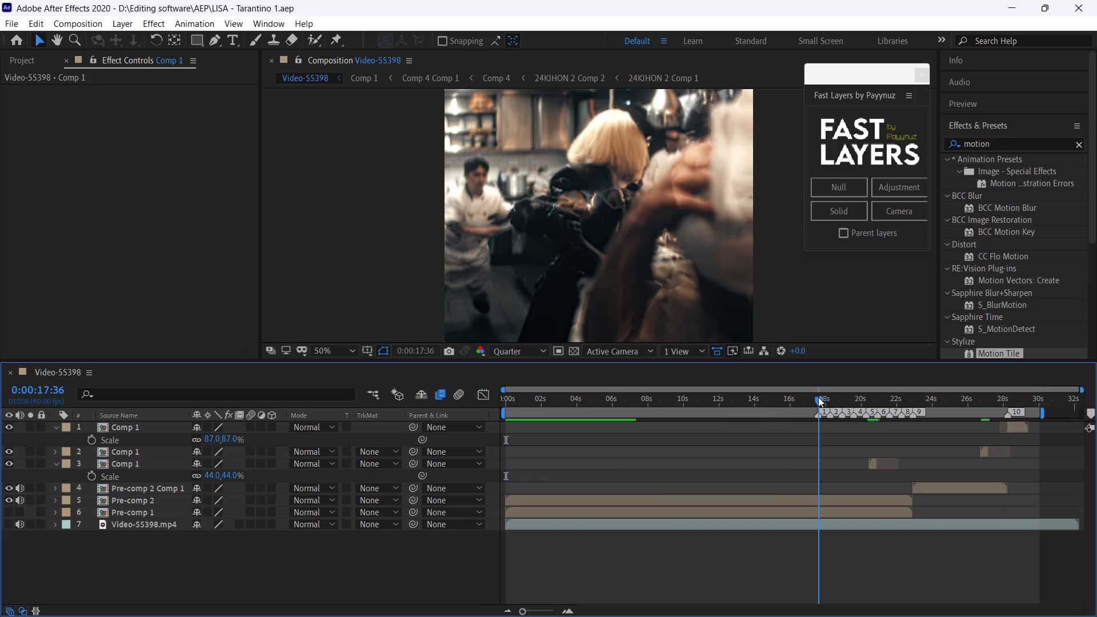
key("space")
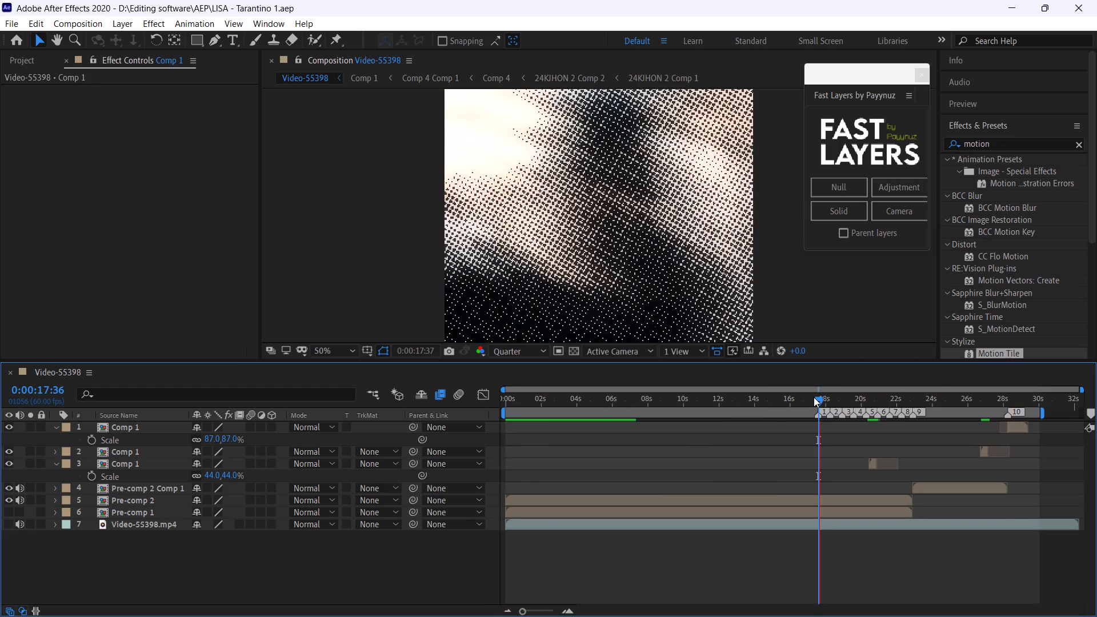
left_click(814, 397)
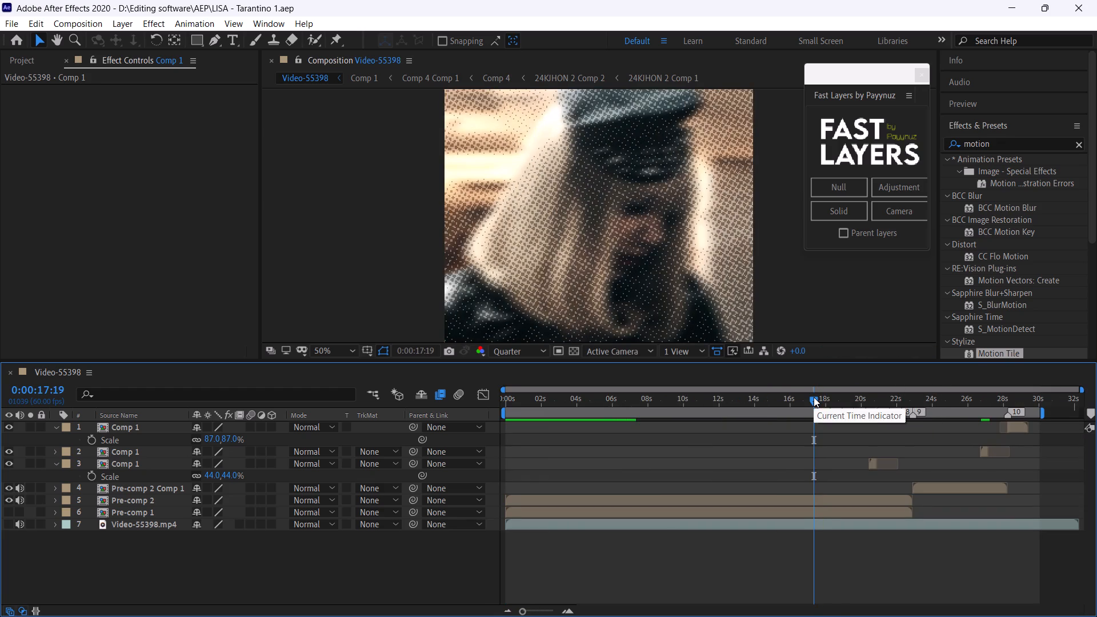
key("space")
left_click(814, 397)
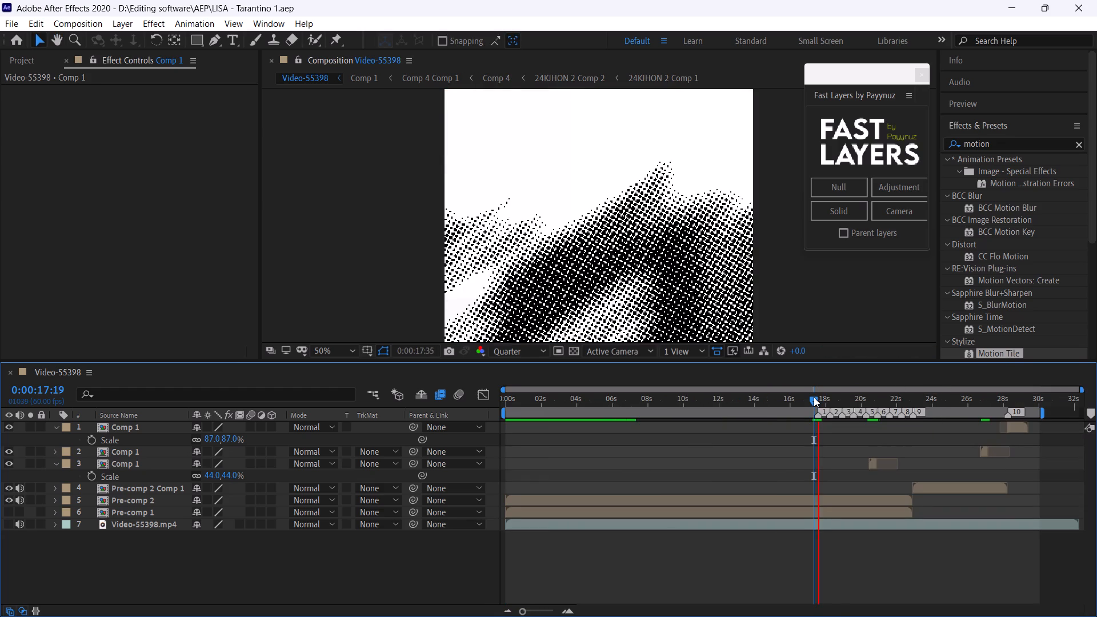
key("space")
left_click(866, 406)
key("space")
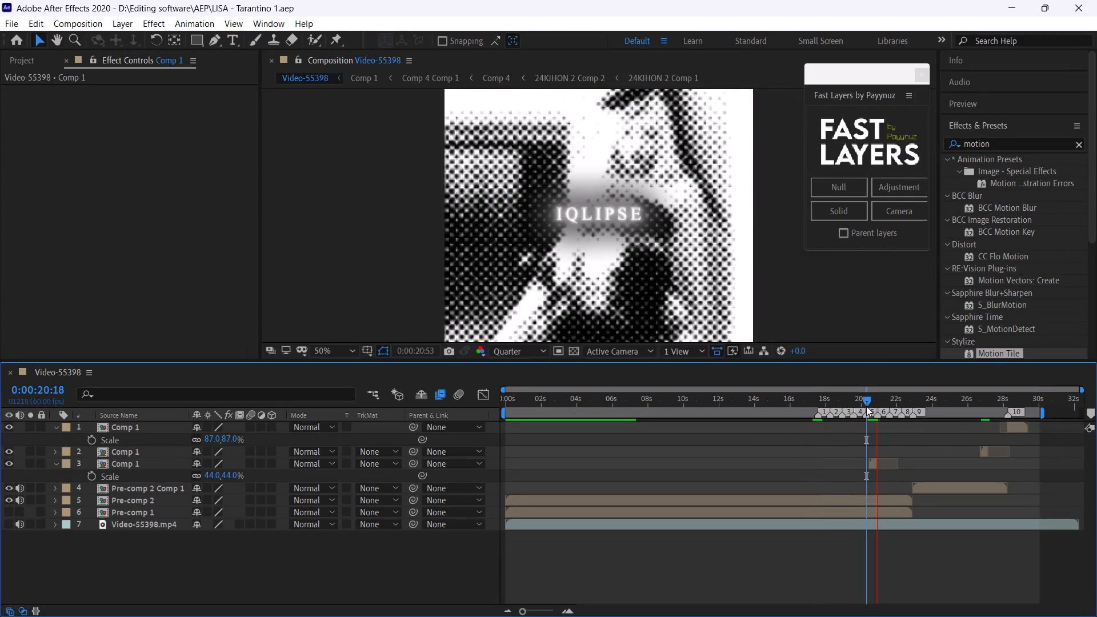
left_click(866, 406)
key("space")
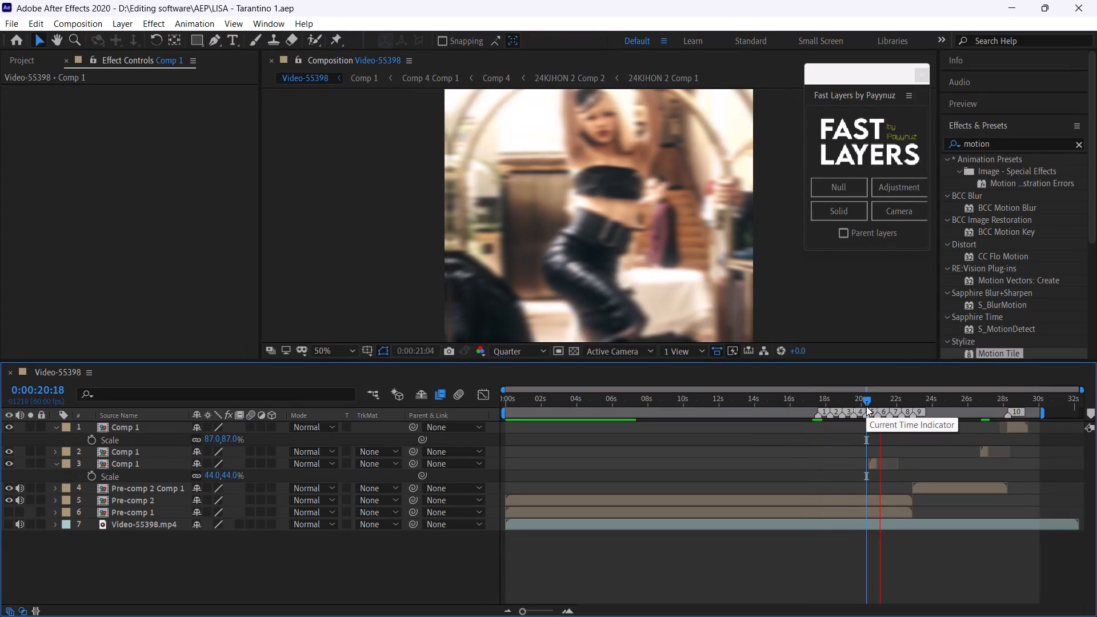
left_click(866, 407)
key("space")
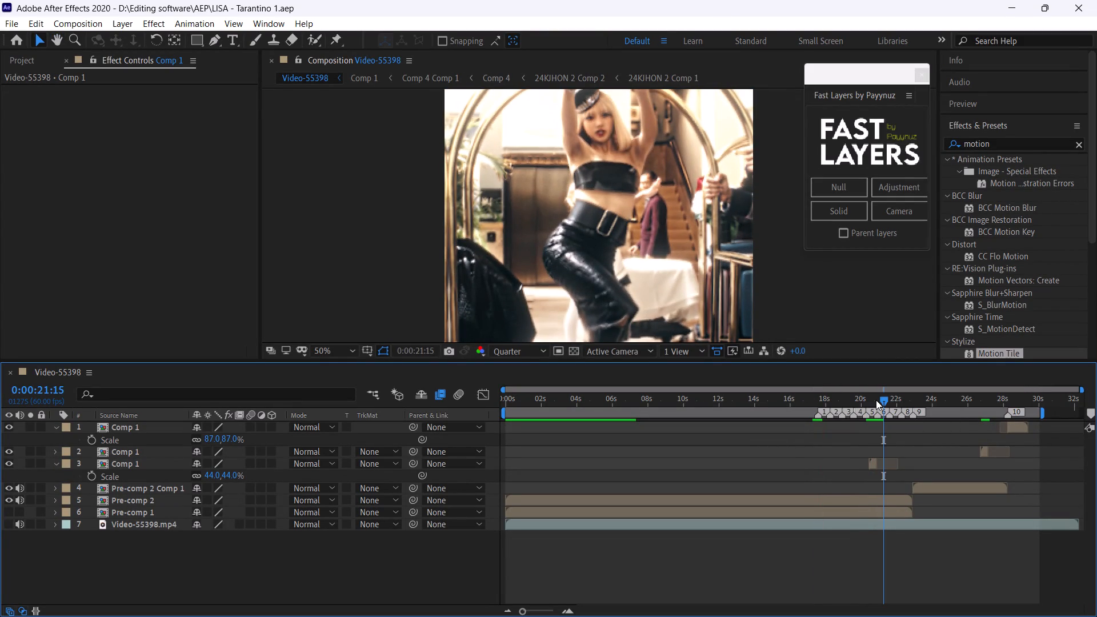
Shift the mid-edit text layer (layer 3, Comp 1) in time so it starts at about 0:00:20:46, around marker 6.
left_click(870, 399)
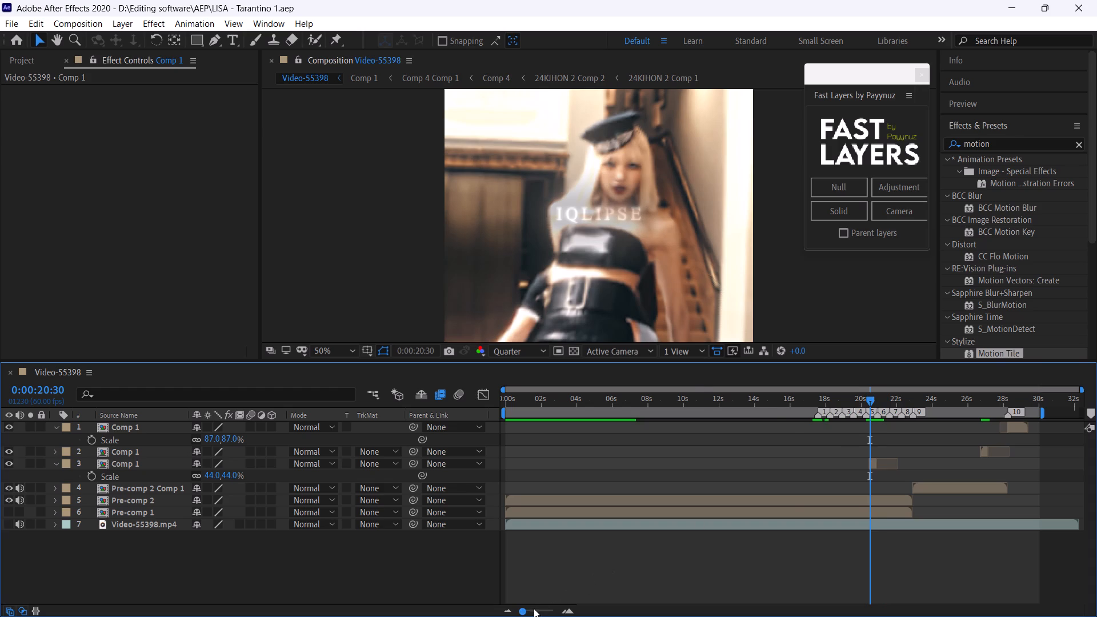
left_click_drag(532, 614, 550, 616)
left_click_drag(835, 400, 844, 409)
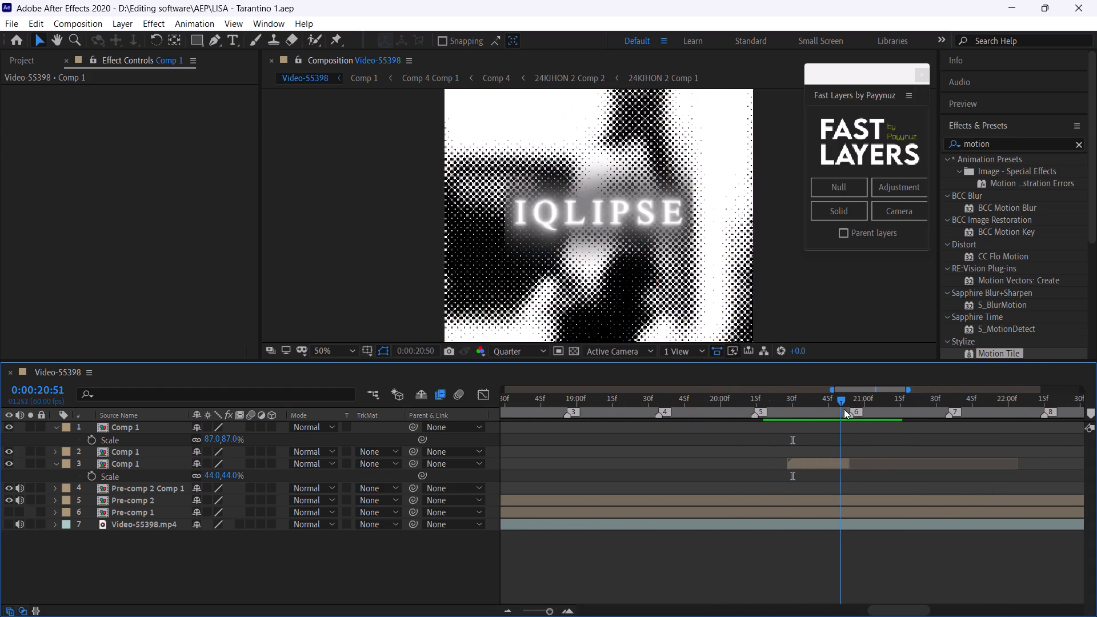
left_click_drag(844, 409, 849, 416)
left_click_drag(838, 460, 845, 462)
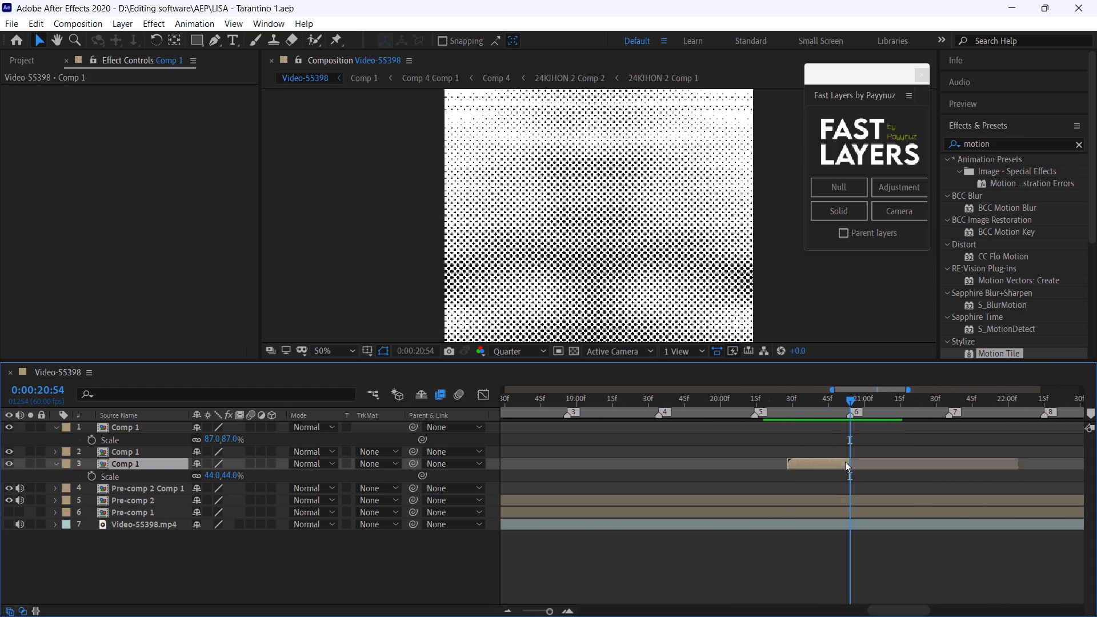
left_click_drag(845, 462, 869, 464)
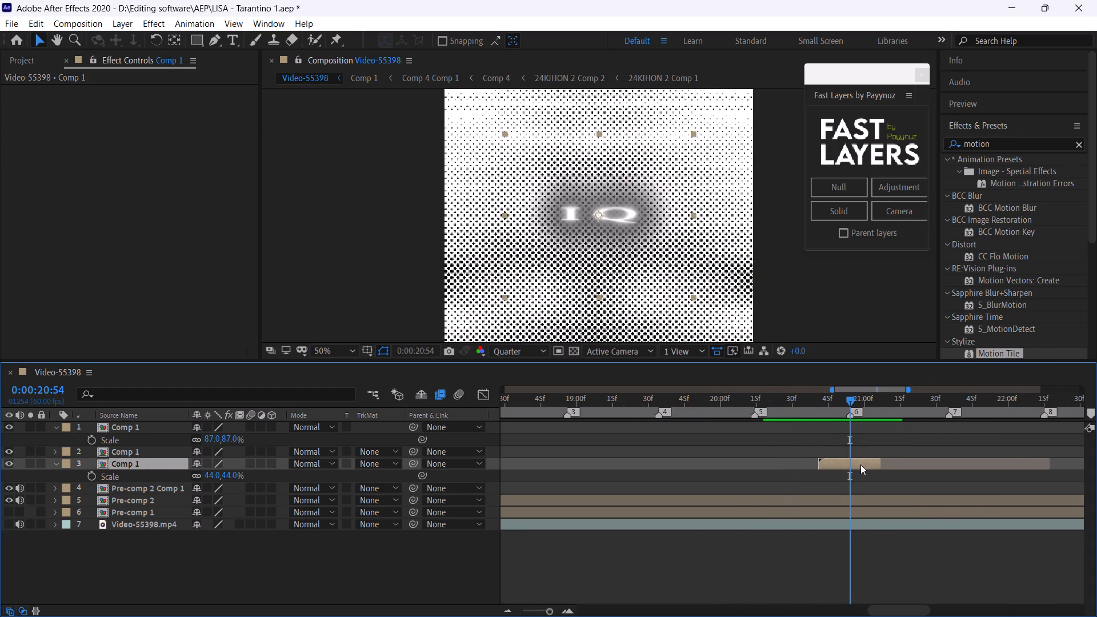
left_click(860, 464)
left_click_drag(862, 461, 852, 460)
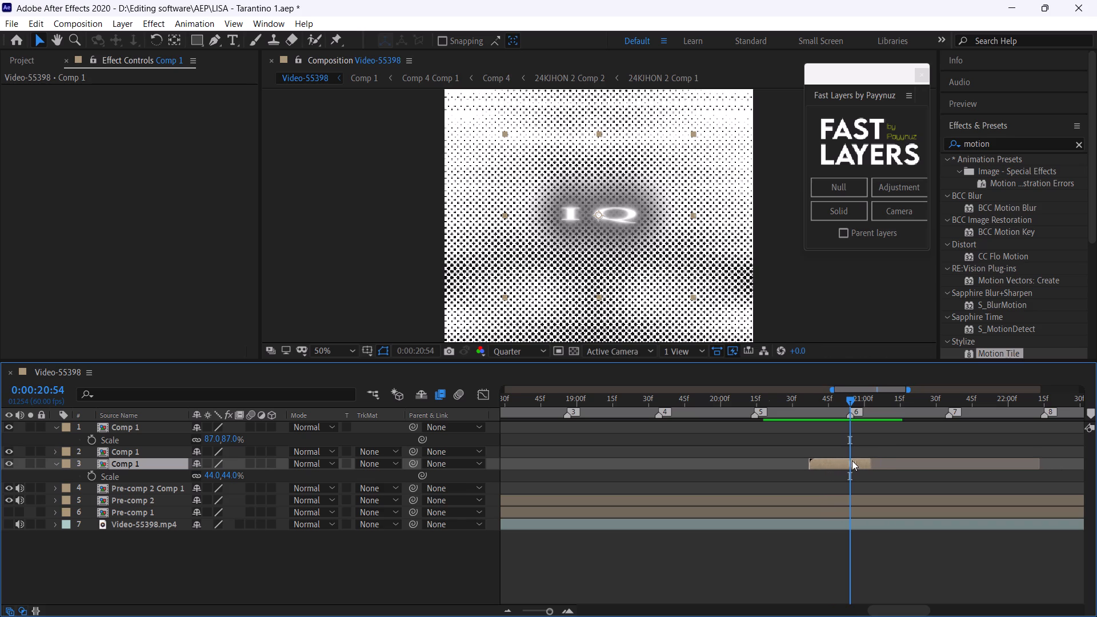
left_click_drag(852, 460, 850, 460)
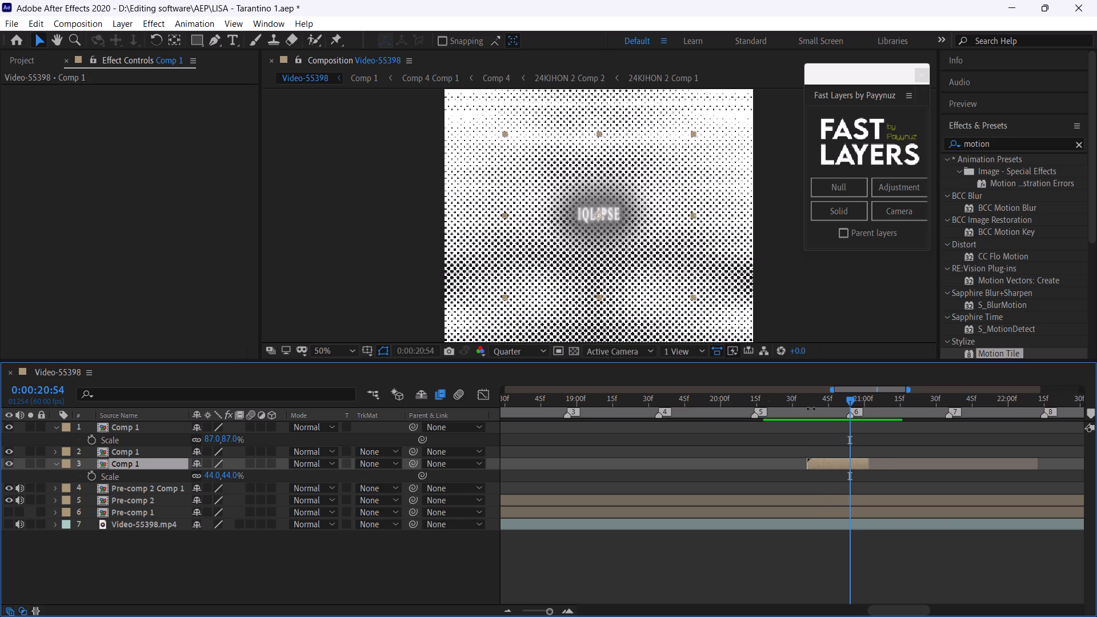
left_click_drag(836, 459, 859, 466)
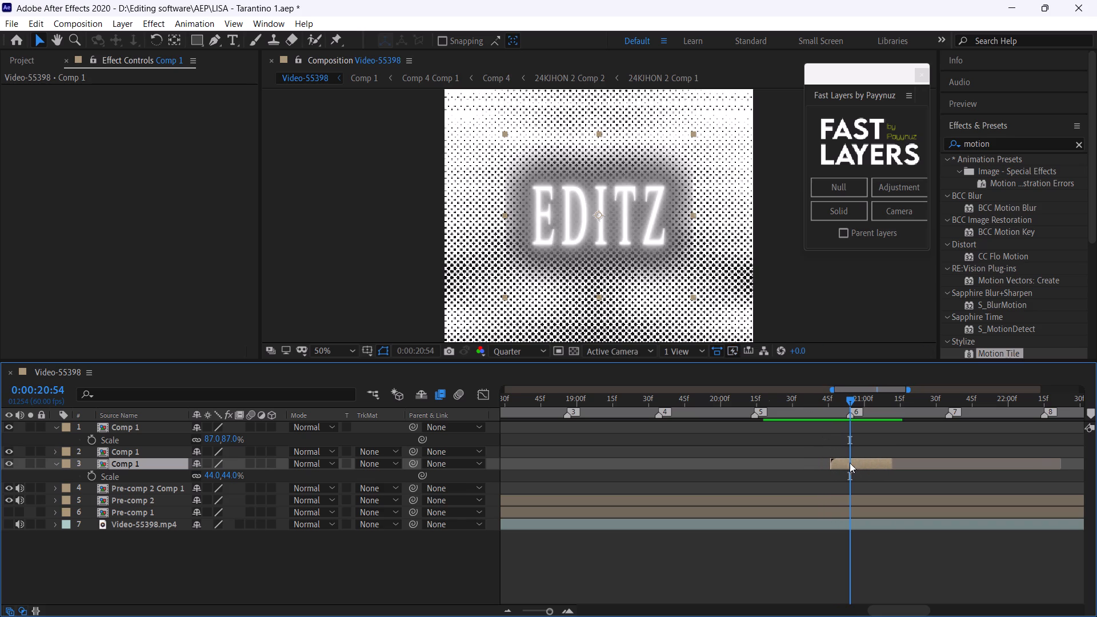
Play back the shifted mid-edit text from 0:00:20:44 to check its timing against the footage.
left_click(828, 407)
left_click(826, 406)
key("space")
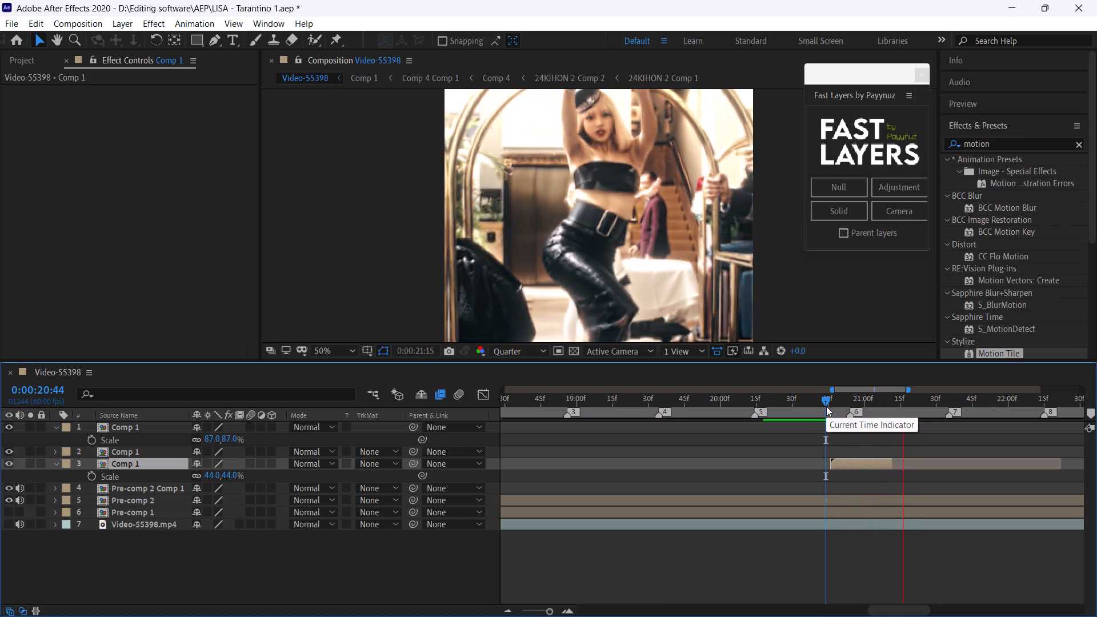
left_click(827, 398)
key("space")
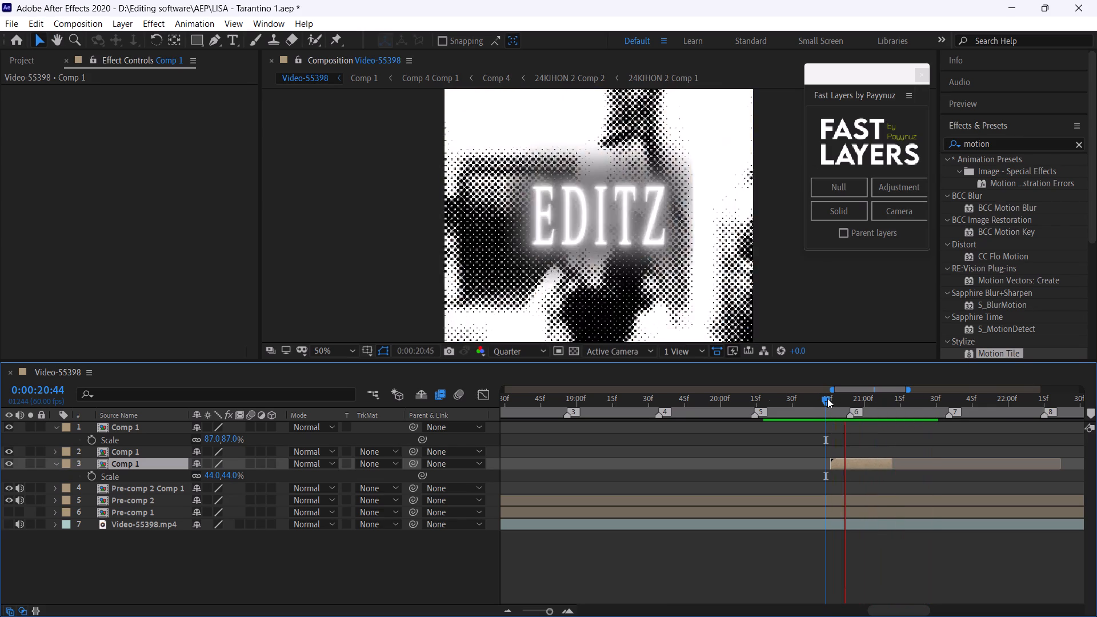
left_click(827, 398)
key("space")
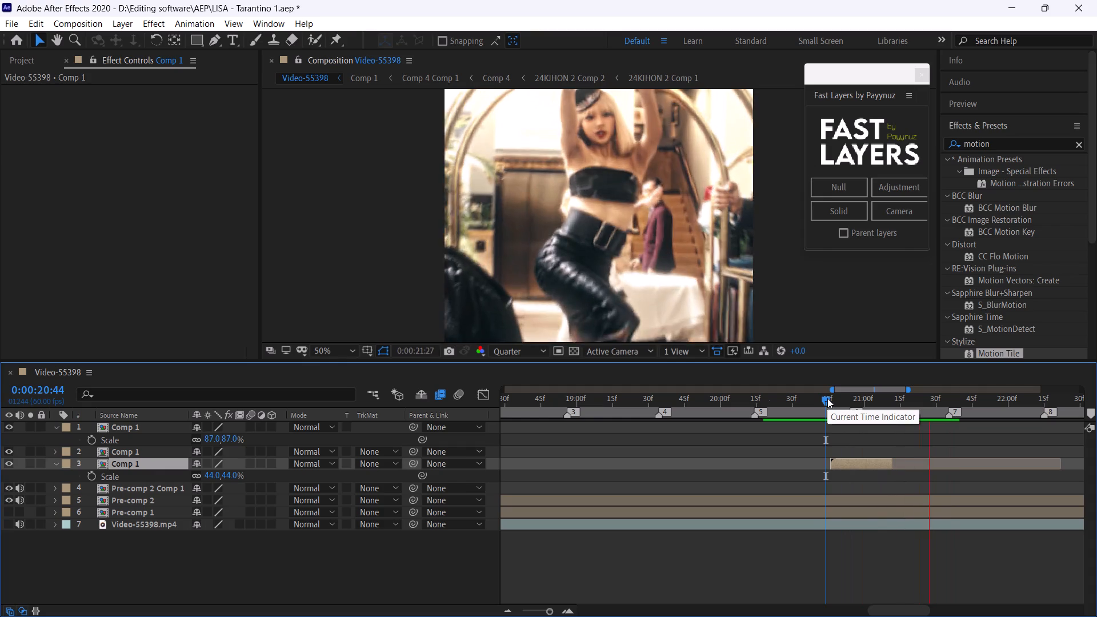
Play back and scrub the second text copy between 0:00:26:38 and 0:00:27:11 to check its timing and end point.
left_click_drag(532, 610, 517, 610)
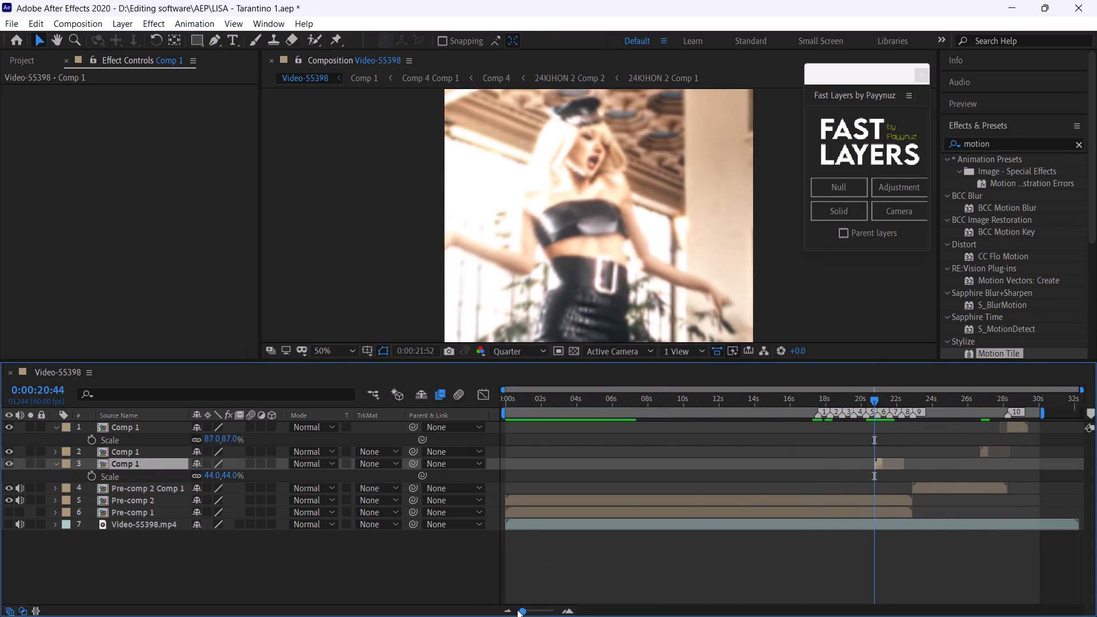
left_click_drag(517, 610, 514, 610)
left_click(982, 408)
left_click(979, 403)
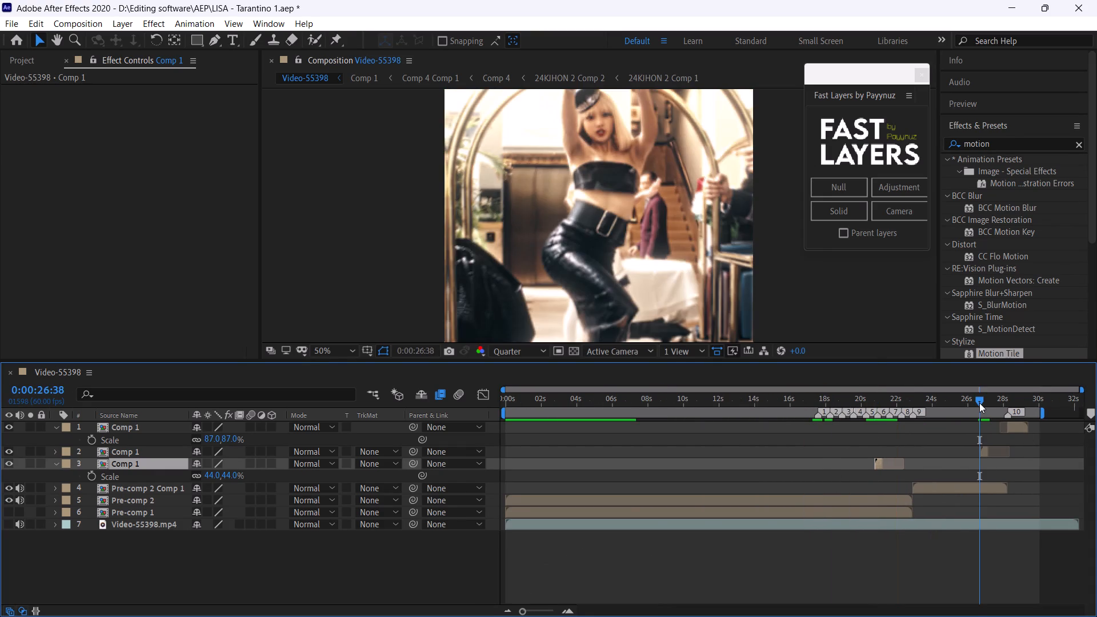
key("space")
left_click(979, 403)
key("space")
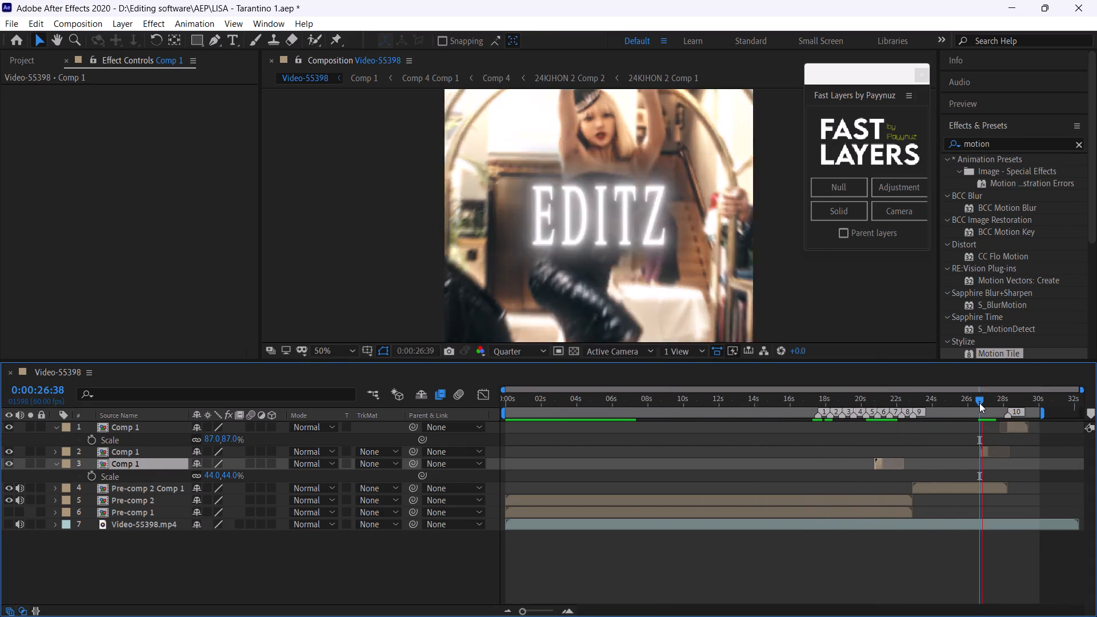
left_click(979, 403)
key("space")
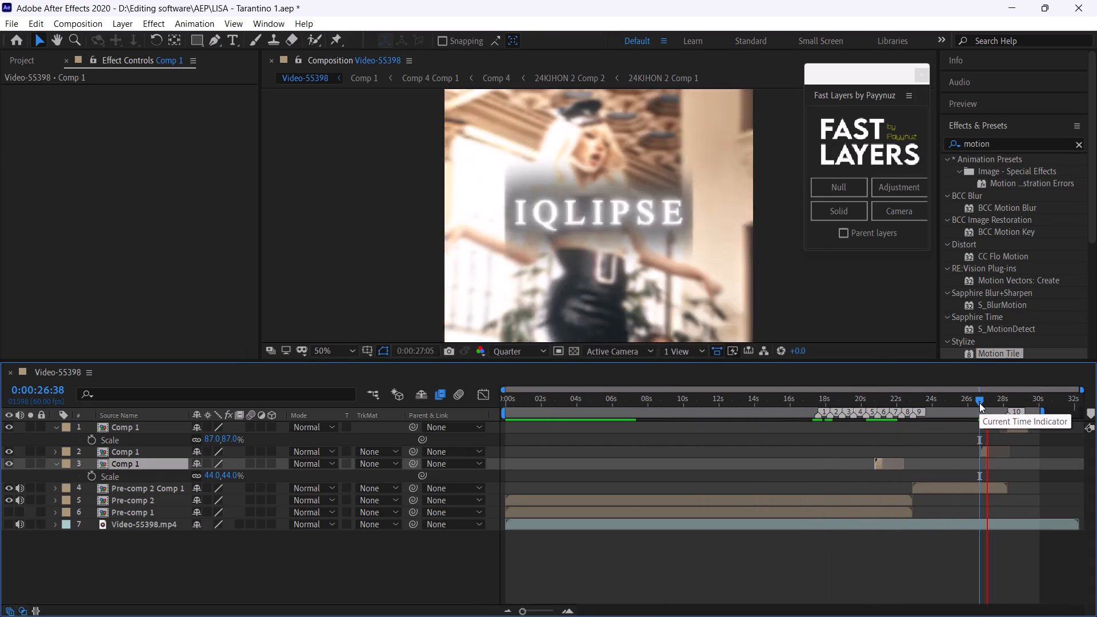
left_click_drag(979, 403, 986, 411)
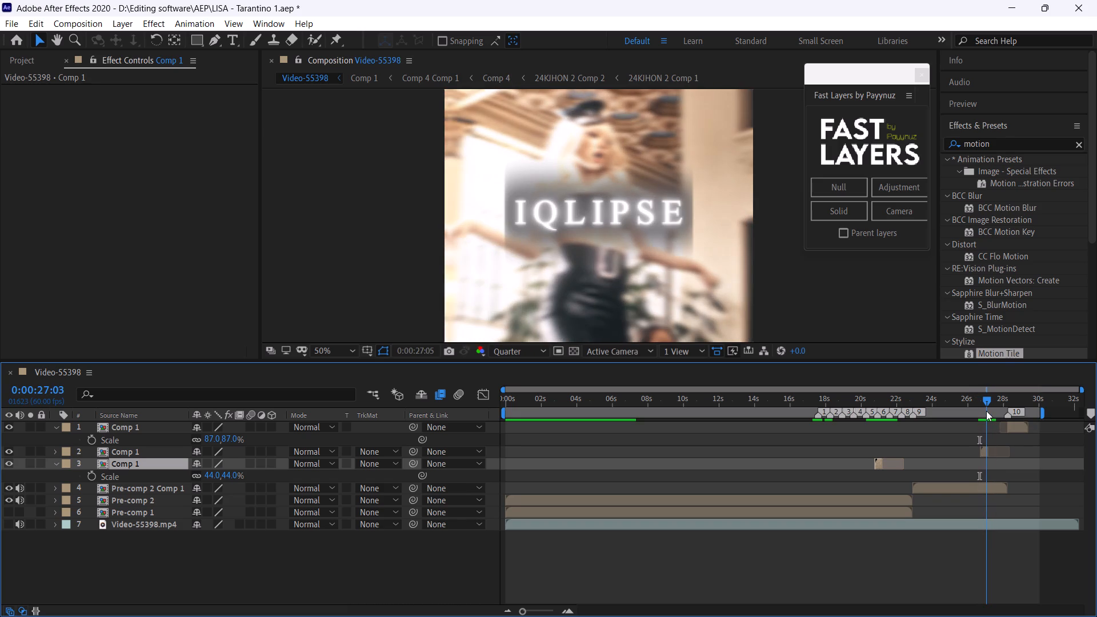
left_click_drag(986, 411, 987, 415)
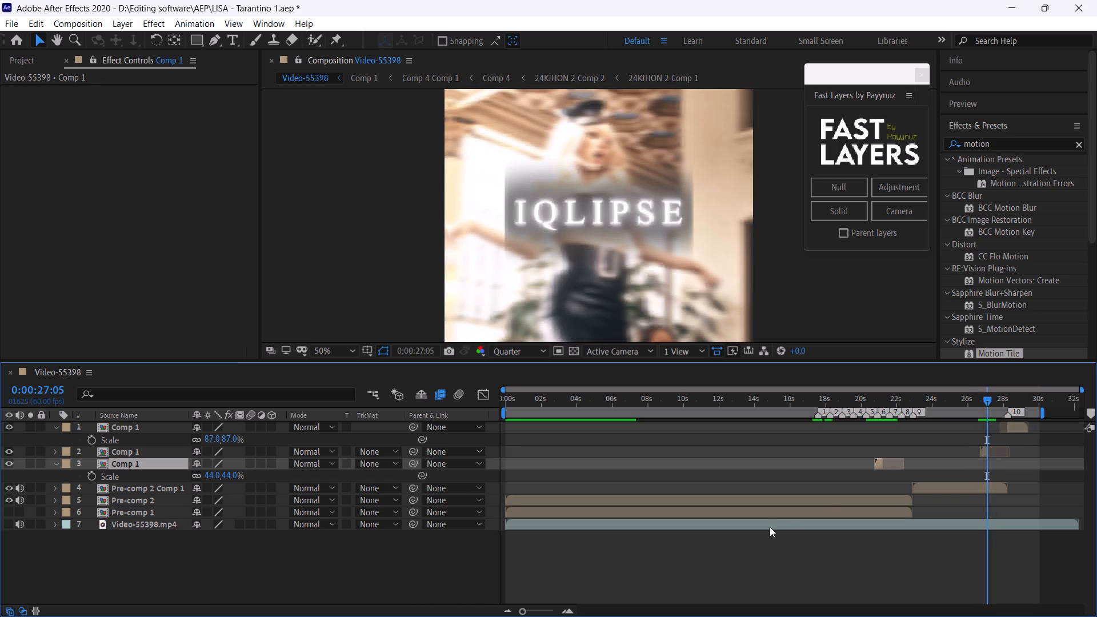
left_click_drag(534, 609, 551, 616)
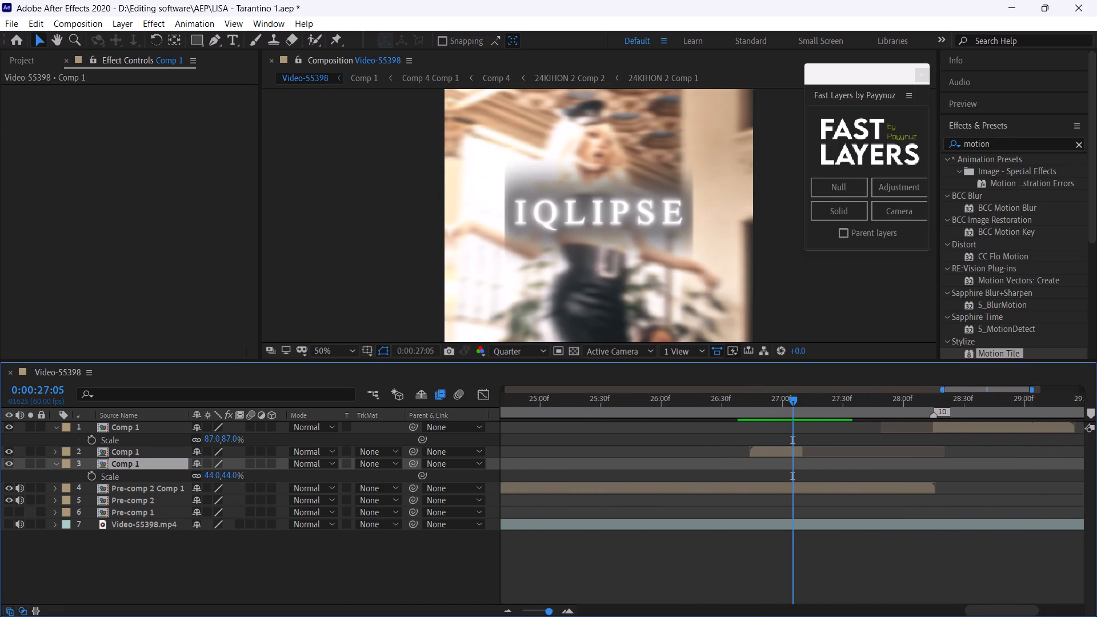
left_click_drag(551, 616, 558, 616)
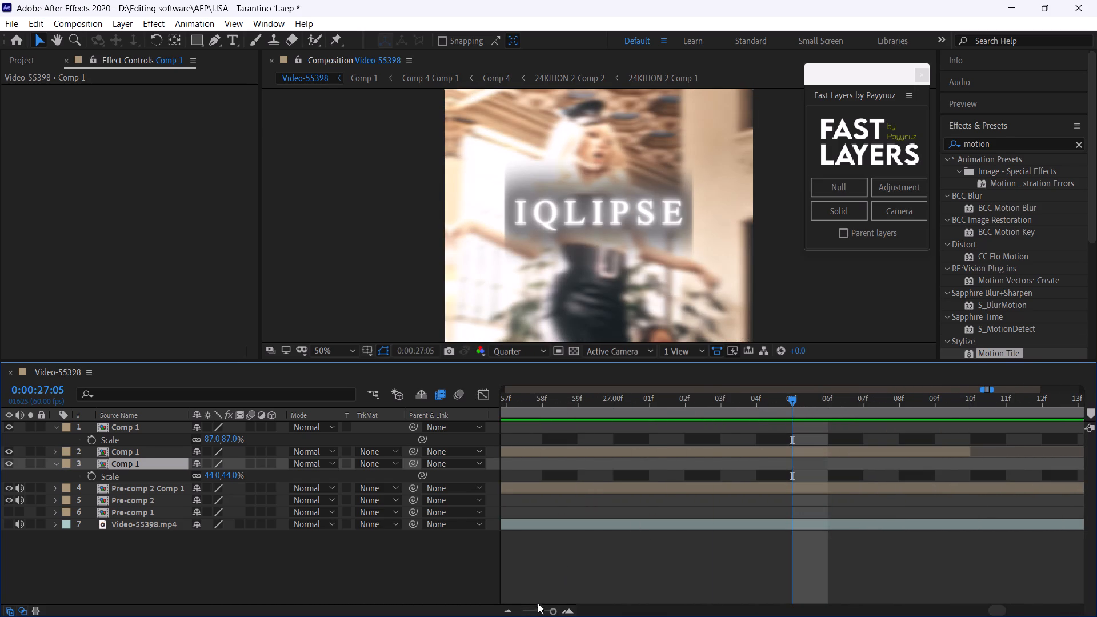
left_click(538, 608)
left_click(892, 399)
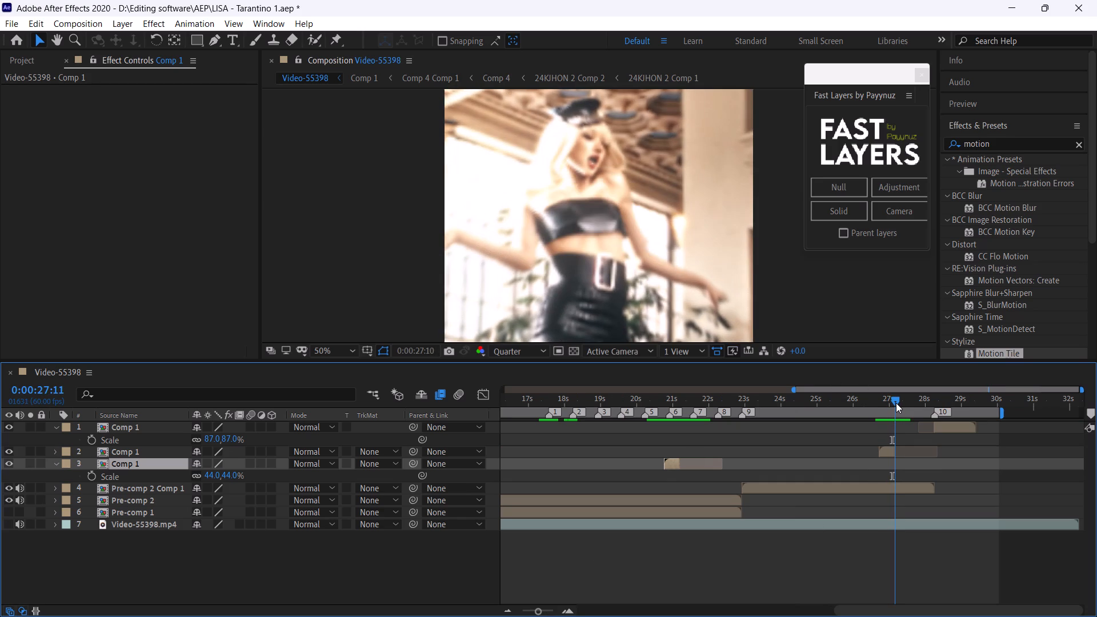
Save the project.
key("ctrl+s")
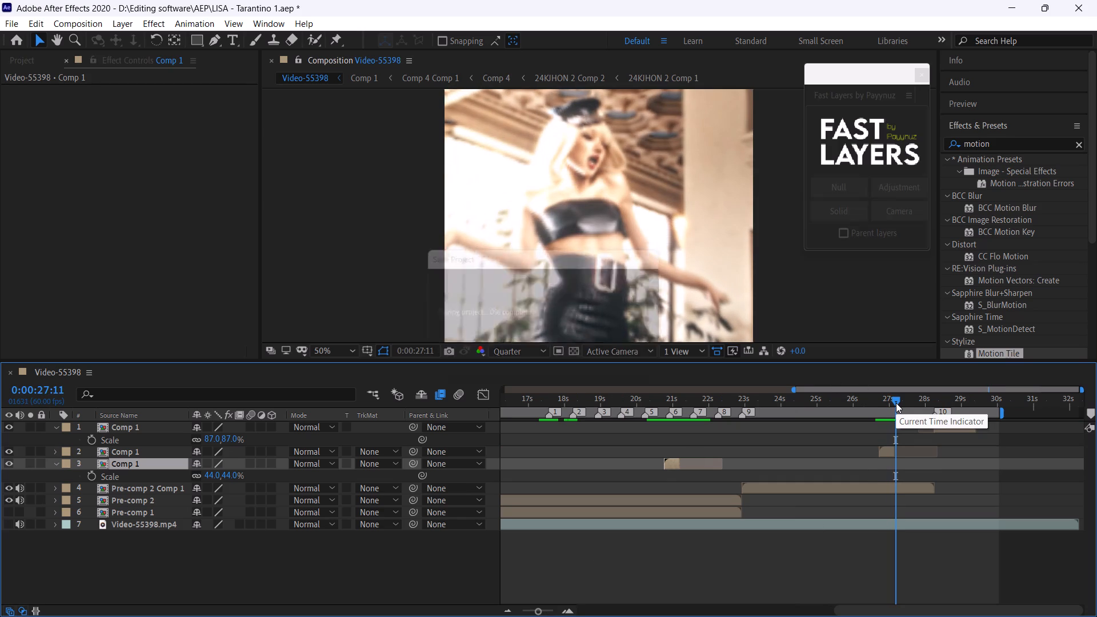
Replay both text copies from about 0:00:20:41 and 0:00:26:49 to compare their timing with the footage.
left_click(661, 400)
key("space")
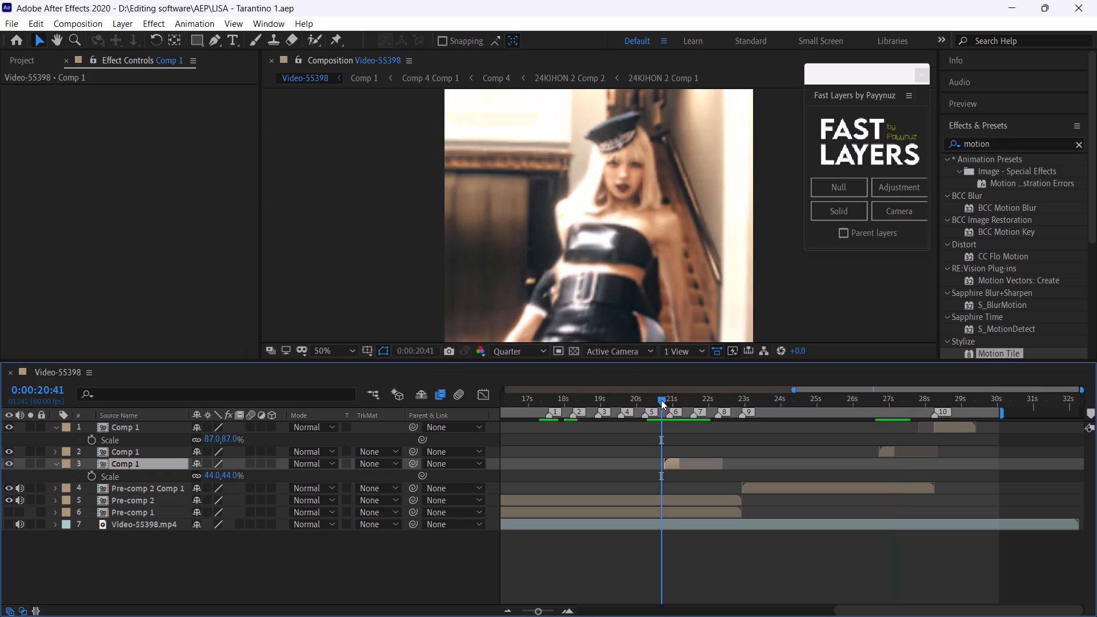
left_click(661, 400)
key("space")
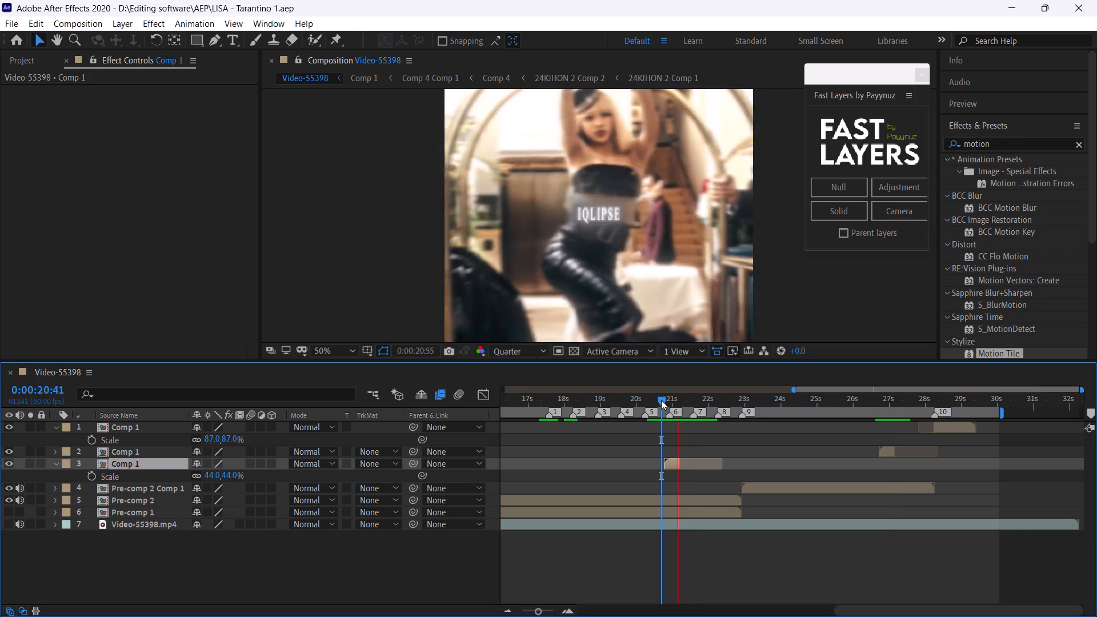
left_click(661, 400)
key("space")
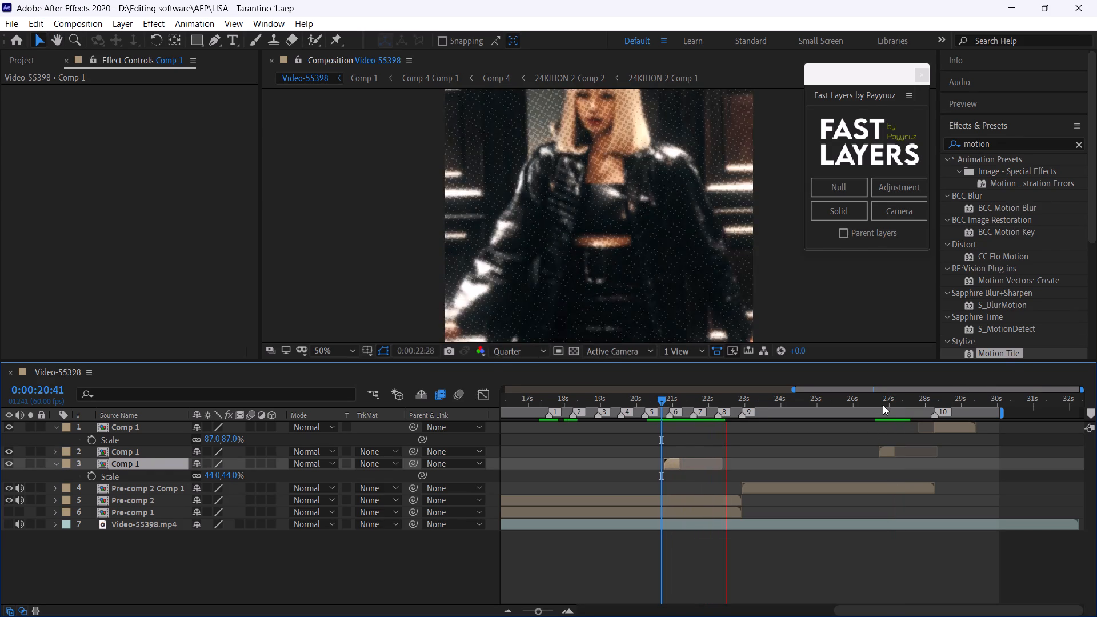
left_click(883, 405)
key("space")
left_click(882, 405)
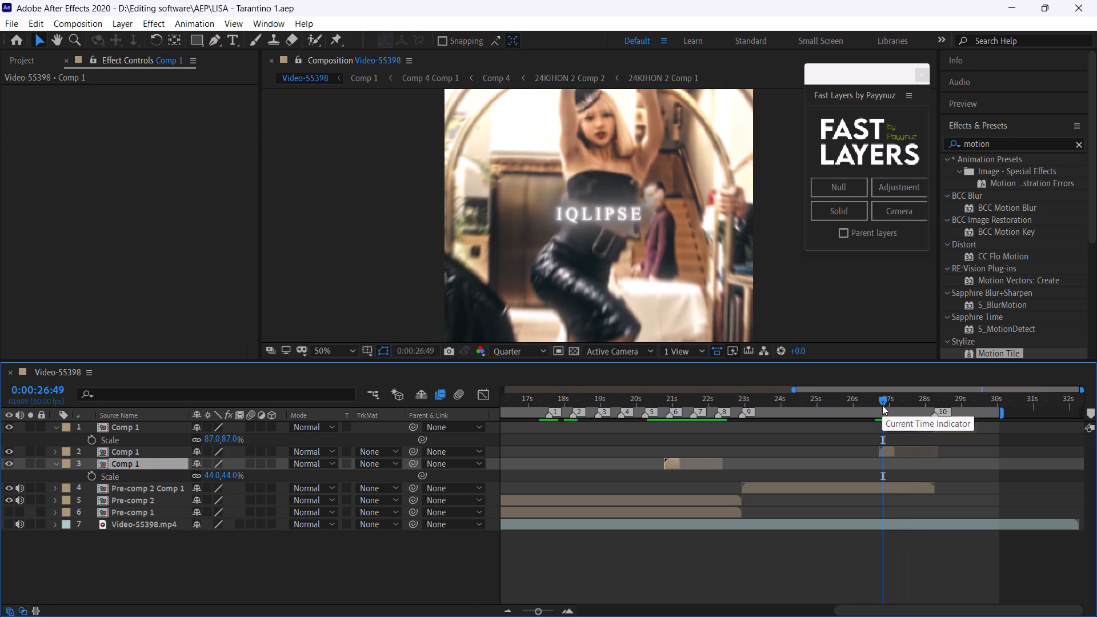
Set the composition preview to Fit magnification and Full resolution.
left_click(346, 353)
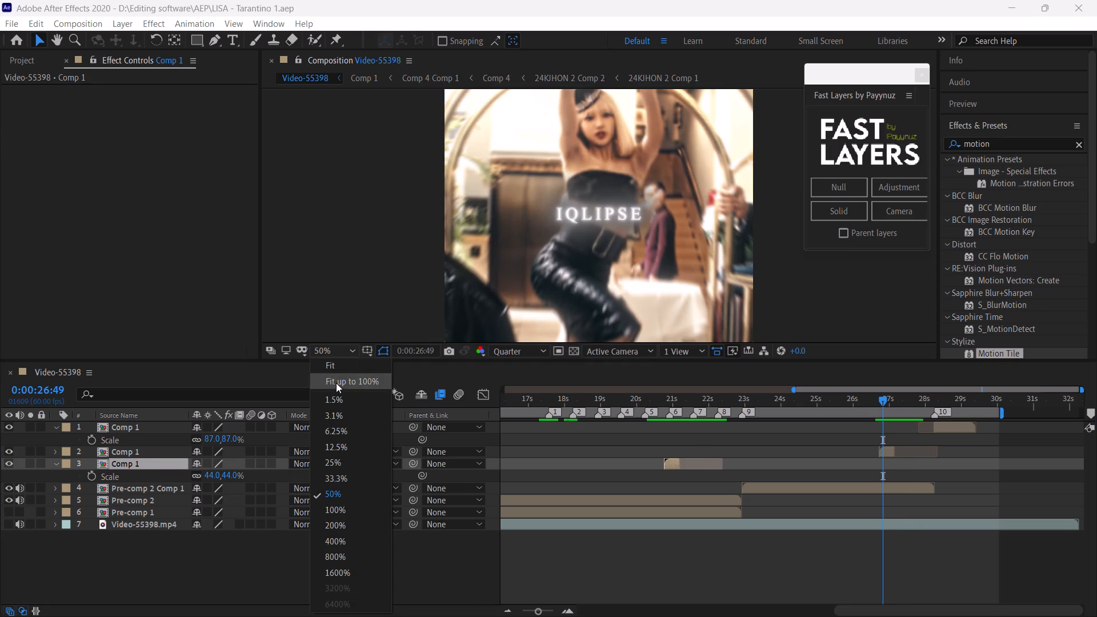
left_click(354, 363)
left_click(514, 349)
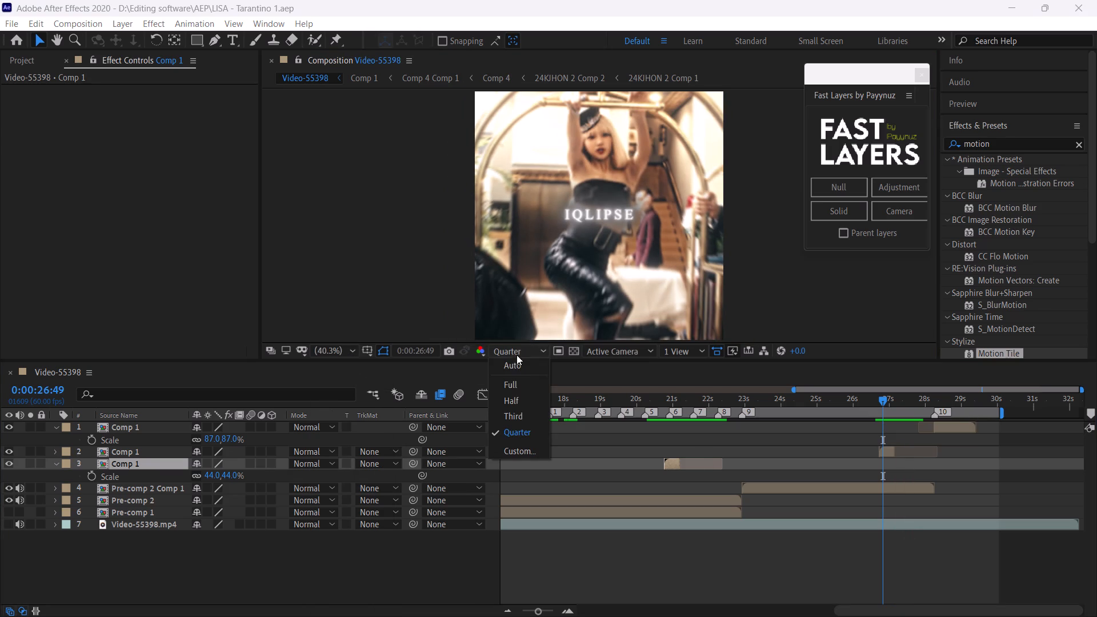
left_click(523, 379)
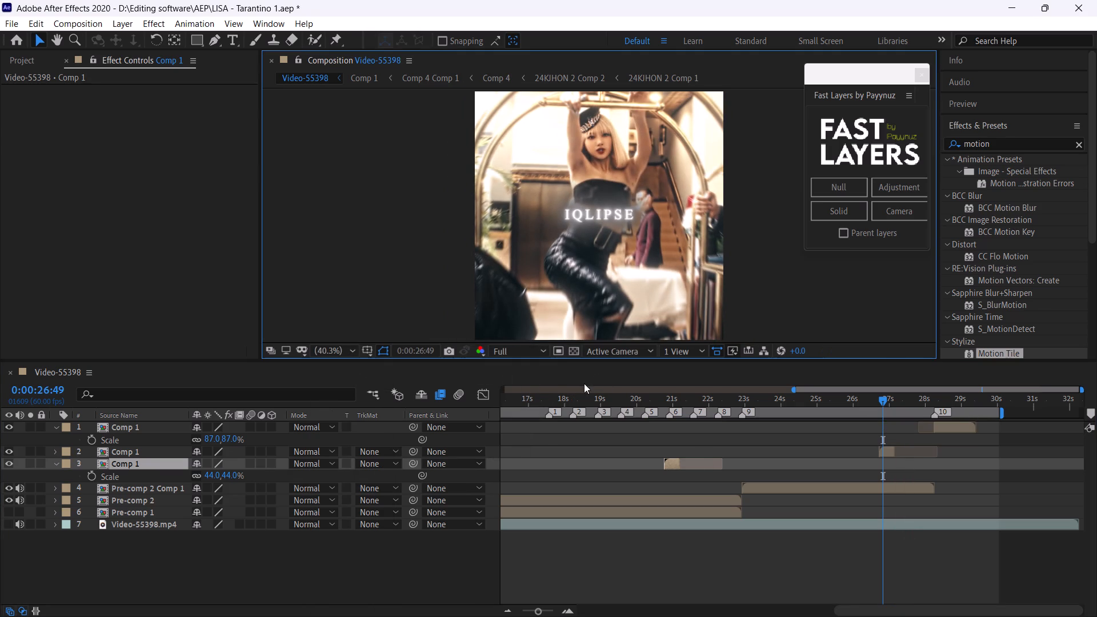
Open Pre-comp 2 at 0:00:20:32 and select adjustment layer 34, which spans the full timeline.
left_click(844, 402)
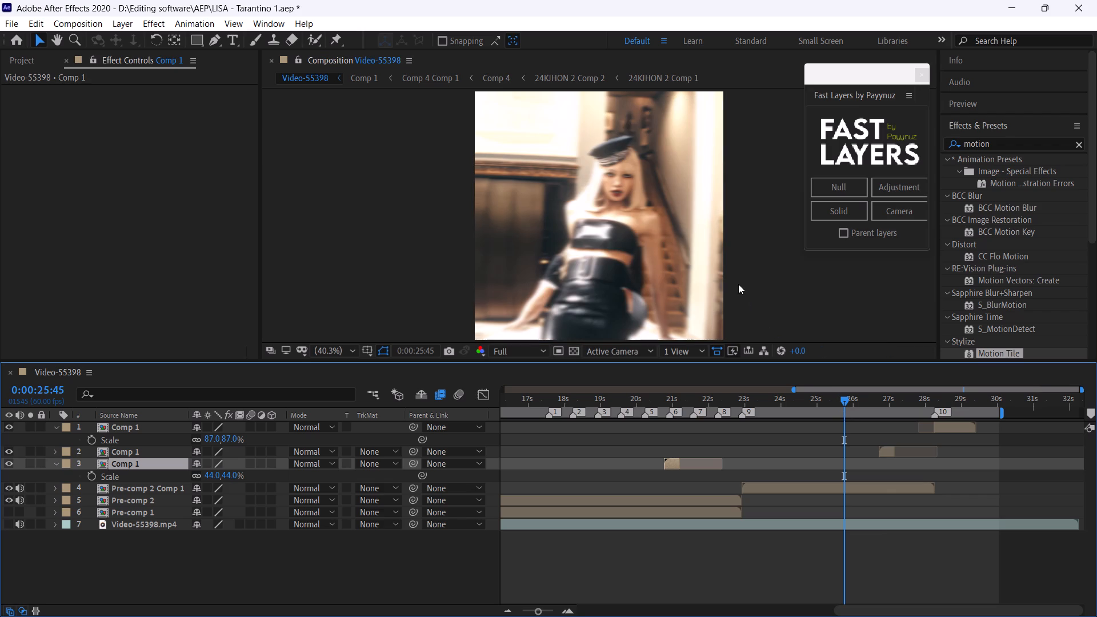
left_click(792, 405)
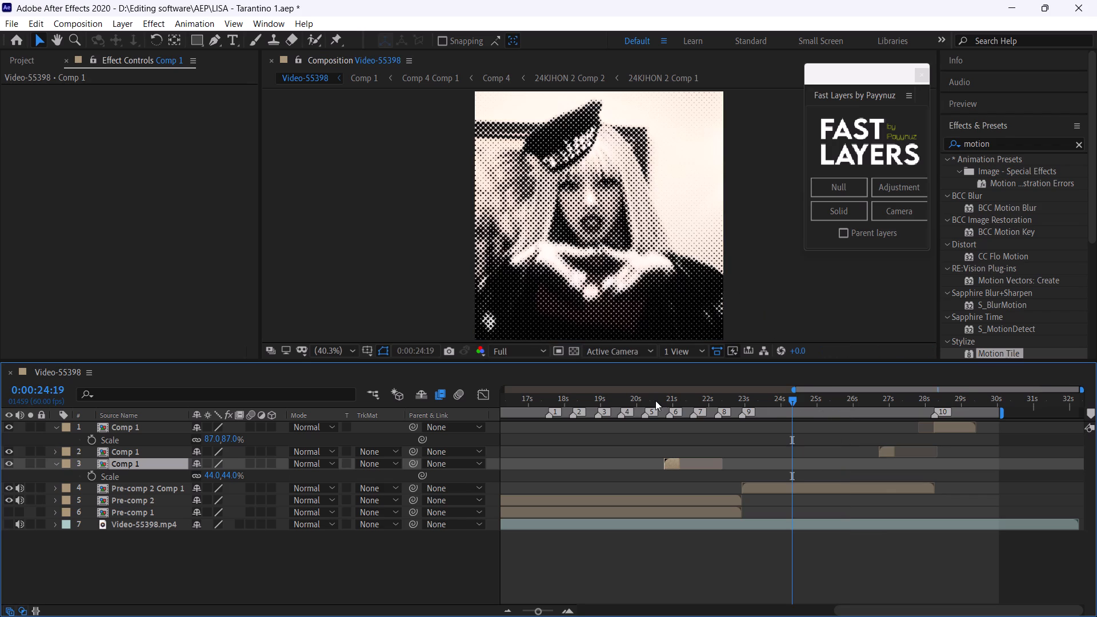
left_click(656, 401)
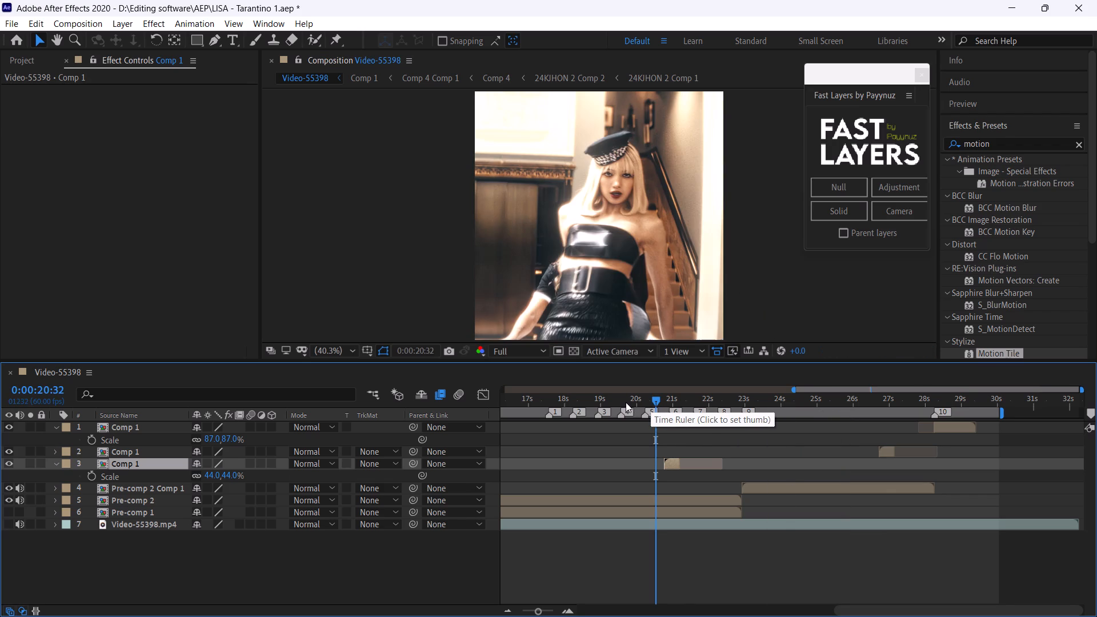
double_click(684, 499)
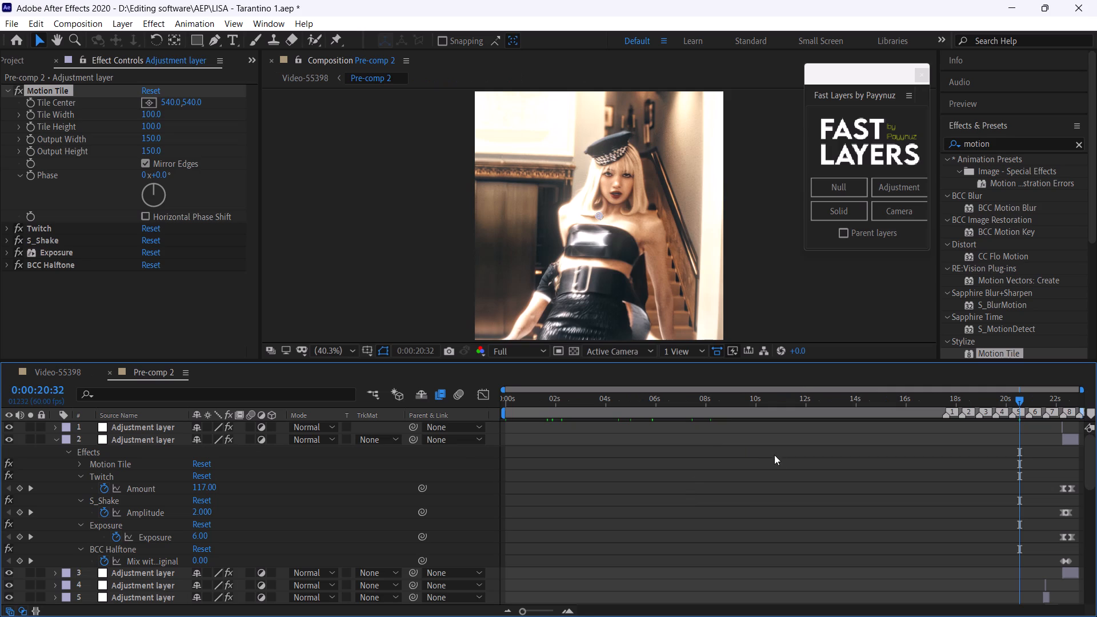
left_click(52, 439)
left_click_drag(1088, 451, 1092, 555)
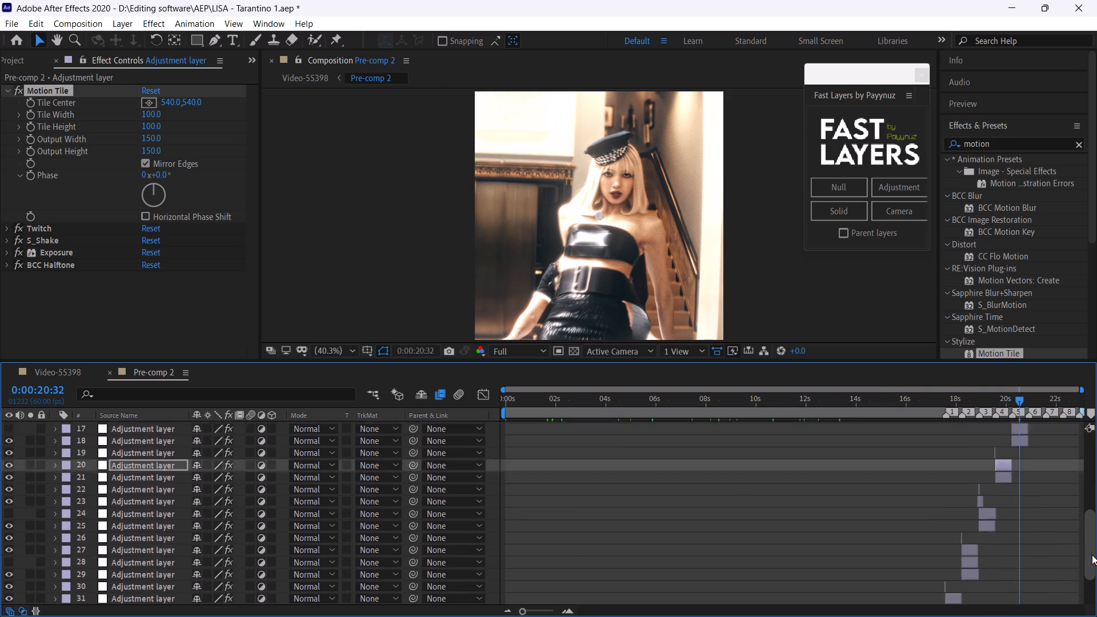
left_click_drag(1092, 555, 1095, 616)
left_click(996, 572)
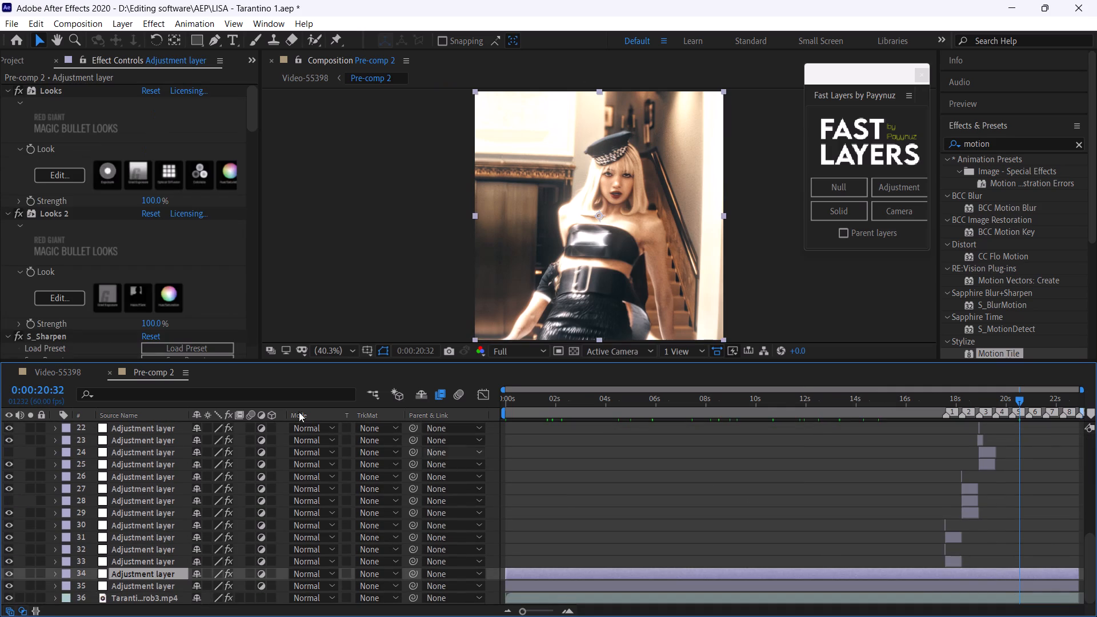
Collapse the layer's Looks, Looks 2, S_Sharpen, Unsharp Mask, S_Glow and Curves effect settings.
left_click(4, 91)
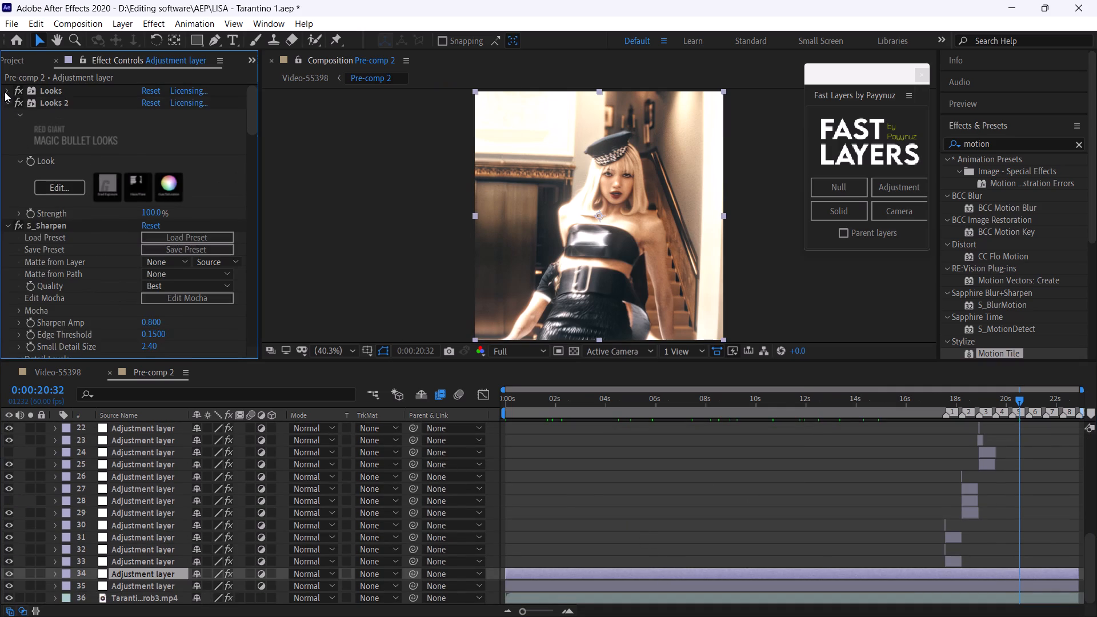
left_click(9, 103)
left_click(8, 110)
left_click(8, 122)
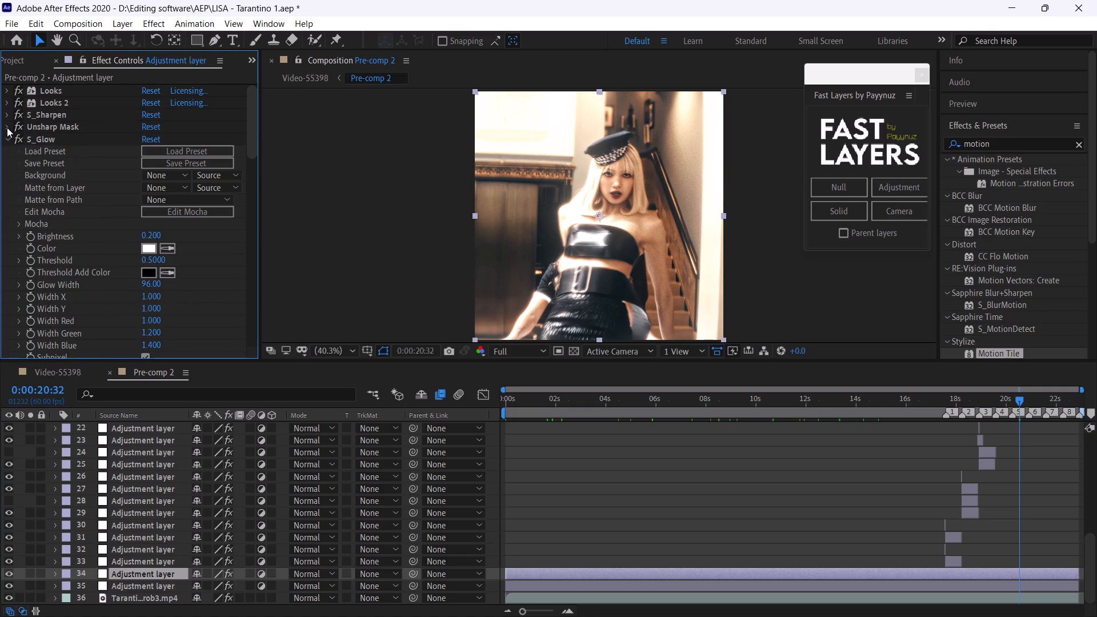
left_click(7, 134)
left_click(7, 150)
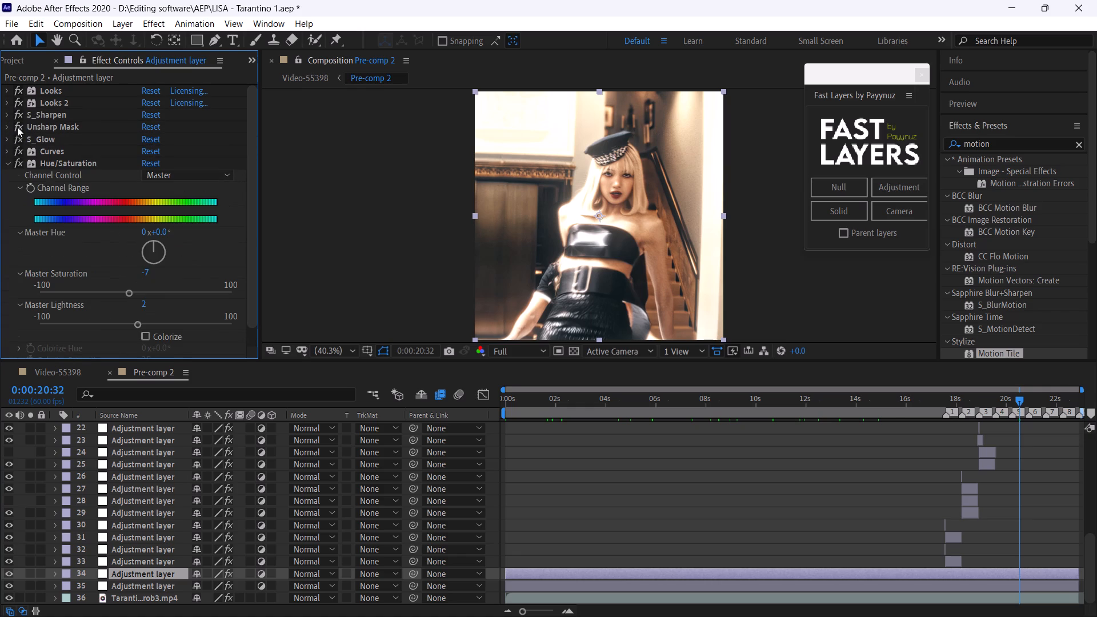
Compare the frame at 0:00:20:32 with Unsharp Mask off and on, leaving it enabled.
left_click(17, 127)
left_click(17, 127)
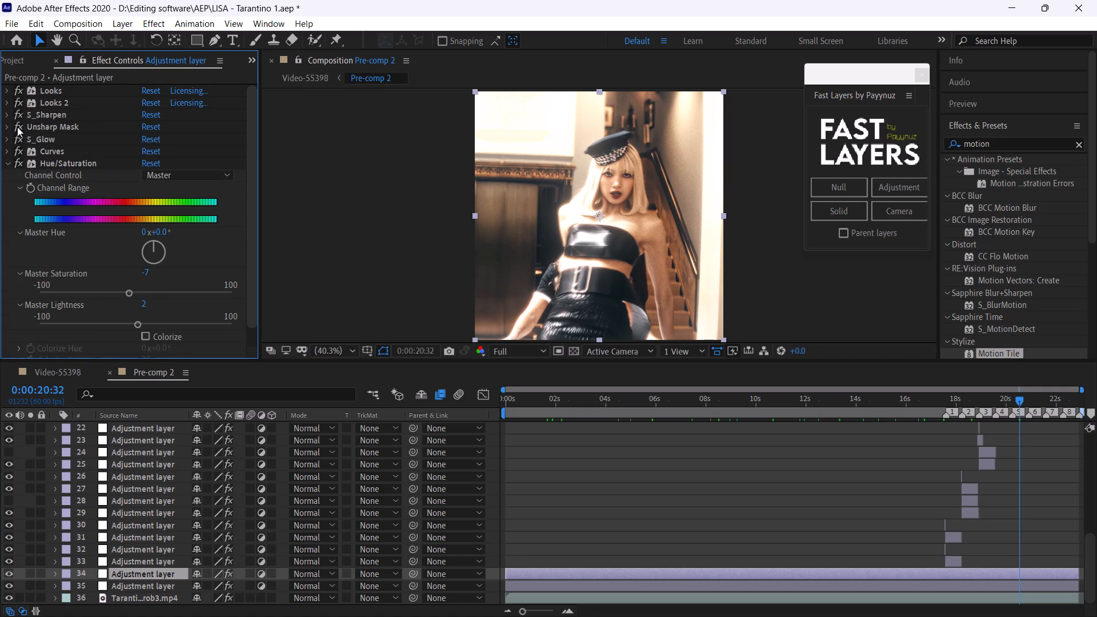
left_click(17, 127)
left_click(17, 127)
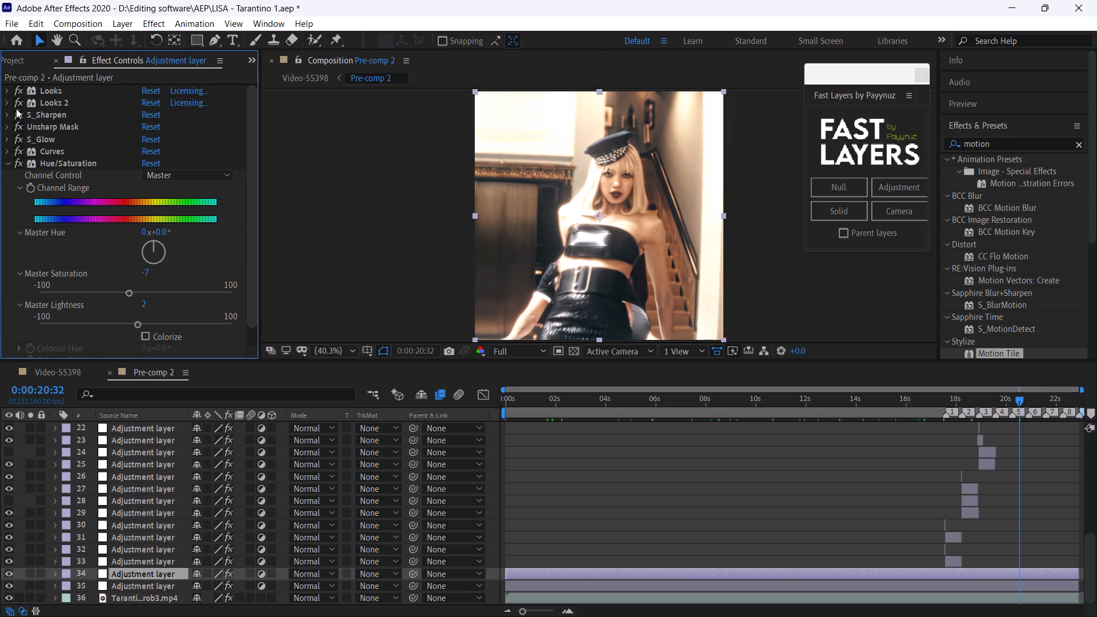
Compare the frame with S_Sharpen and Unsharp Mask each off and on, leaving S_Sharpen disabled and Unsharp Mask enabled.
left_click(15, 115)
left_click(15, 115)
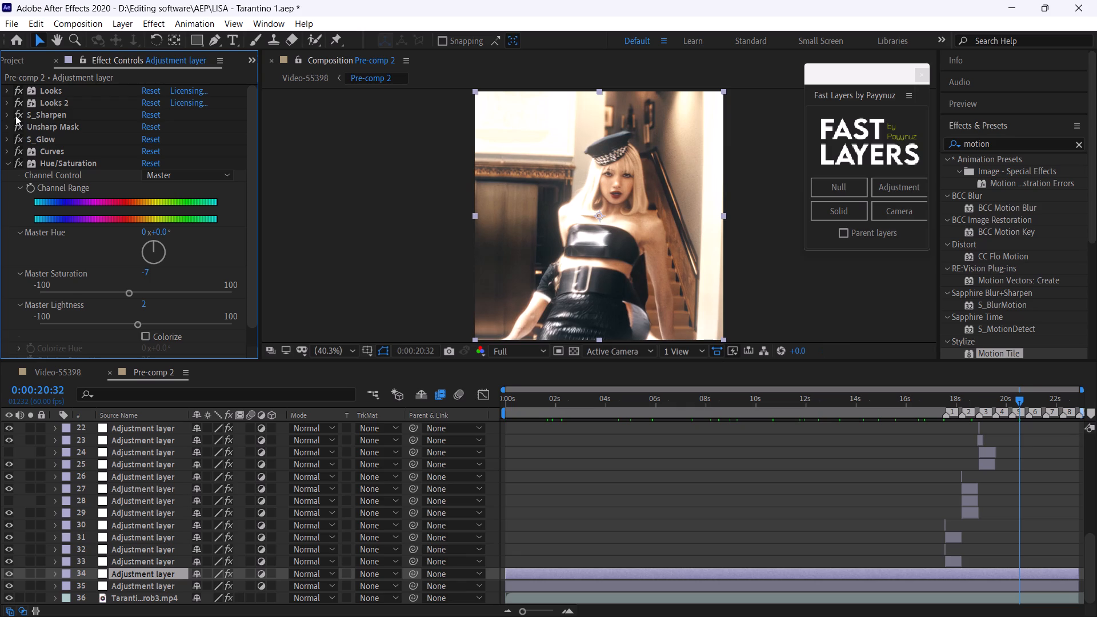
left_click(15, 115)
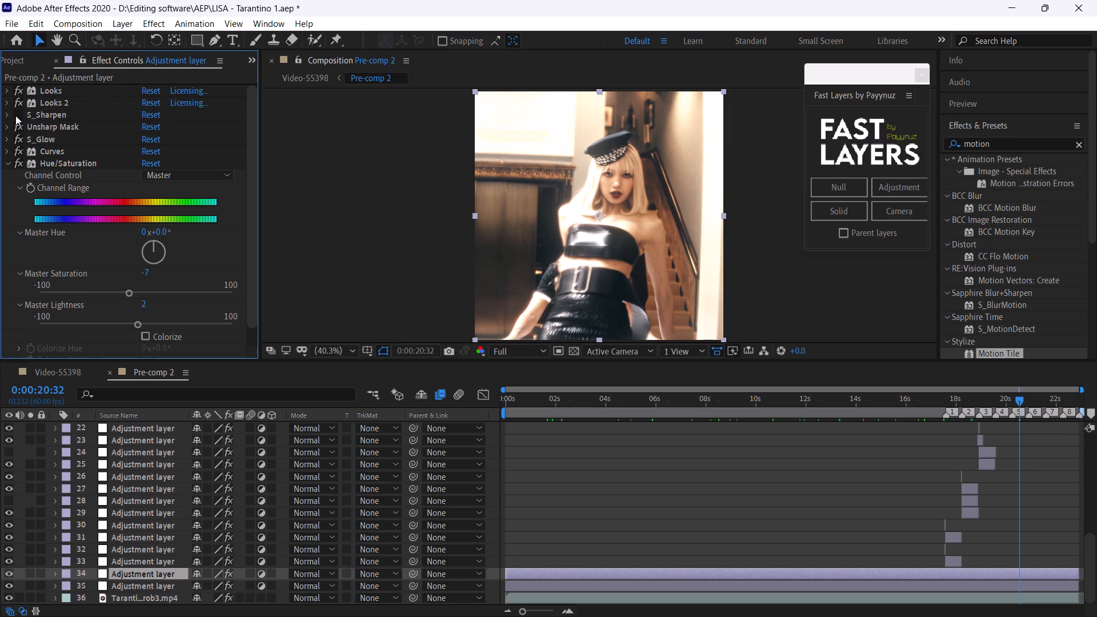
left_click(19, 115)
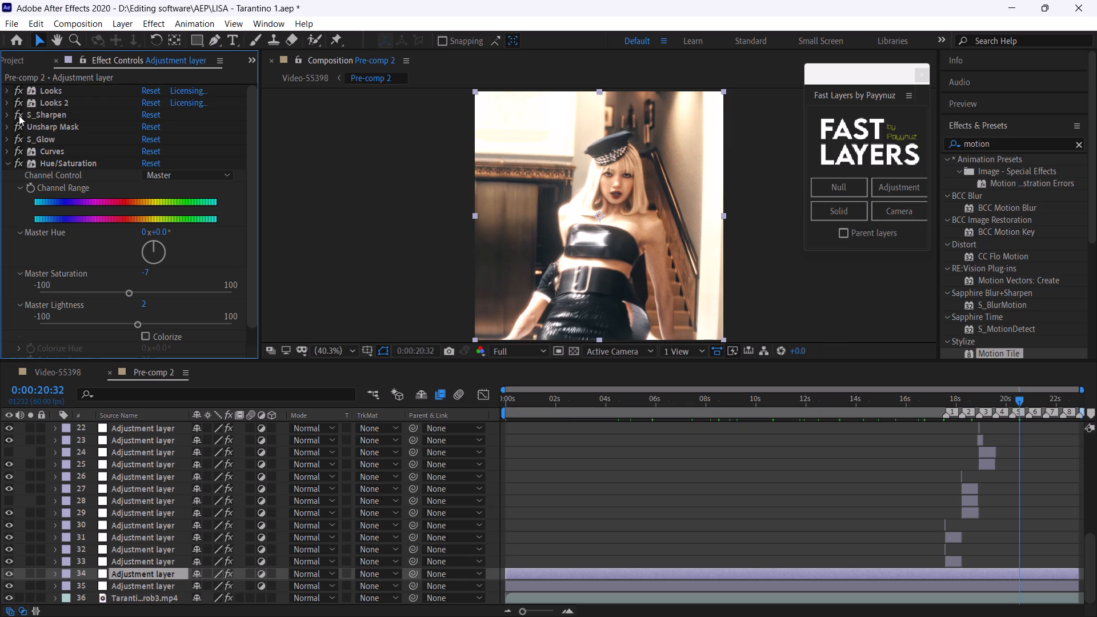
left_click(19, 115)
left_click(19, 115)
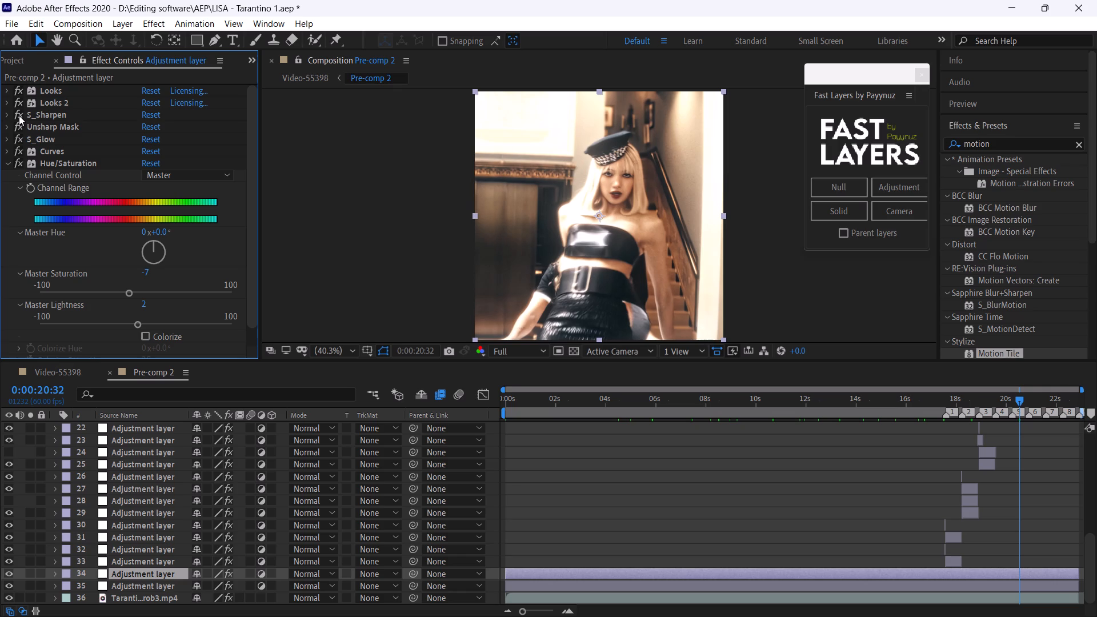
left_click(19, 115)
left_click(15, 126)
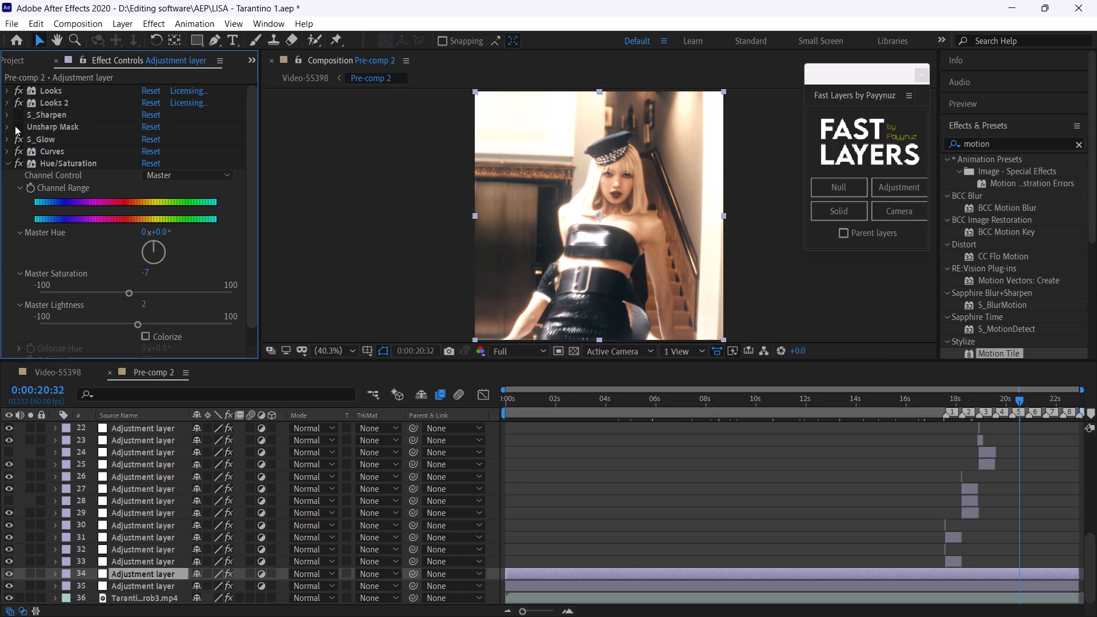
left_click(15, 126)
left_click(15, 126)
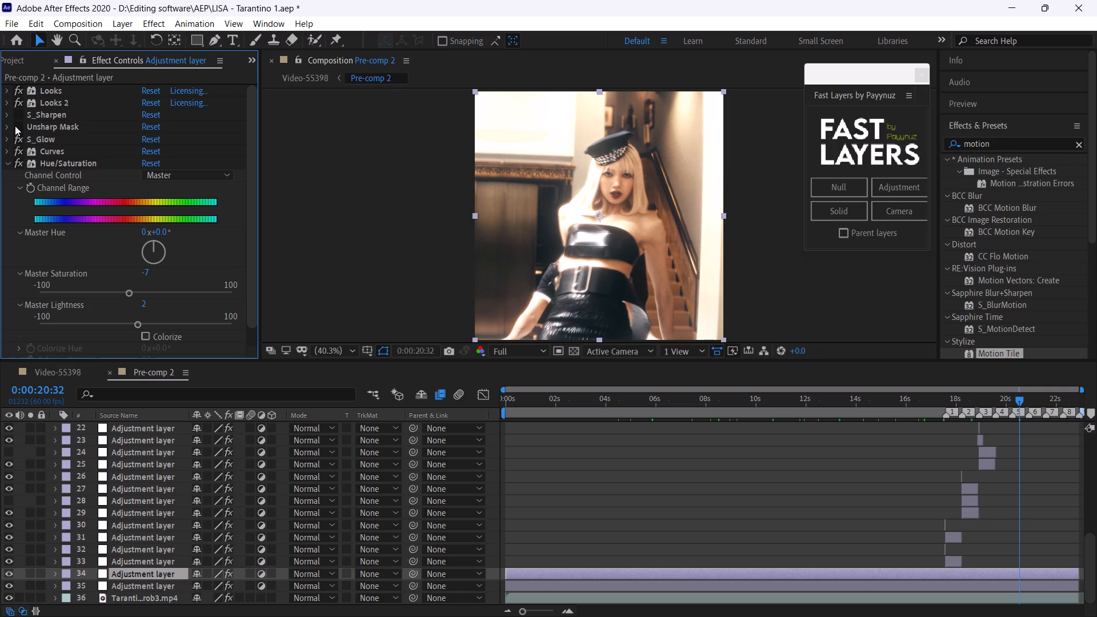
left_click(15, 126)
Deselect the adjustment layer and save the project.
left_click(711, 465)
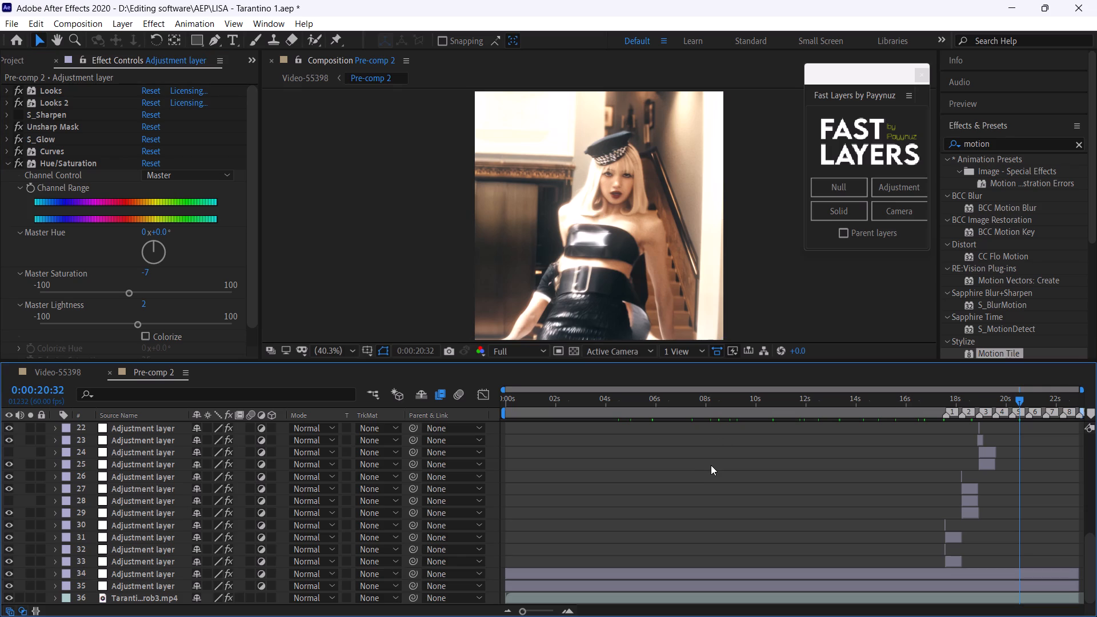
key("ctrl+s")
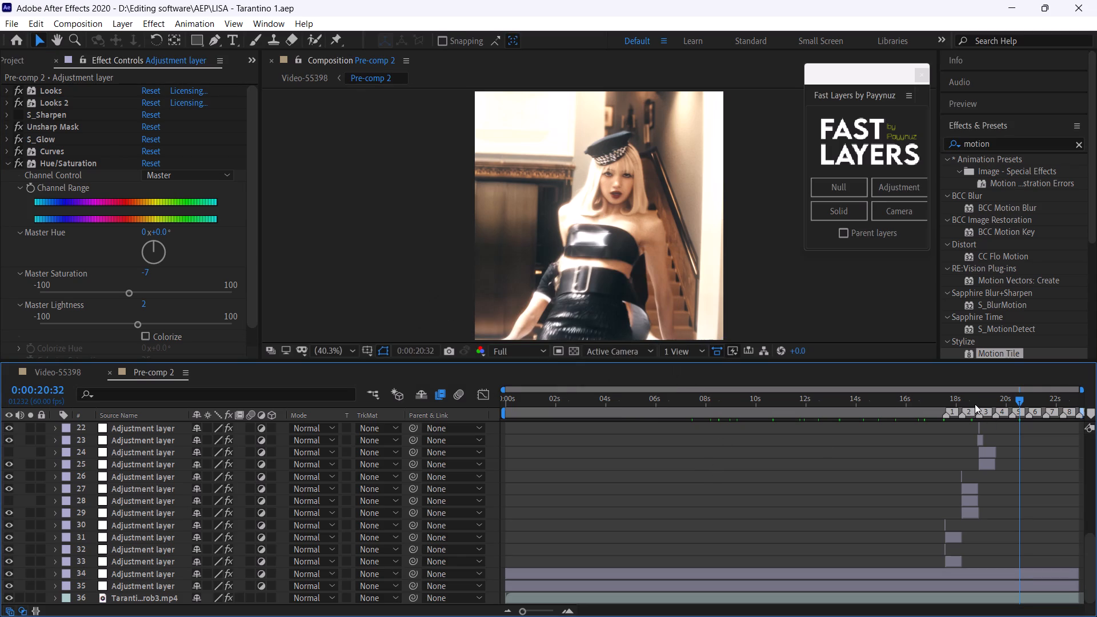
Compare the footage with S_Sharpen off and on at 0:00:18:45, 0:00:19:09 and 0:00:19:55, leaving the effect enabled.
left_click(975, 404)
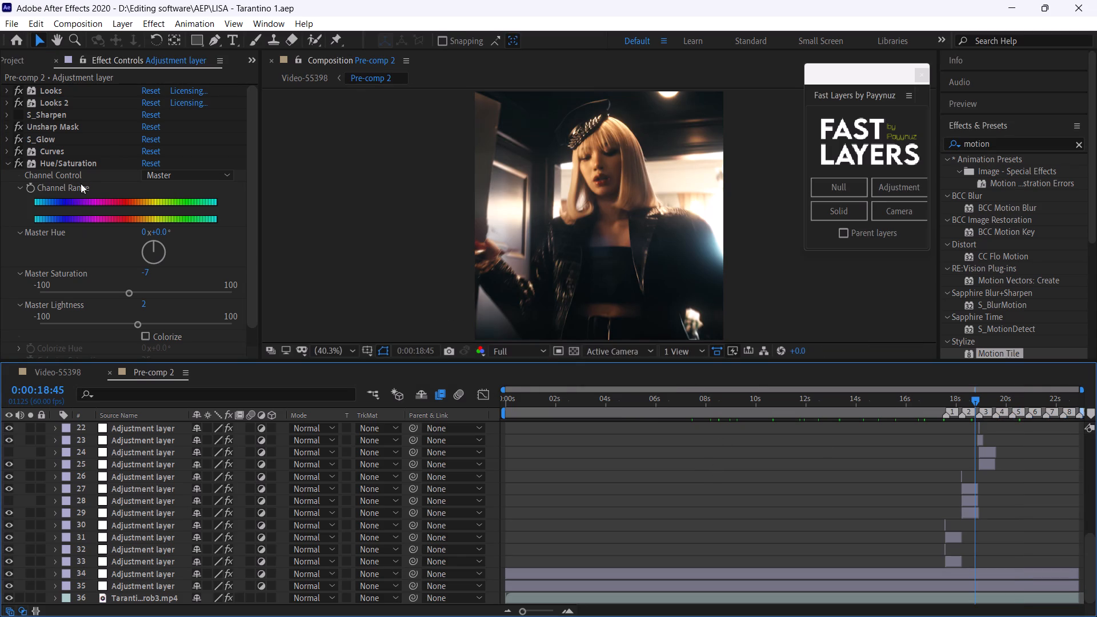
left_click(19, 113)
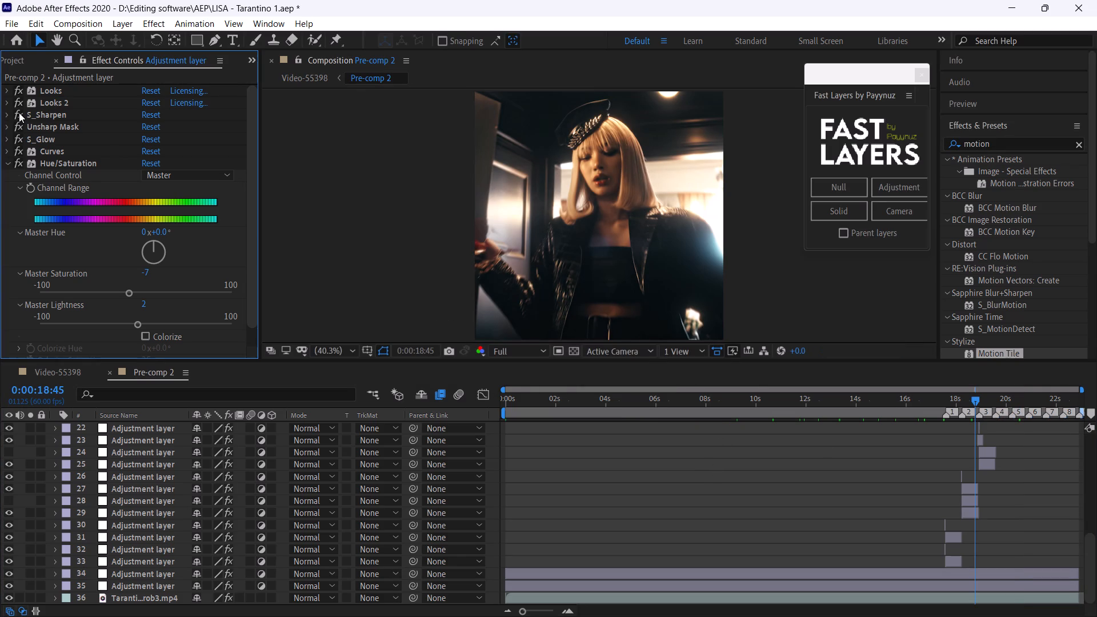
left_click(19, 113)
left_click(19, 113)
left_click(985, 403)
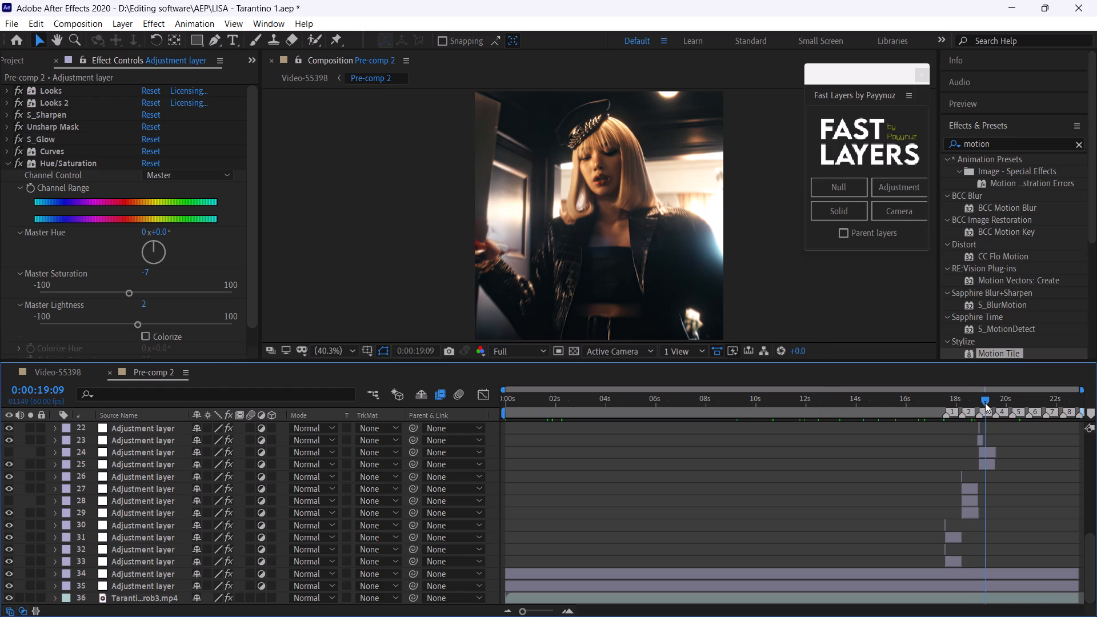
left_click(15, 114)
left_click(15, 114)
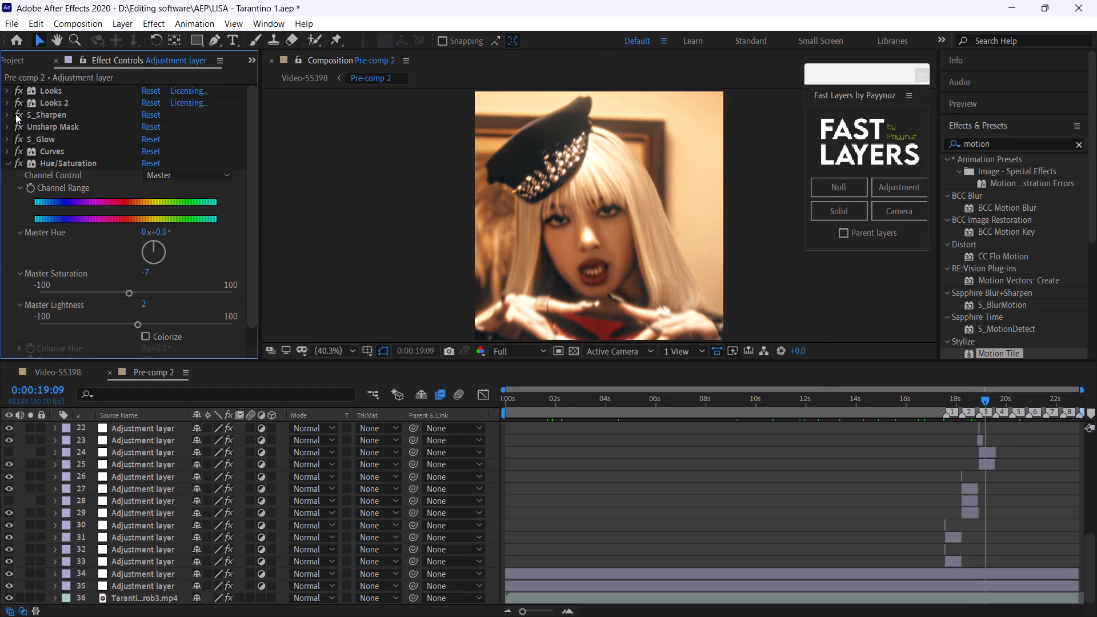
left_click(15, 114)
left_click(15, 114)
left_click(1004, 402)
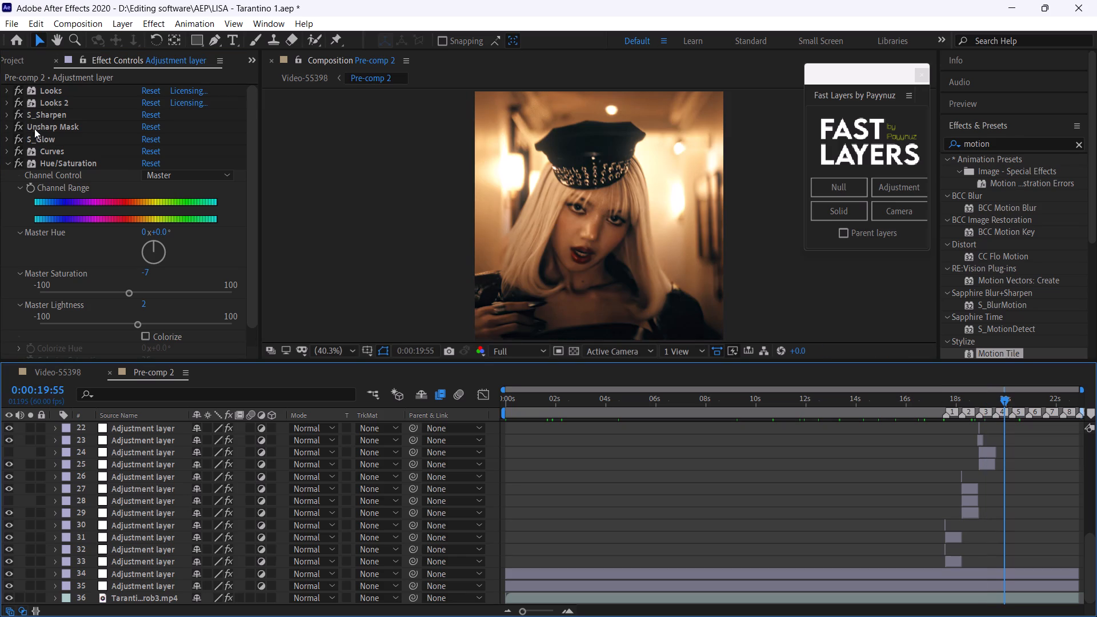
left_click(18, 116)
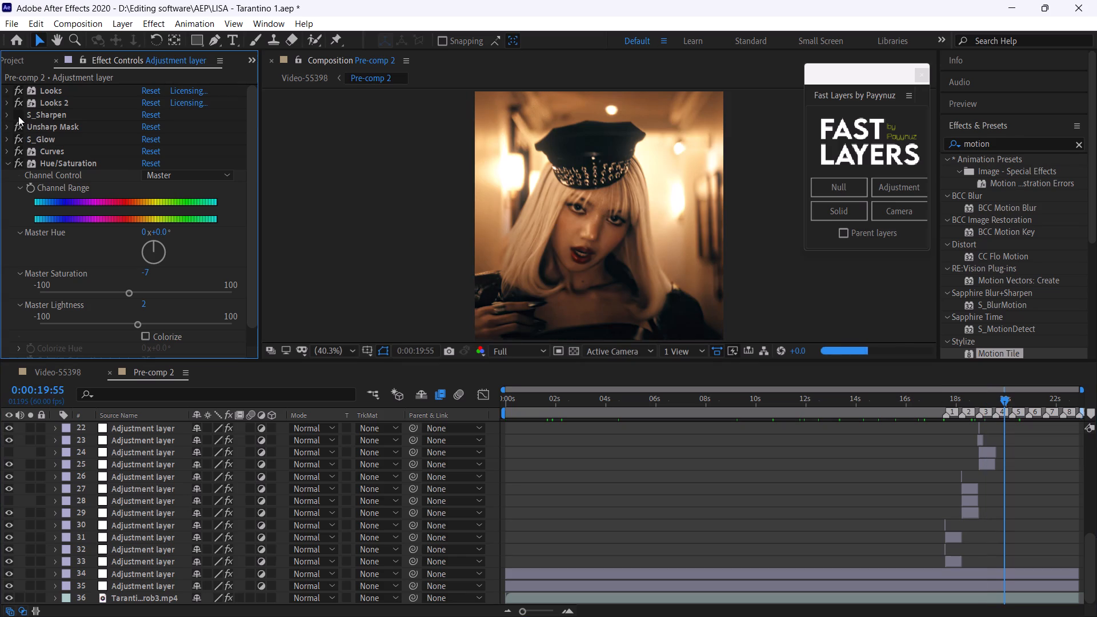
left_click(18, 116)
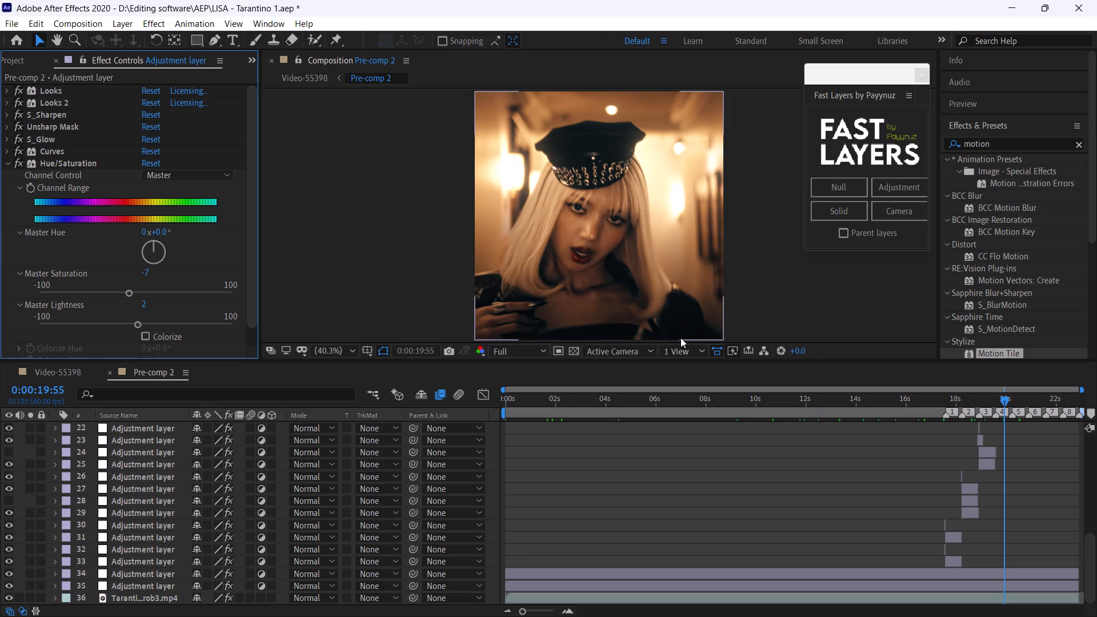
Save the project.
key("ctrl+s")
Return to the start of Pre-comp 2 at 0:00:00:00 to view its first frame.
left_click_drag(521, 608, 507, 608)
left_click_drag(512, 407, 487, 407)
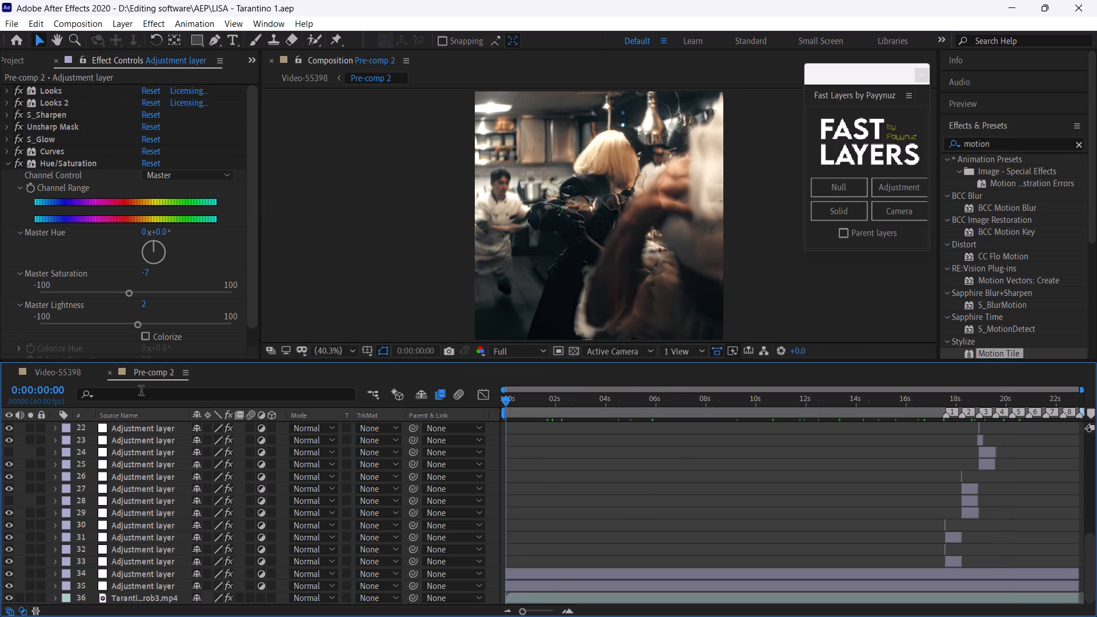
Return to the Video-55398 composition, clear the layer selection, and collapse the exposed Scale properties of the Comp 1 layers.
left_click(111, 371)
left_click(792, 554)
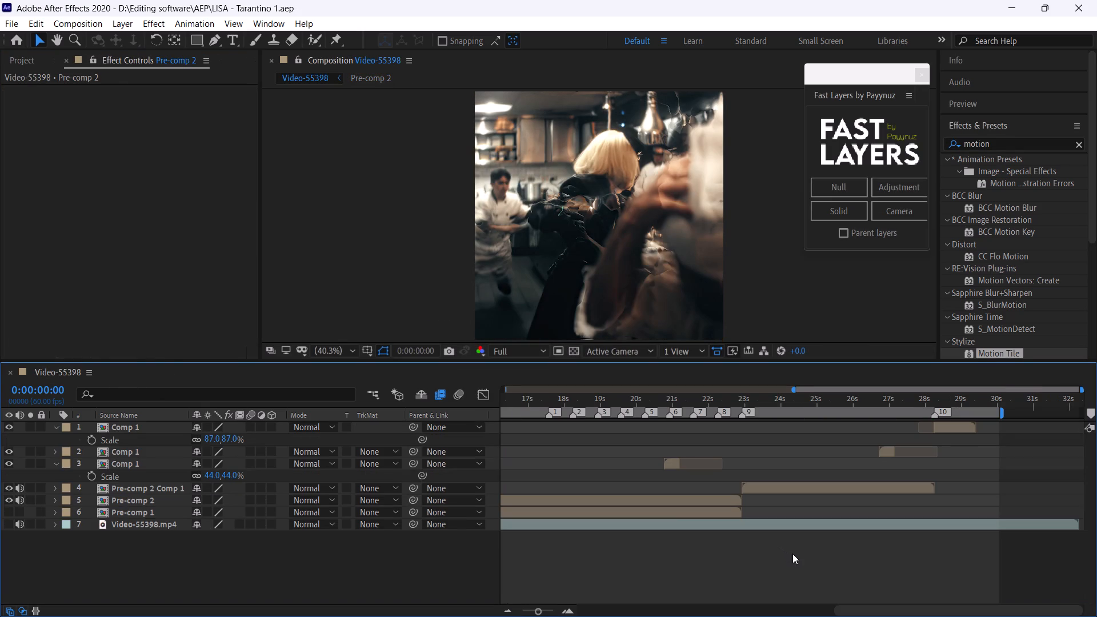
key("ctrl+a")
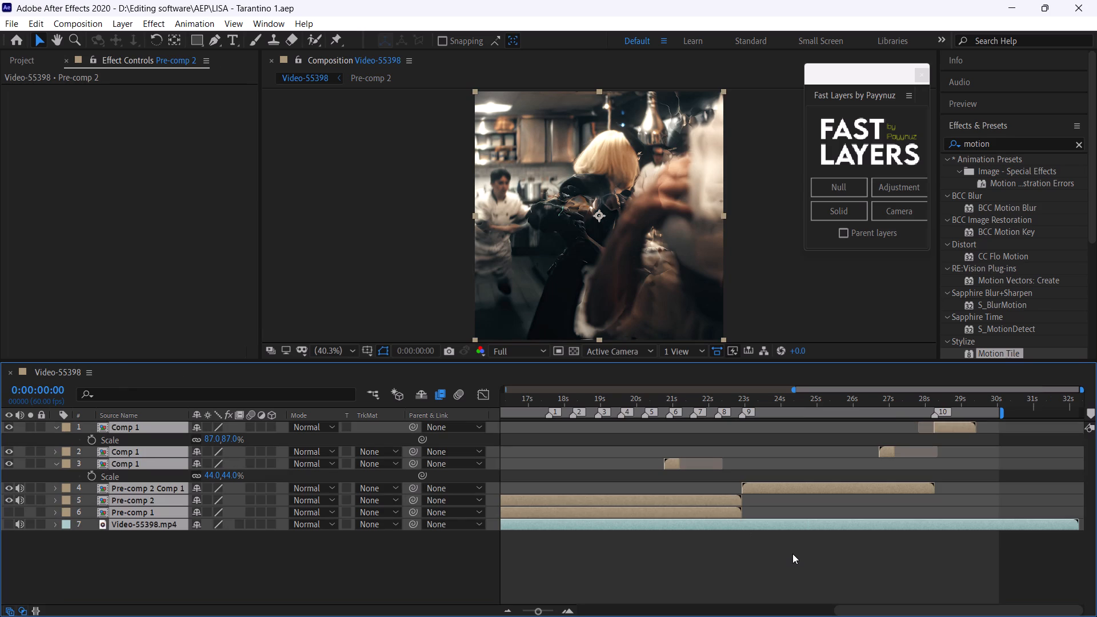
left_click(757, 558)
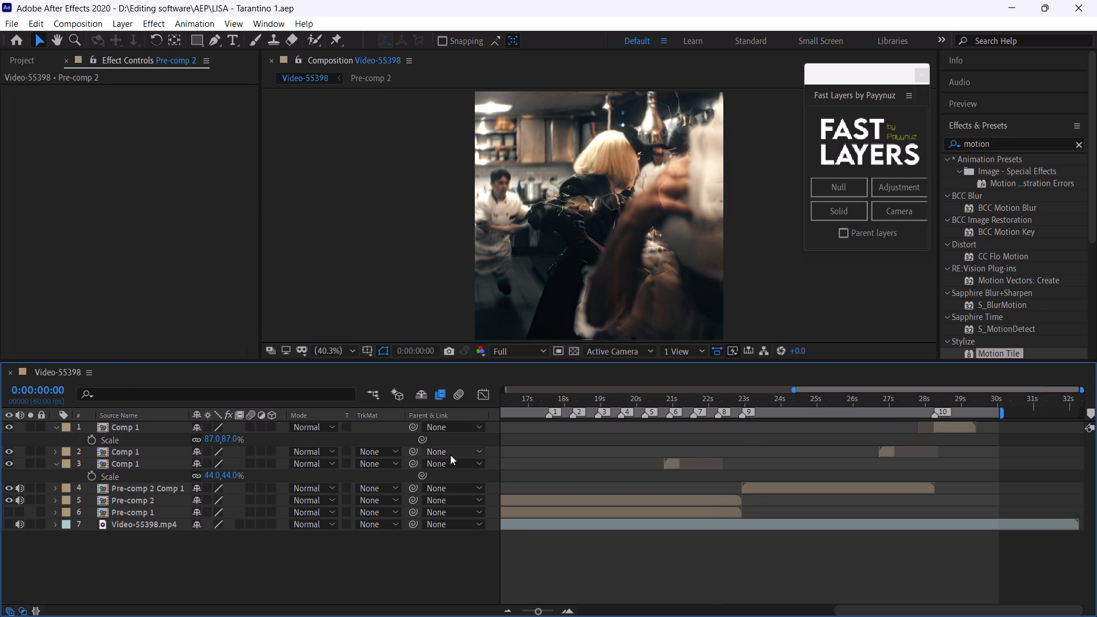
left_click(57, 427)
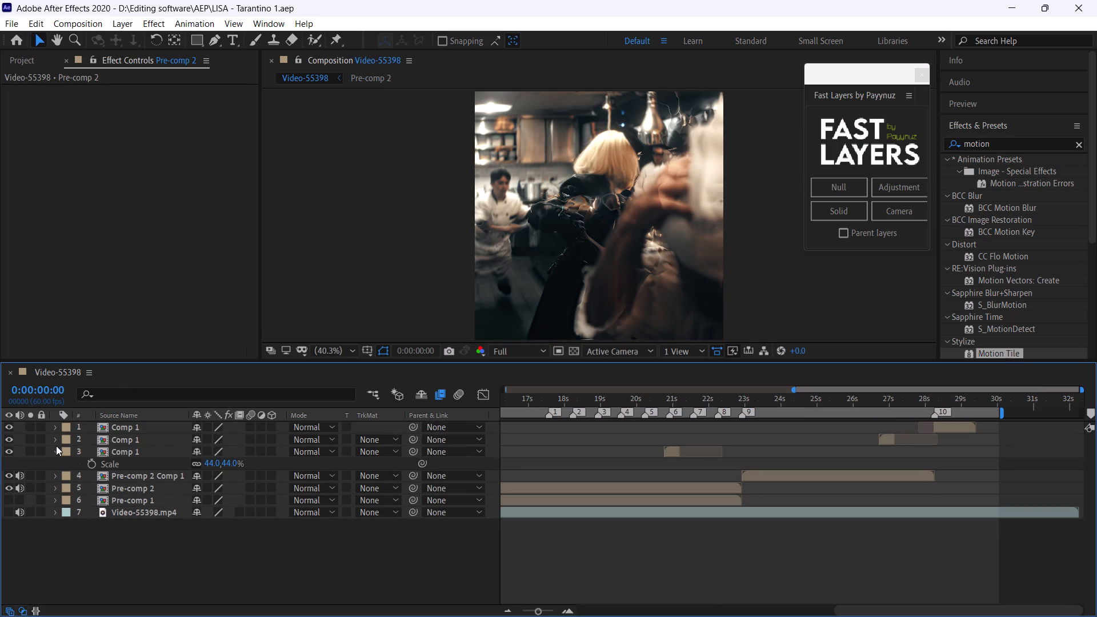
left_click(56, 451)
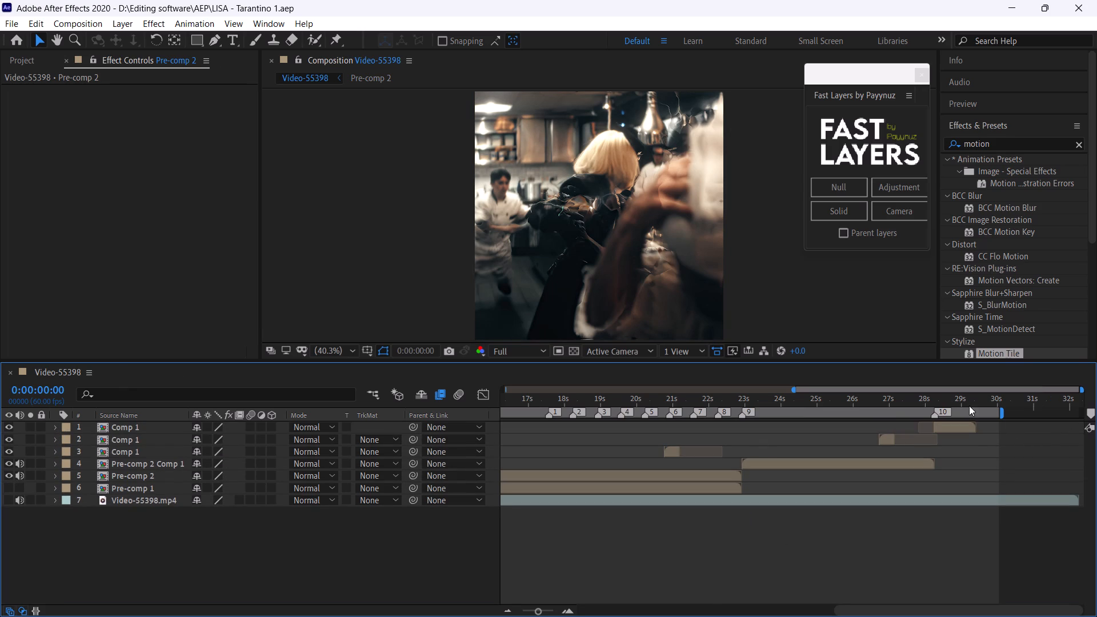
Inspect the closing text between 0:00:29:14 and 0:00:29:37, and then its last frames inside Comp 1 up to 0:00:01:35.
left_click(970, 401)
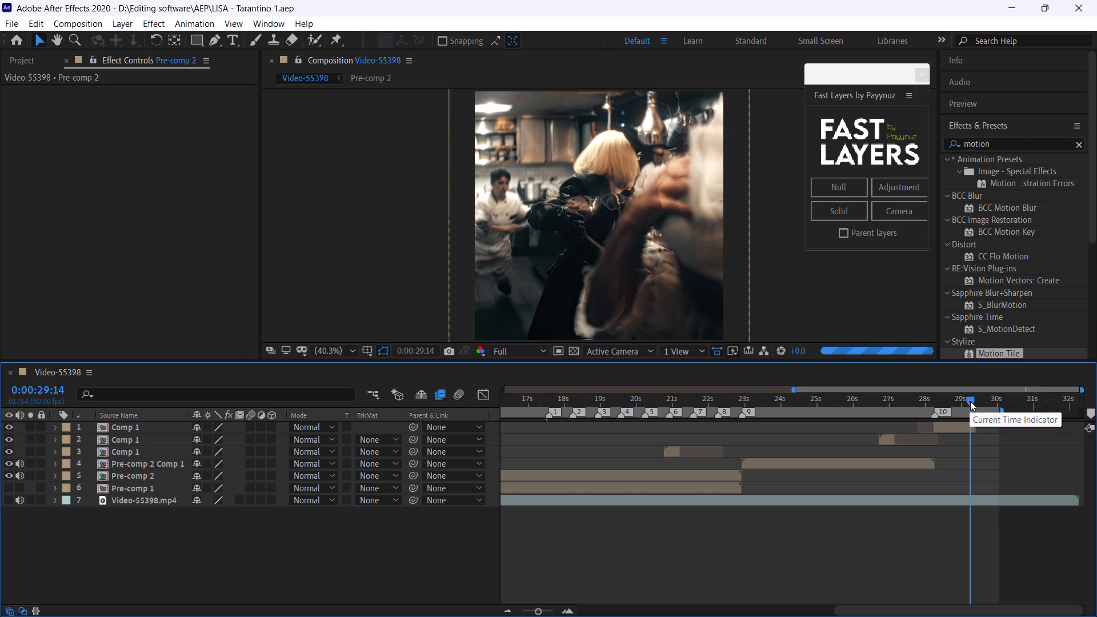
left_click_drag(970, 401, 984, 411)
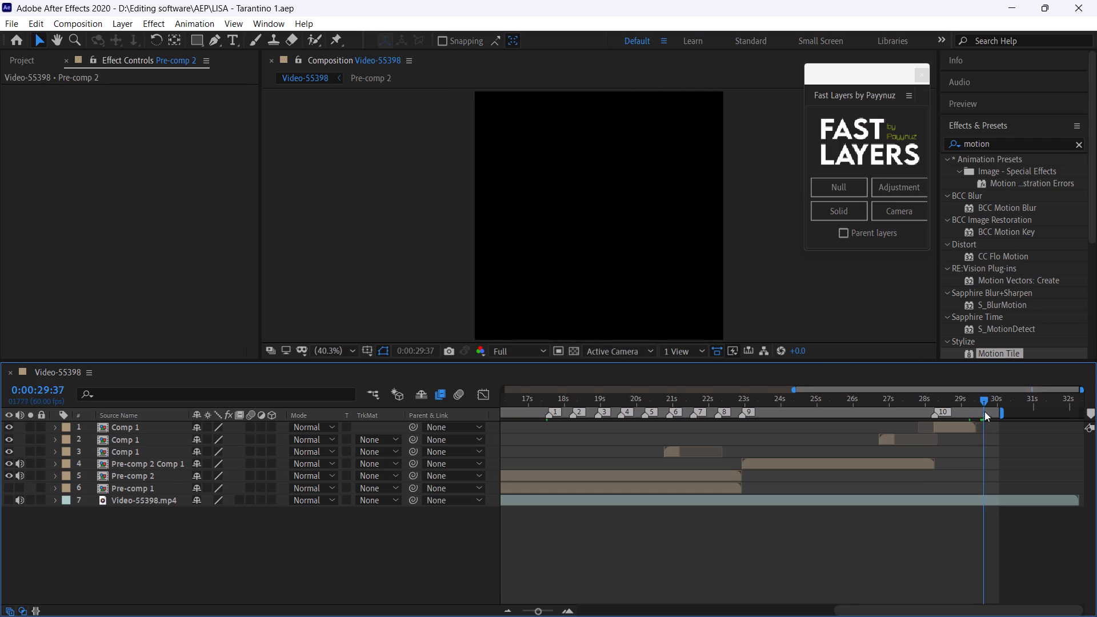
left_click_drag(984, 411, 978, 419)
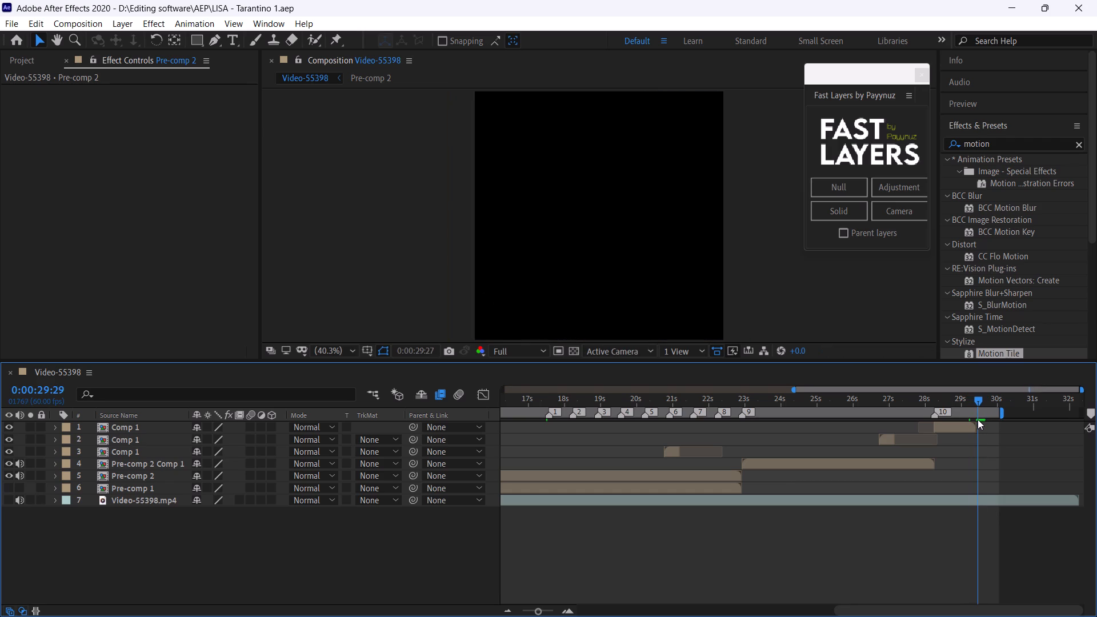
left_click_drag(978, 419, 974, 419)
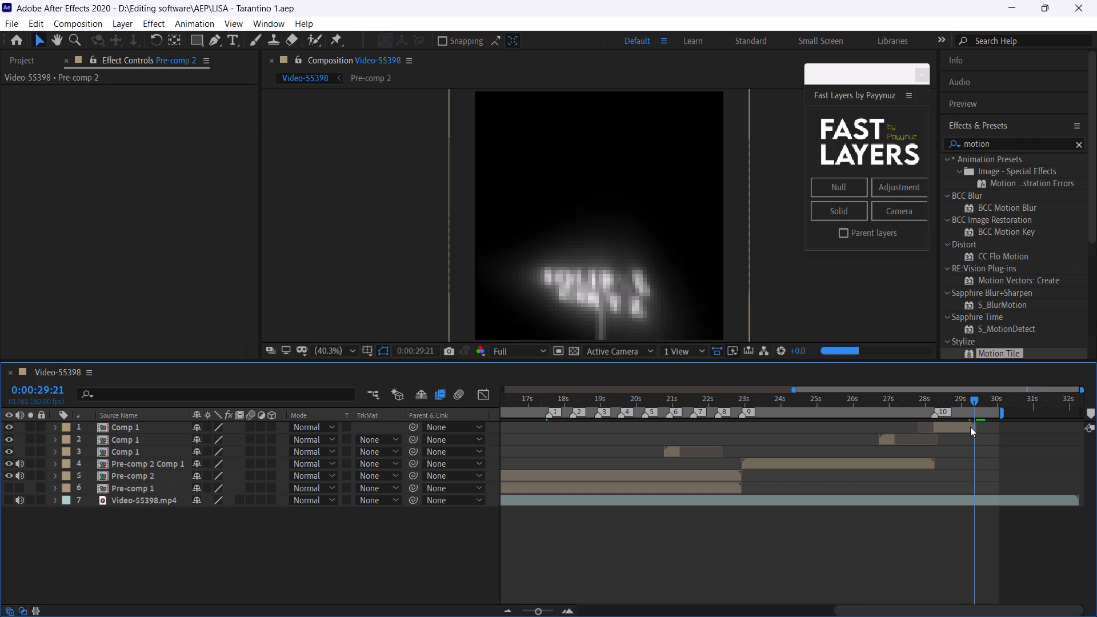
double_click(970, 427)
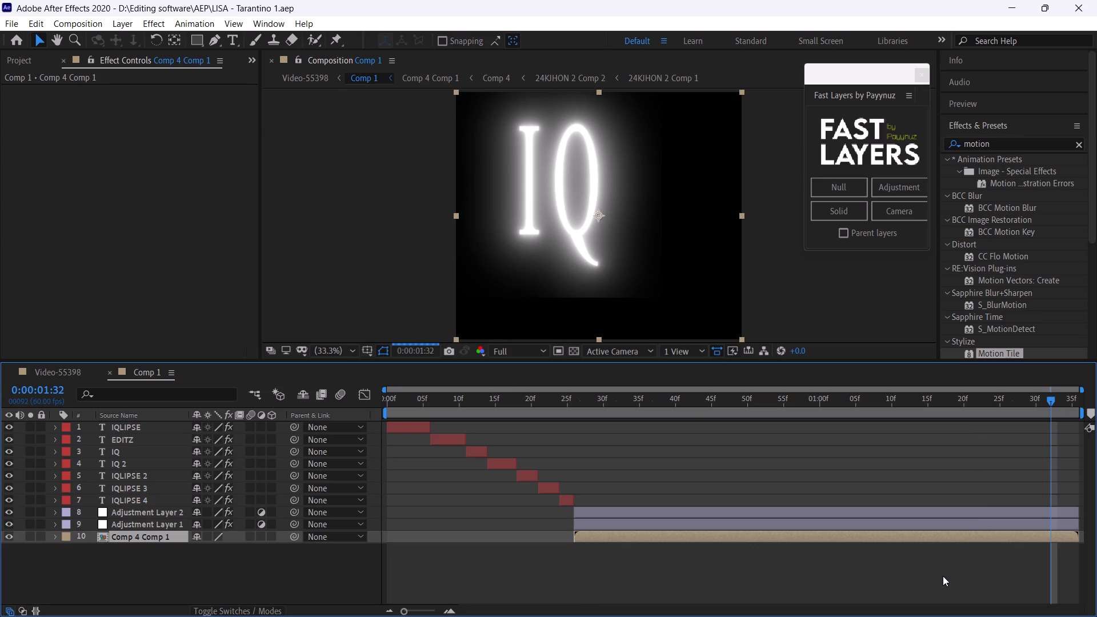
left_click_drag(1050, 404, 1066, 414)
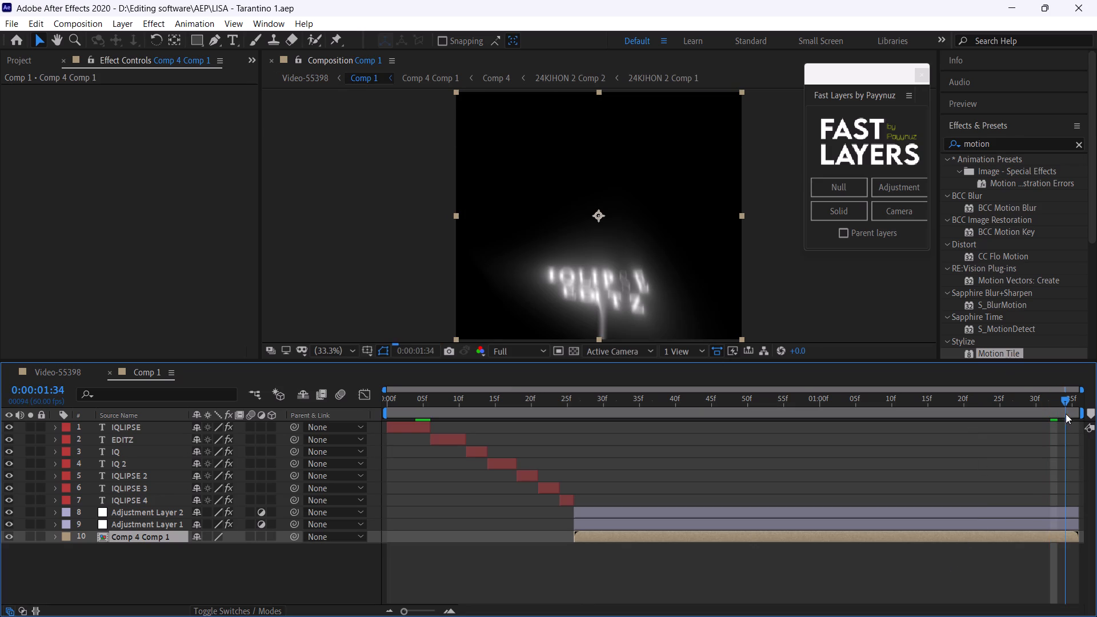
left_click_drag(1066, 414, 1080, 420)
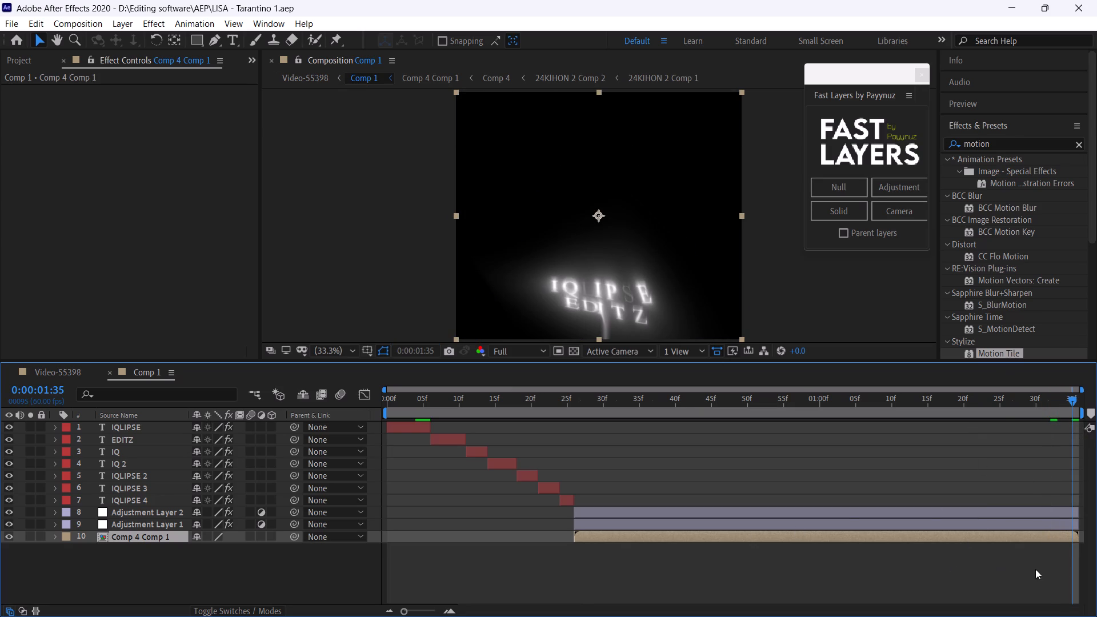
Open the nested Comp 4 Comp 1 and extend the end of its Comp 4 layer past the composition's end.
key("u")
double_click(1062, 538)
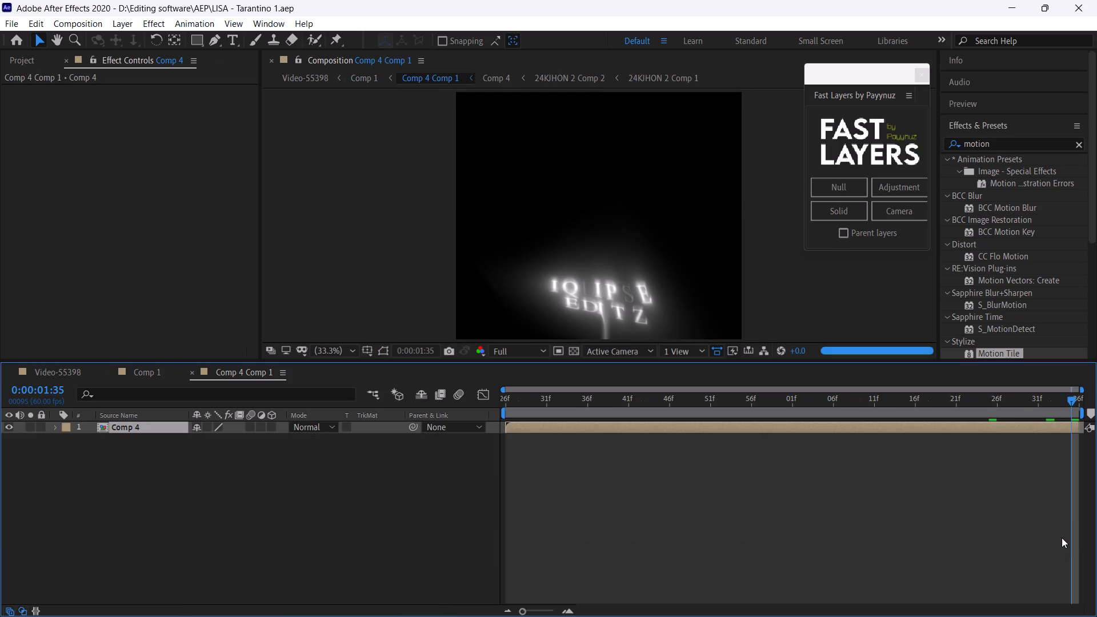
key("u")
left_click_drag(1082, 428, 1096, 429)
Set the duration of Comp 4 Comp 1 to 0:00:01:40.
right_click(958, 467)
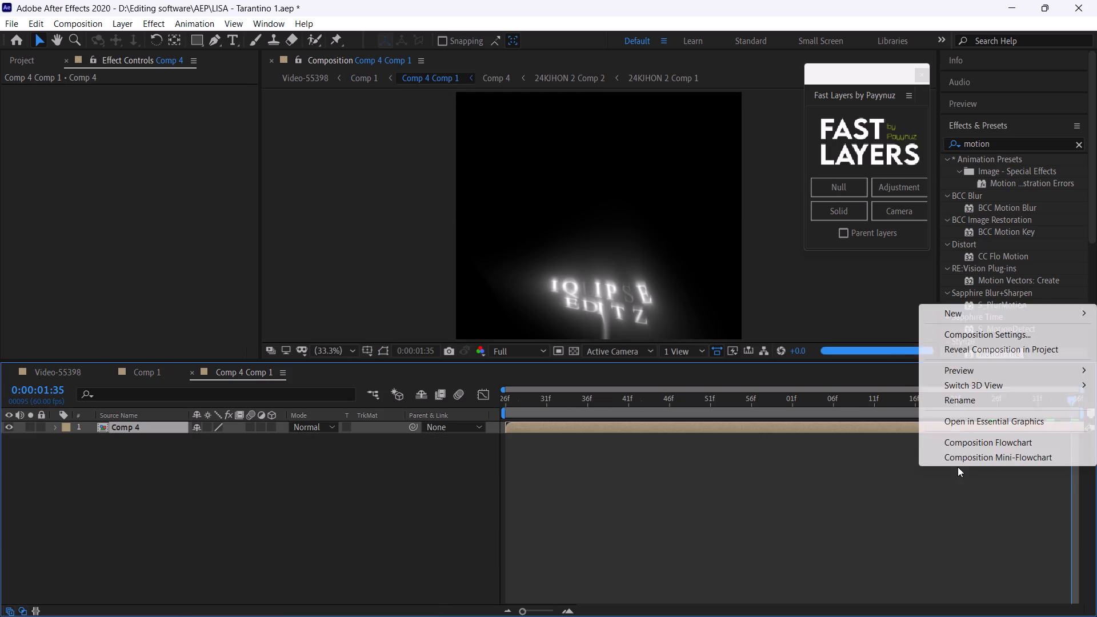
left_click(982, 338)
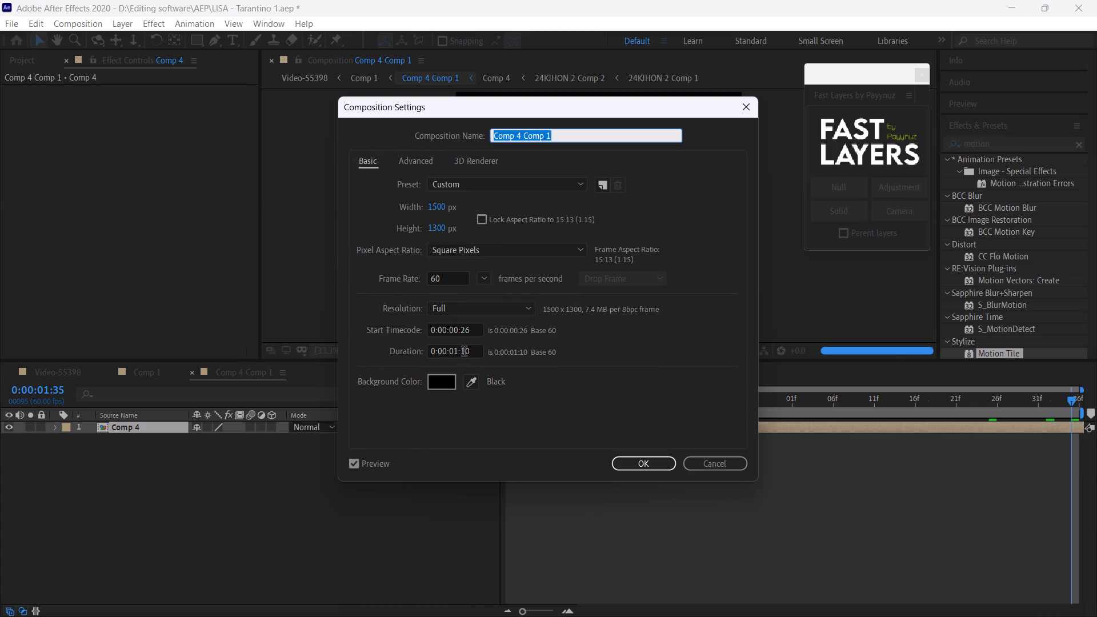
left_click(465, 352)
key("BackSpace")
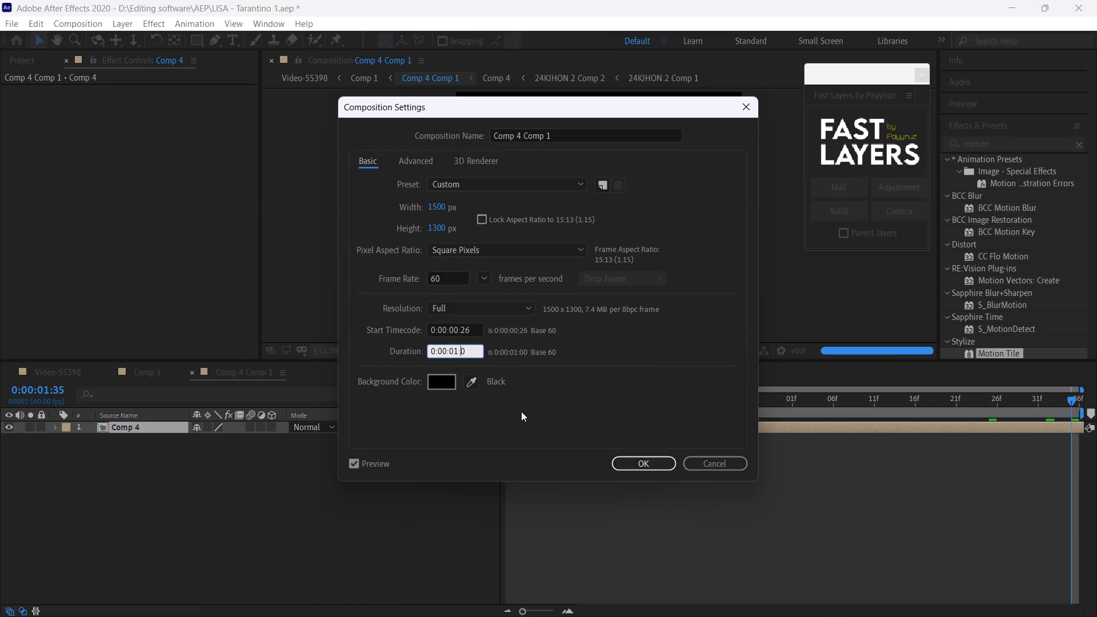
key("4")
left_click(632, 466)
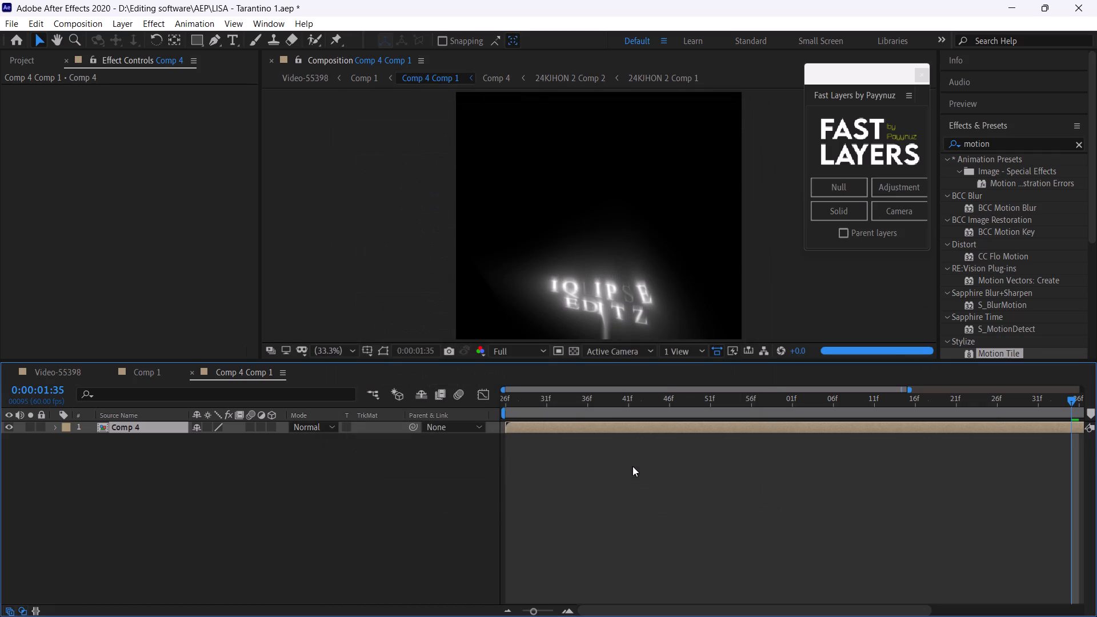
Extend the end of the Comp 4 layer to about 0:00:02:04, near the end of the lengthened composition.
left_click_drag(535, 607, 510, 606)
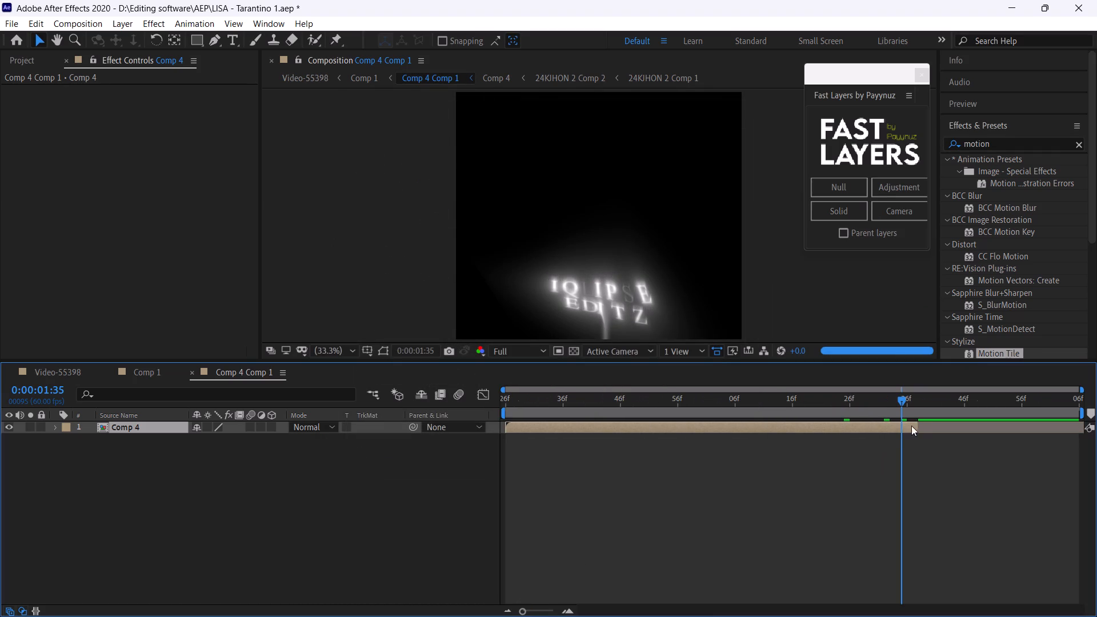
left_click_drag(917, 427, 1068, 426)
Check the frame at 0:00:01:36, then examine the nested Comp 4 and 24KJHON 2 Comp 2 layers and their keyframes.
left_click_drag(902, 403, 908, 412)
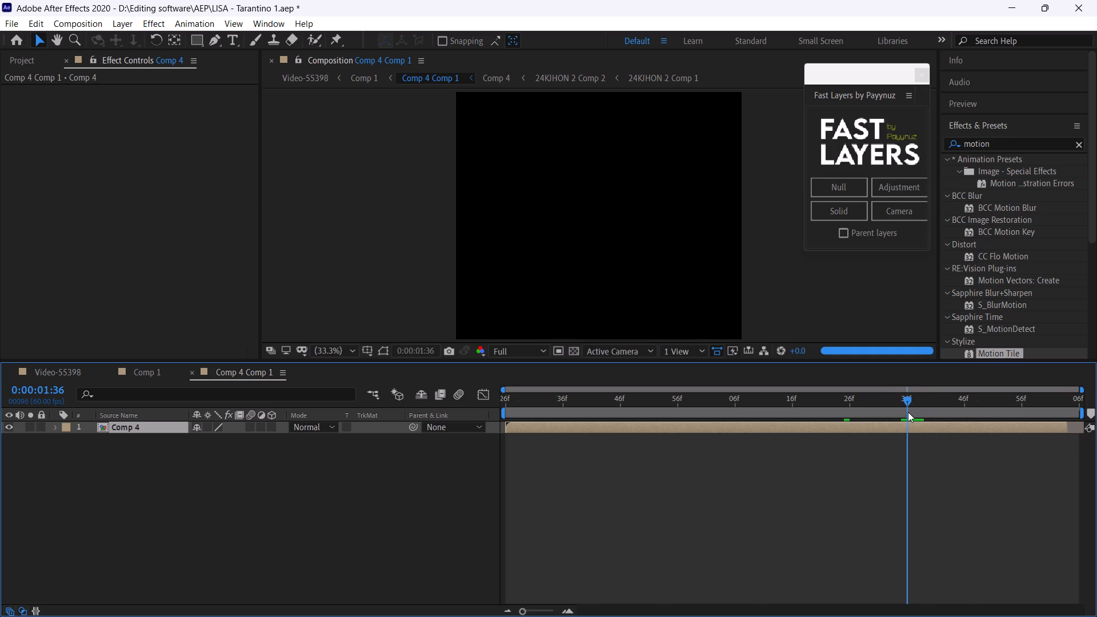
double_click(908, 427)
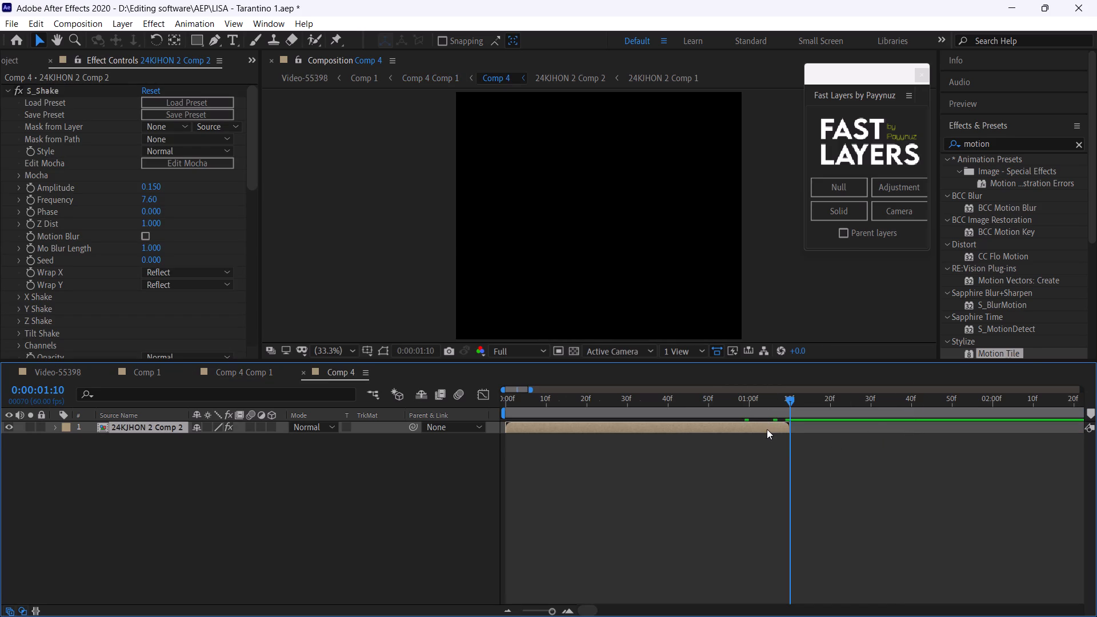
key("u")
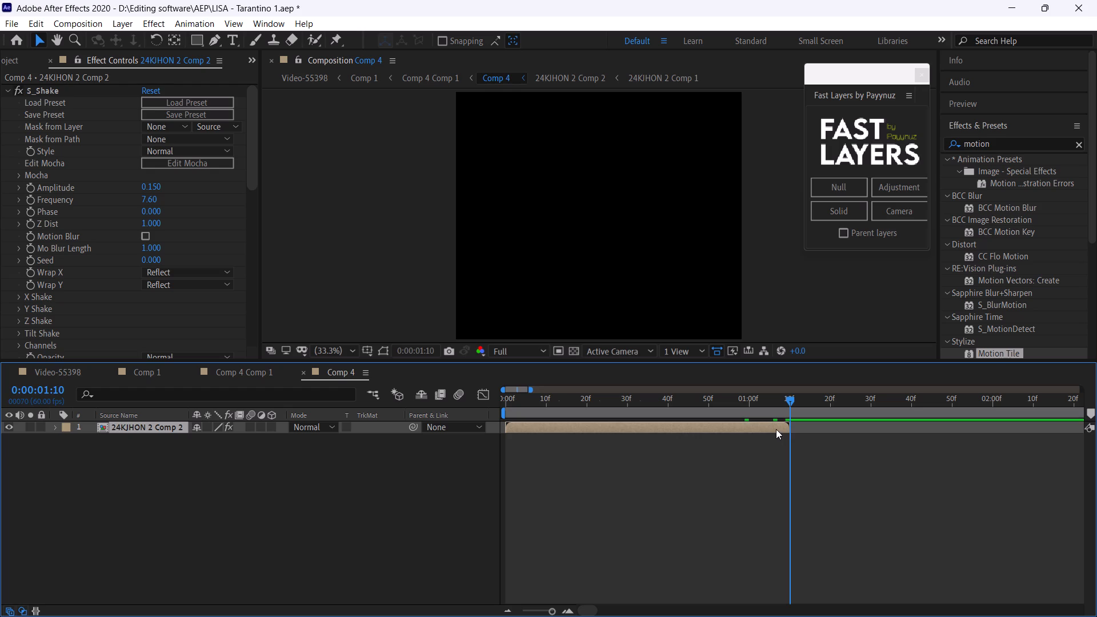
double_click(776, 427)
key("u")
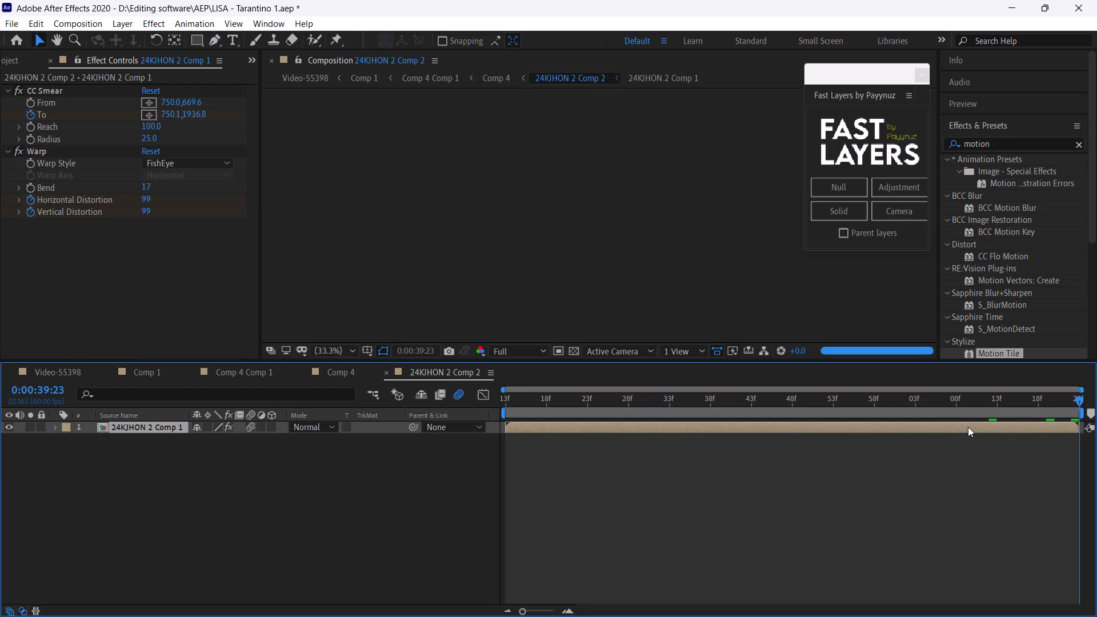
left_click(338, 374)
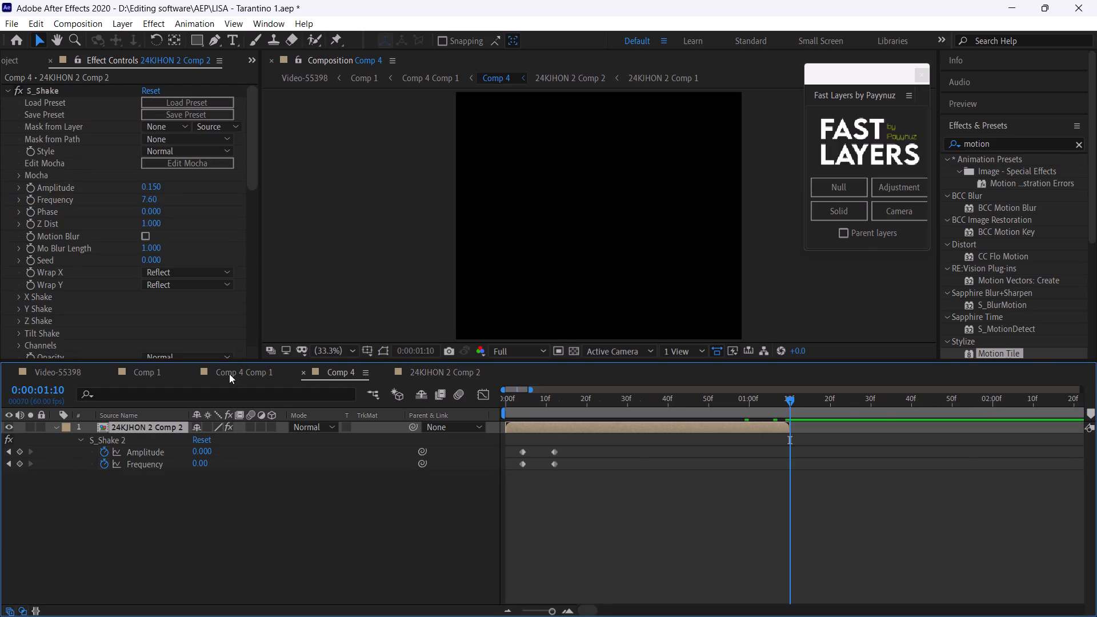
left_click(229, 374)
left_click(149, 374)
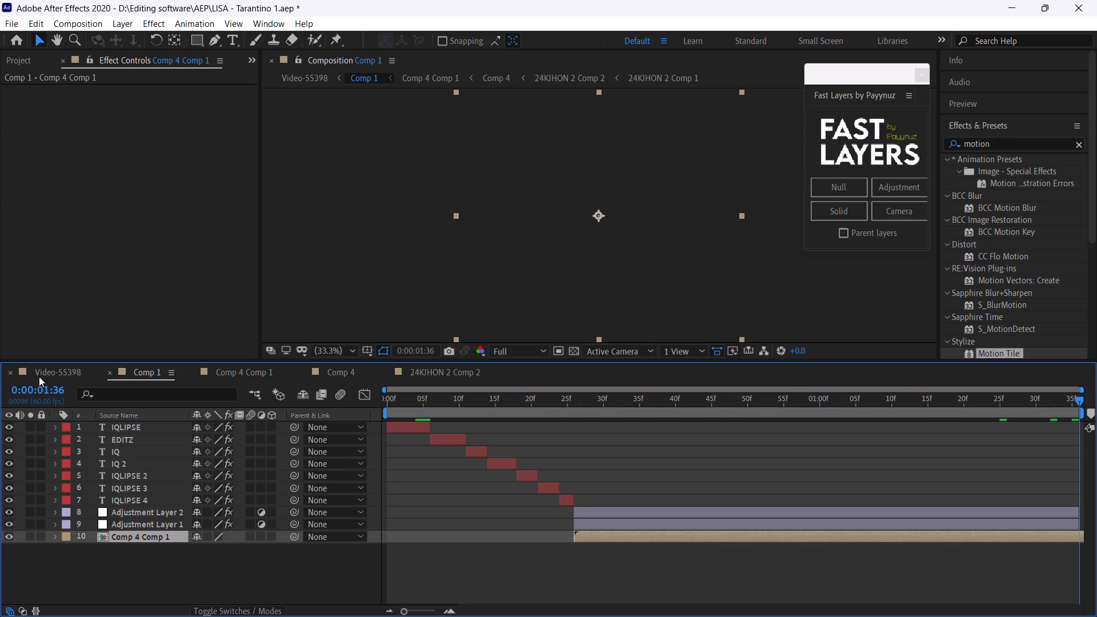
Return to Video-55398, show its full timeline, move to 0:00:00:00 with nothing selected, and save the project.
left_click(42, 374)
key("ctrl+s")
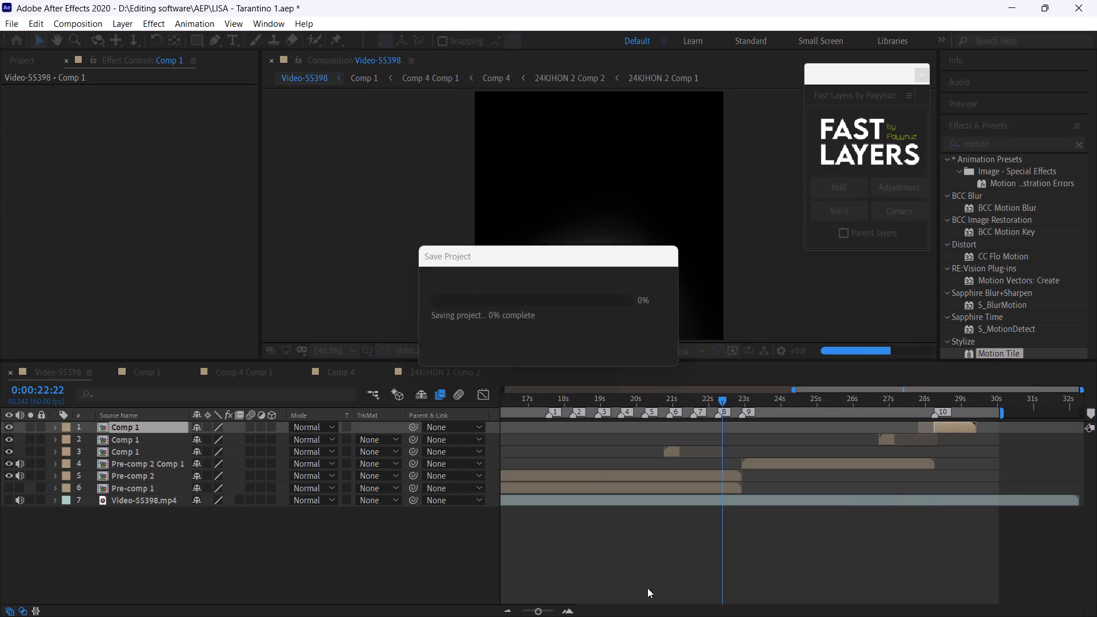
left_click_drag(526, 612, 503, 607)
left_click(703, 562)
left_click_drag(522, 399, 454, 399)
key("ctrl+s")
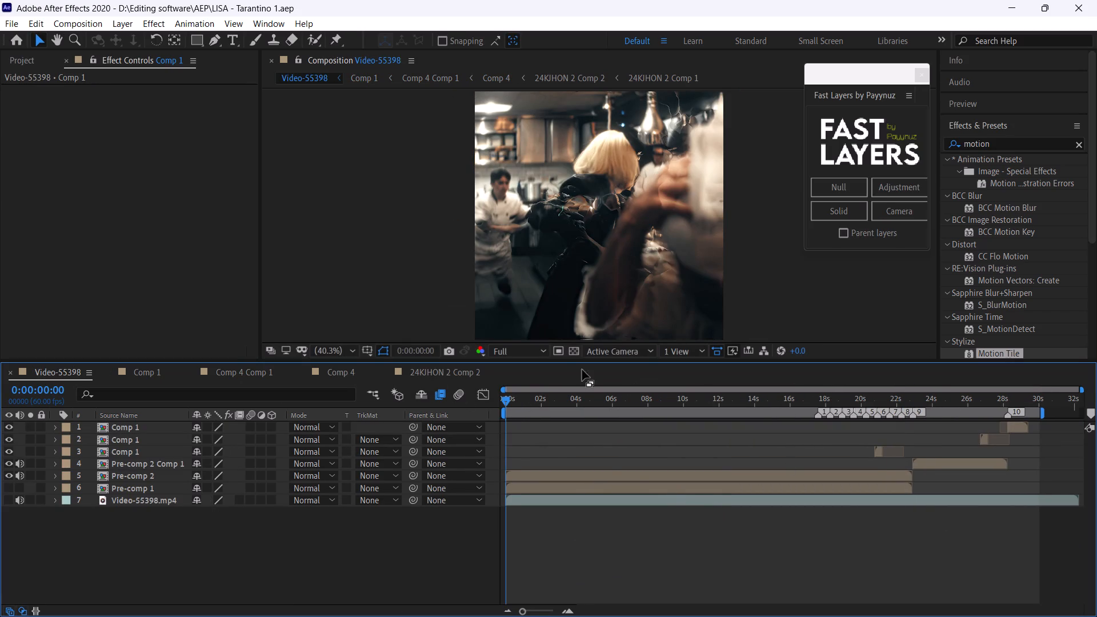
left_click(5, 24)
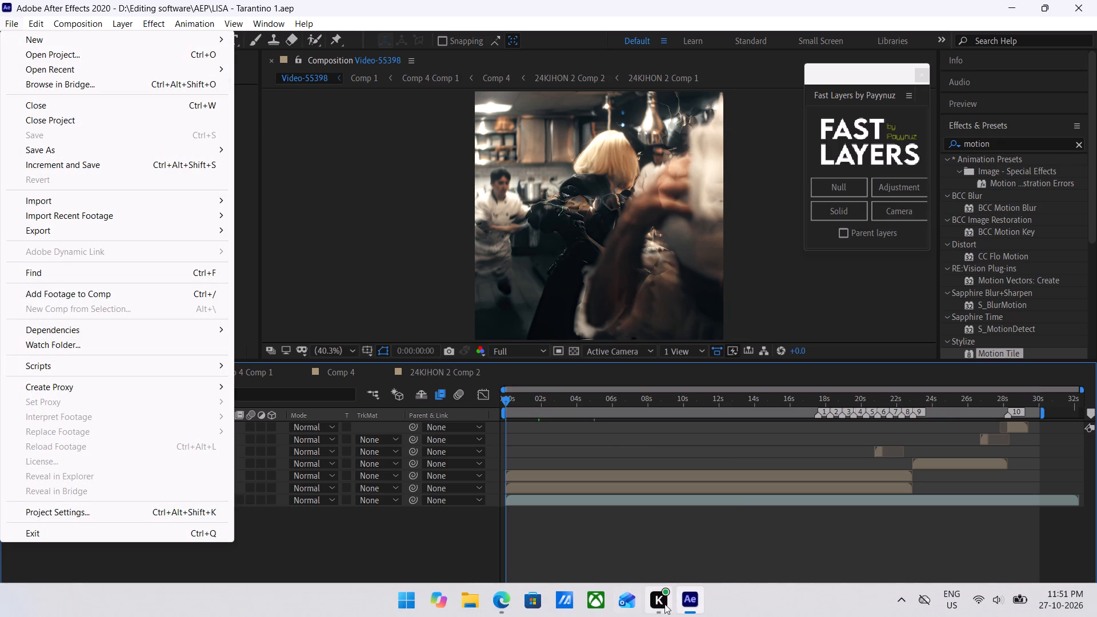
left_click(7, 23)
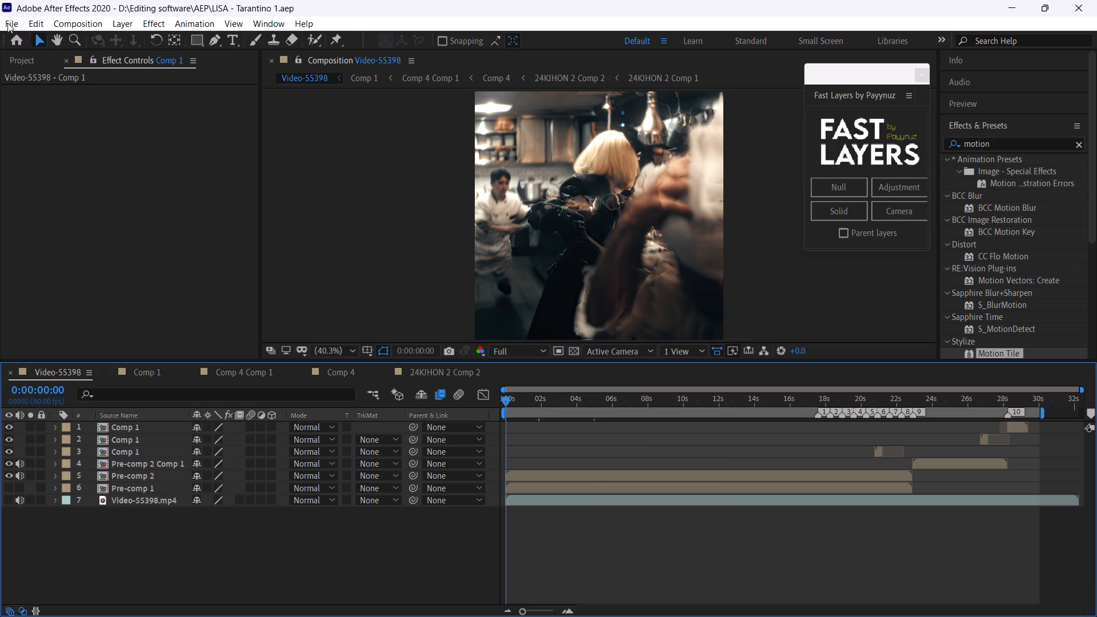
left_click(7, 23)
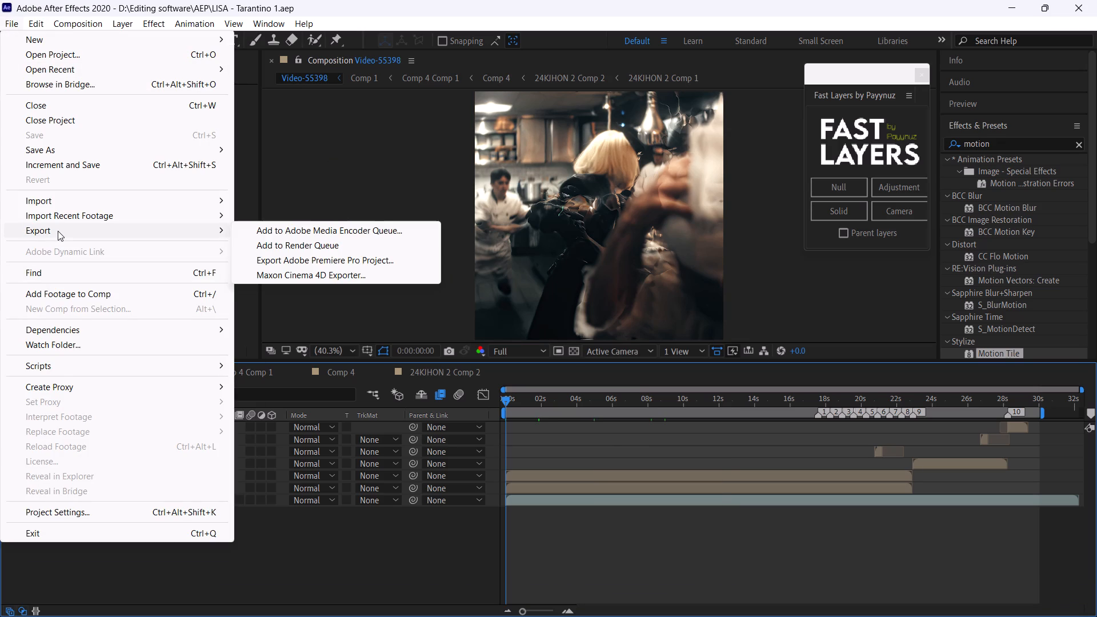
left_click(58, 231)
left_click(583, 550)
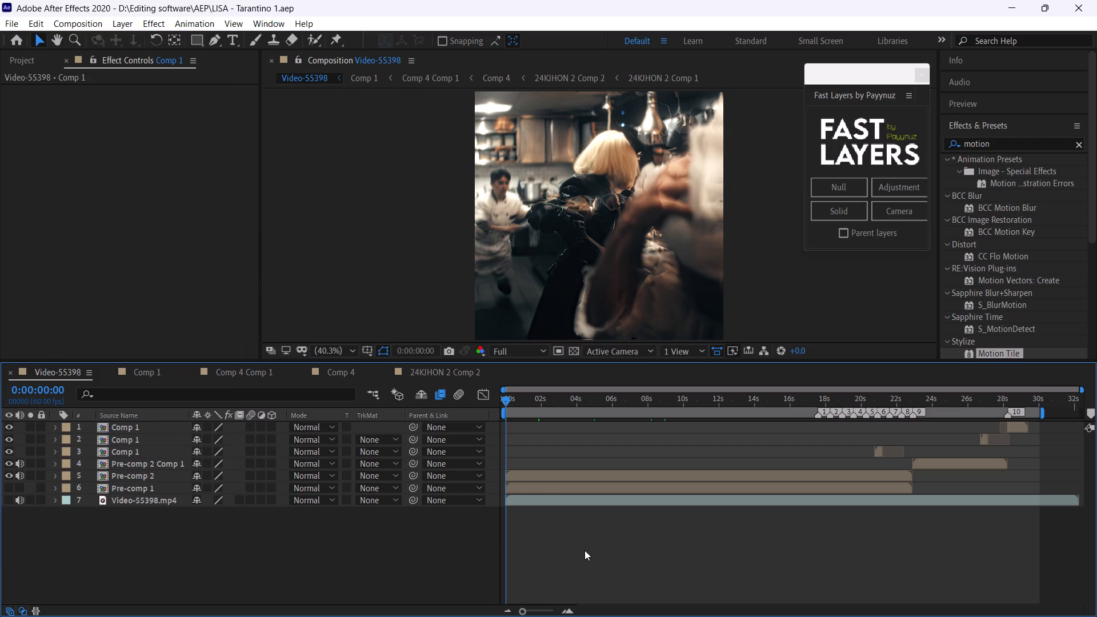
Save the project.
key("ctrl+s")
Purge all memory and disk cache.
left_click(32, 22)
left_click(76, 317)
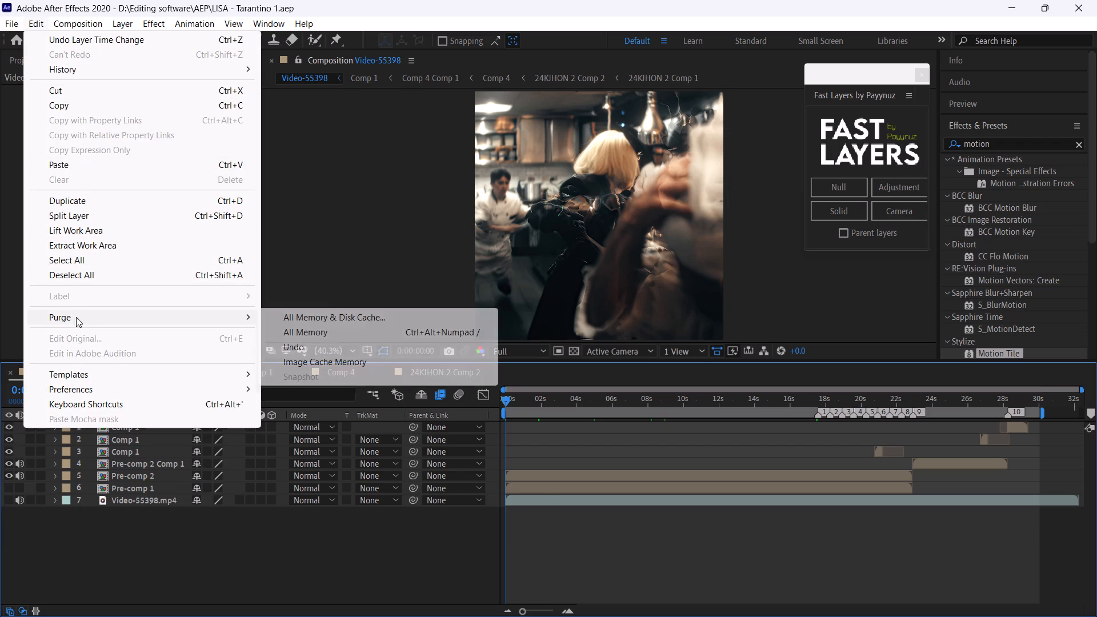
left_click(317, 319)
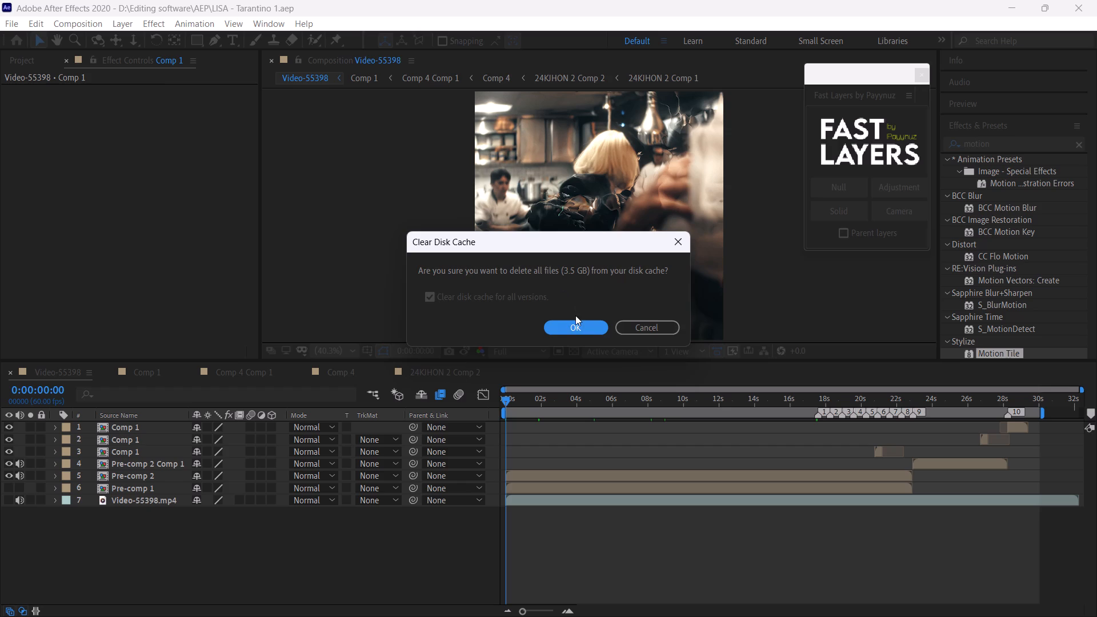
left_click(569, 328)
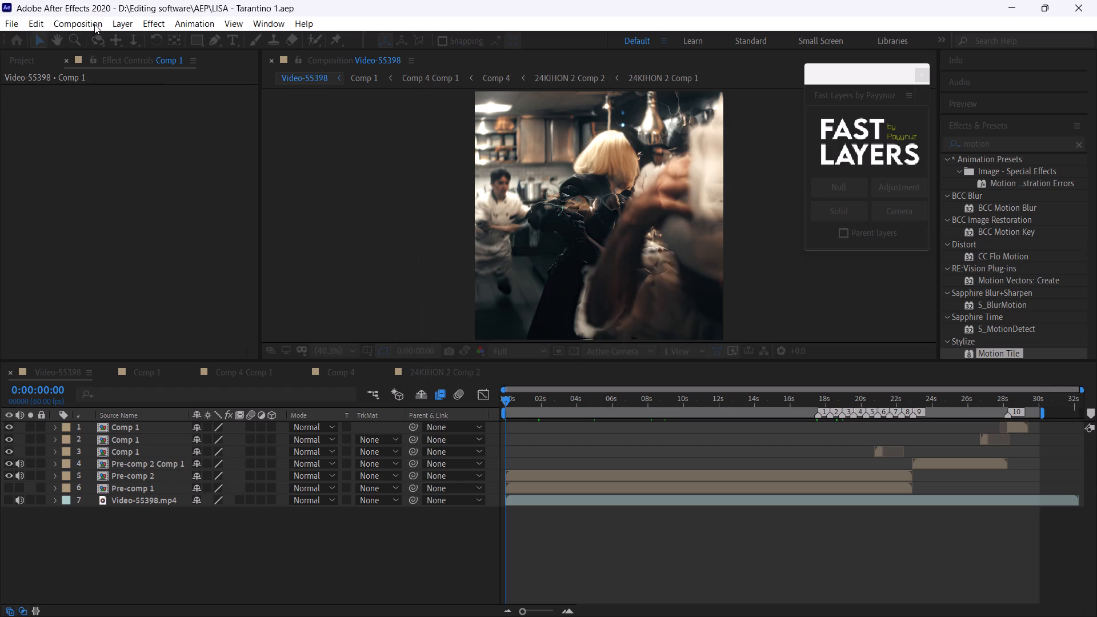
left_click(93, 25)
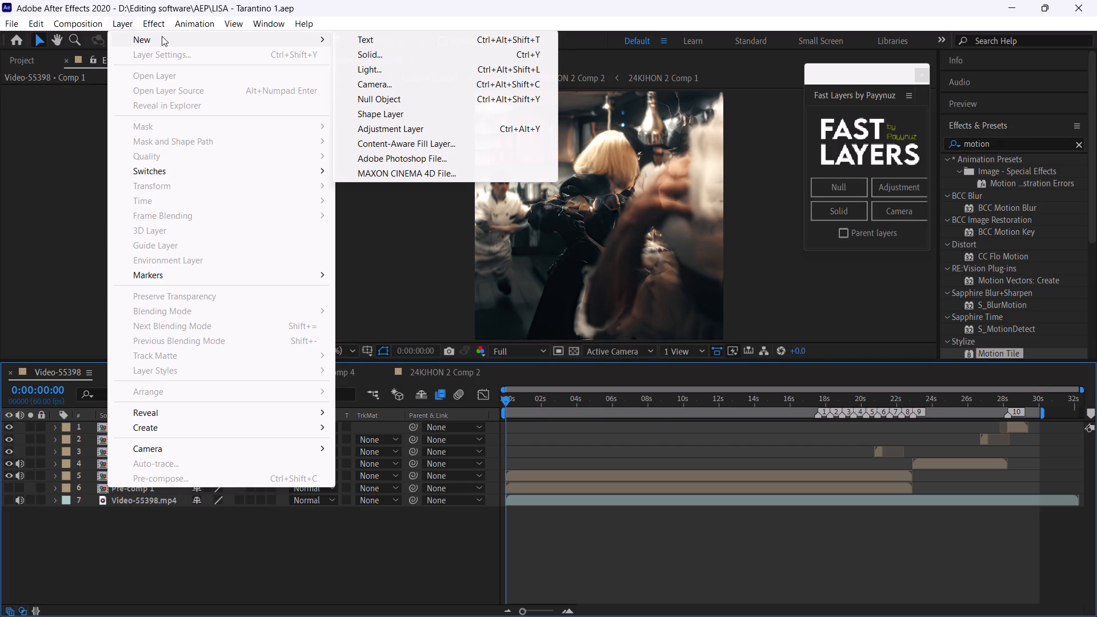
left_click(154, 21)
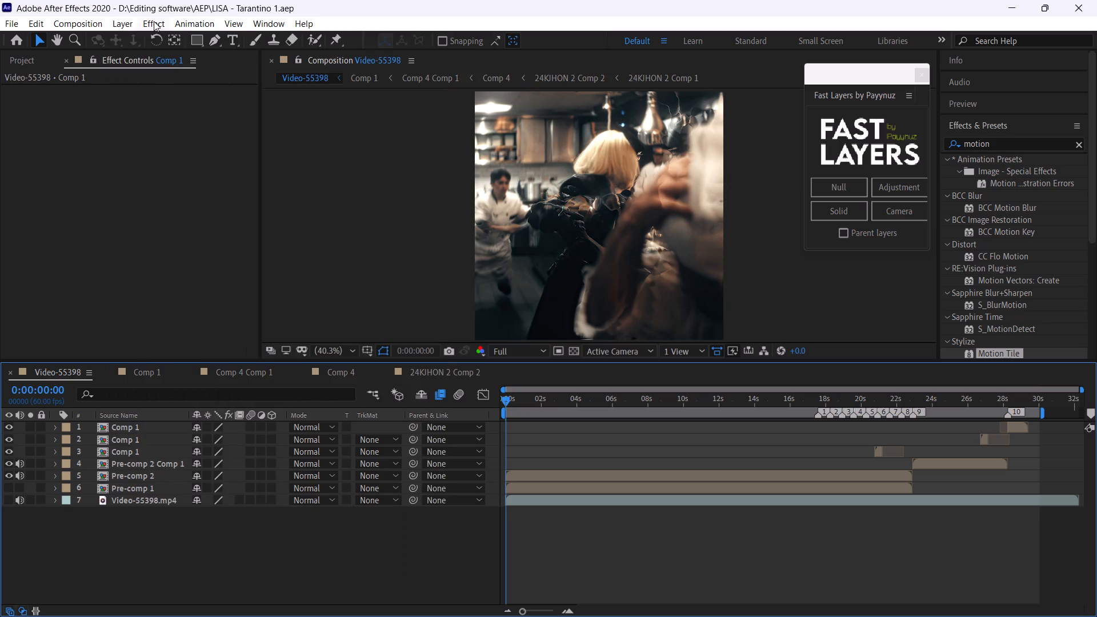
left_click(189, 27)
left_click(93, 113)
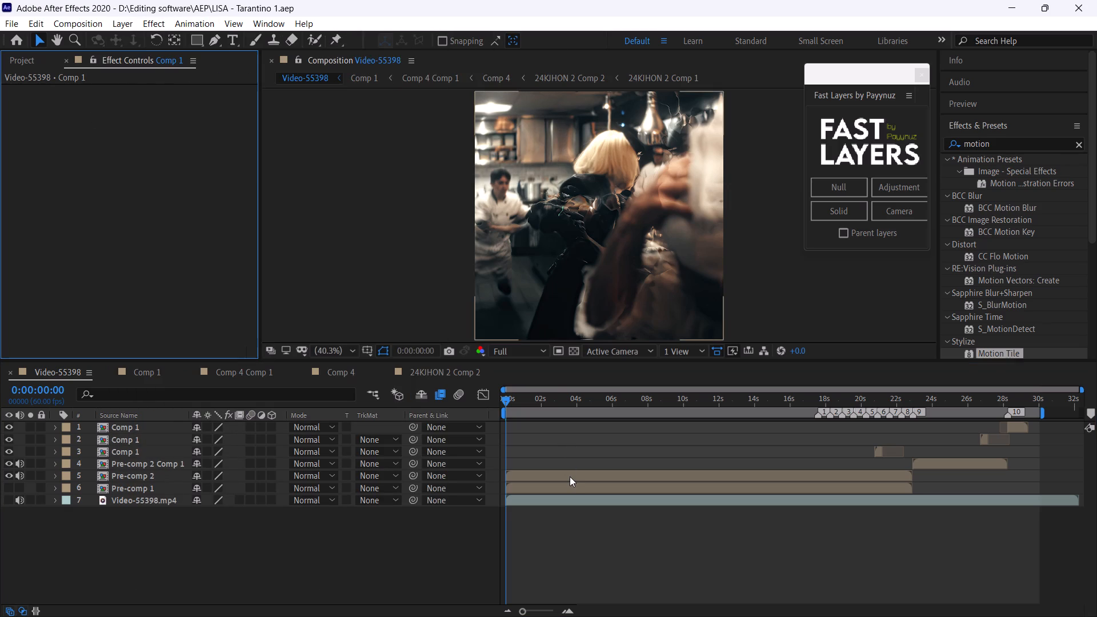
Add a white solid layer directly above Pre-comp 2 in Video-55398.
left_click(570, 476)
left_click(847, 215)
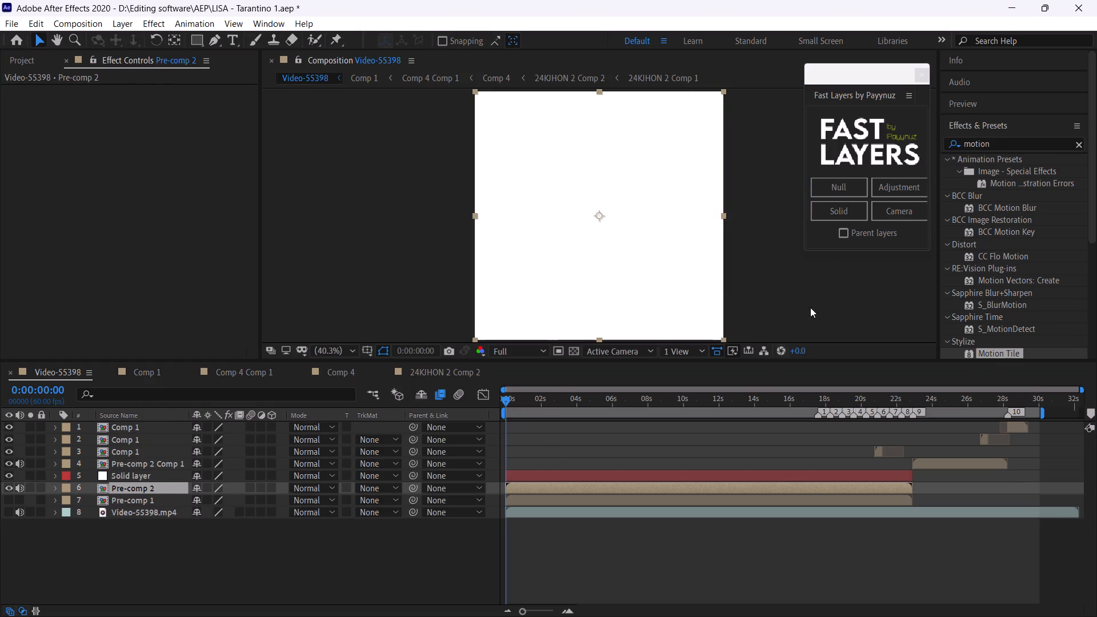
Find the Tint effect under Color Correction and apply it to the Solid layer.
left_click(688, 478)
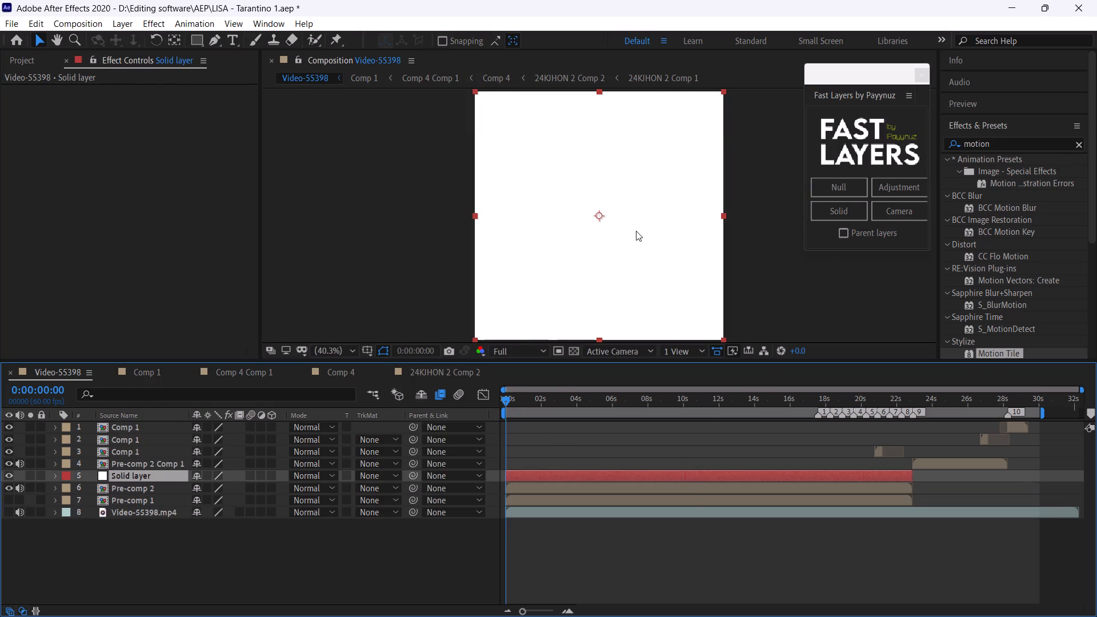
left_click_drag(1003, 145, 934, 138)
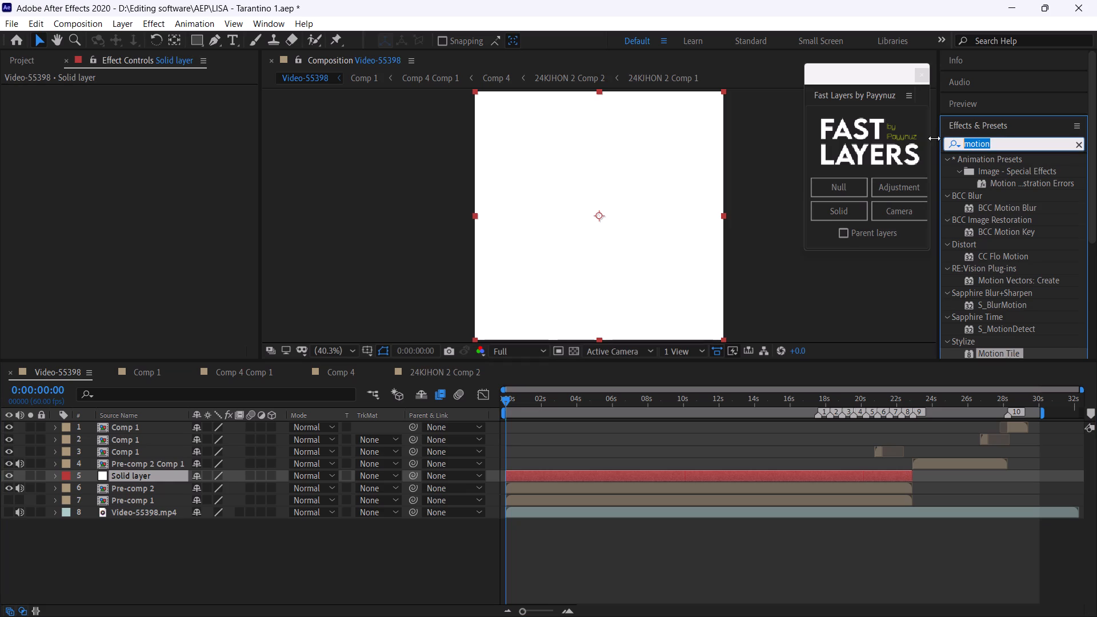
type("tint")
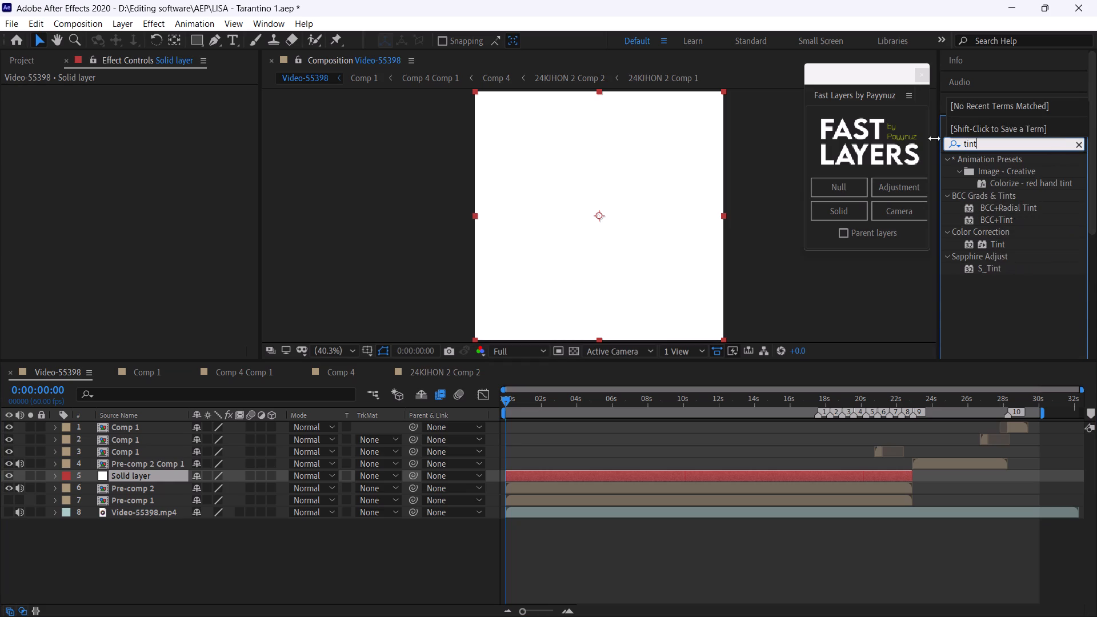
left_click_drag(989, 245, 990, 245)
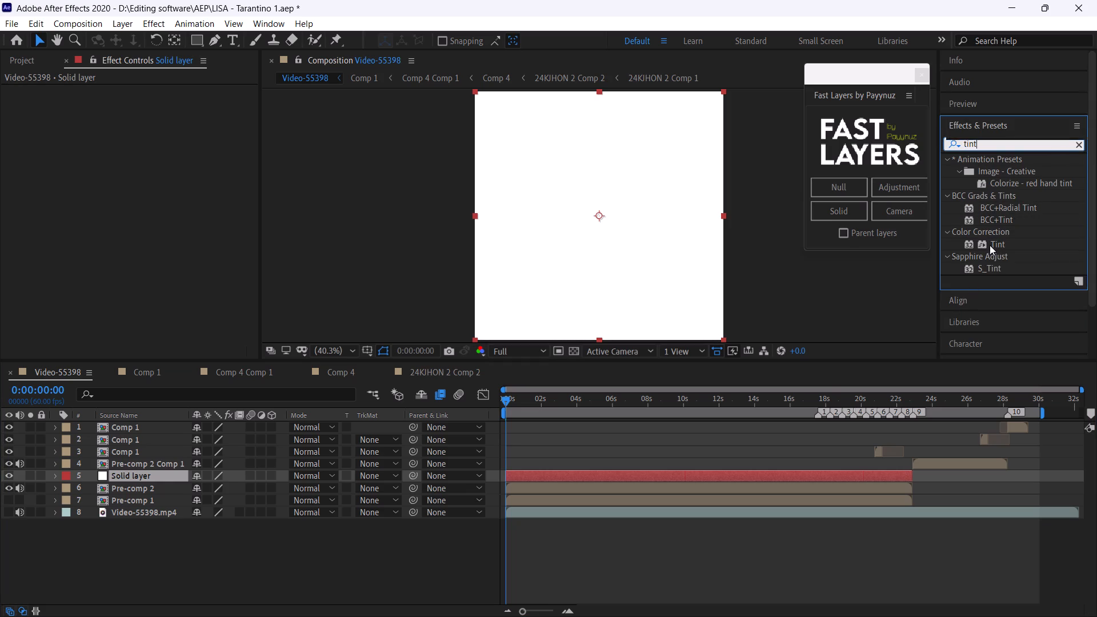
left_click_drag(990, 245, 748, 473)
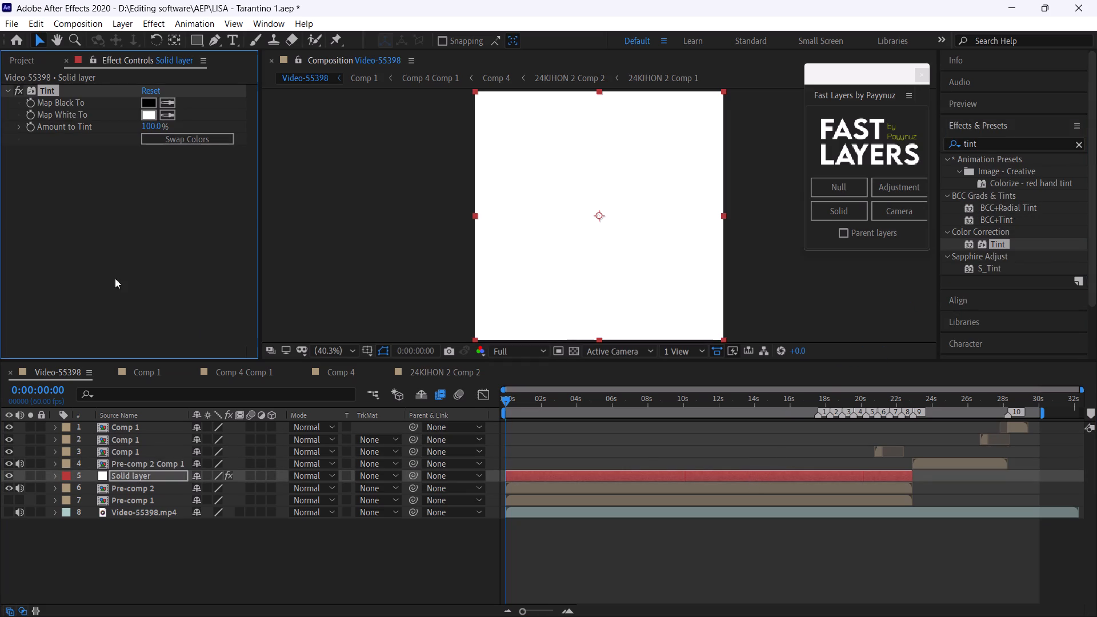
Set the Tint effect's Map Black To colour to red DE1313.
left_click(153, 102)
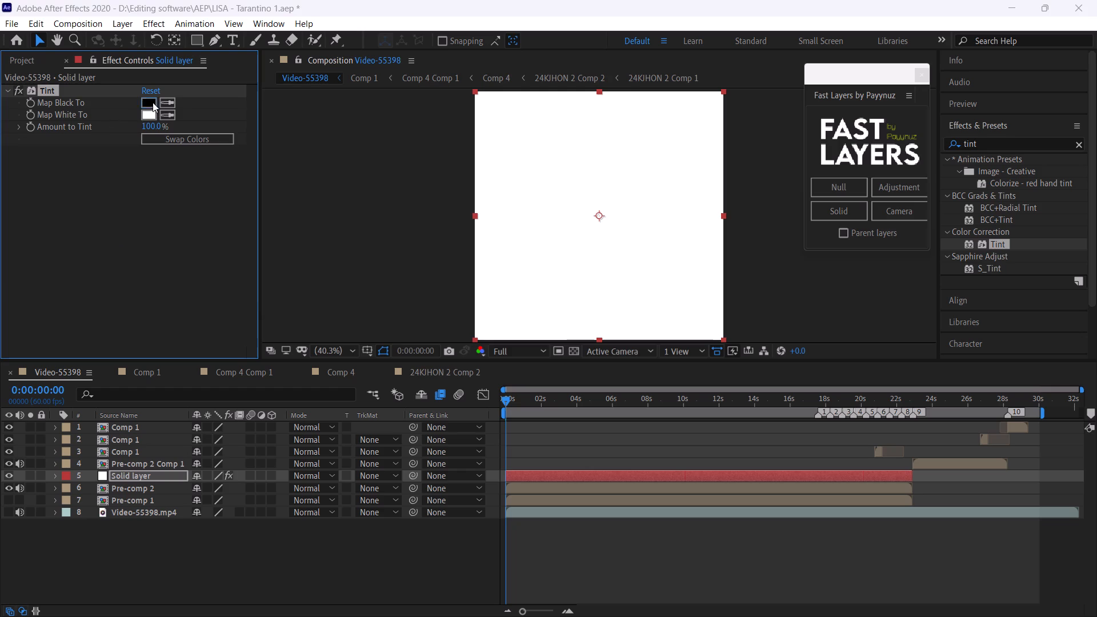
left_click(182, 160)
left_click(324, 139)
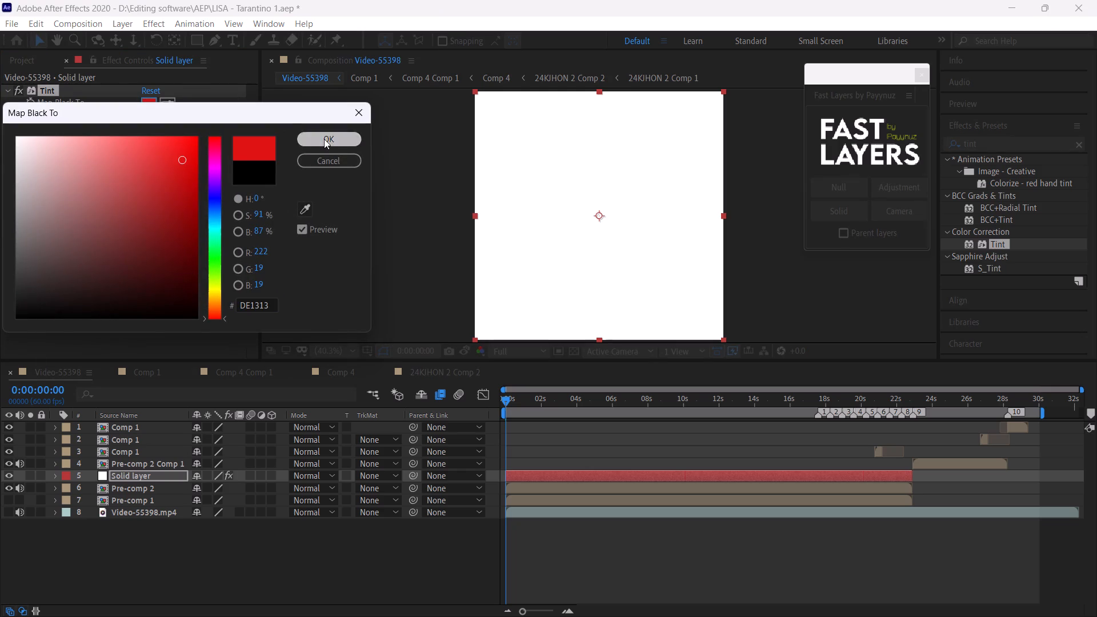
left_click(170, 203)
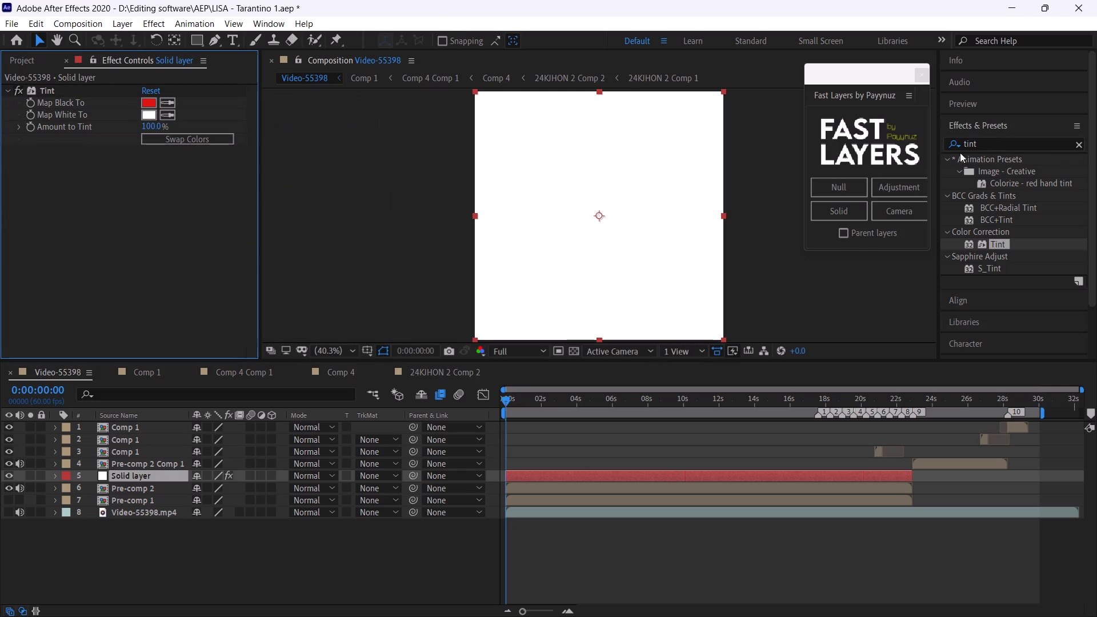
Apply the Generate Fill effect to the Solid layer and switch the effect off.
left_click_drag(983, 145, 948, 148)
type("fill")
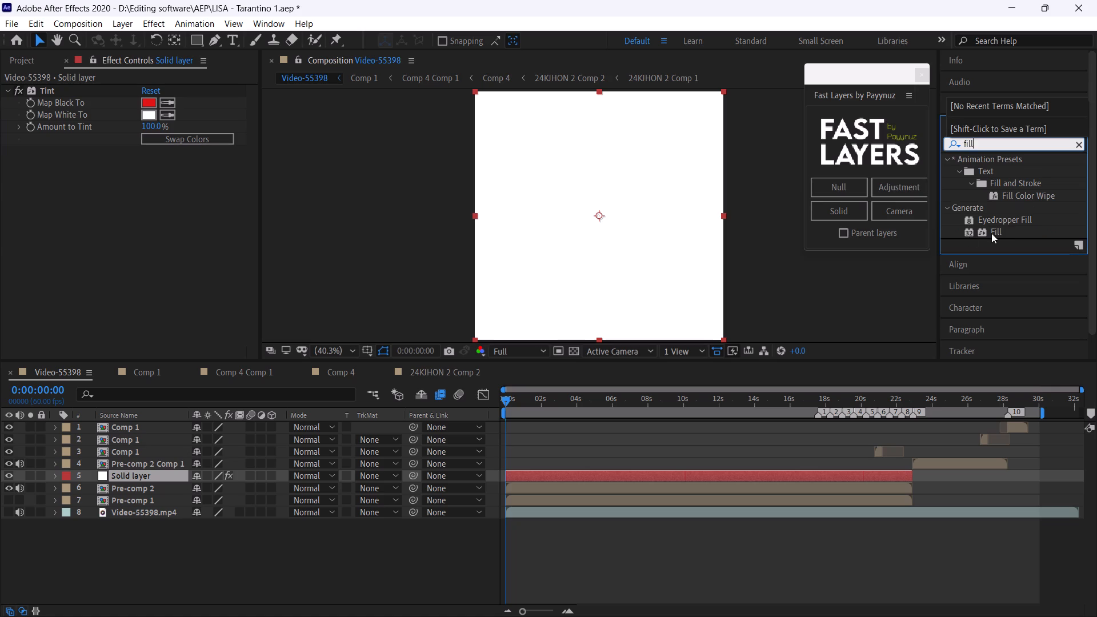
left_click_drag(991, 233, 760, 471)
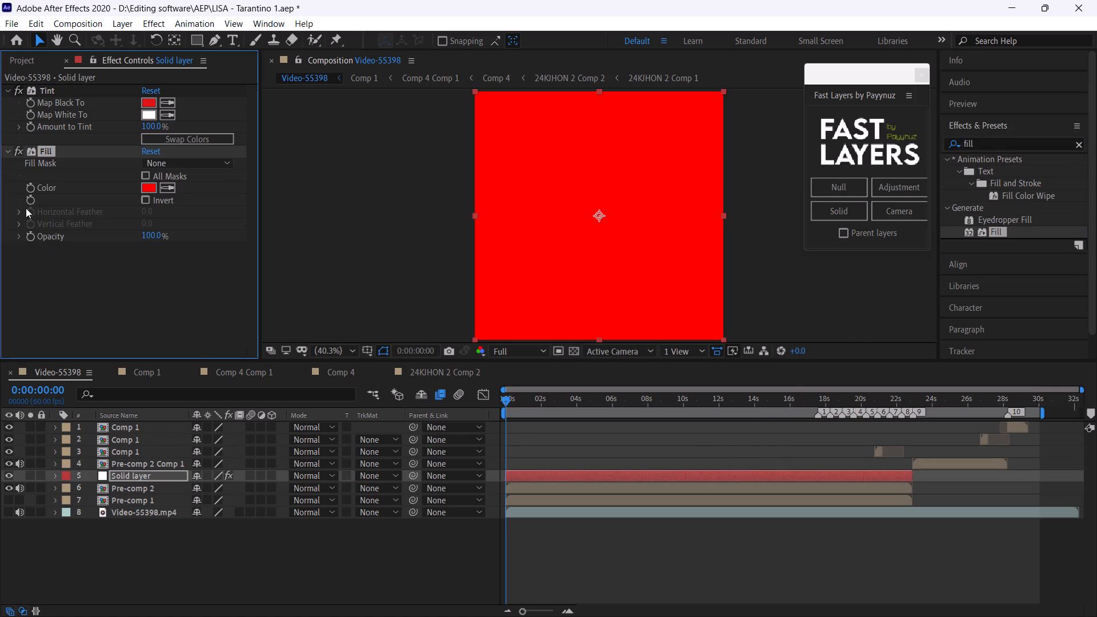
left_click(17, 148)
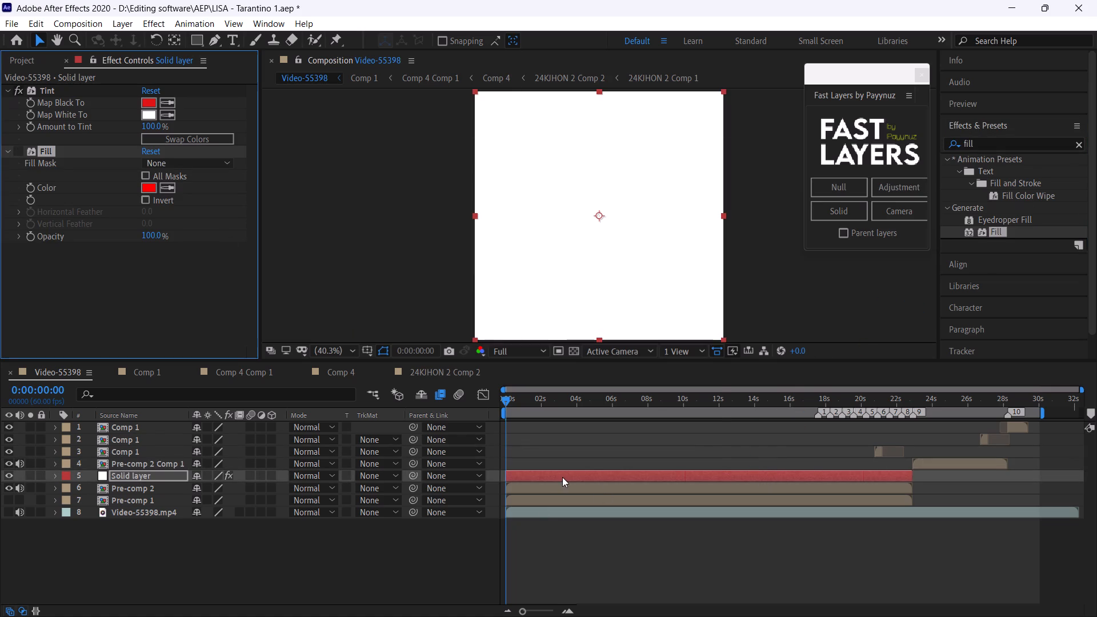
Set the Solid layer's blending mode to Overlay and check frames from 0:00:02:34 through 0:00:19:05.
right_click(562, 477)
left_click(634, 248)
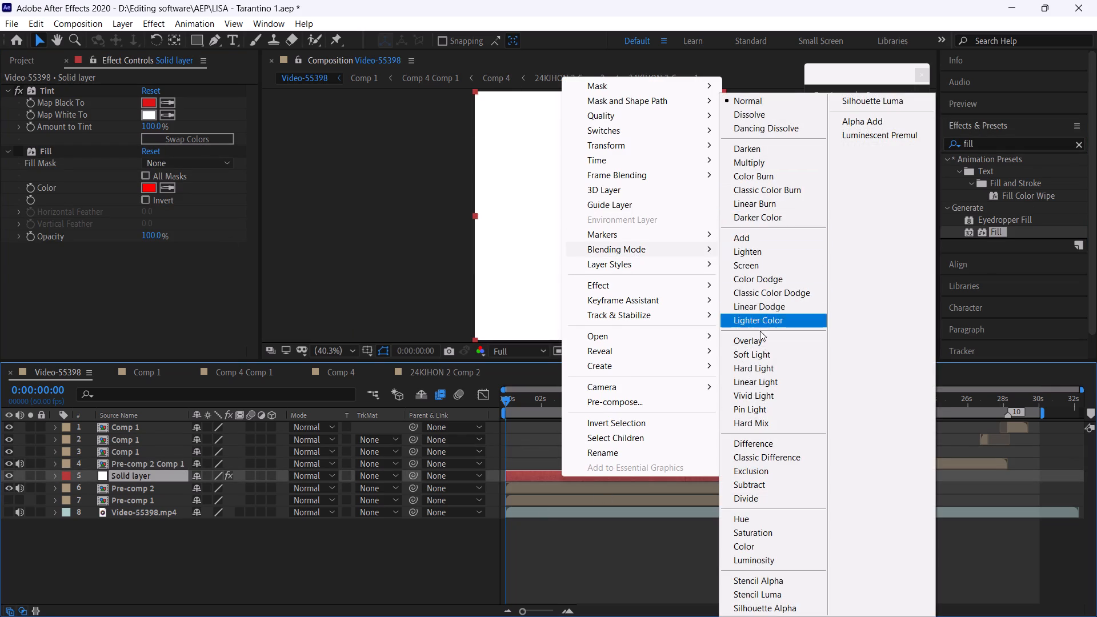
left_click(759, 339)
left_click(551, 399)
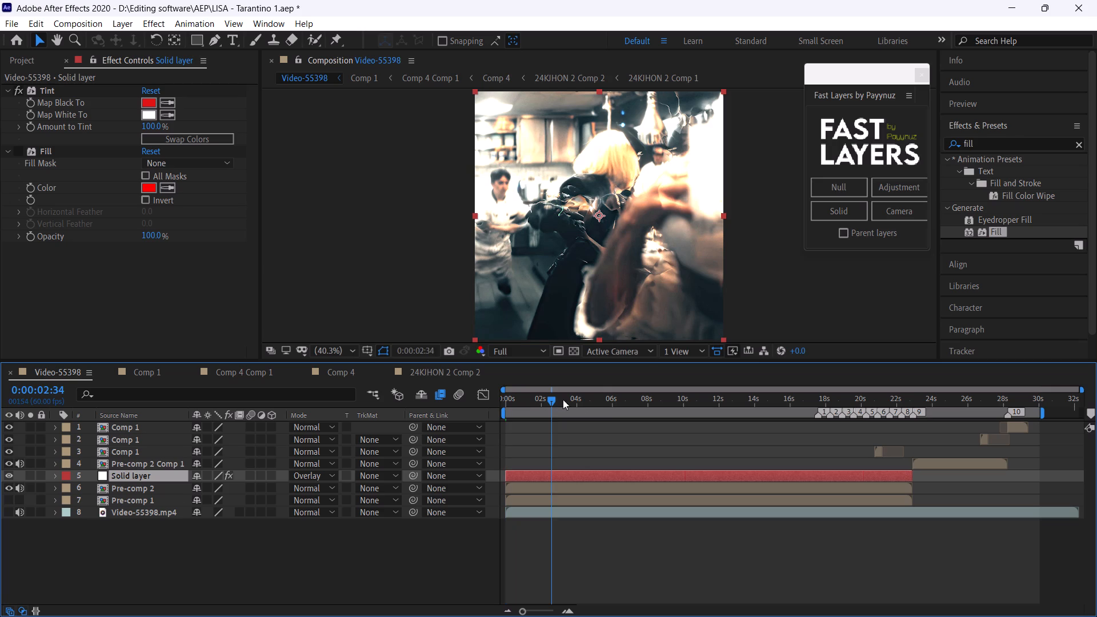
left_click(621, 397)
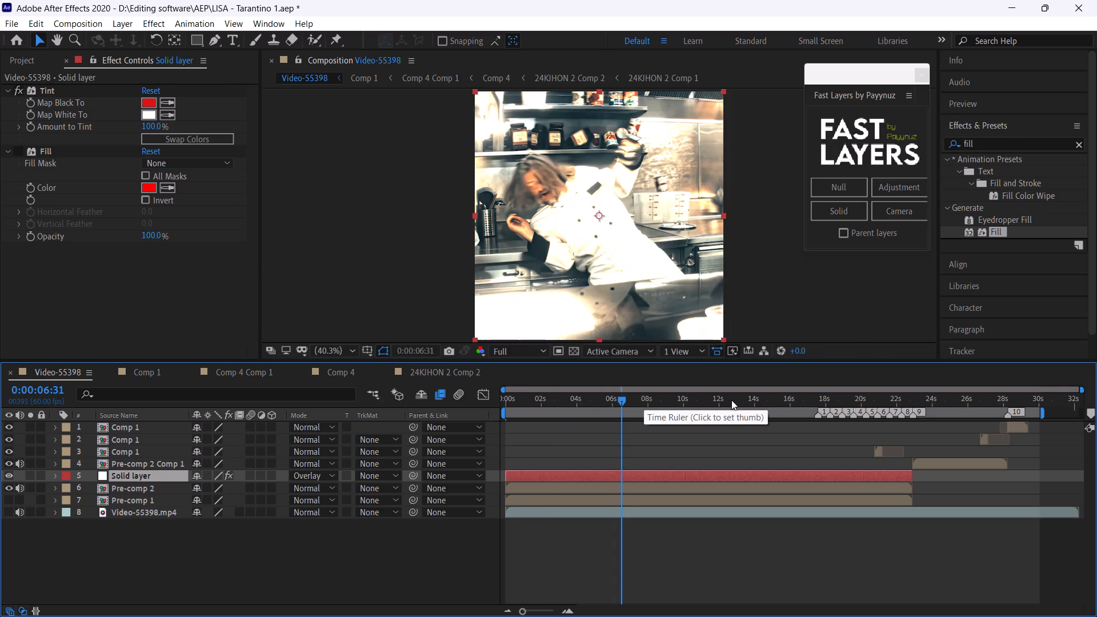
left_click(732, 400)
left_click(807, 406)
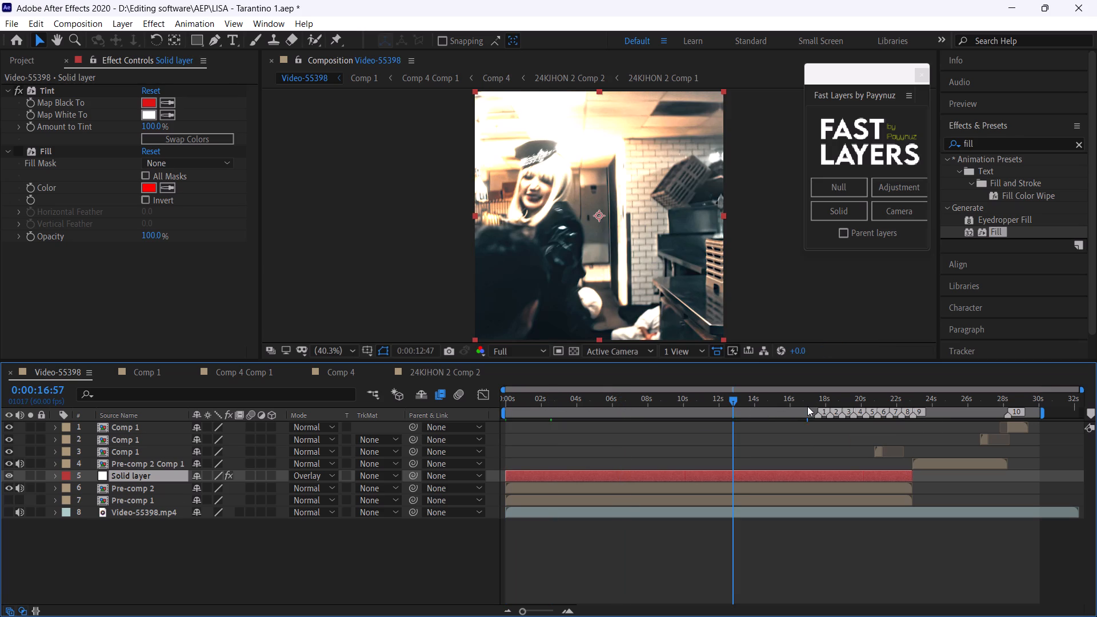
left_click(845, 404)
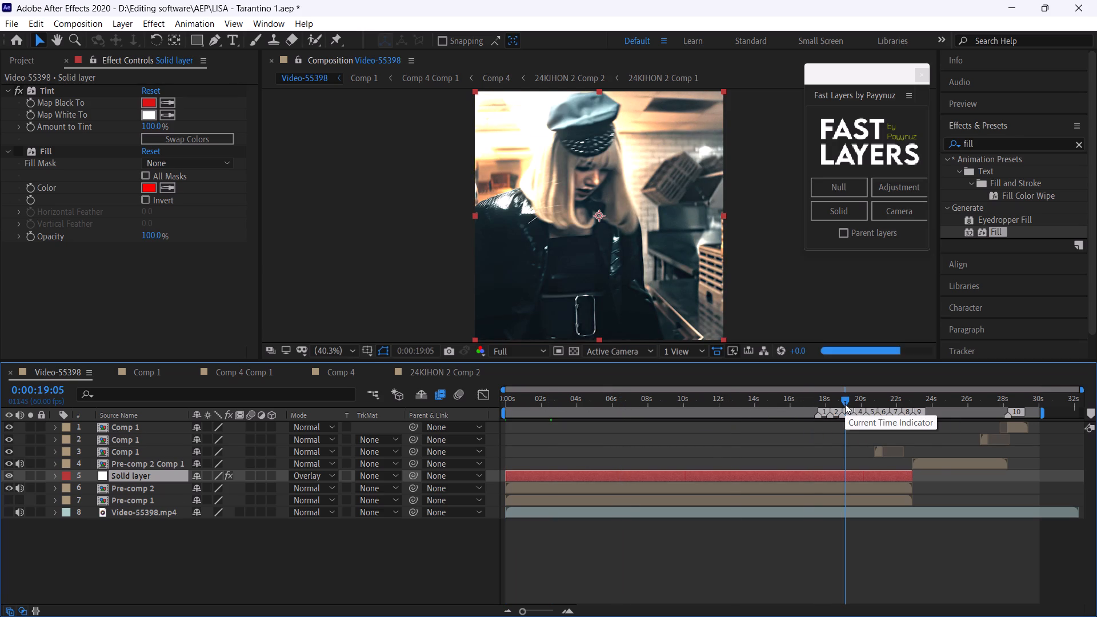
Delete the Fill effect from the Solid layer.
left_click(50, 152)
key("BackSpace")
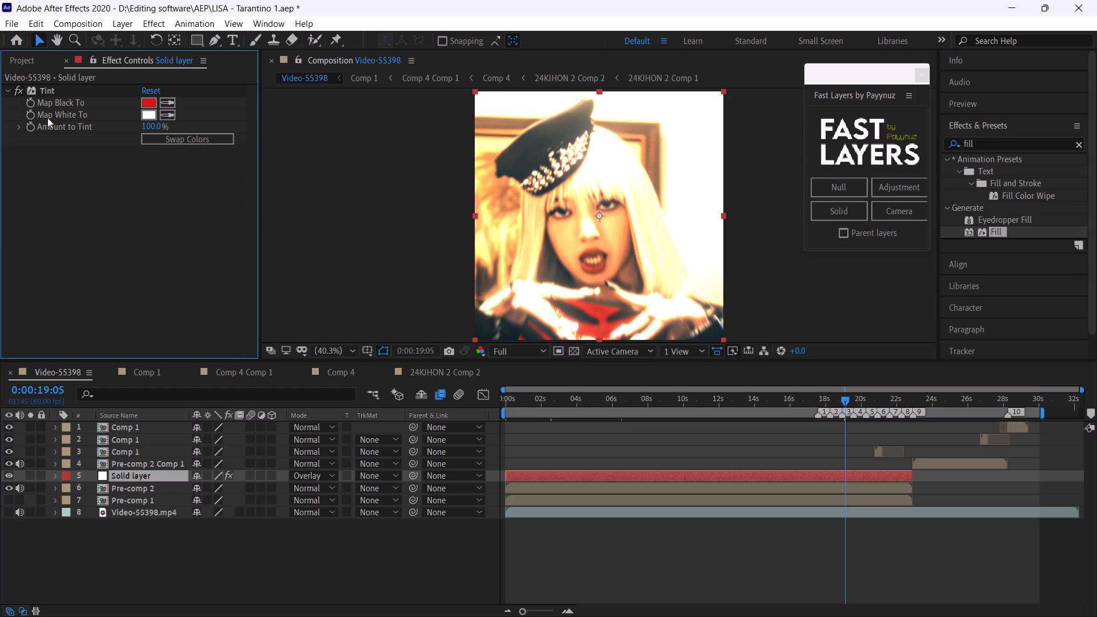
Toggle the Tint effect to compare the frame, and set its Map White To colour to grey 8F8787.
left_click(20, 90)
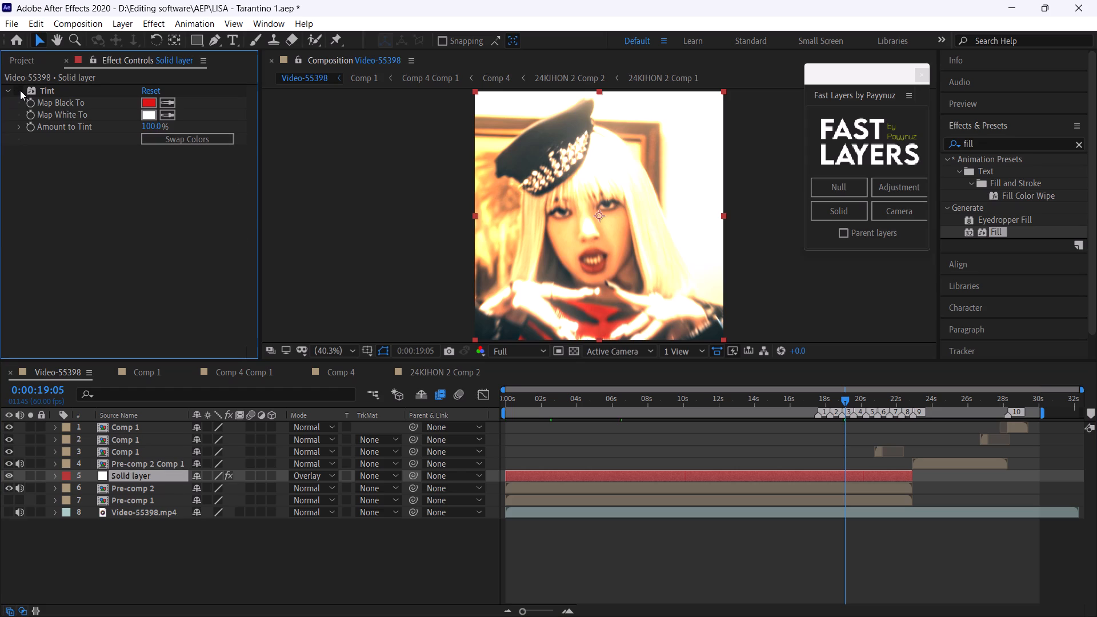
left_click(20, 90)
left_click(149, 115)
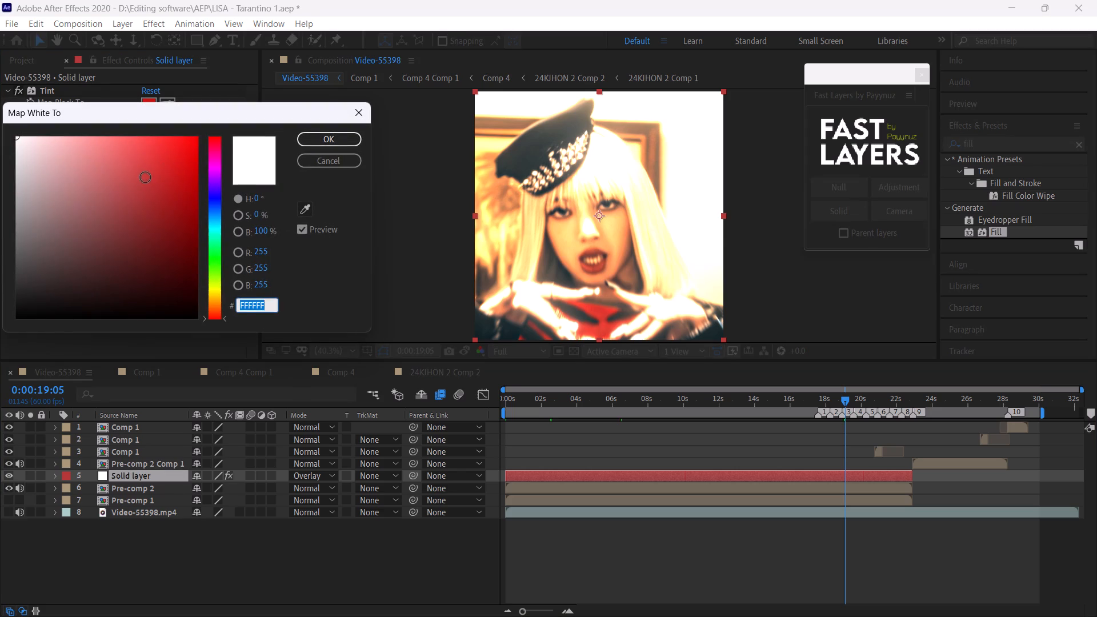
left_click(146, 177)
left_click(111, 201)
left_click(27, 216)
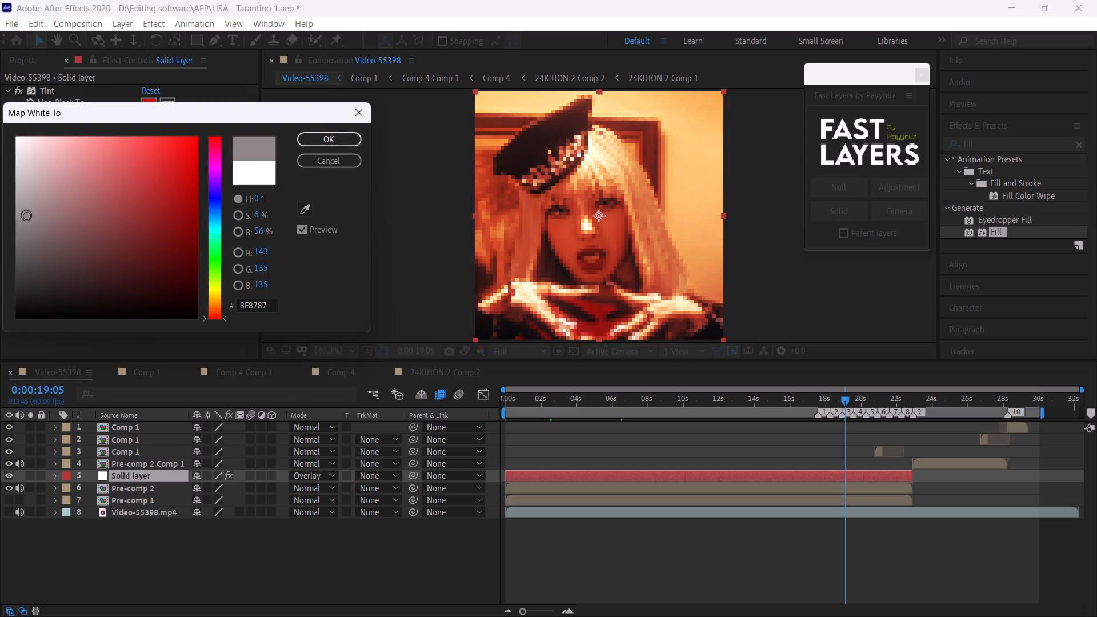
left_click(333, 143)
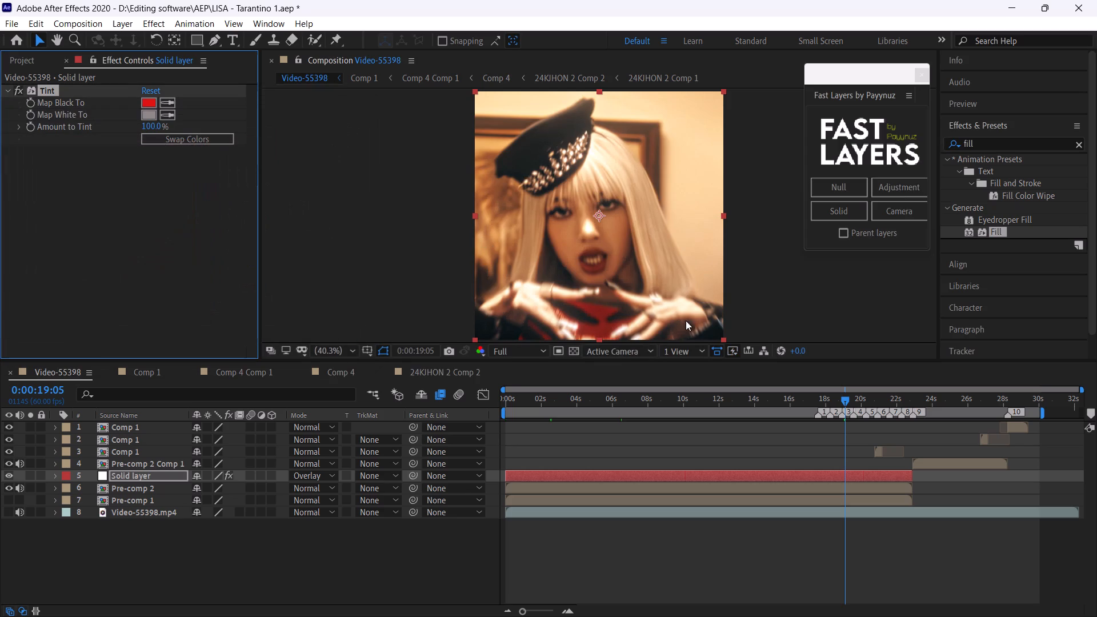
Compare the frames at 0:00:19:05 and 0:00:13:57 with the Solid layer hidden and shown.
left_click(10, 475)
left_click(10, 475)
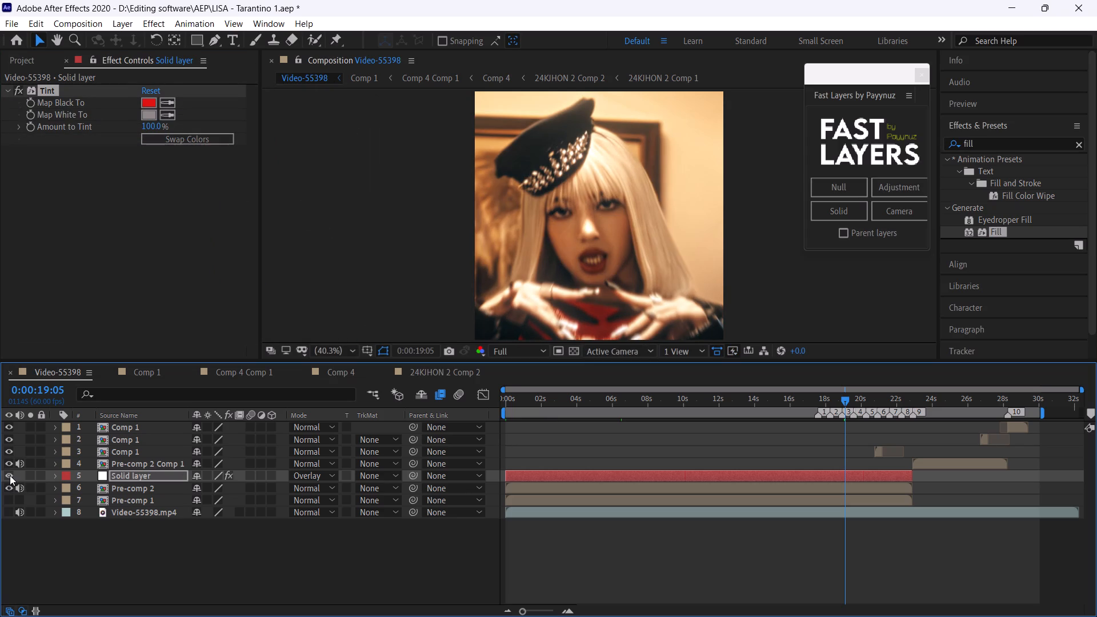
left_click(801, 404)
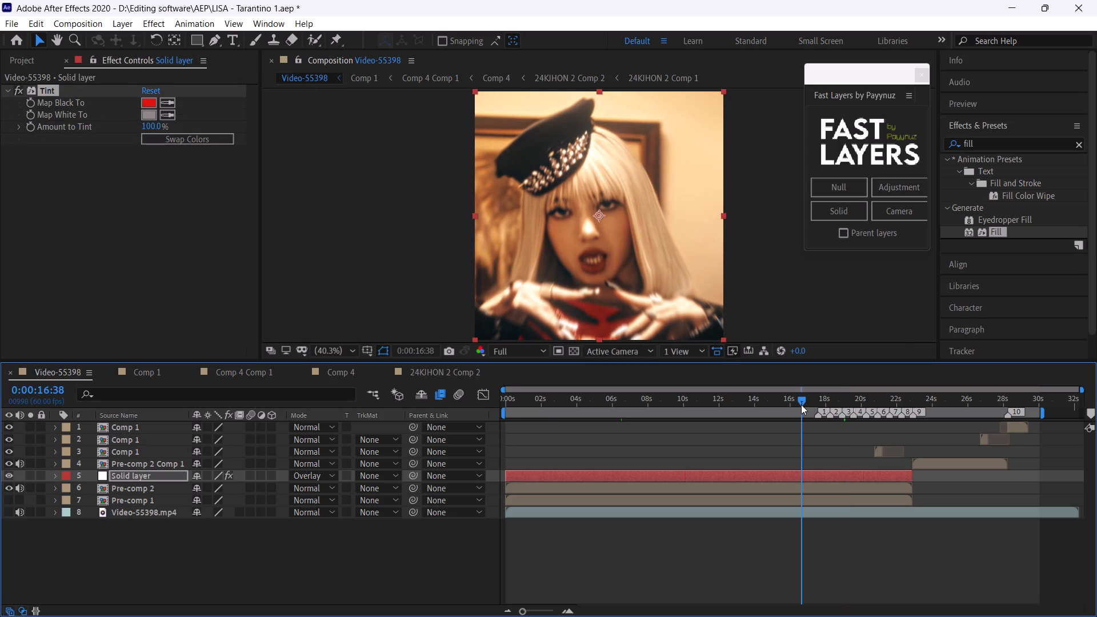
left_click(754, 404)
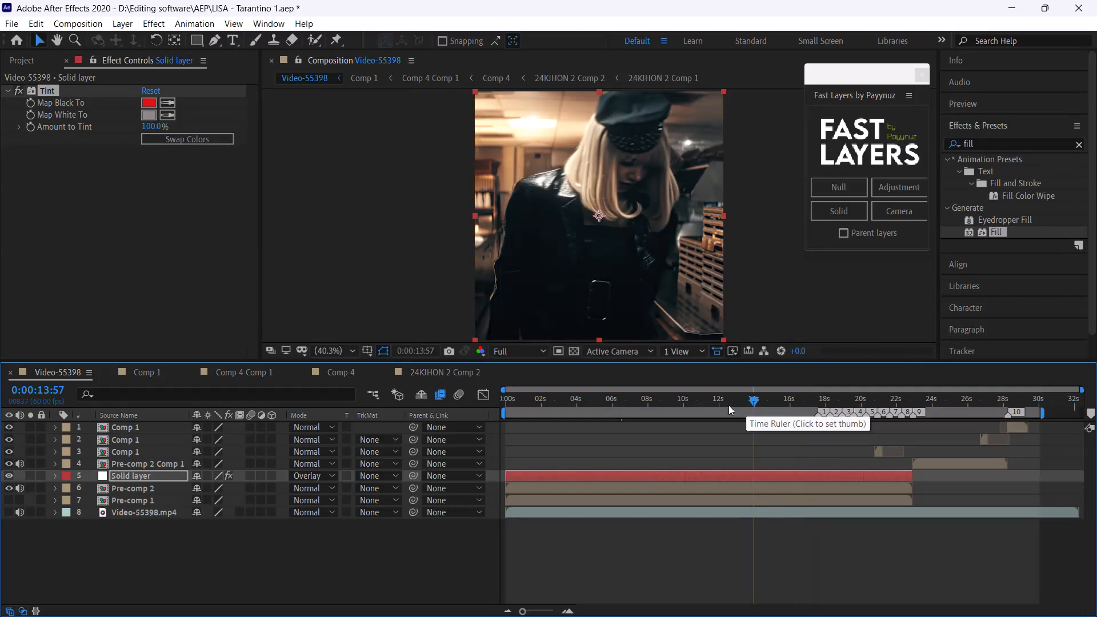
left_click(7, 475)
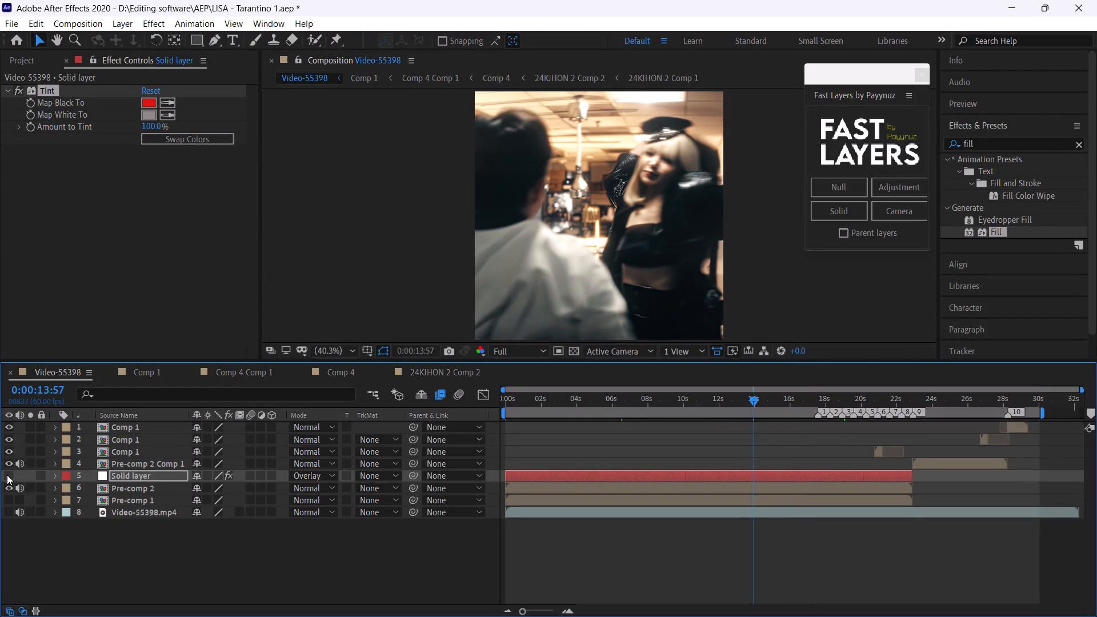
left_click(7, 475)
left_click(7, 475)
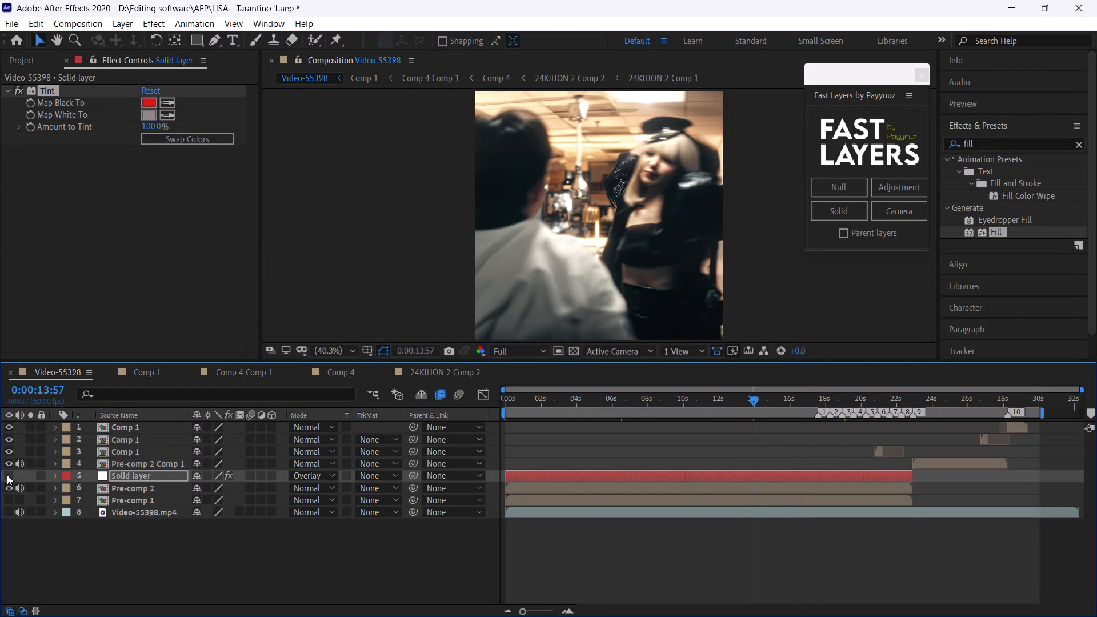
left_click(7, 475)
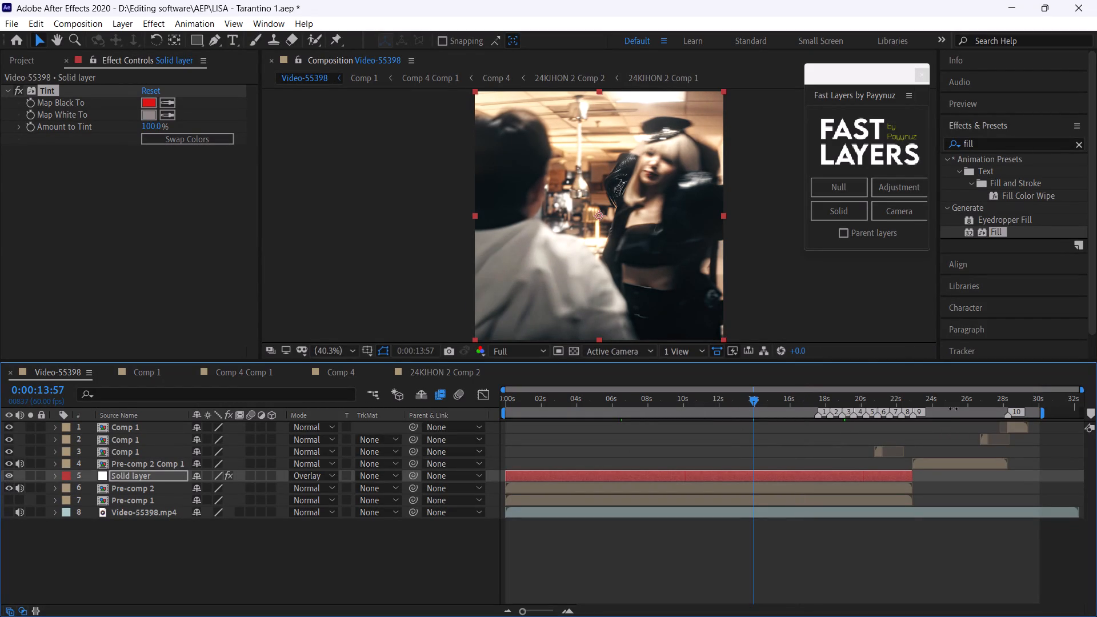
Compare the frames at 0:00:22:35 and 0:00:18:05 with the Solid layer hidden and shown.
left_click(907, 401)
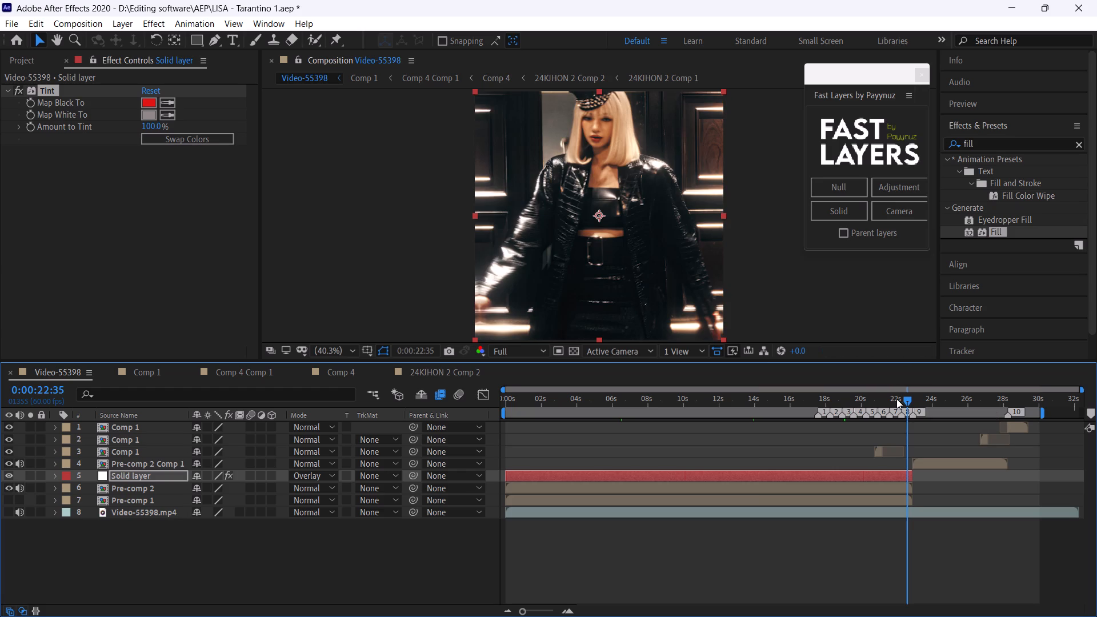
left_click(9, 476)
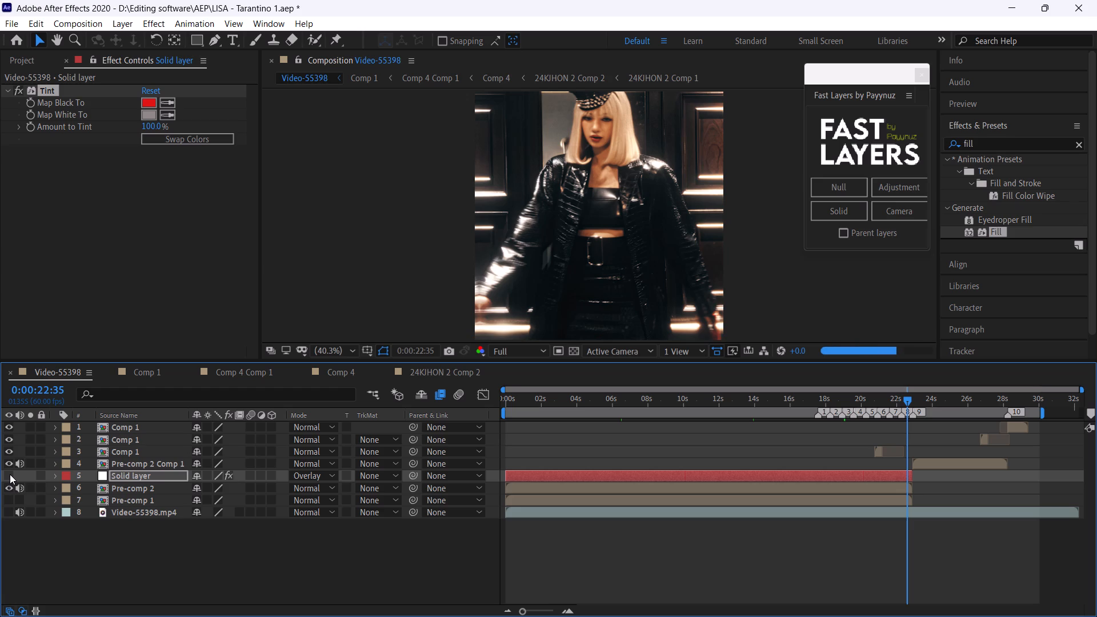
left_click(10, 474)
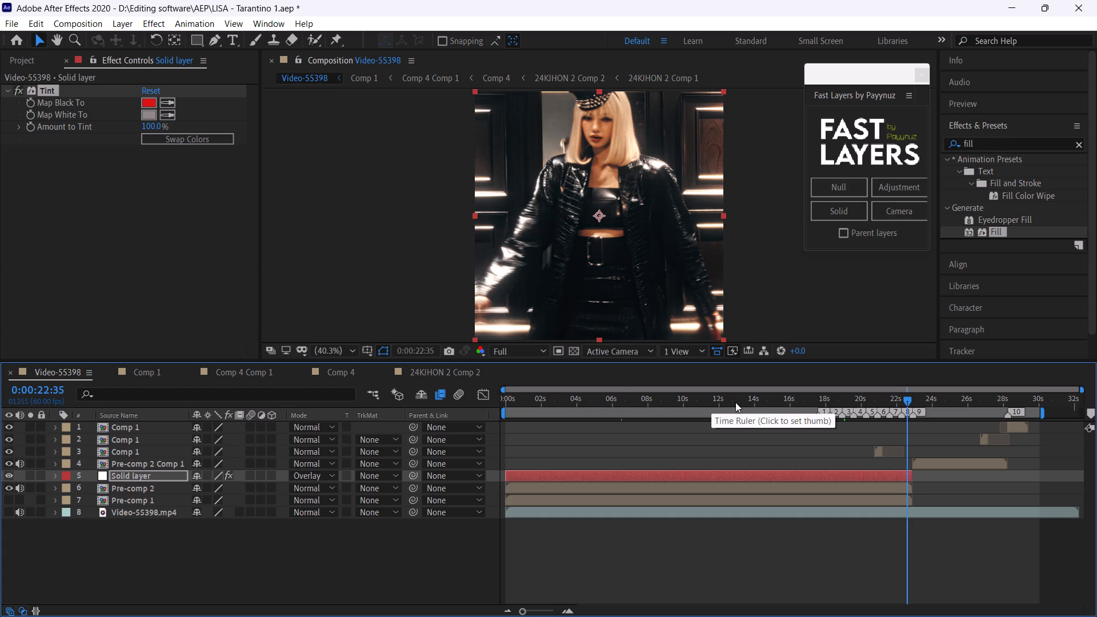
left_click(827, 401)
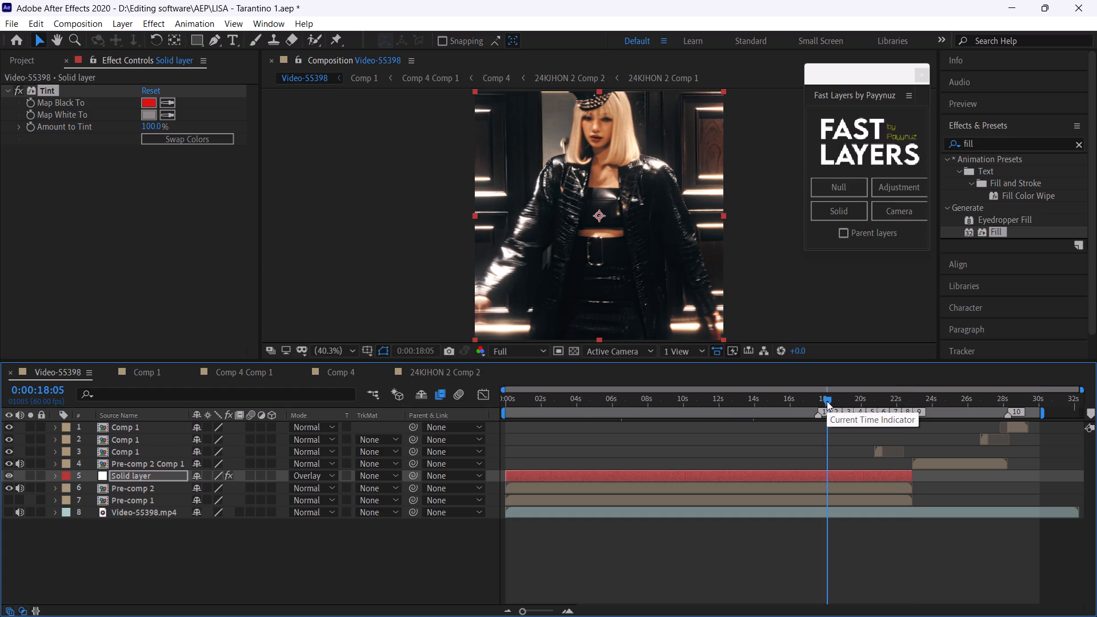
left_click(6, 476)
left_click(6, 476)
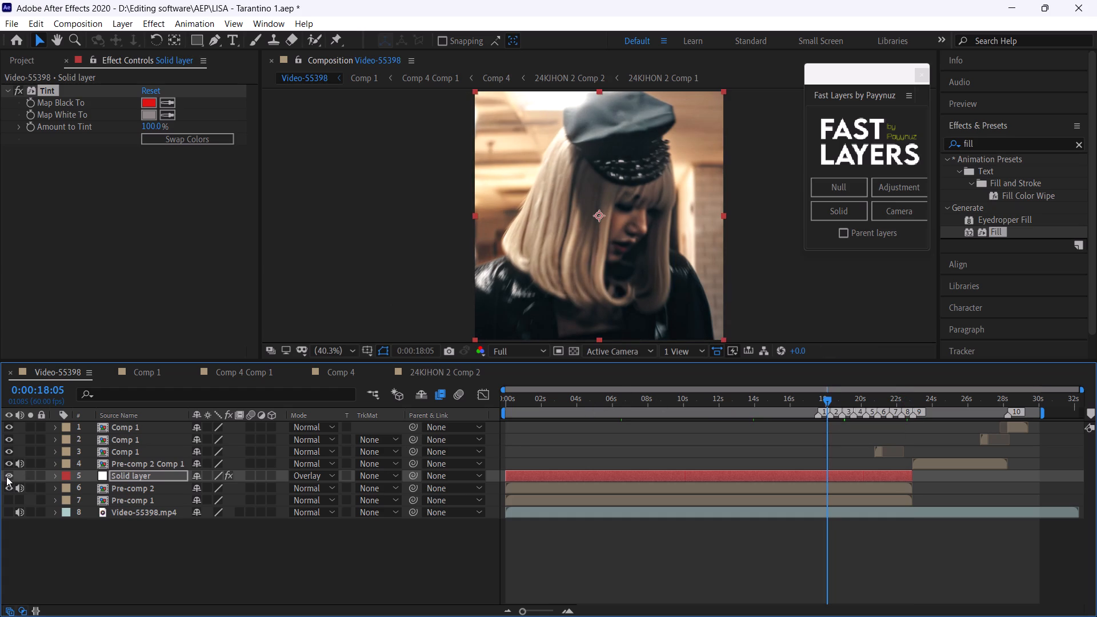
left_click(6, 476)
left_click(6, 476)
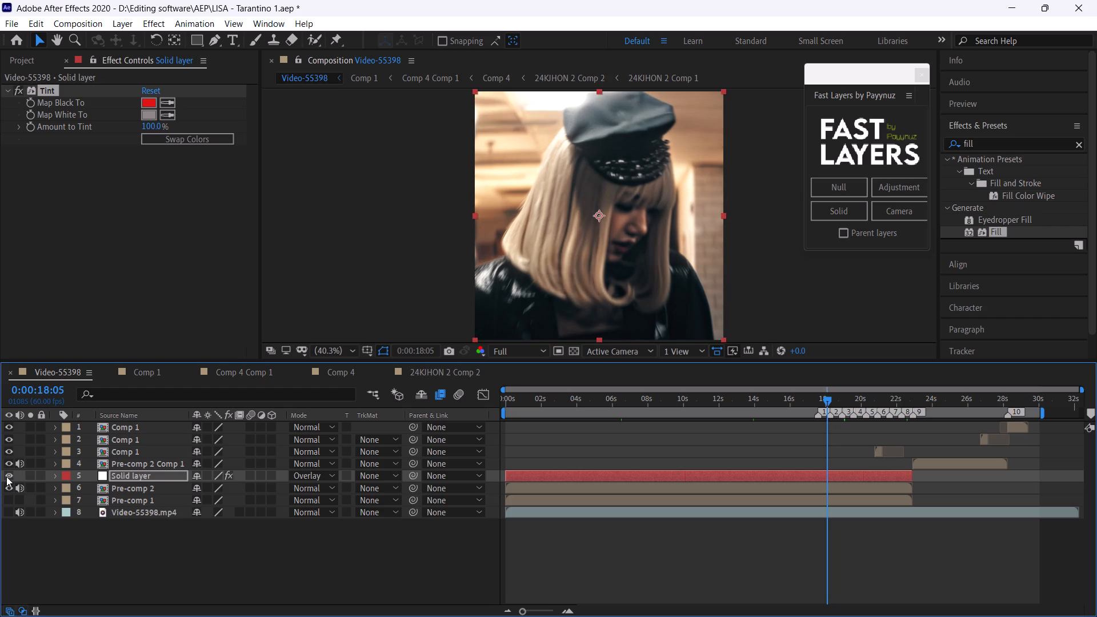
left_click(6, 476)
left_click(6, 476)
Save the LISA - Tarantino 1 project with the Solid layer left visible.
key("ctrl+s")
Enlarge the composition preview, compare the frame at 0:00:18:36 with the Solid layer hidden and shown, and save the project.
left_click_drag(694, 361, 695, 382)
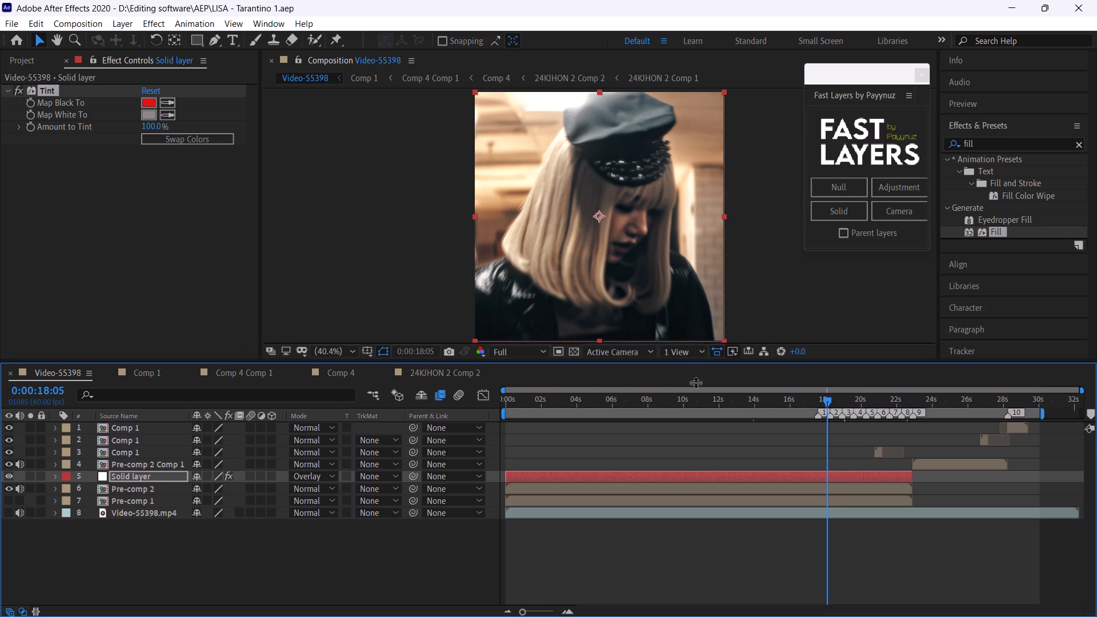
left_click_drag(695, 382, 690, 427)
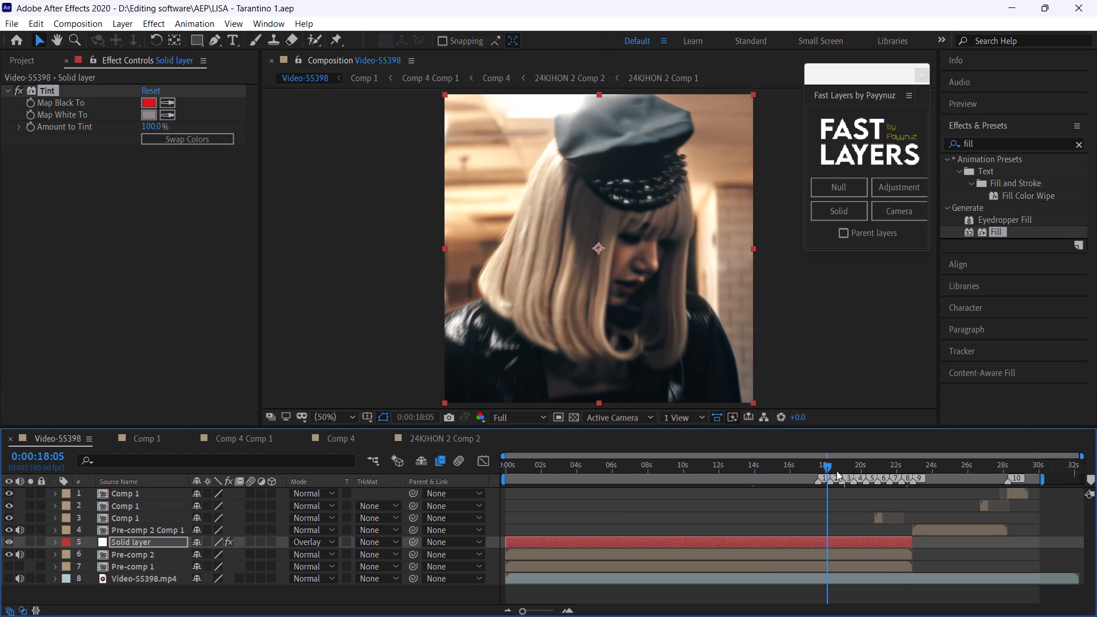
left_click(836, 470)
left_click_drag(542, 612, 544, 612)
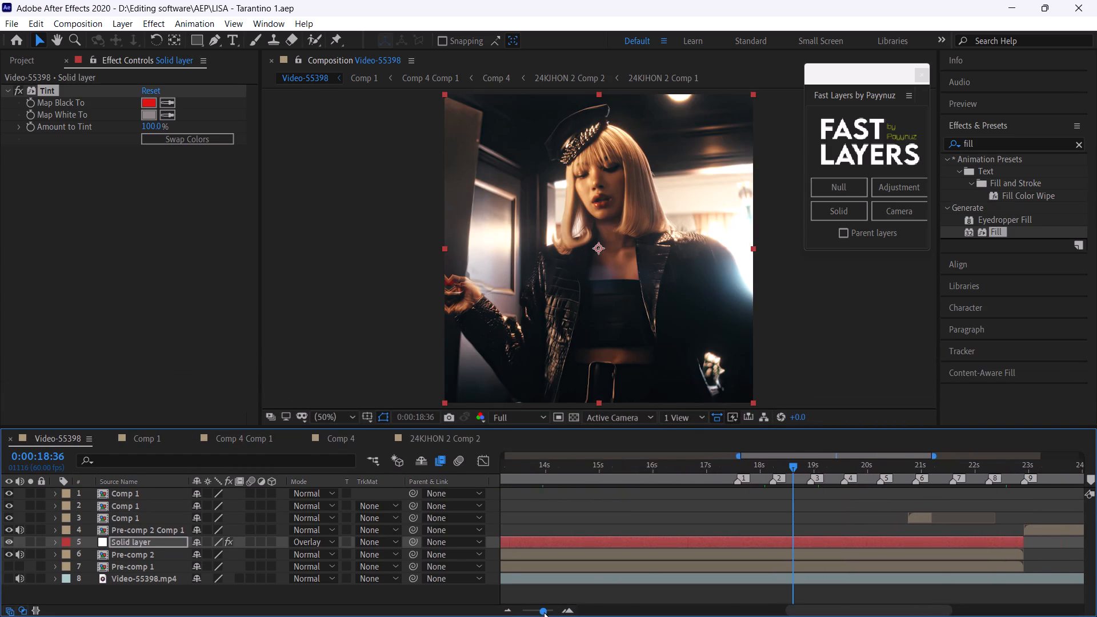
left_click_drag(544, 612, 547, 616)
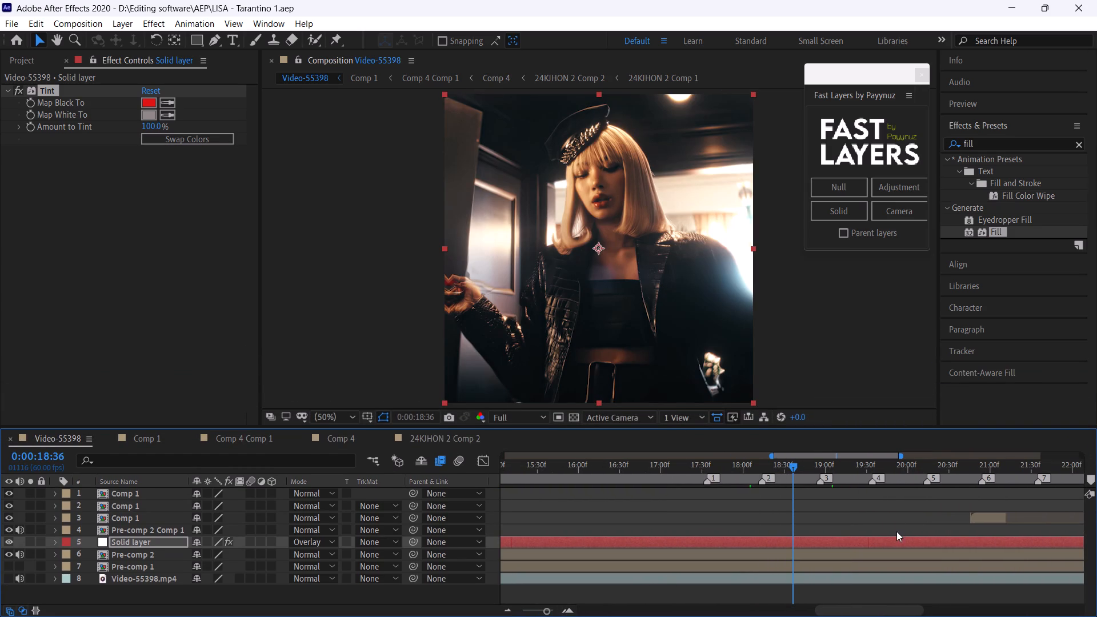
scroll(894, 532, "down", 1)
left_click(8, 542)
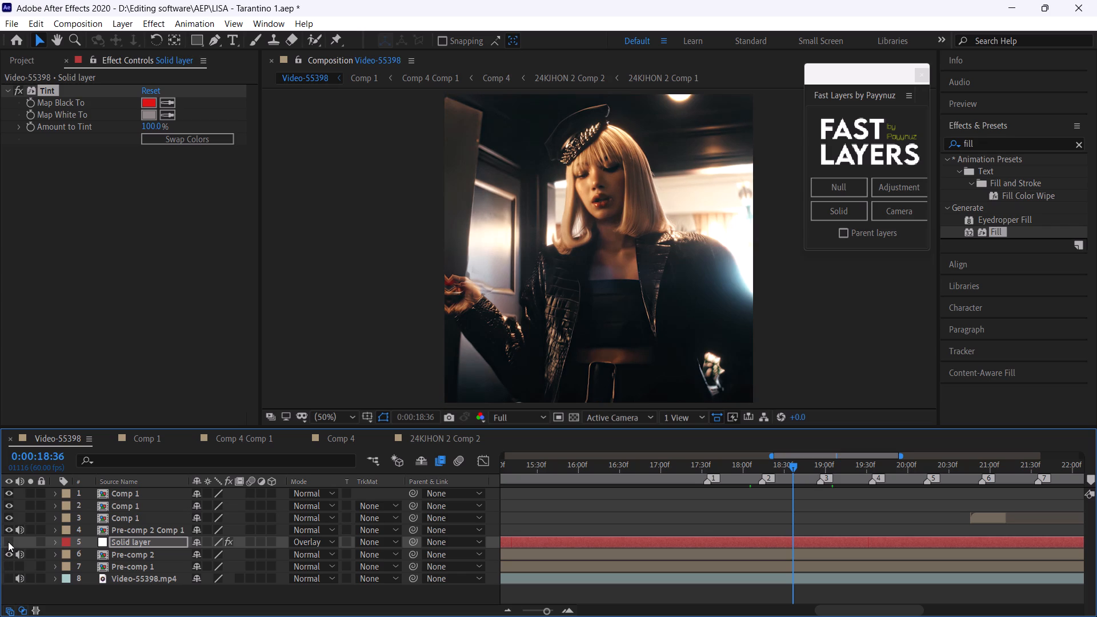
left_click(8, 542)
left_click(8, 541)
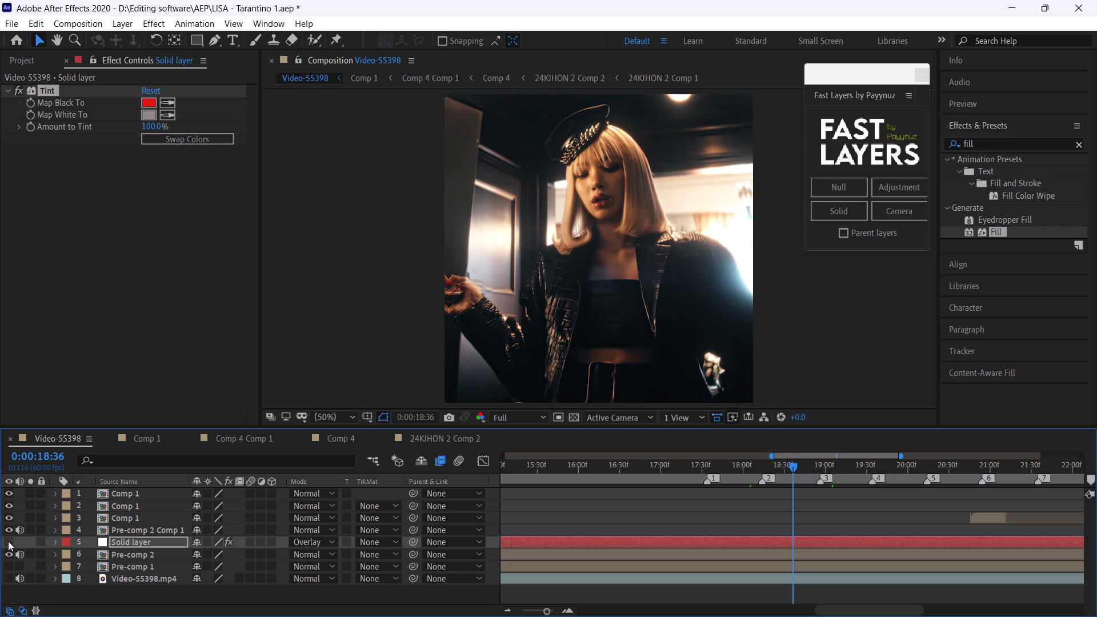
left_click(8, 541)
left_click(8, 541)
left_click(8, 541)
key("ctrl+s")
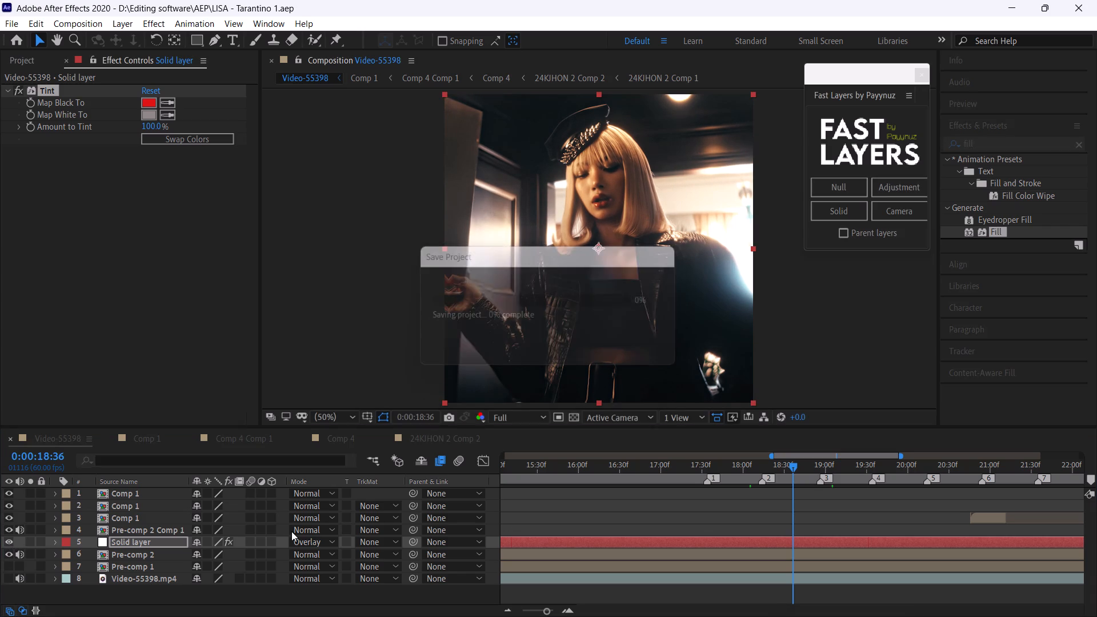
Compare the frame at 0:00:19:22 with the Solid layer hidden and shown, and save the project.
left_click(855, 470)
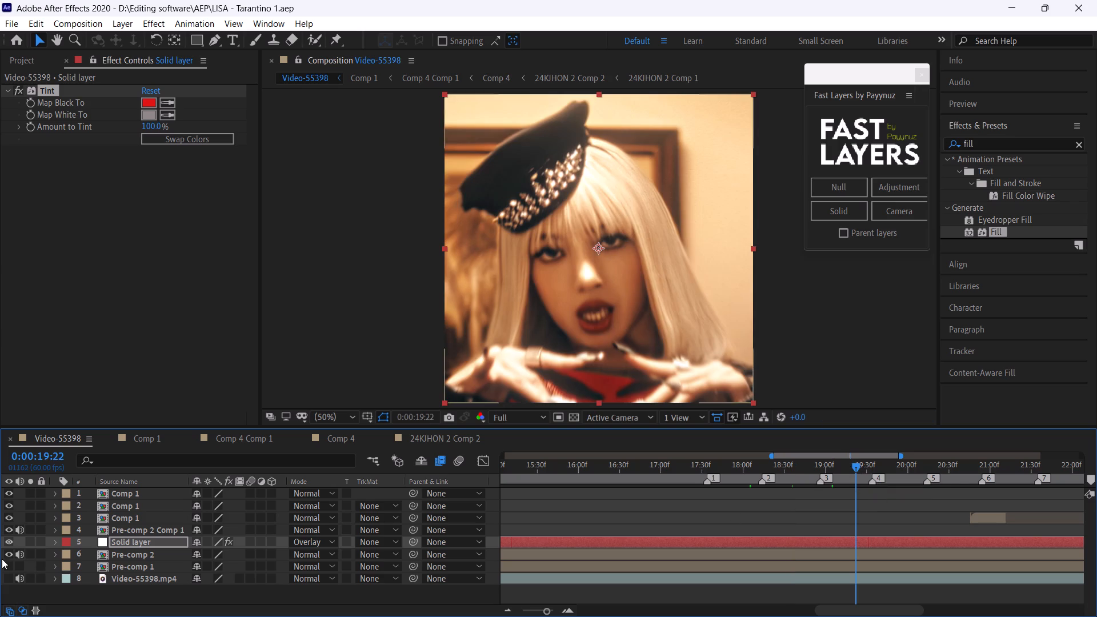
left_click(7, 541)
left_click(7, 541)
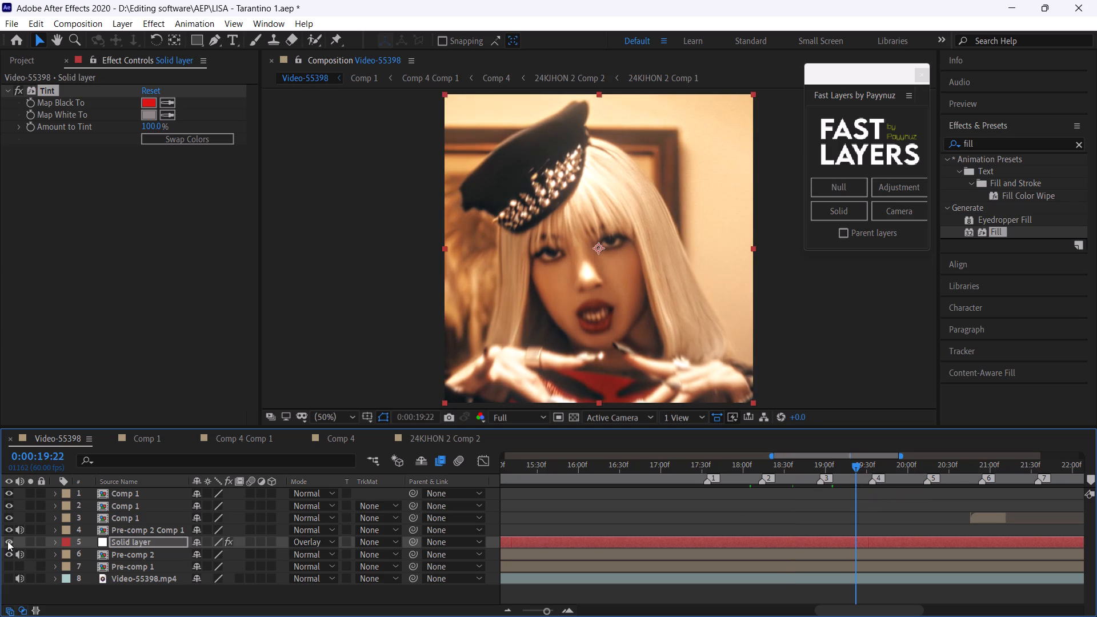
left_click(7, 541)
left_click(7, 541)
key("ctrl+s")
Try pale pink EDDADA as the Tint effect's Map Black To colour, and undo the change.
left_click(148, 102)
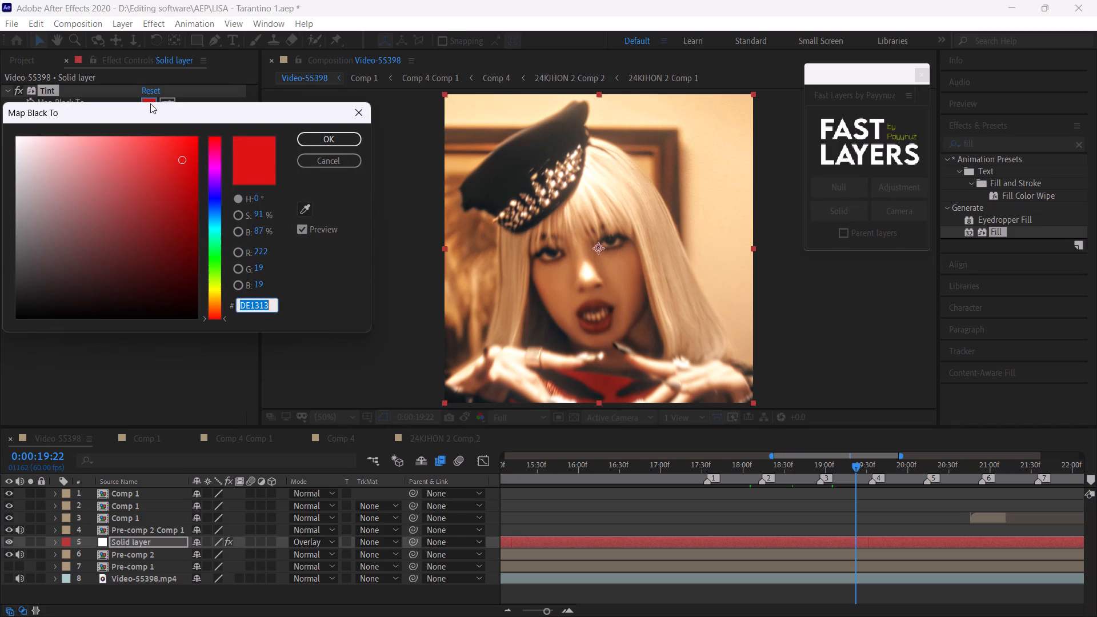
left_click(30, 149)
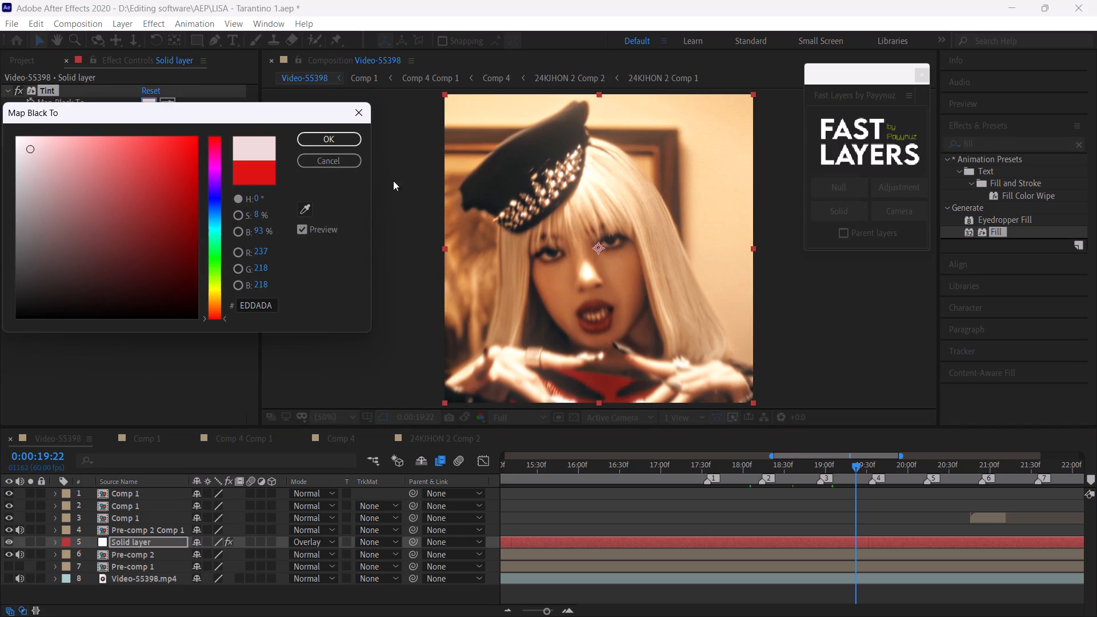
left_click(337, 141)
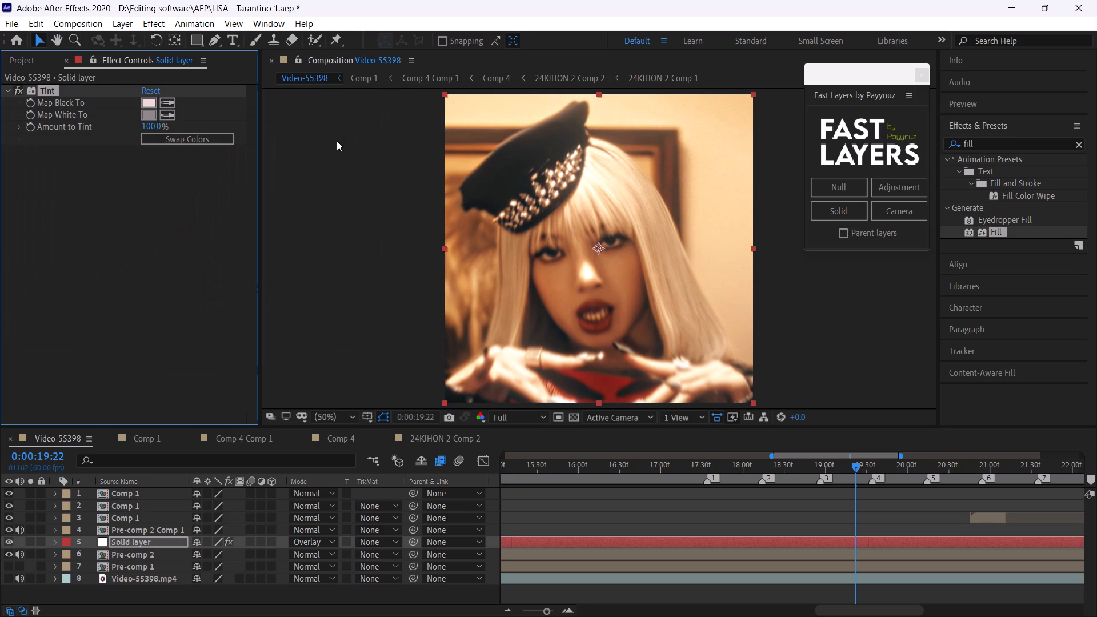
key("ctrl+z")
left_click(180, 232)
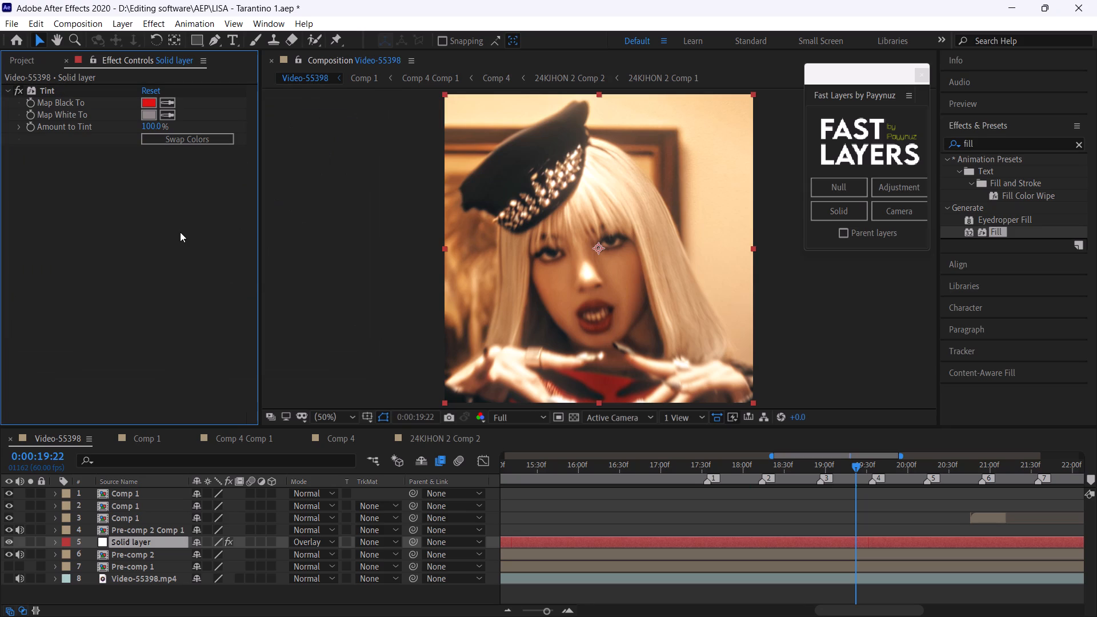
Save the project with the whole composition shown in a taller timeline area and the preview reduced to 25% magnification.
key("ctrl+s")
left_click_drag(537, 611, 510, 608)
scroll(656, 266, "down", 1)
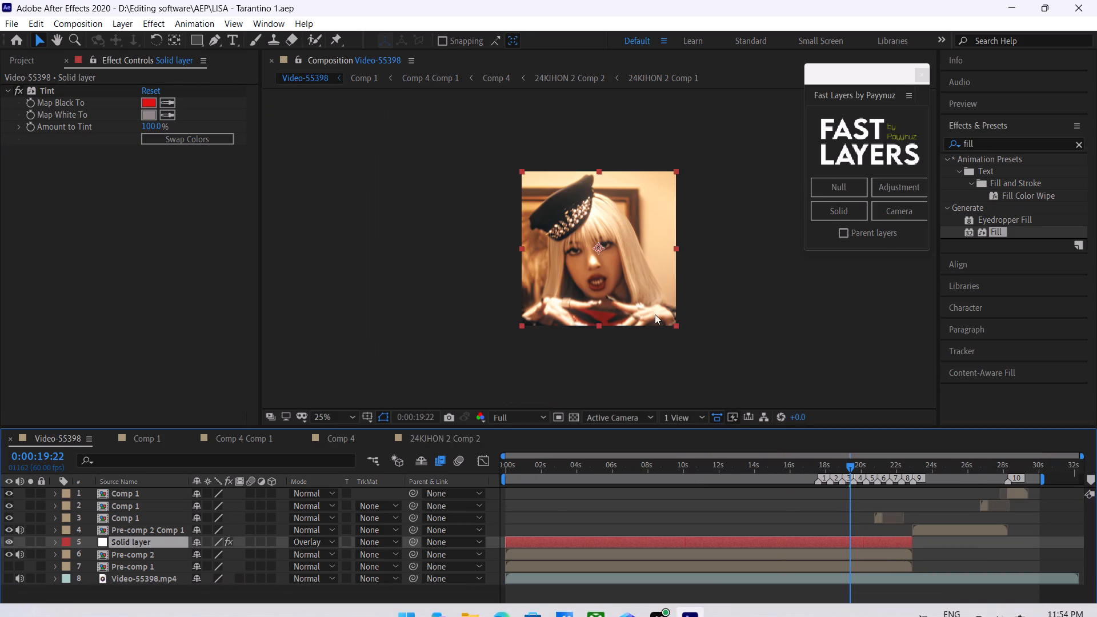
left_click_drag(675, 426, 707, 307)
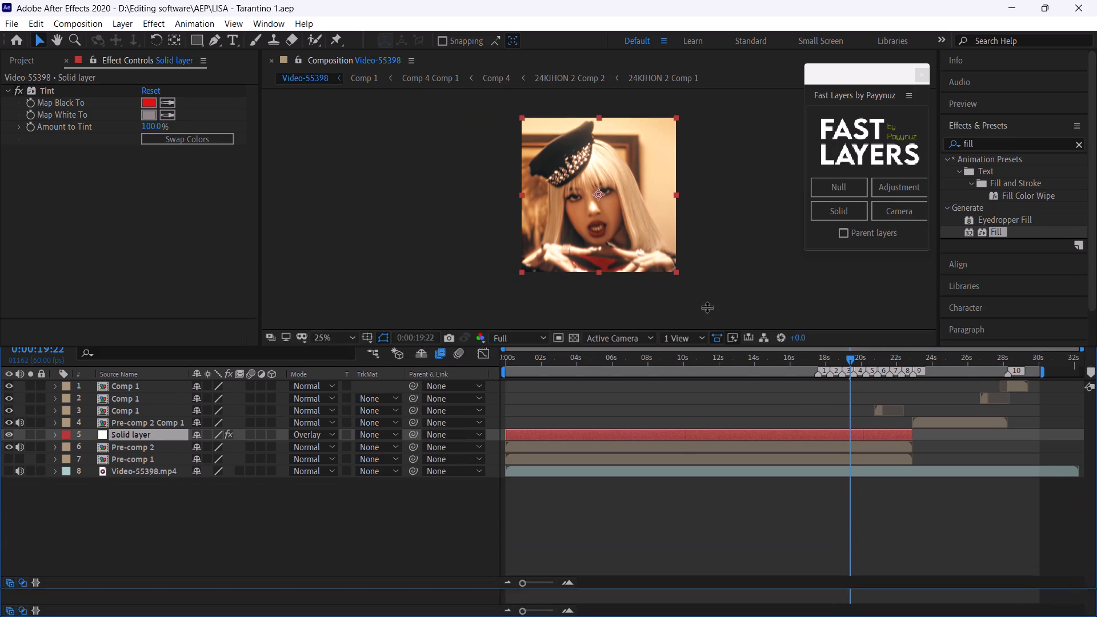
left_click_drag(707, 307, 708, 301)
key("ctrl+s")
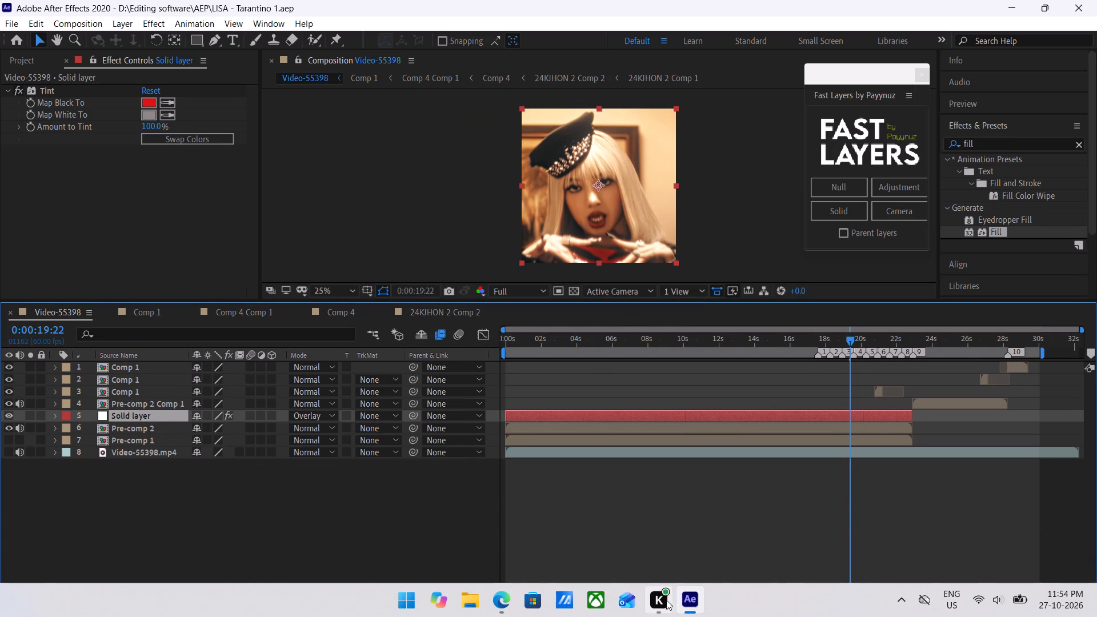